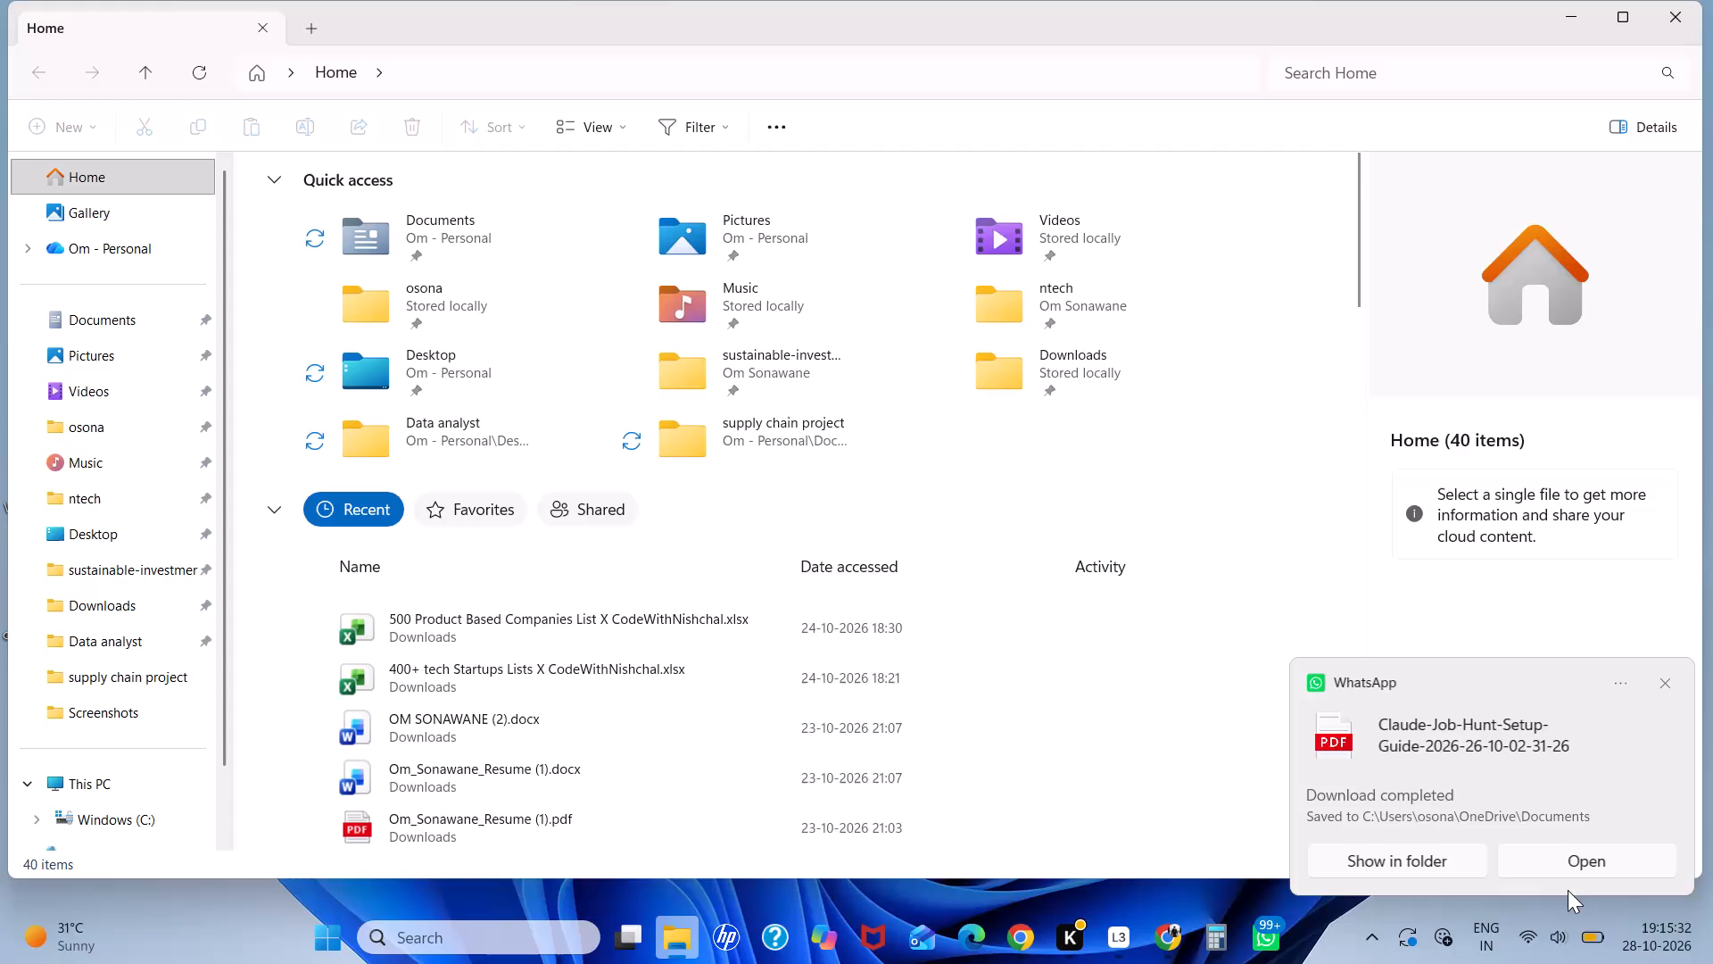
# Dismiss the WhatsApp download notification and open the Documents folder.
pyautogui.click(1667, 686)
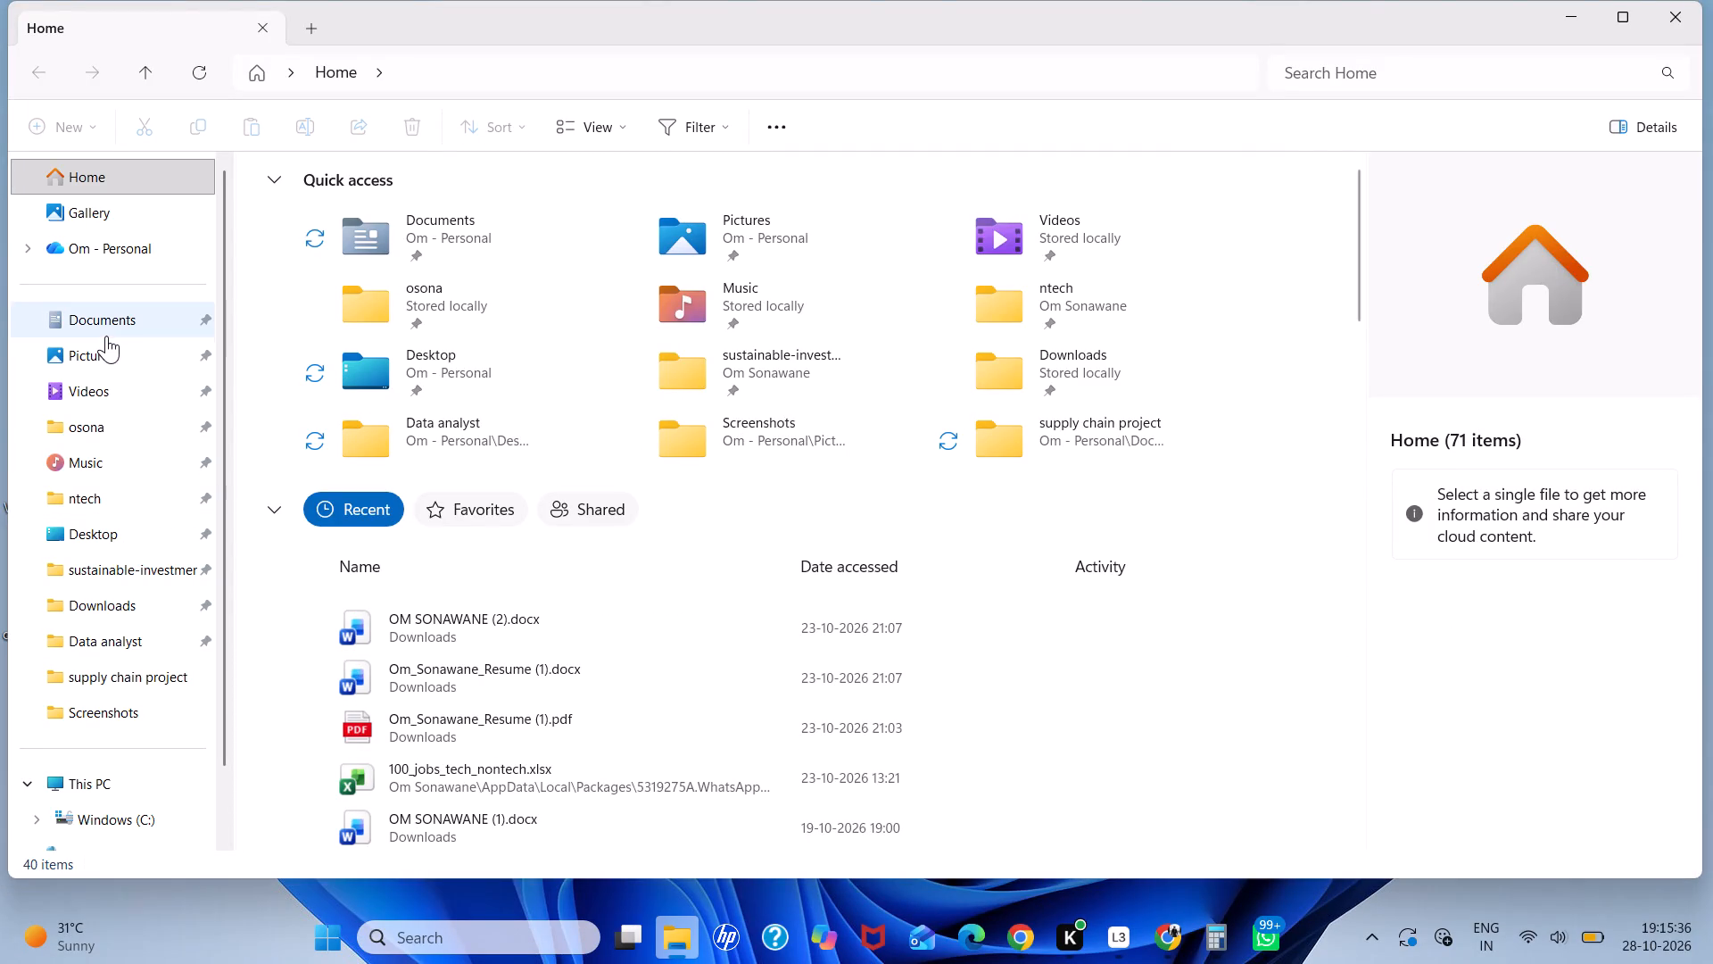
pyautogui.click(106, 336)
pyautogui.scroll(-1, 495, 465)
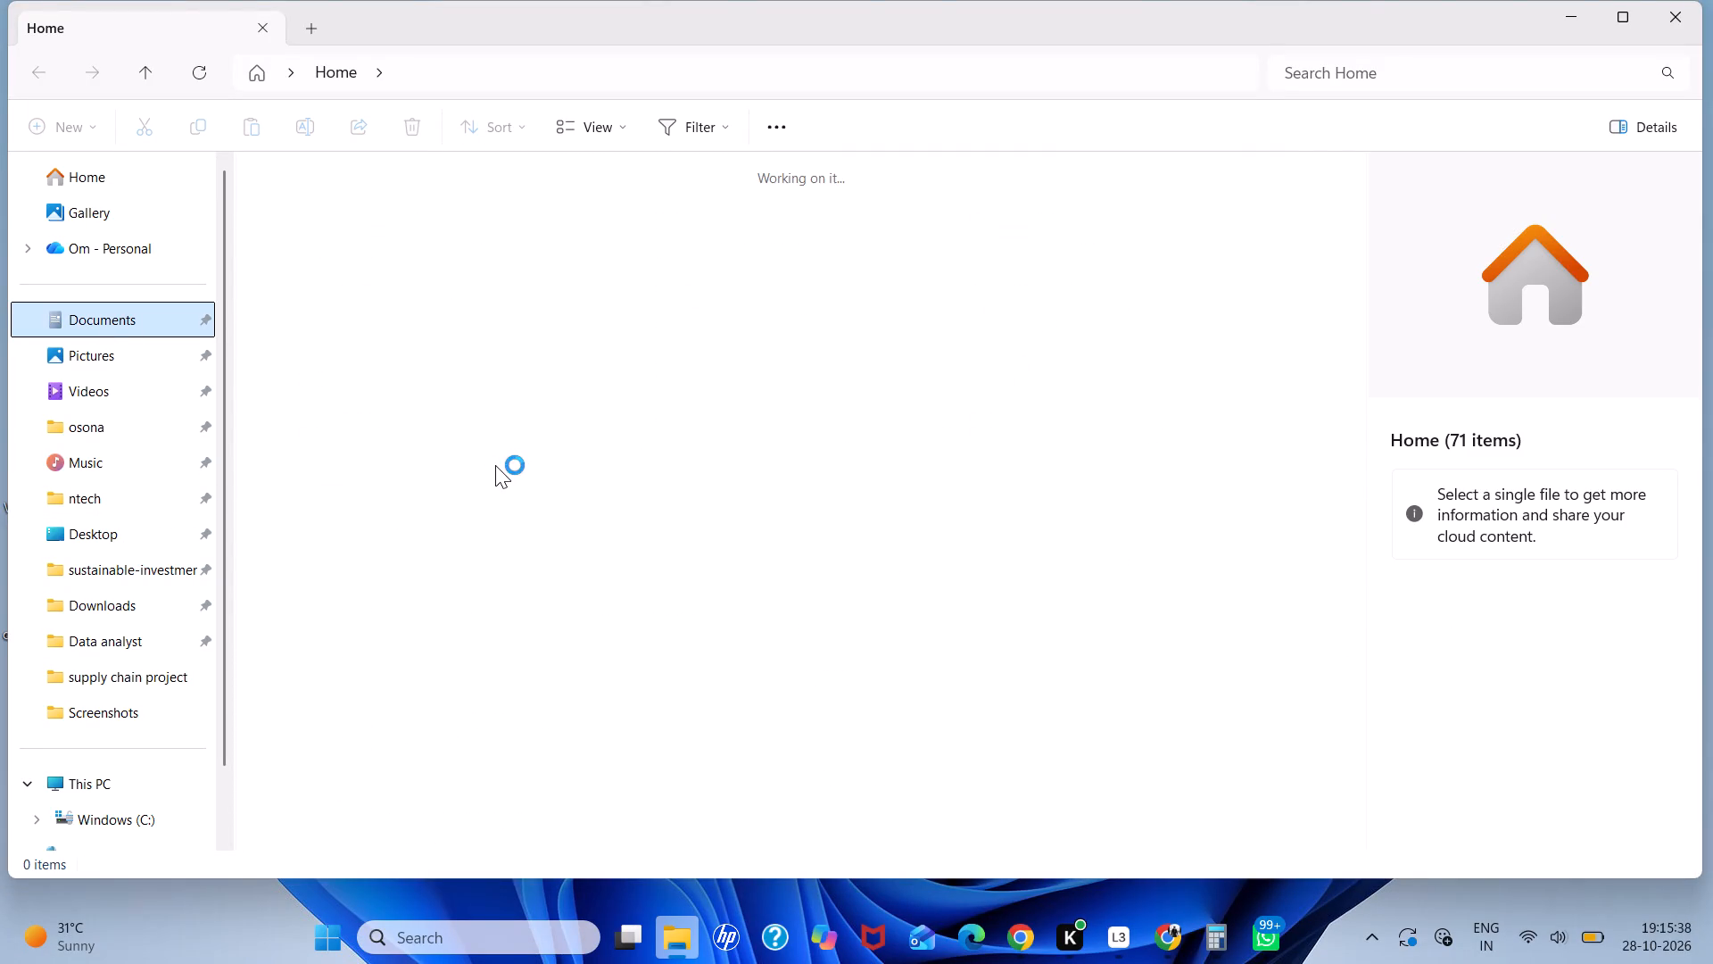
pyautogui.scroll(-3, 495, 465)
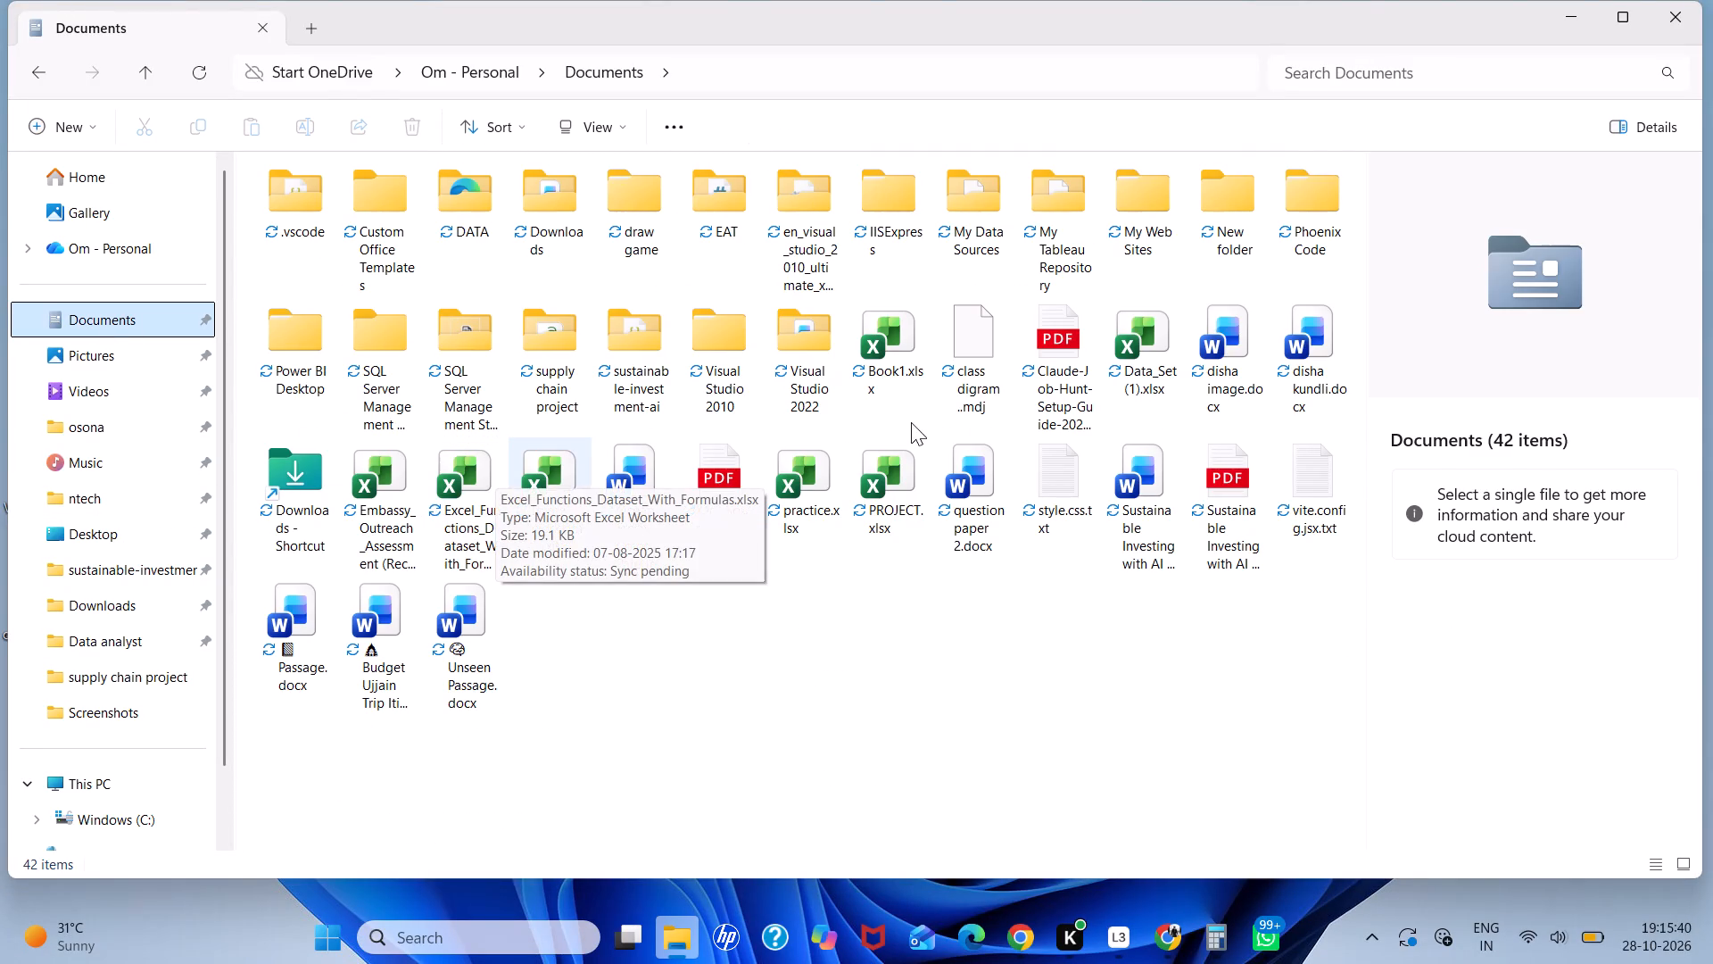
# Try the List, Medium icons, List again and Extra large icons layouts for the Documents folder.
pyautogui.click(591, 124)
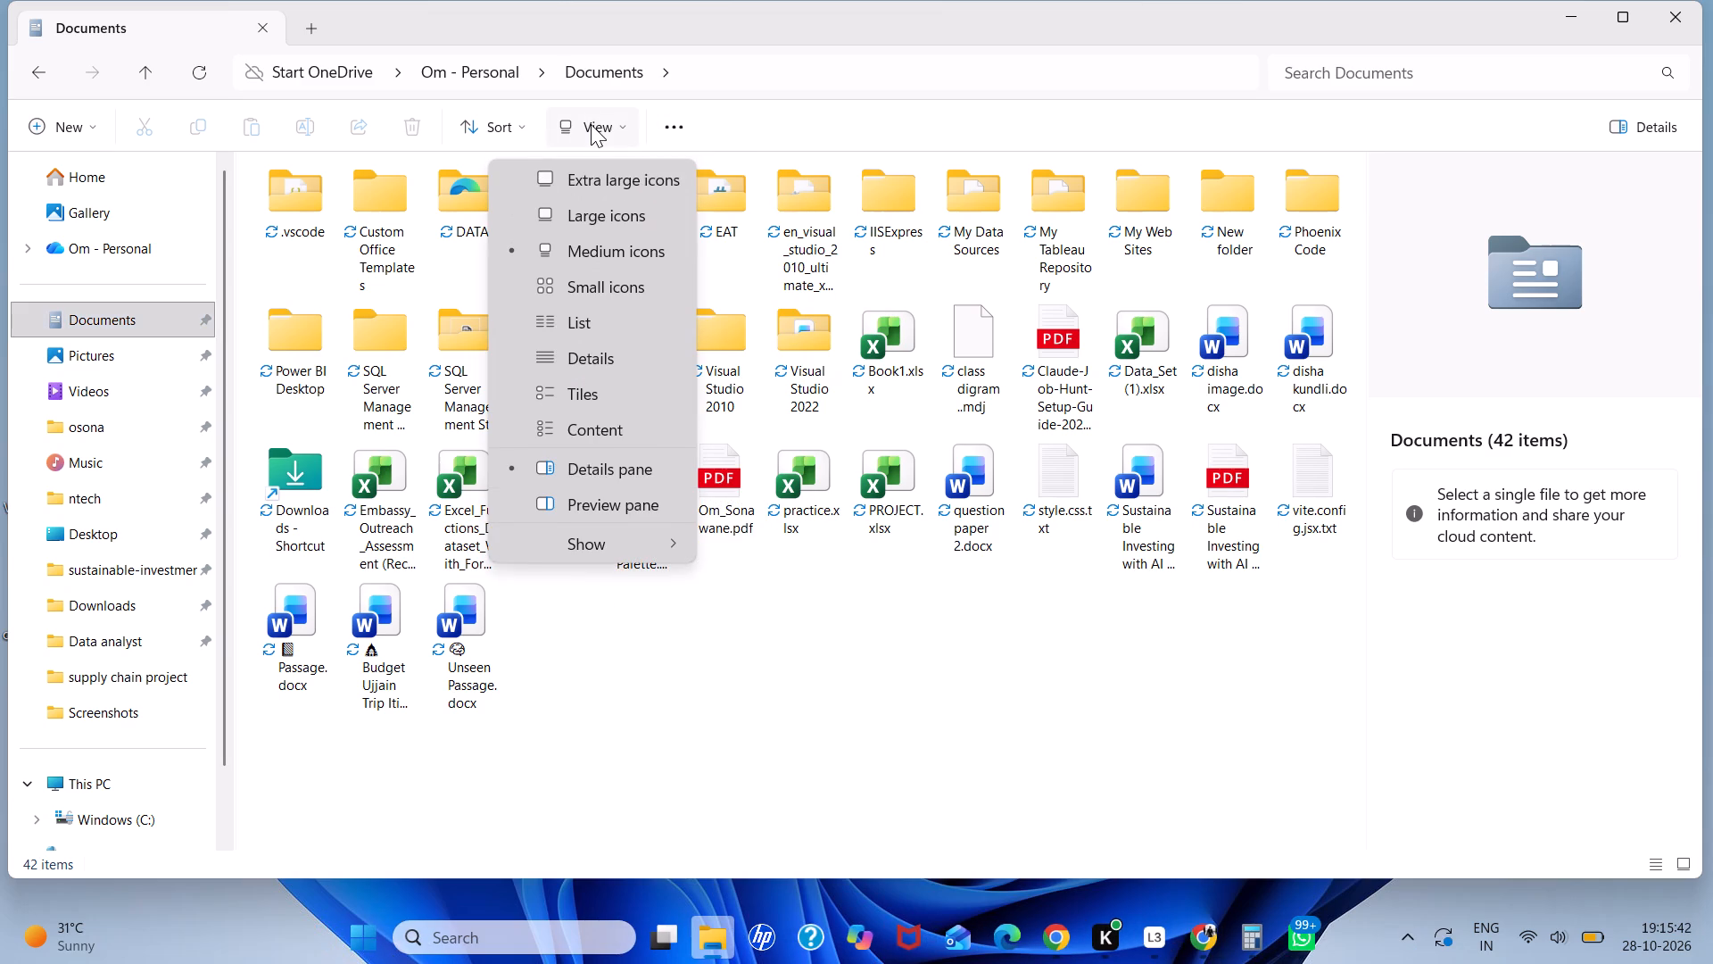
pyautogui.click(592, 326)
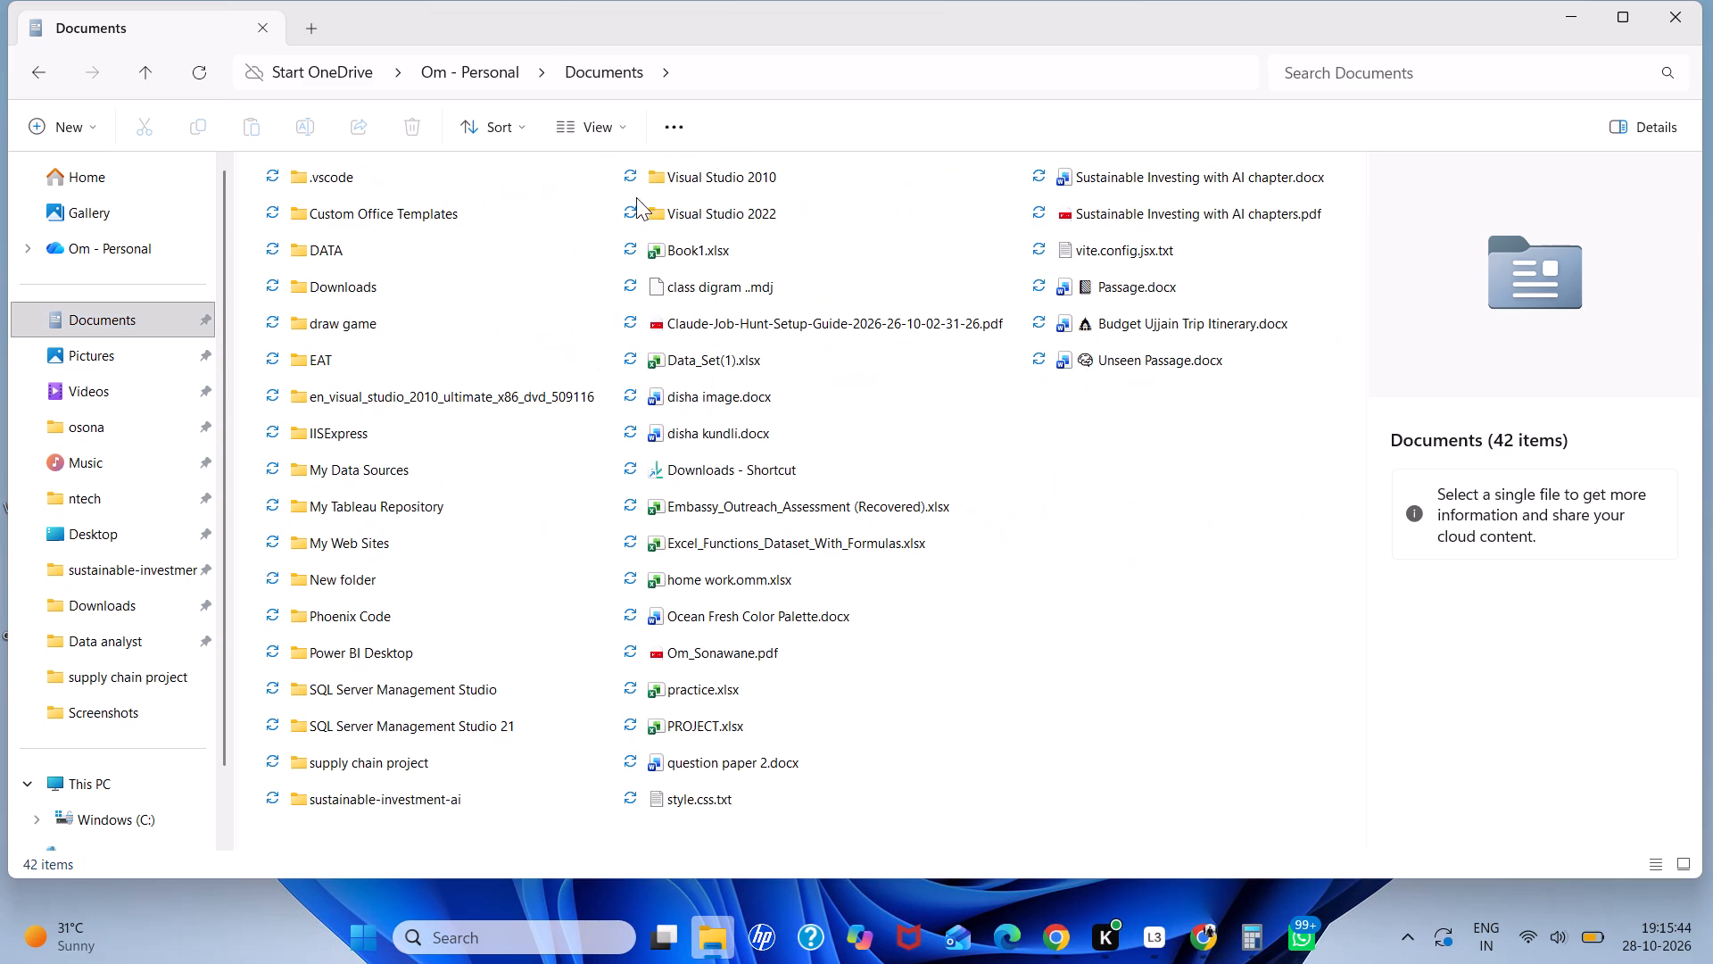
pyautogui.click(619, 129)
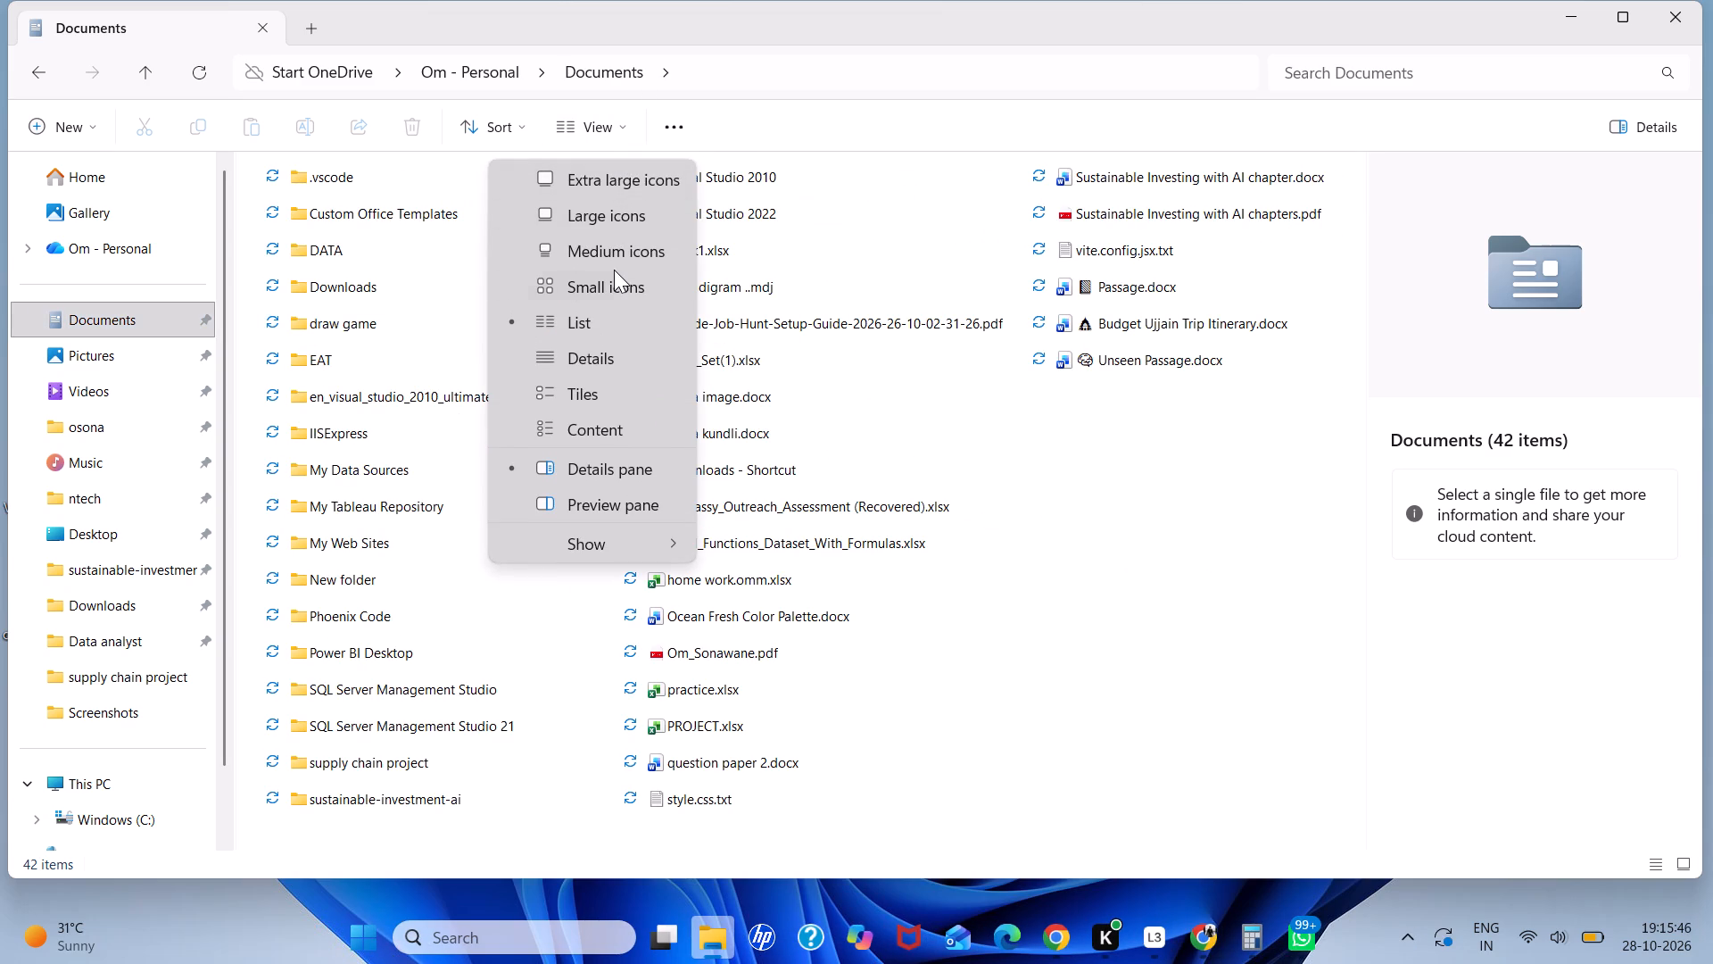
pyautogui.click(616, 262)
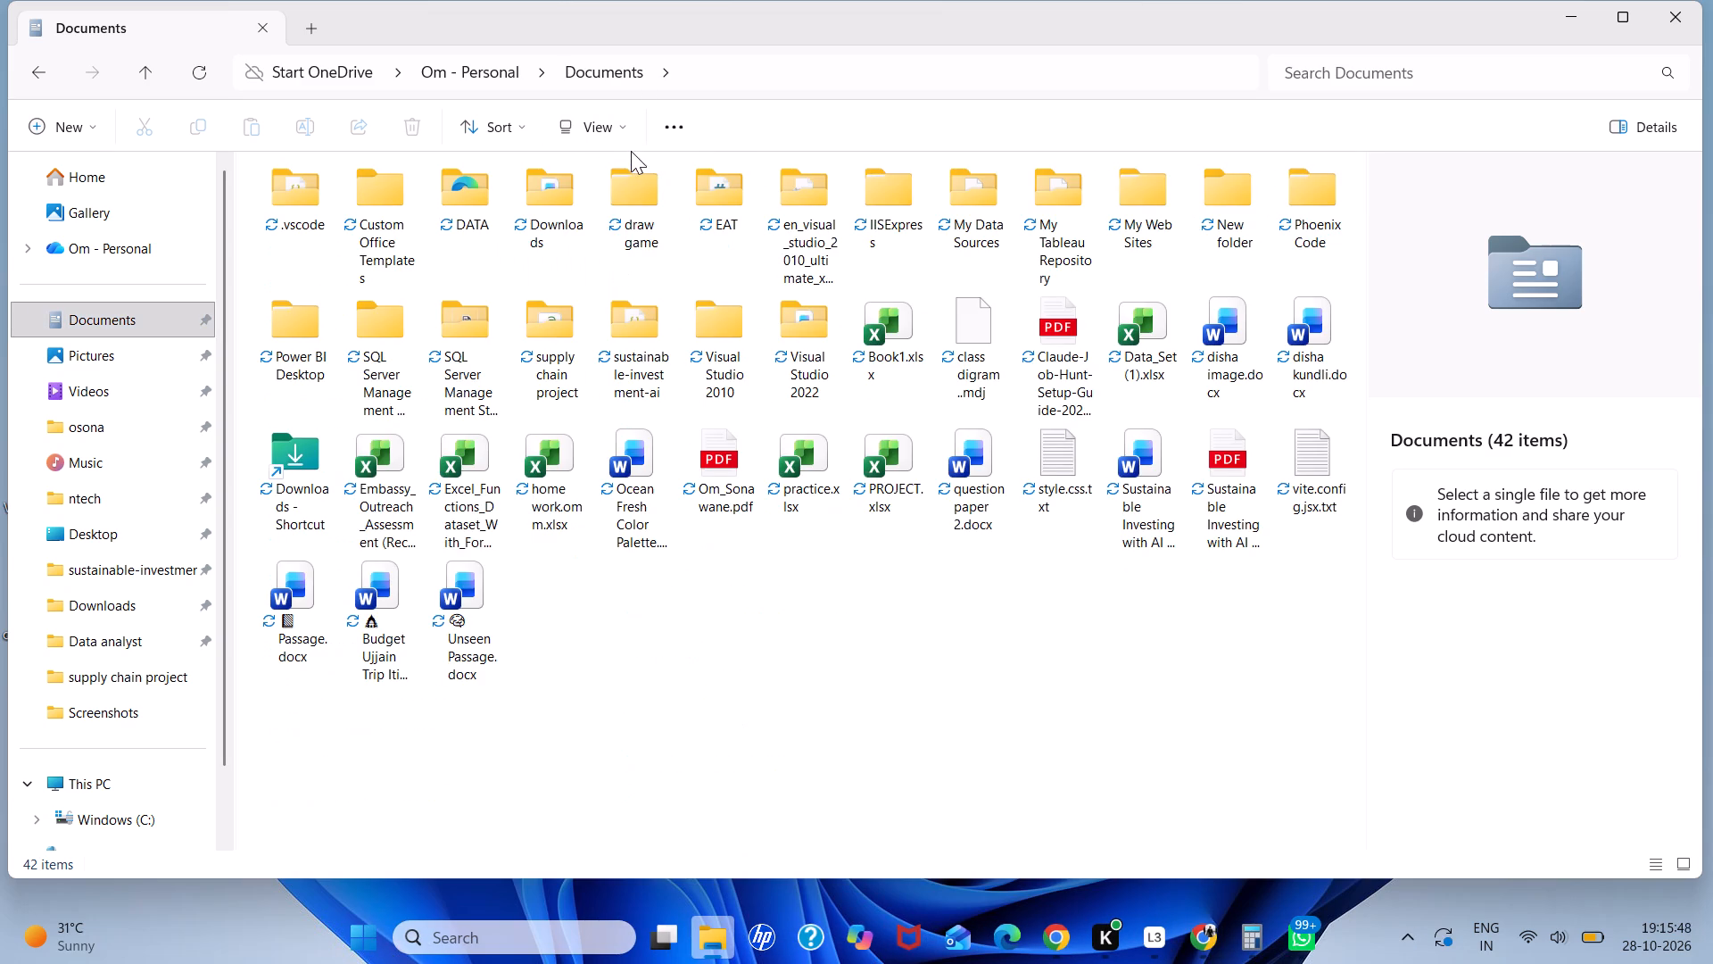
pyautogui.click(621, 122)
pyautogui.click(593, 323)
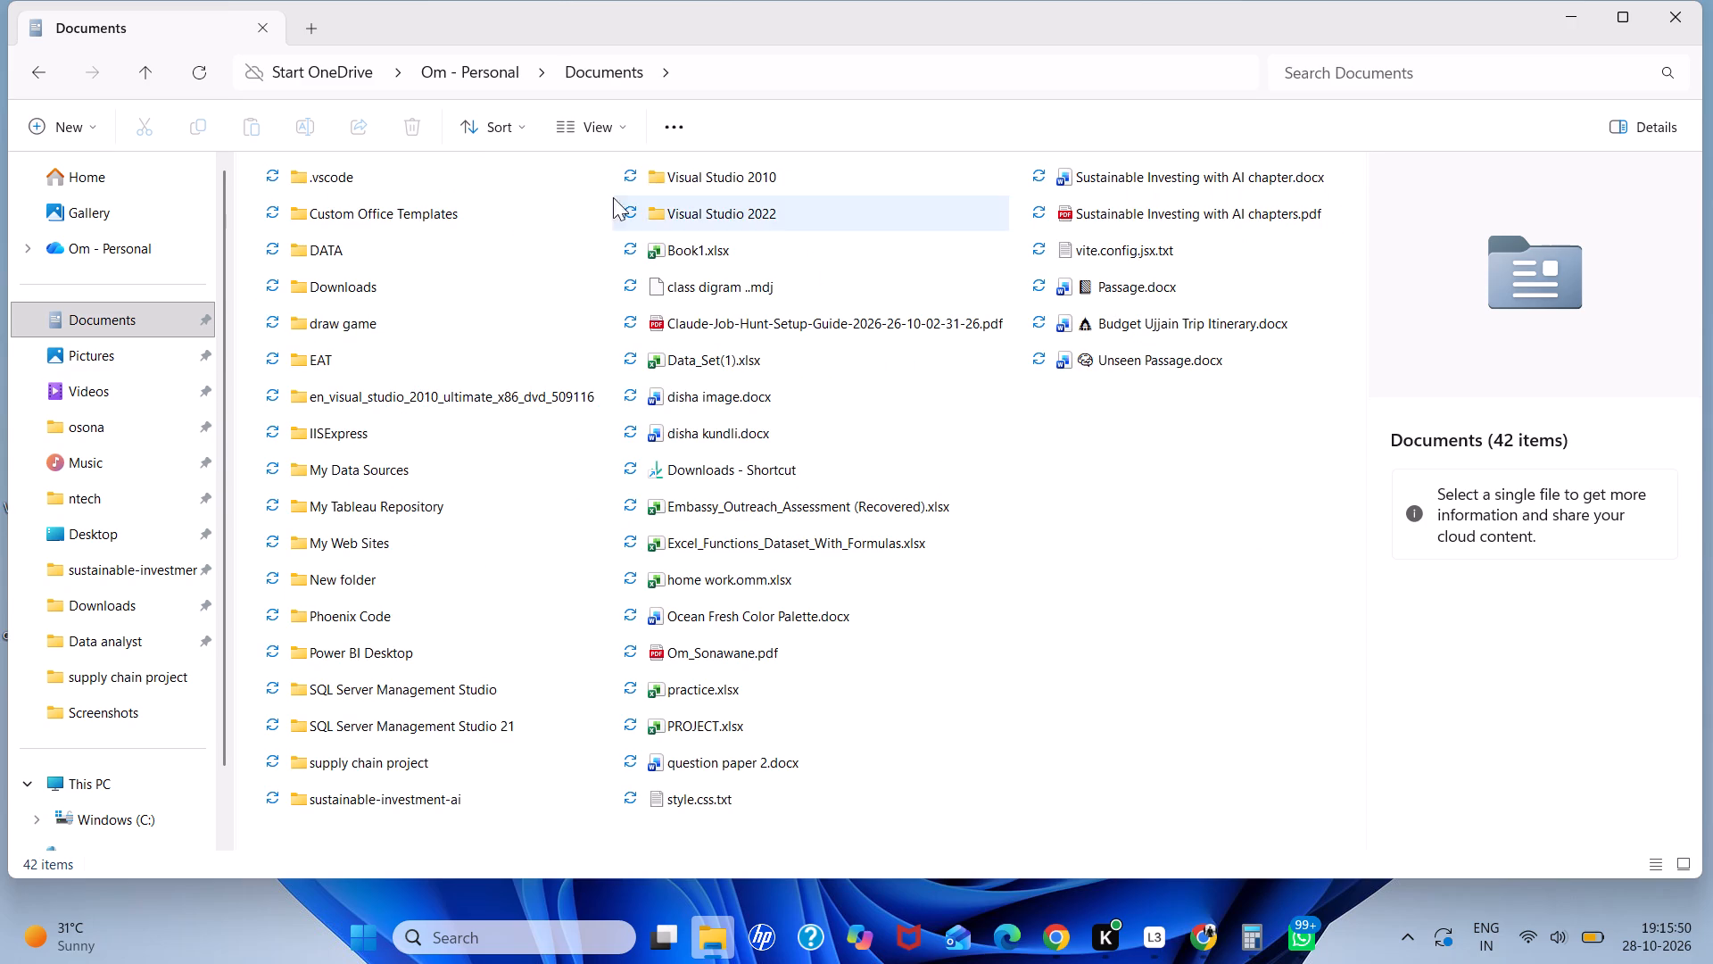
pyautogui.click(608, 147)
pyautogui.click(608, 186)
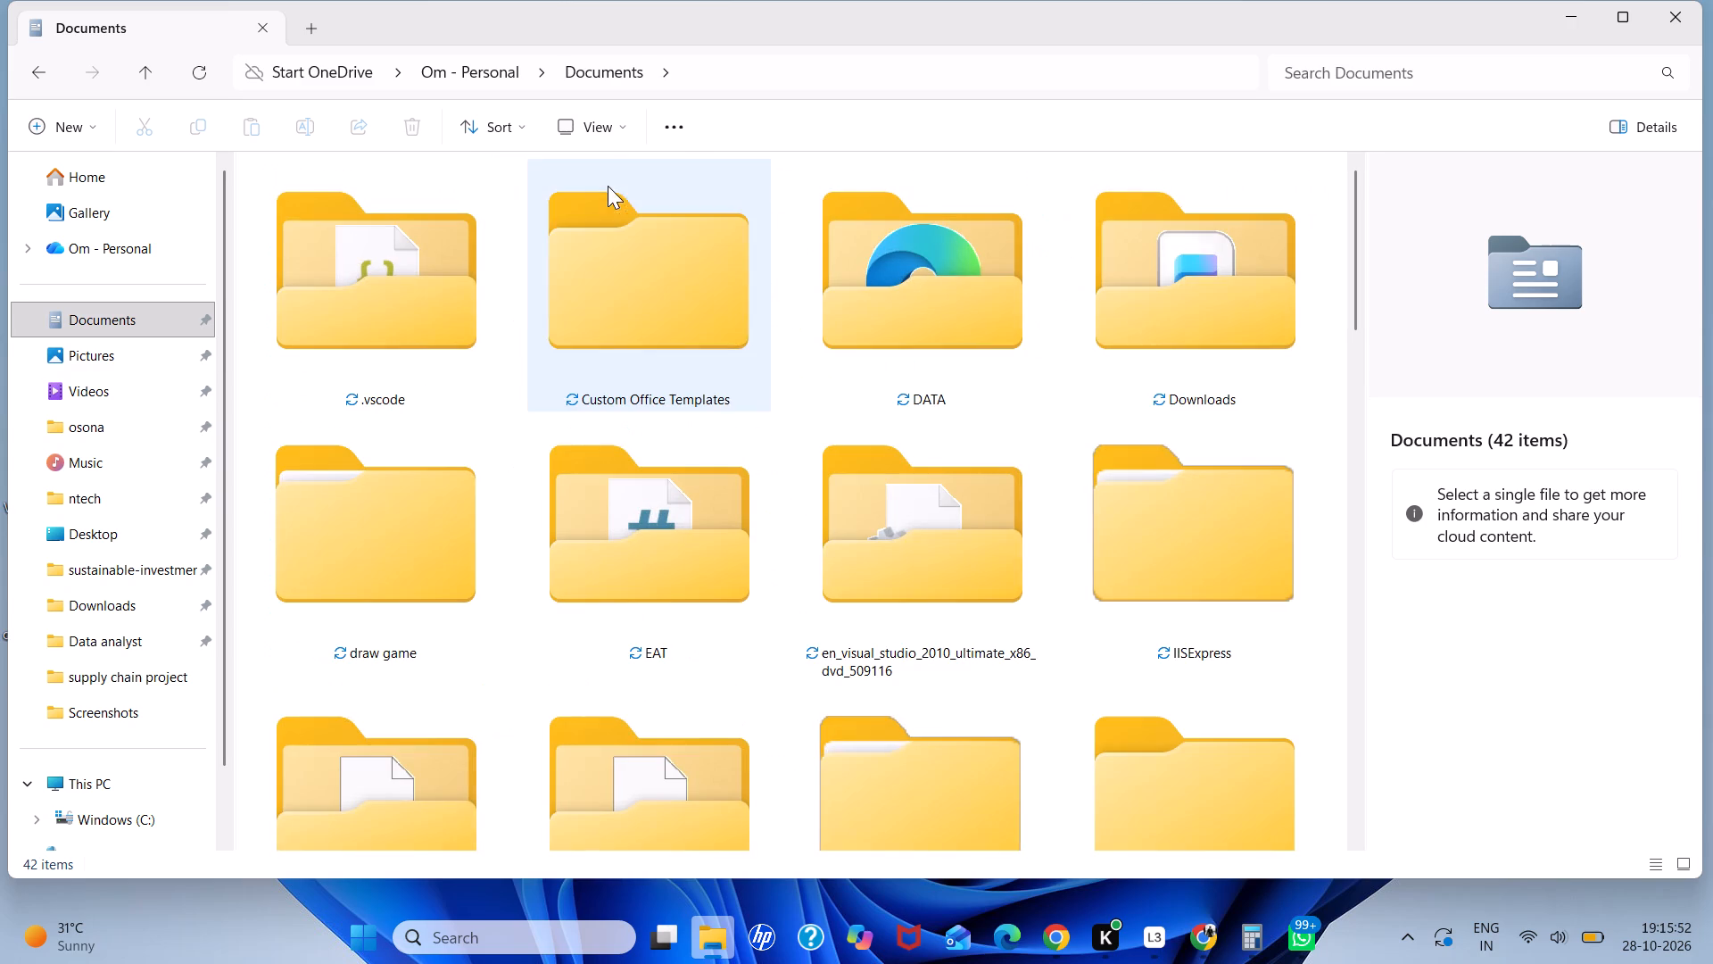
# Set the Documents folder's layout to Large icons.
pyautogui.click(608, 131)
pyautogui.click(610, 214)
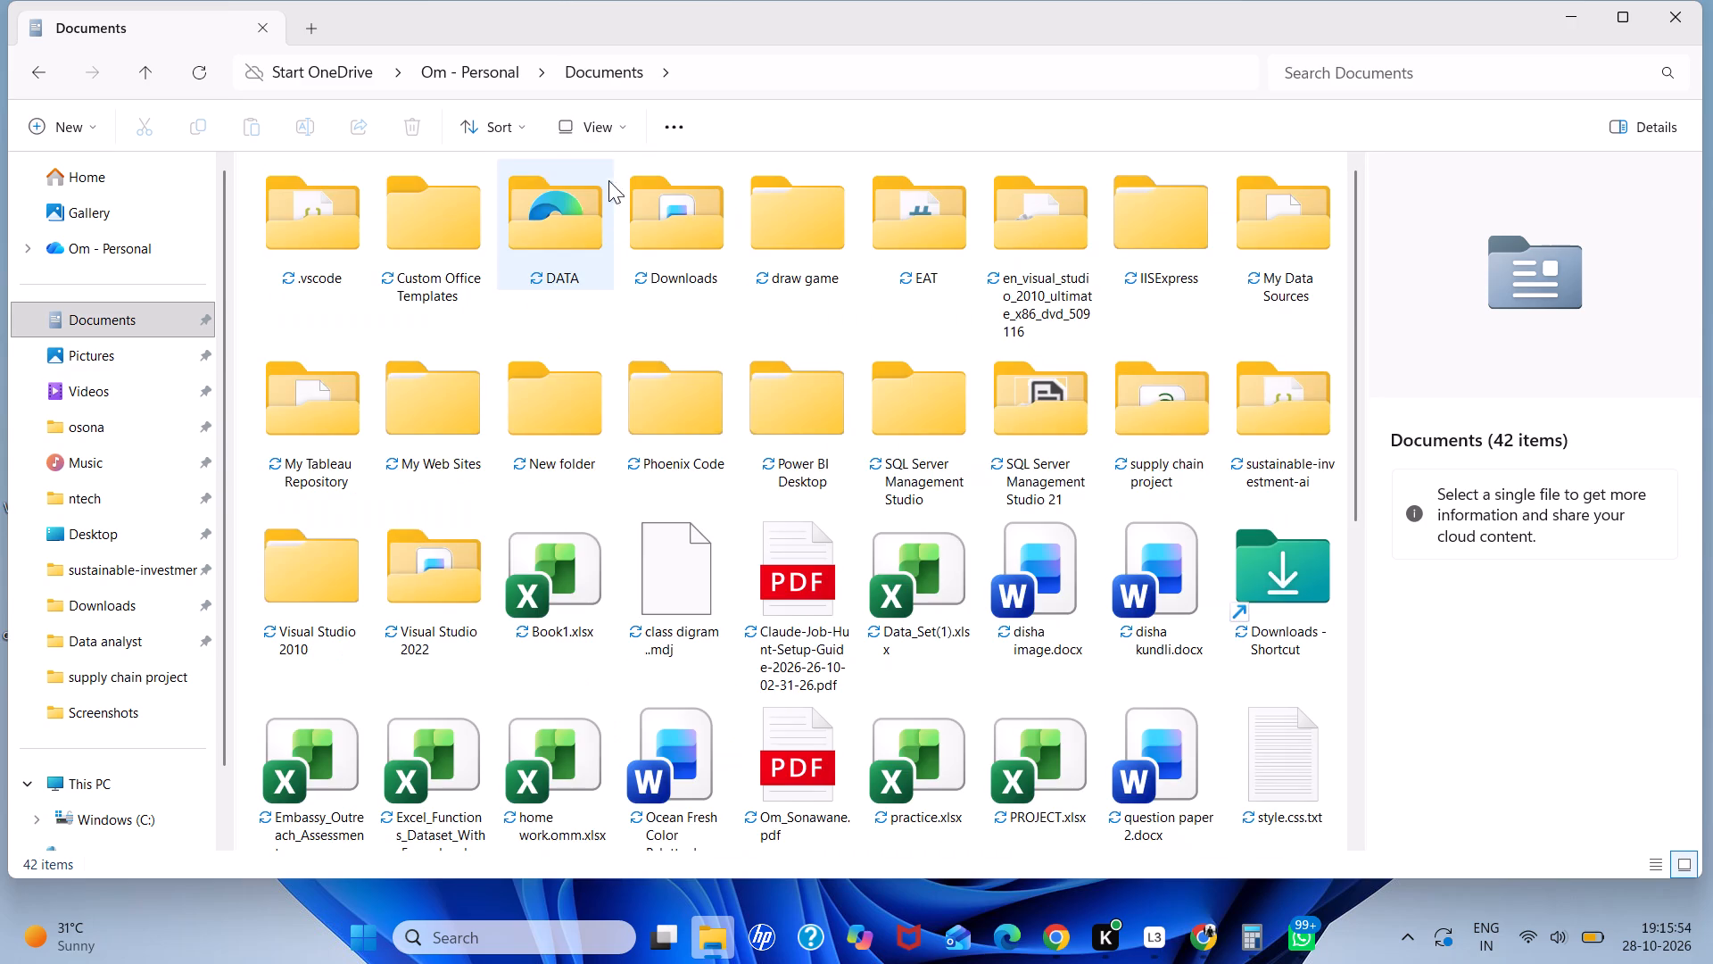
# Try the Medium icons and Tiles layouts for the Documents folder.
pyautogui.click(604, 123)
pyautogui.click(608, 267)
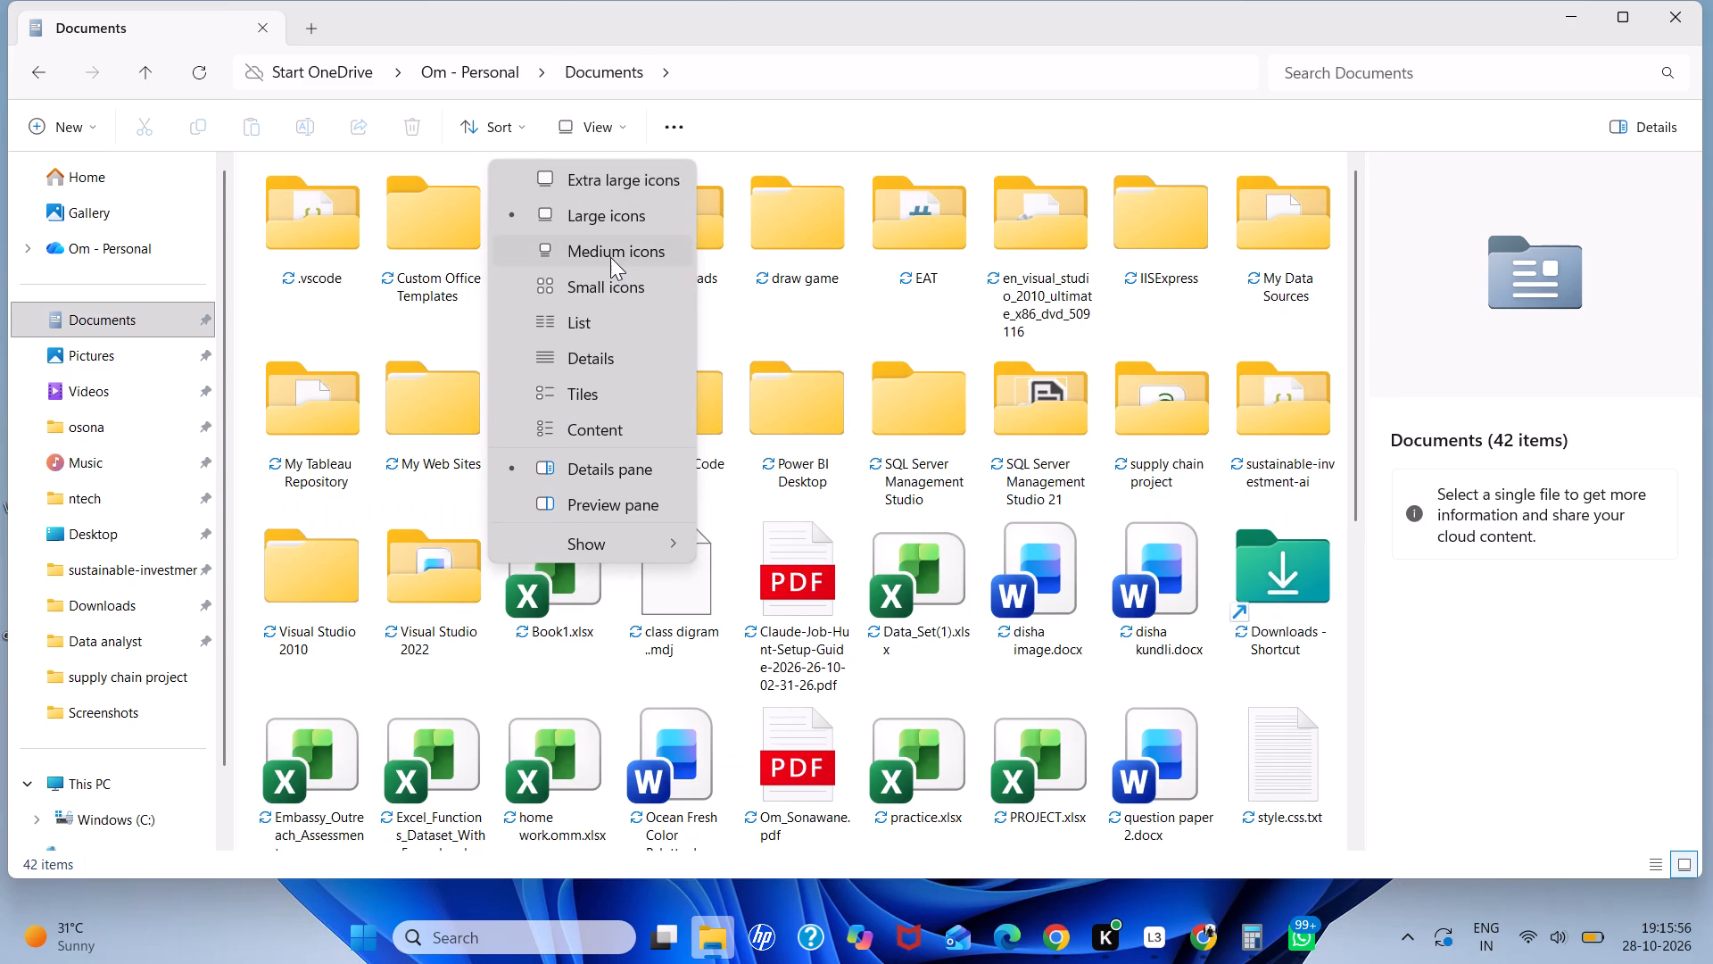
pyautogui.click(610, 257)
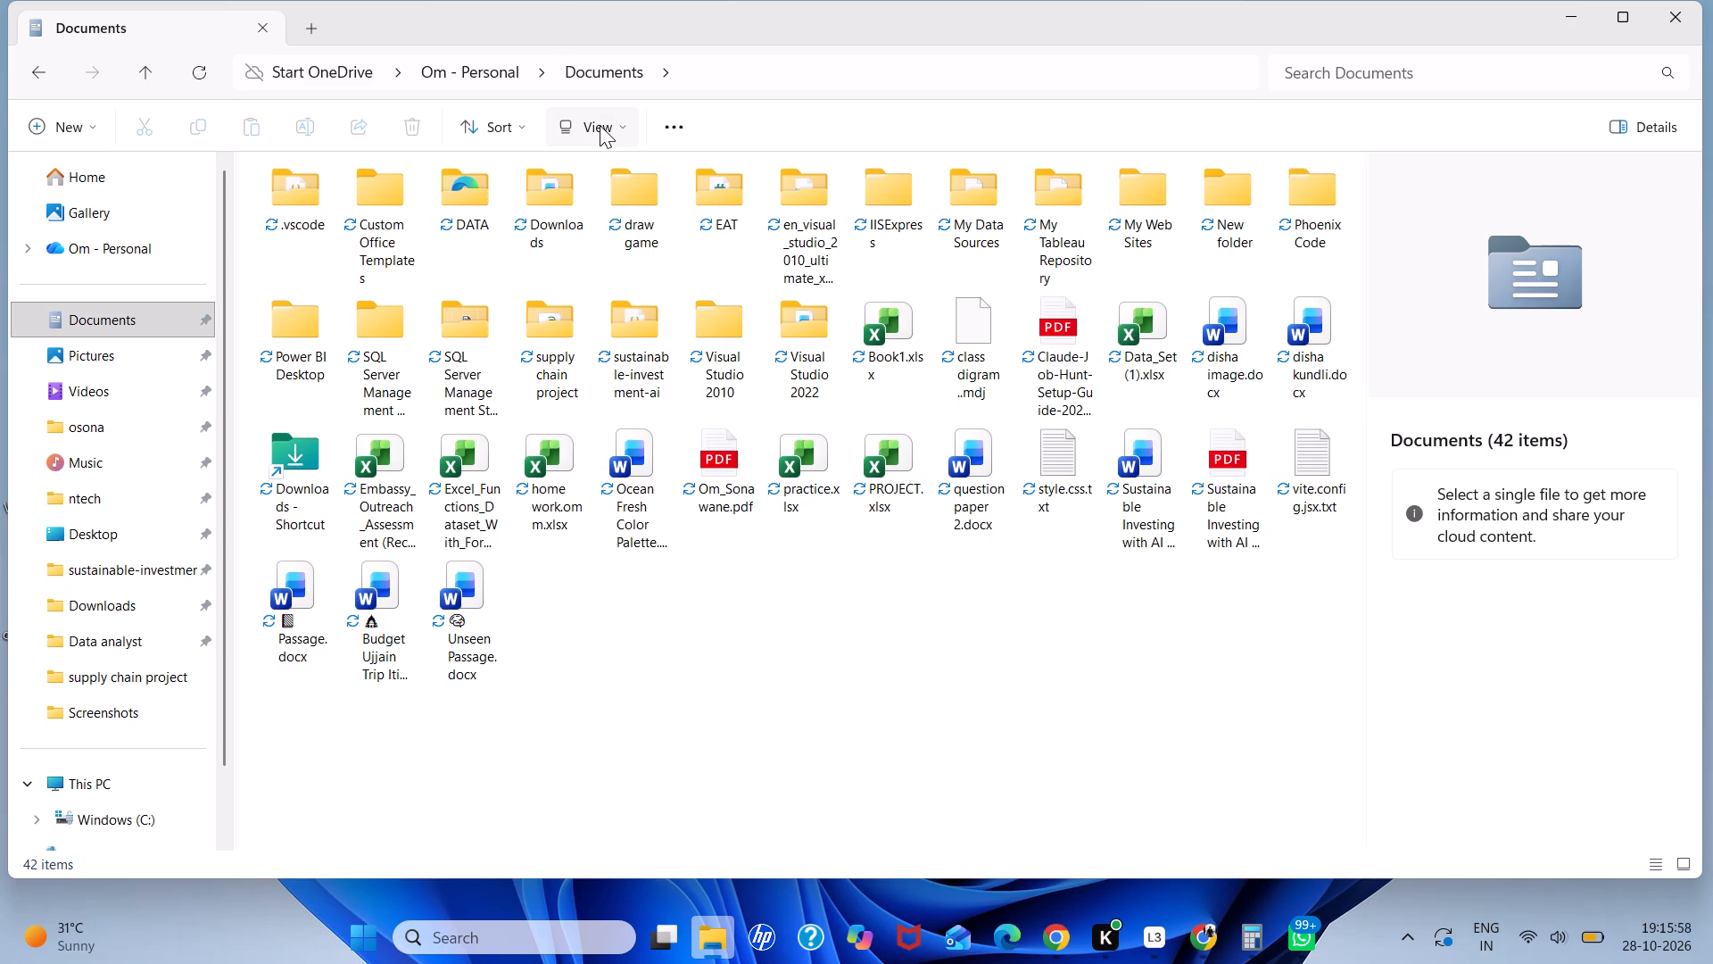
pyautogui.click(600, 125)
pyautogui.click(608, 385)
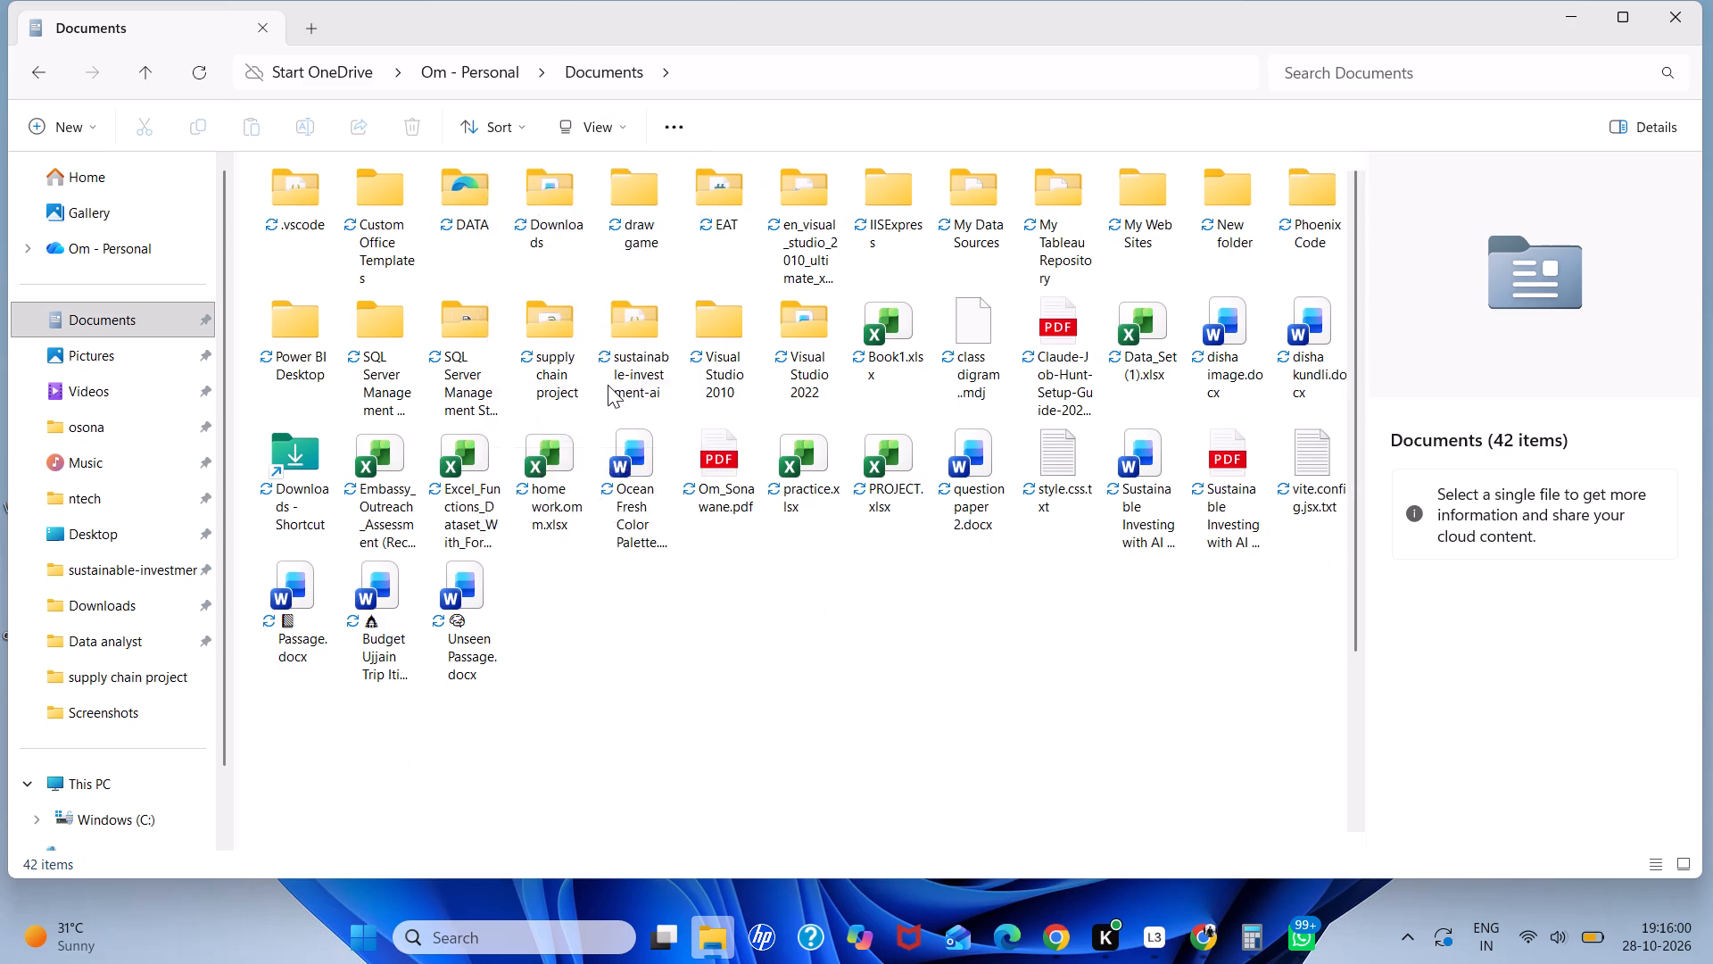
# Switch the Documents folder to the Content layout.
pyautogui.click(624, 147)
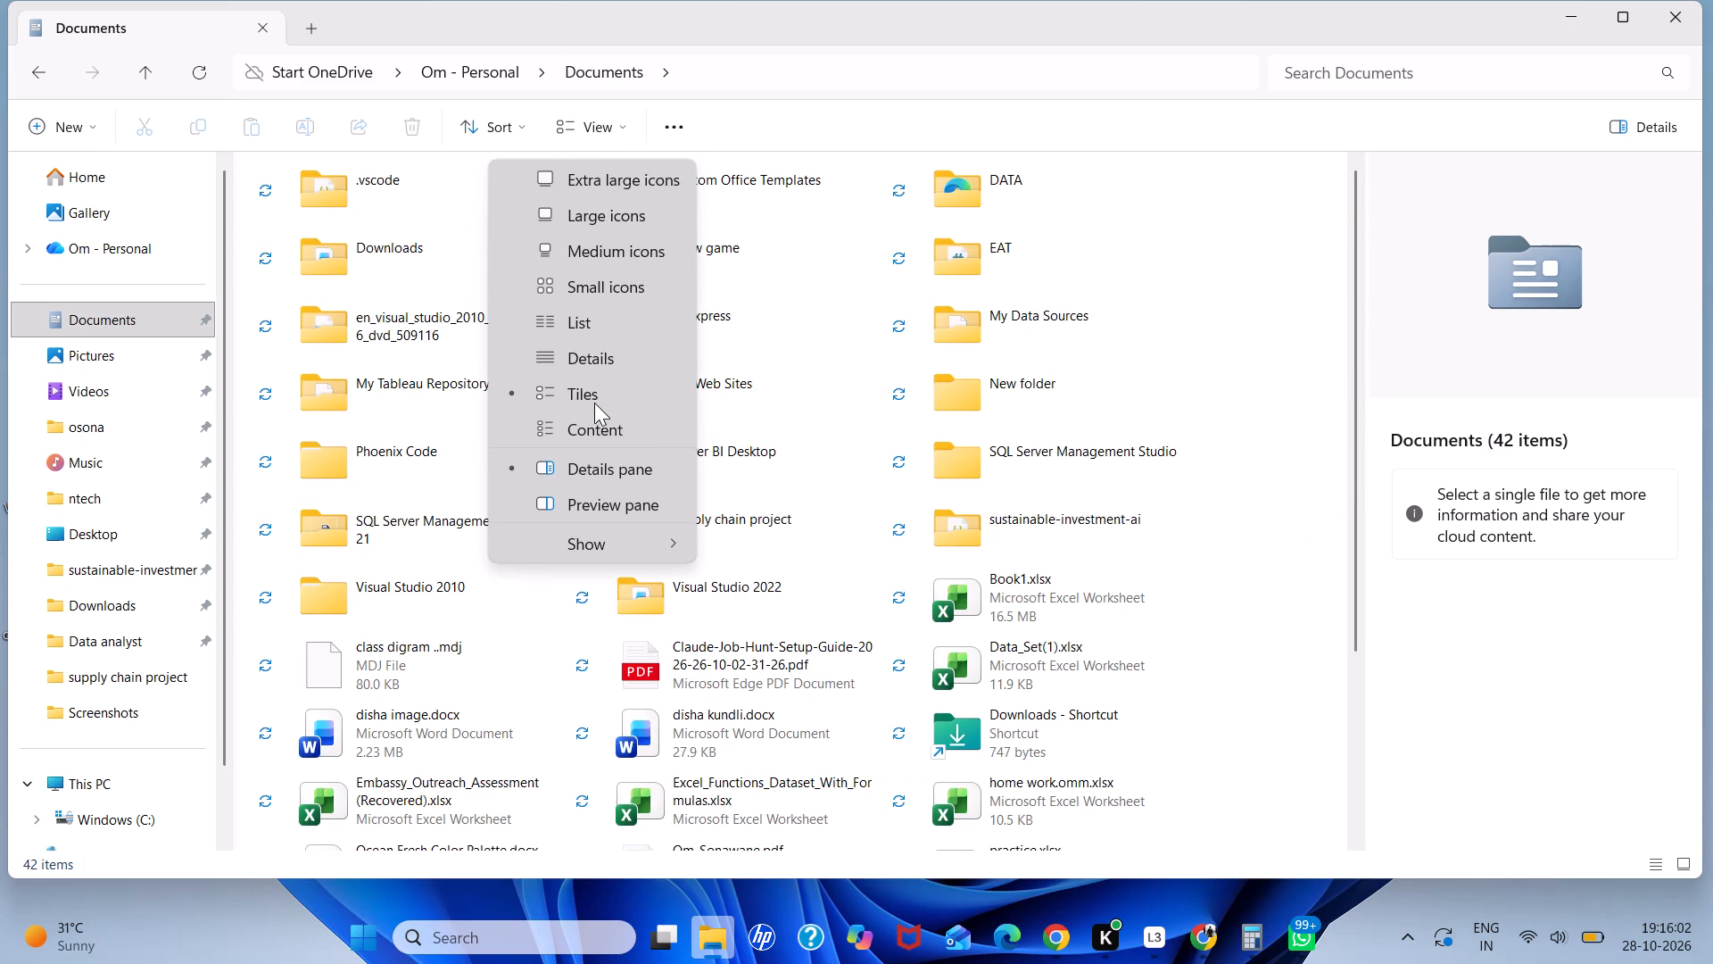
pyautogui.click(593, 410)
pyautogui.click(594, 429)
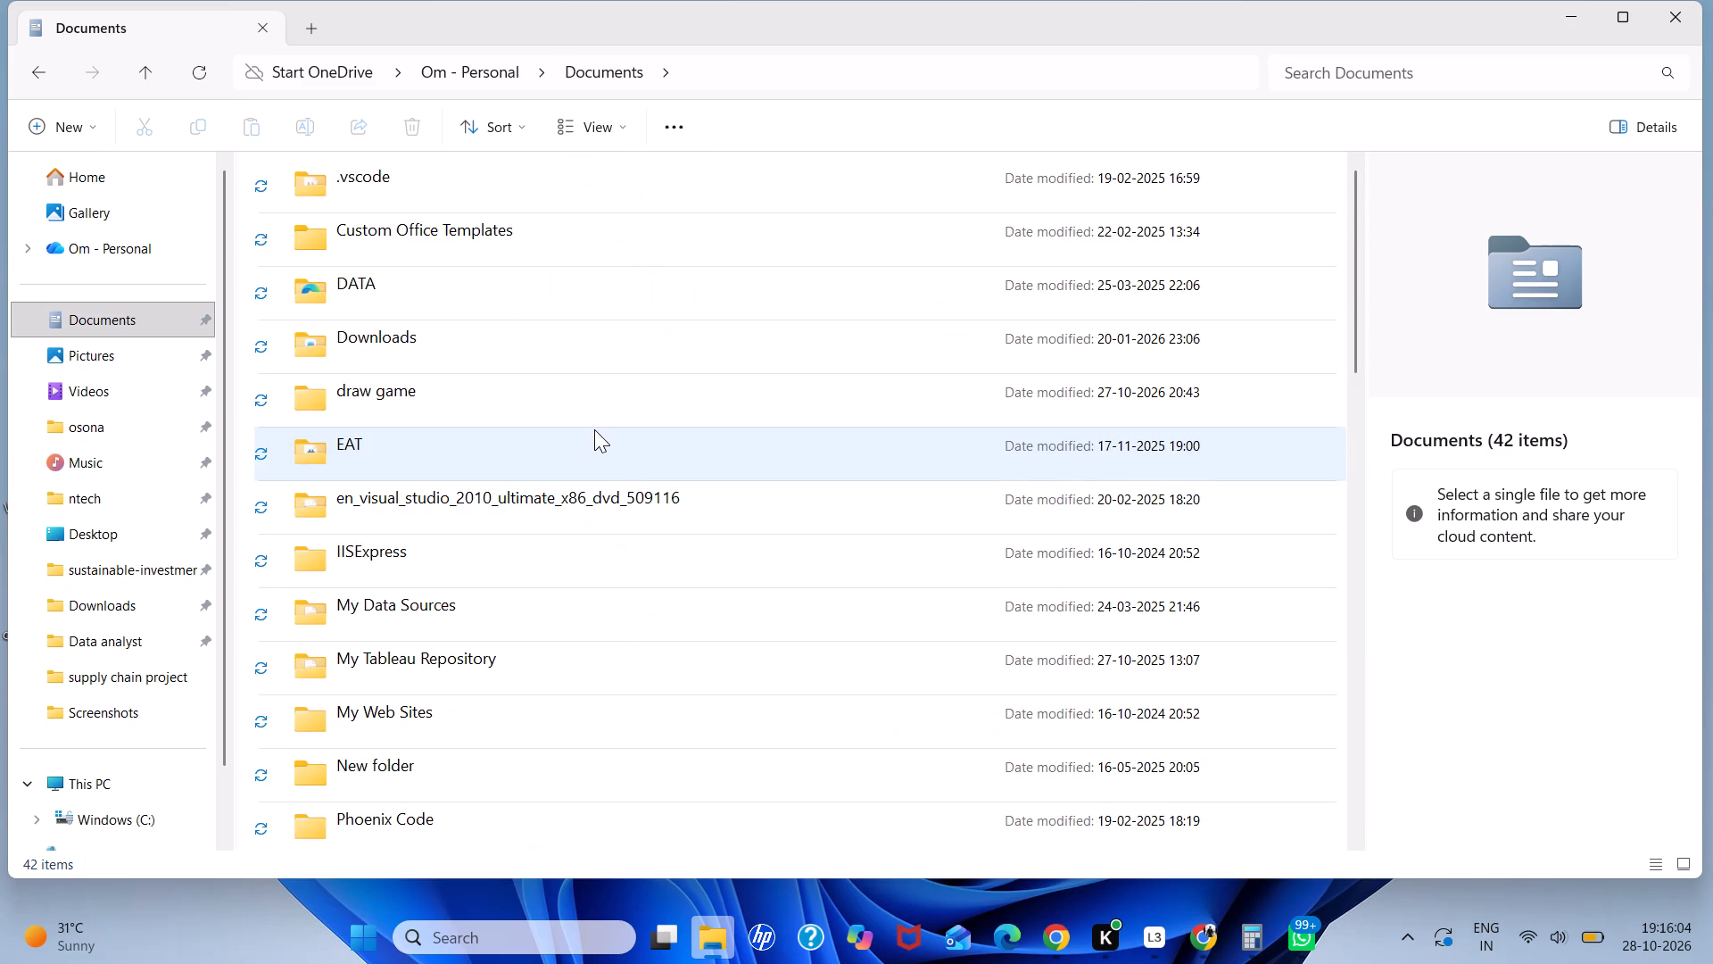
# Delete the Word file Unseen Passage.docx at the end of the Documents file list.
pyautogui.scroll(-11, 597, 424)
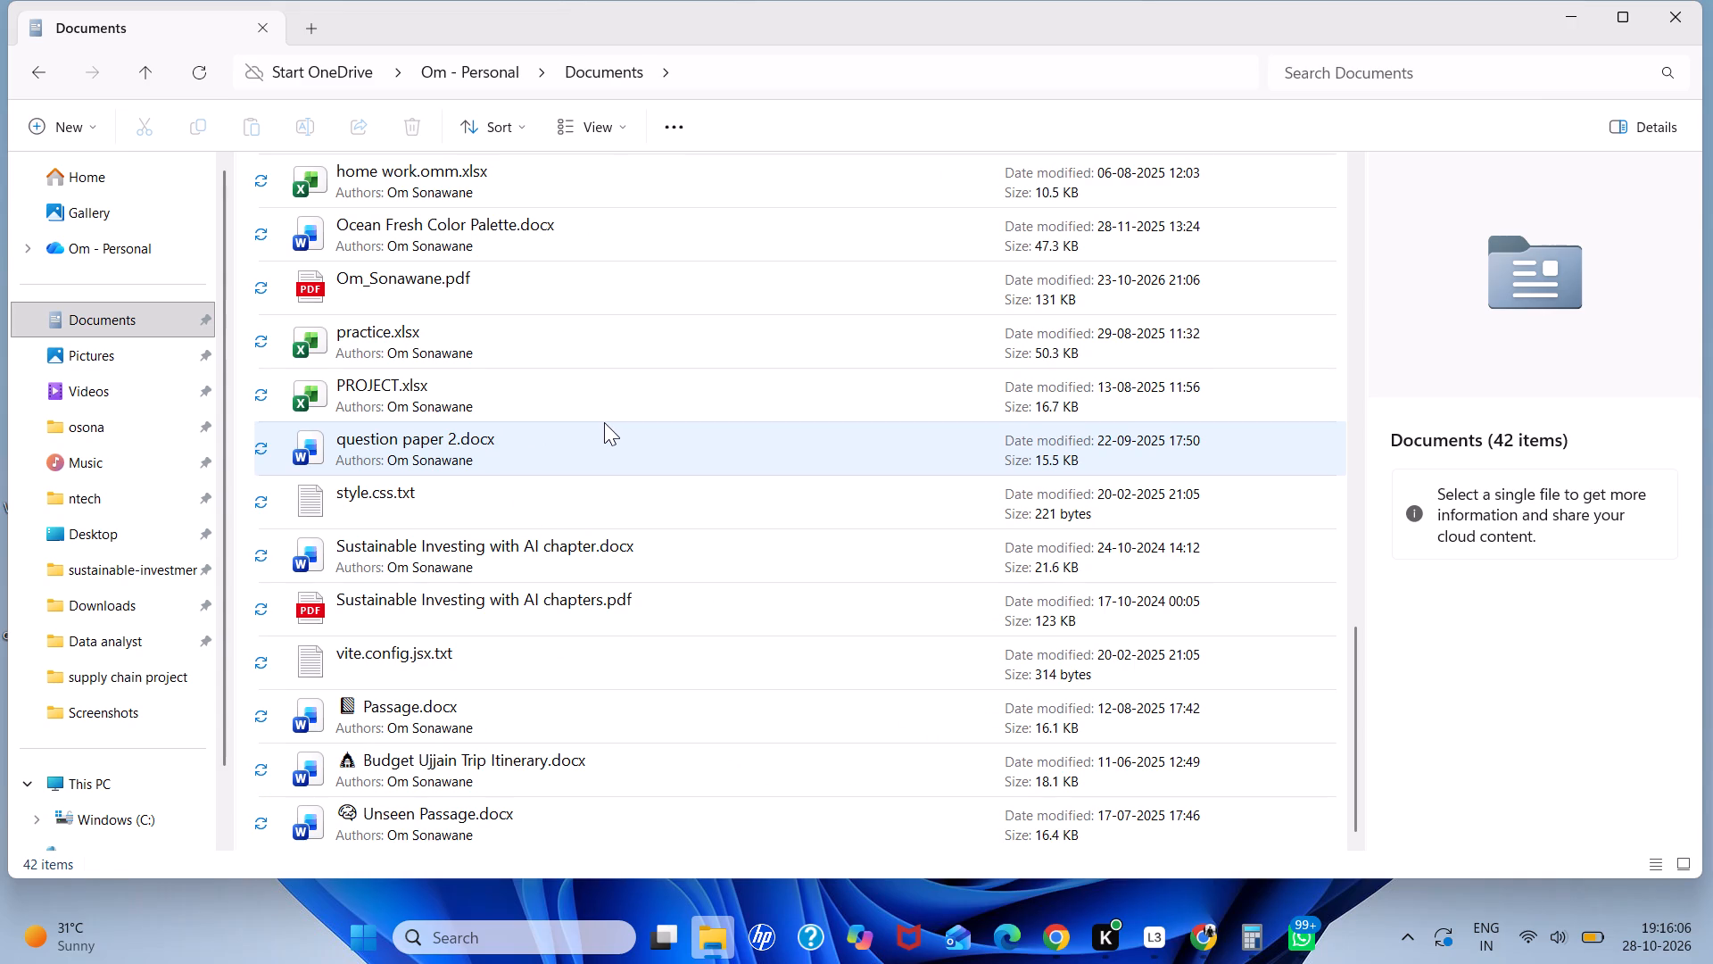
pyautogui.scroll(-5, 600, 573)
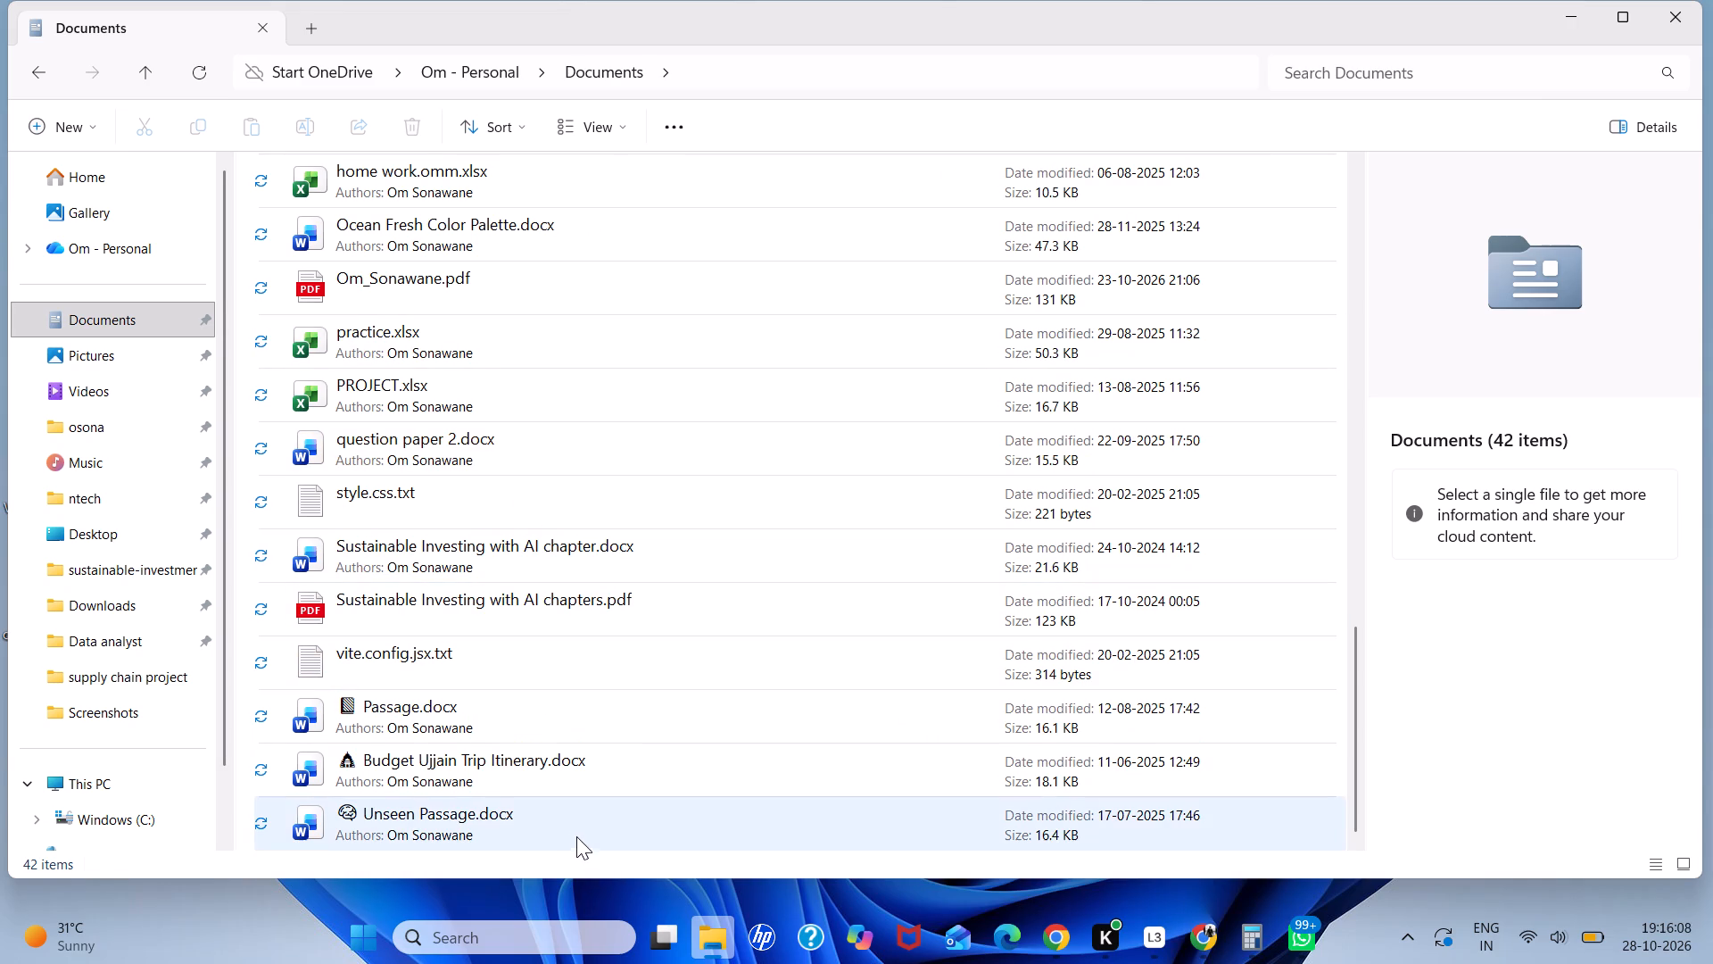
pyautogui.click(574, 836)
pyautogui.rightClick(572, 835)
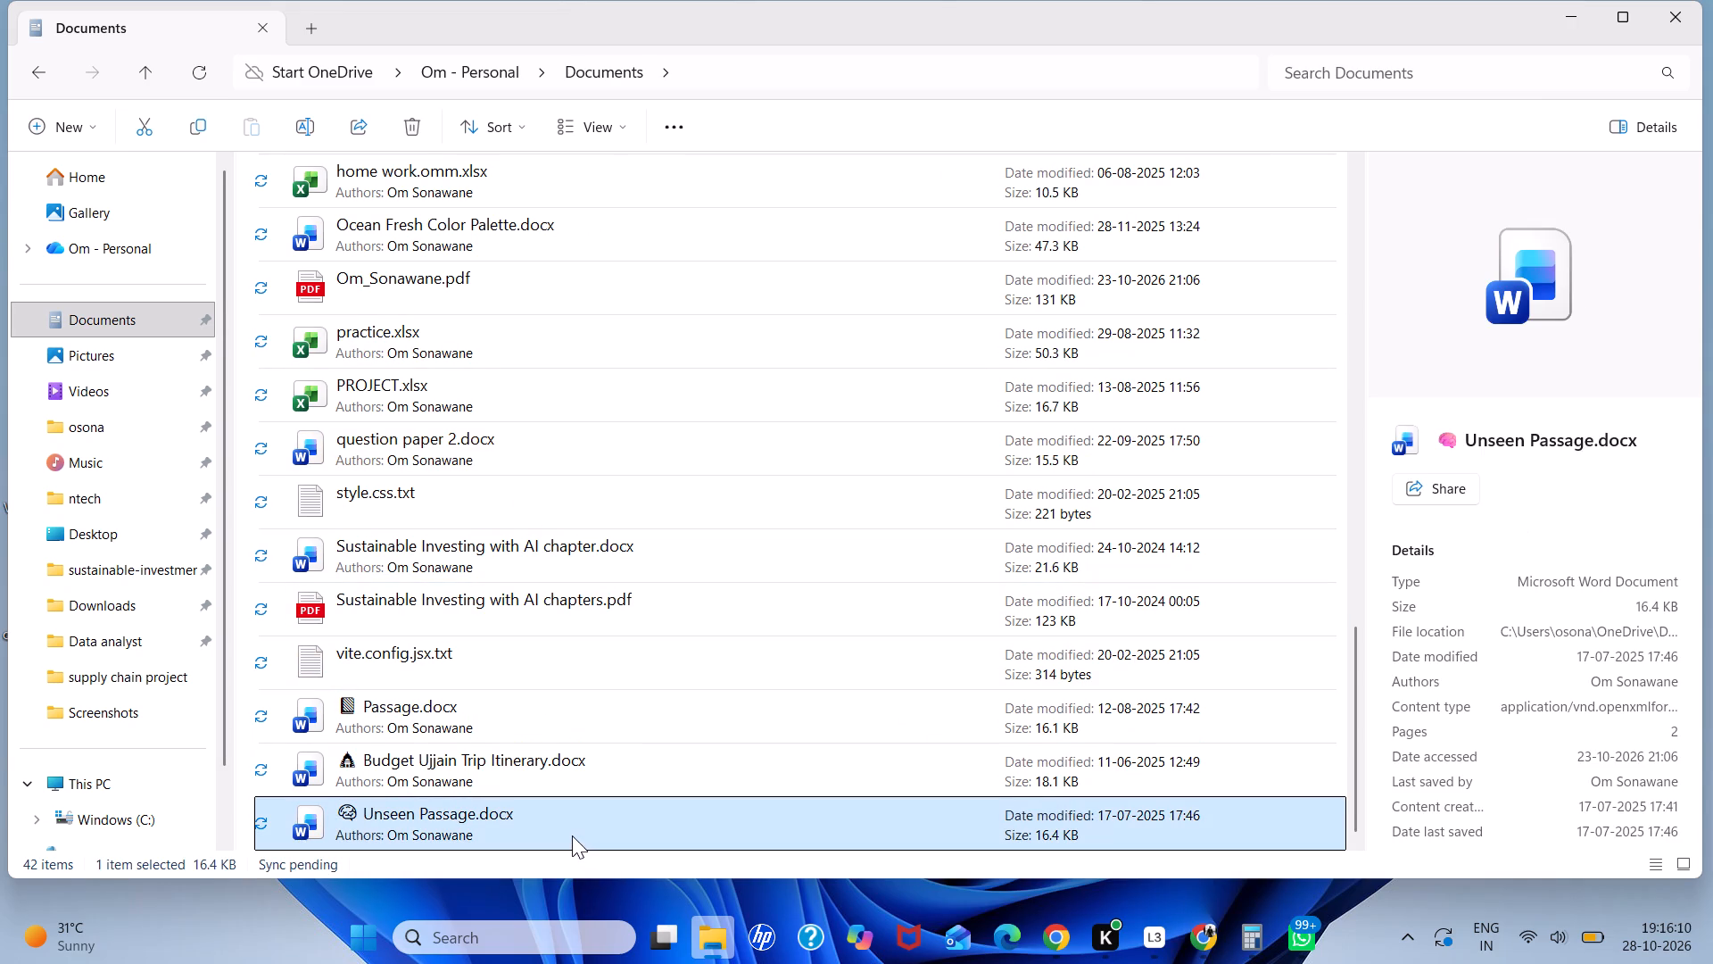
pyautogui.click(410, 129)
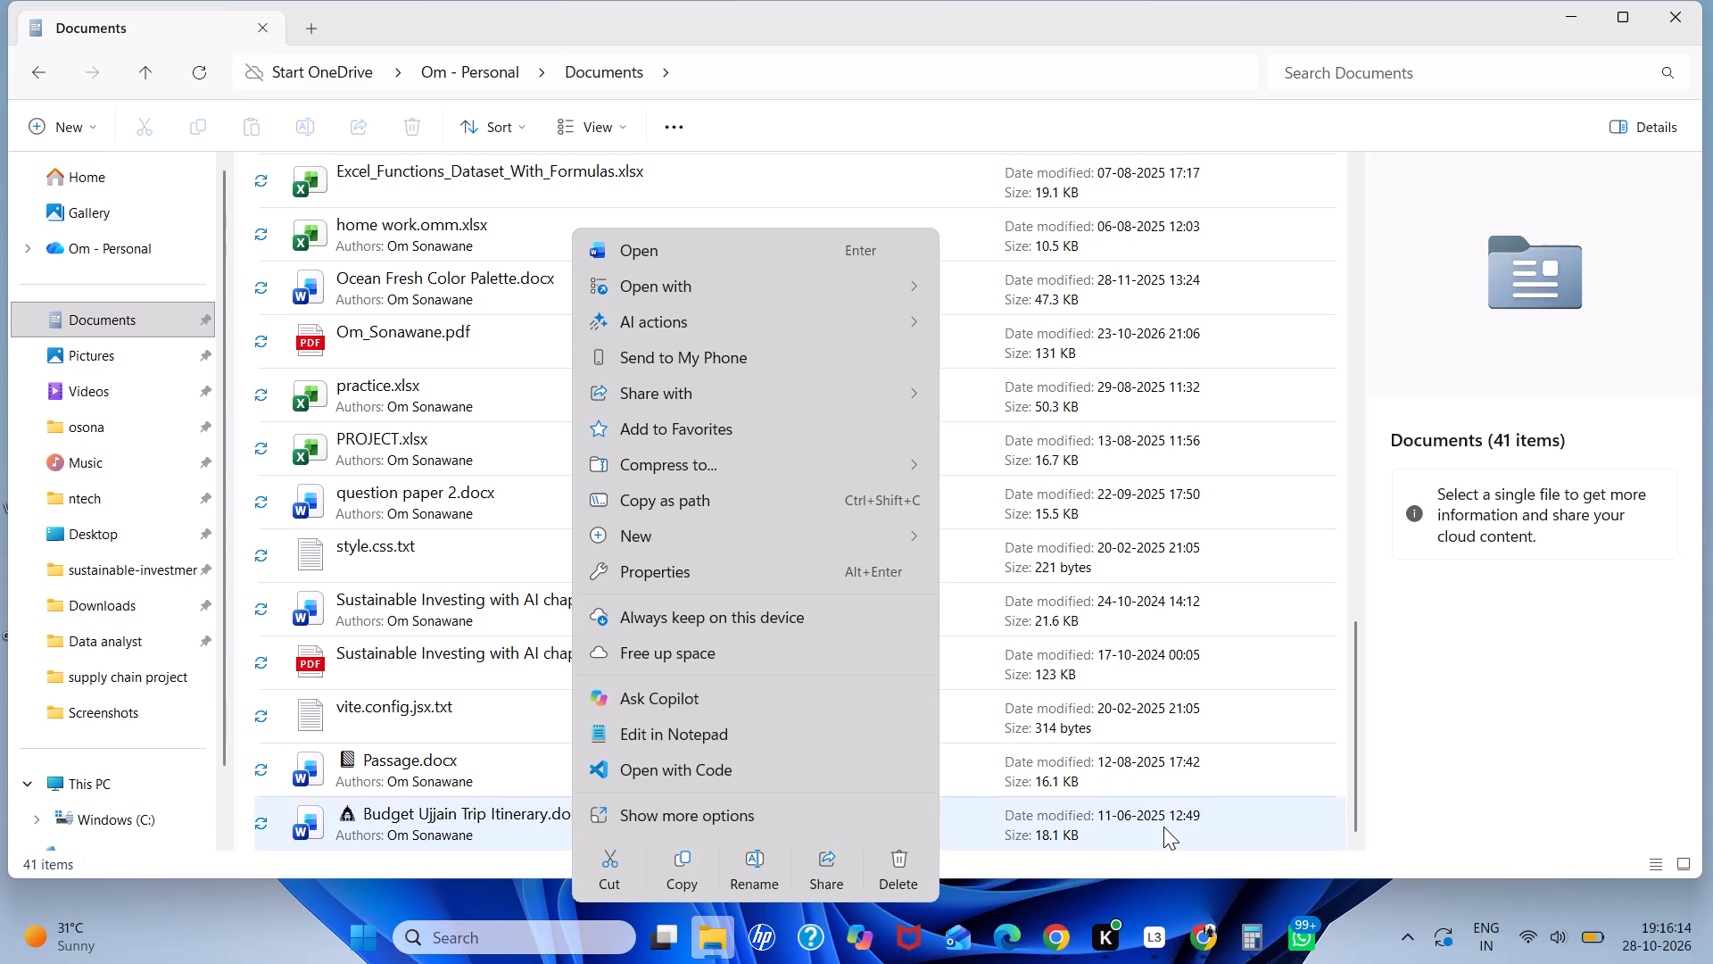
# Delete Budget Ujjain Trip Itinerary.docx and Passage.docx together from the Documents folder.
pyautogui.click(1163, 827)
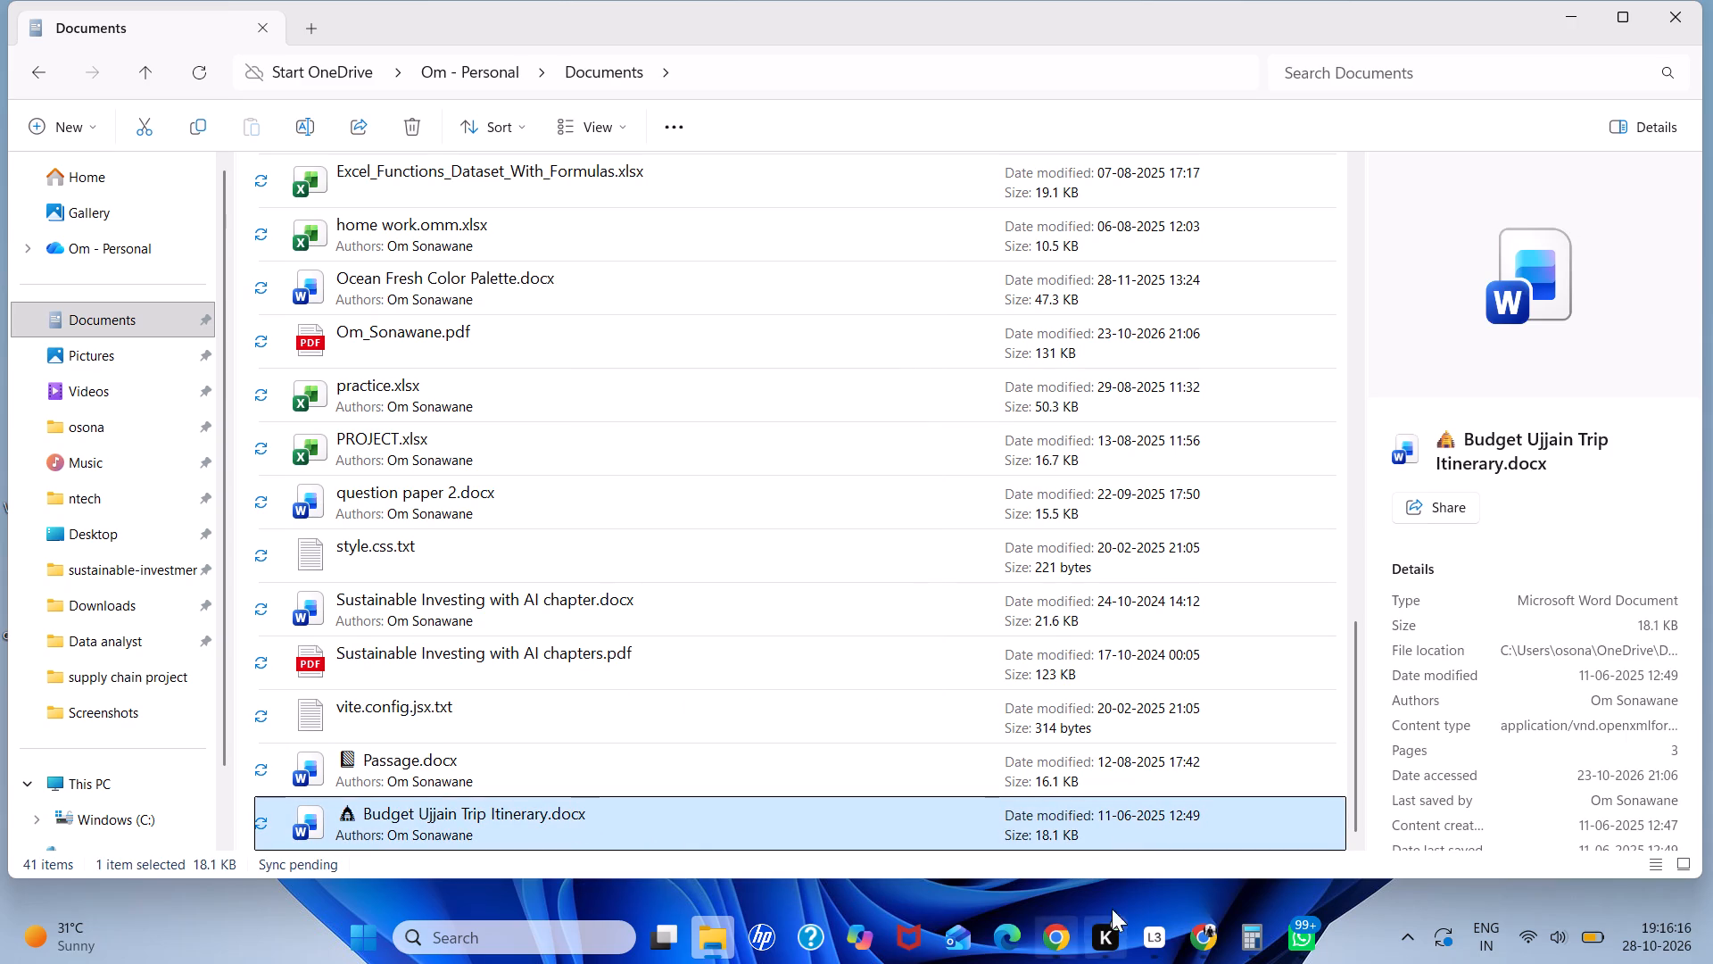
pyautogui.hotkey('shift', 'Up')
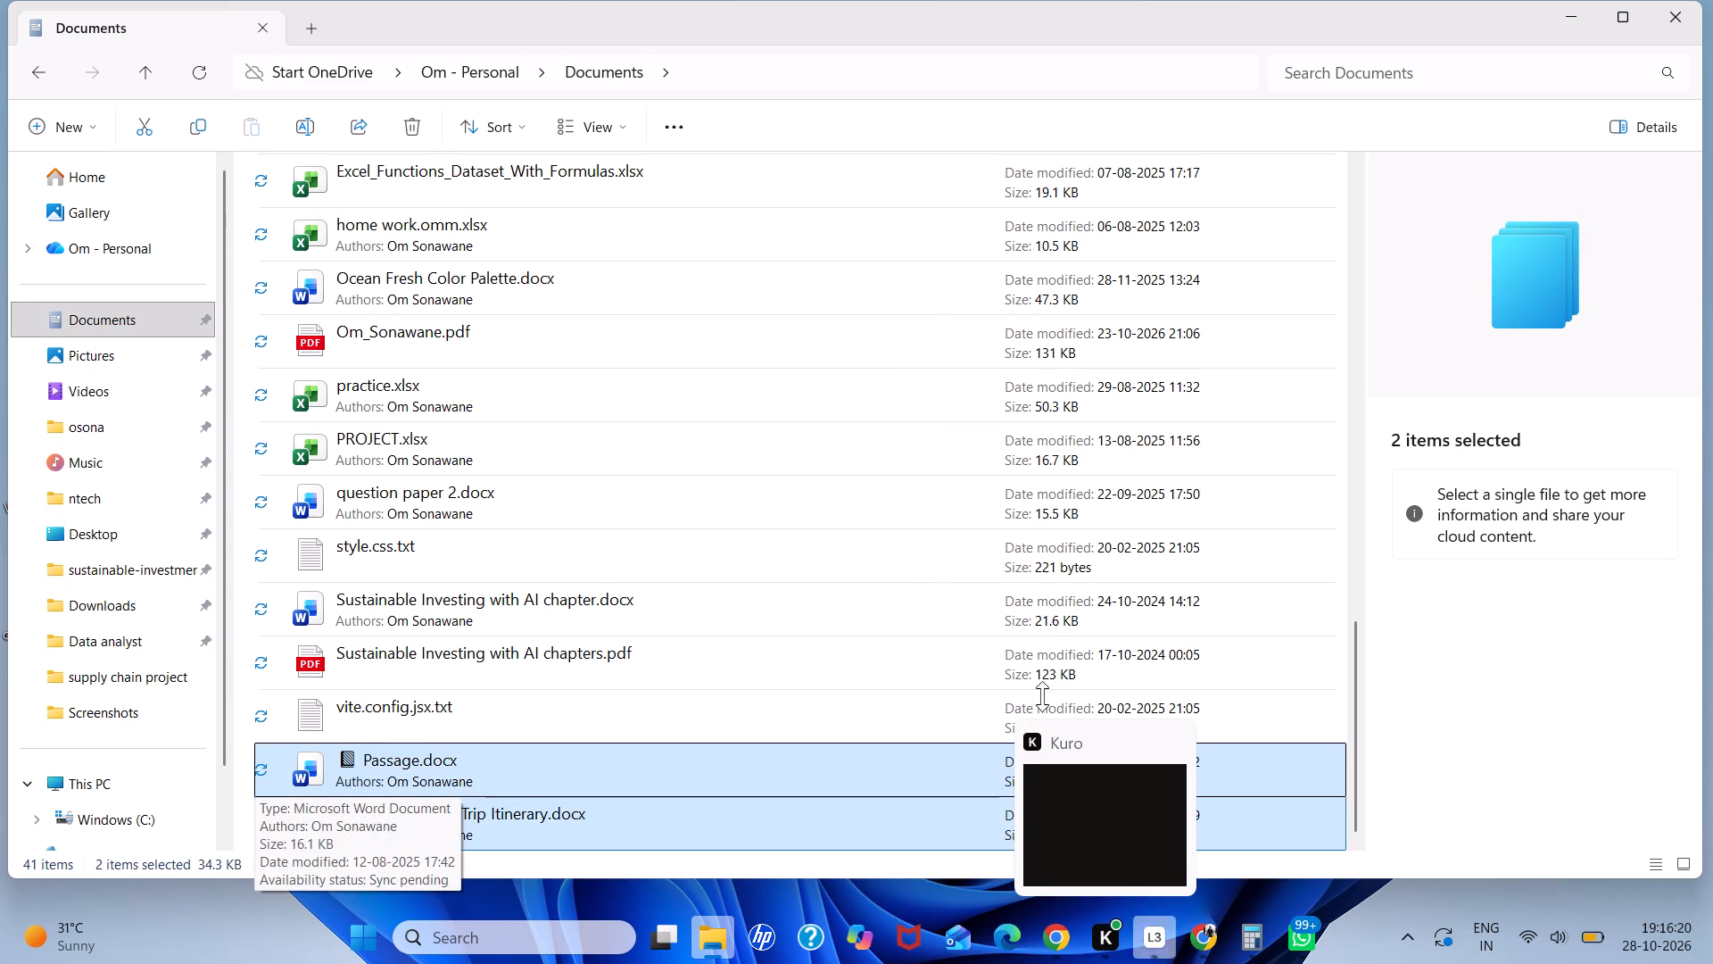
pyautogui.click(419, 132)
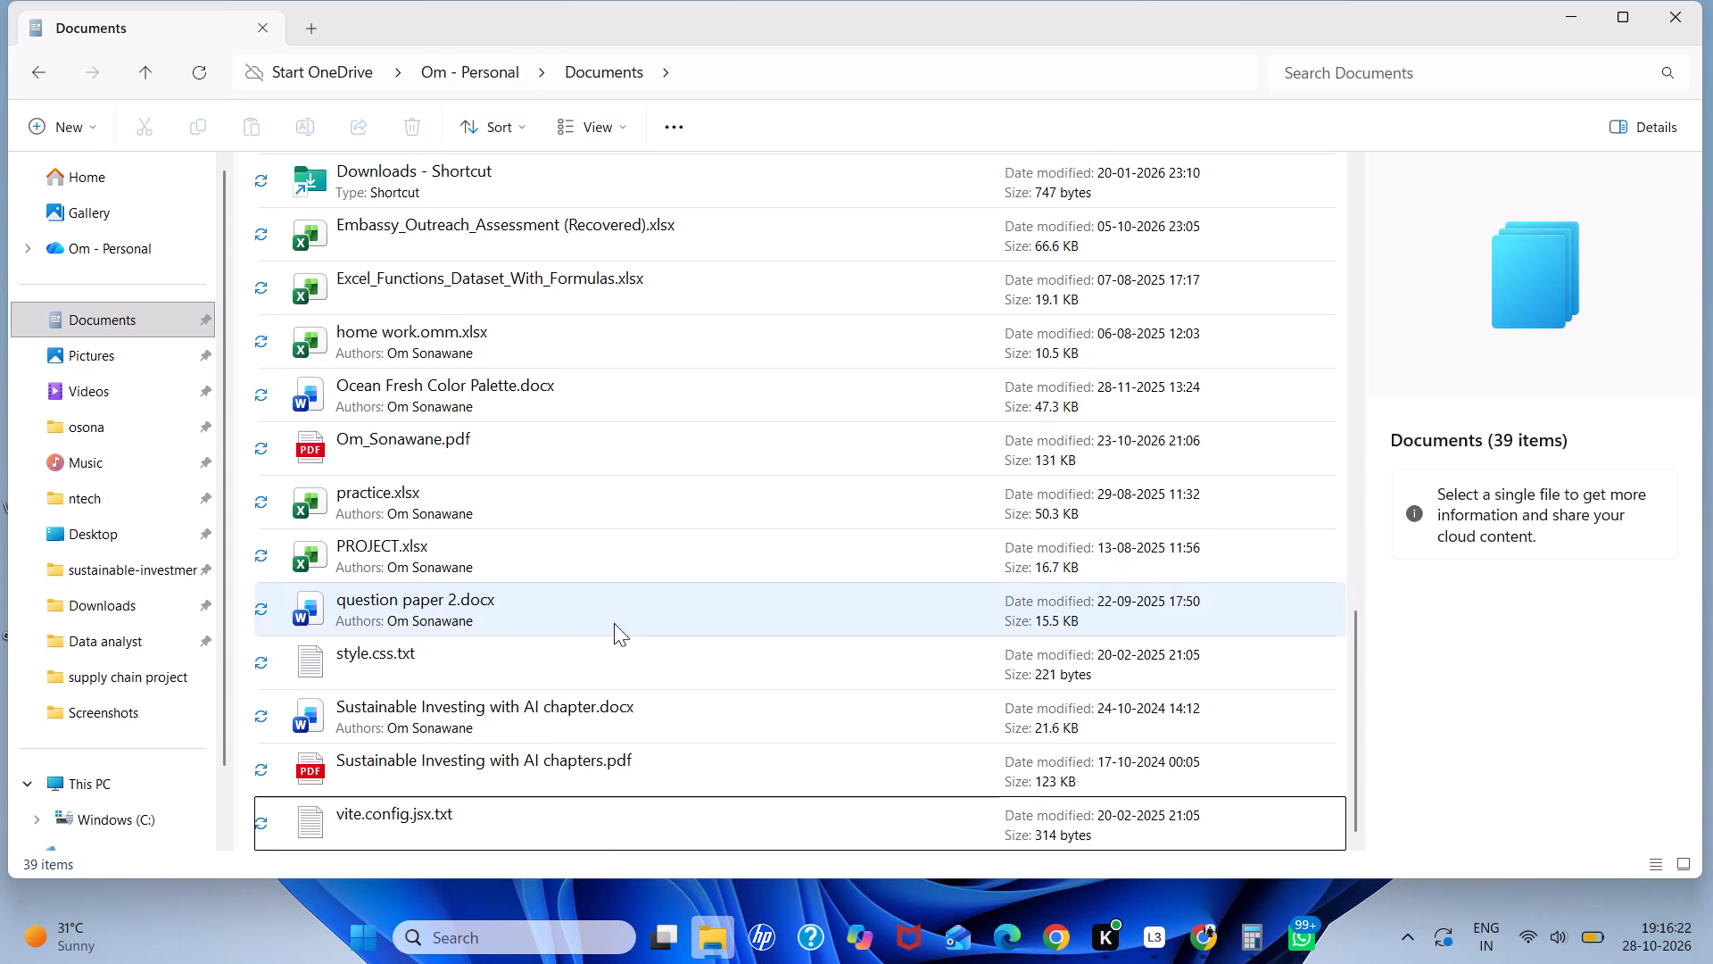
# Delete the Word file question paper 2.docx from the Documents folder.
pyautogui.click(513, 624)
pyautogui.rightClick(513, 624)
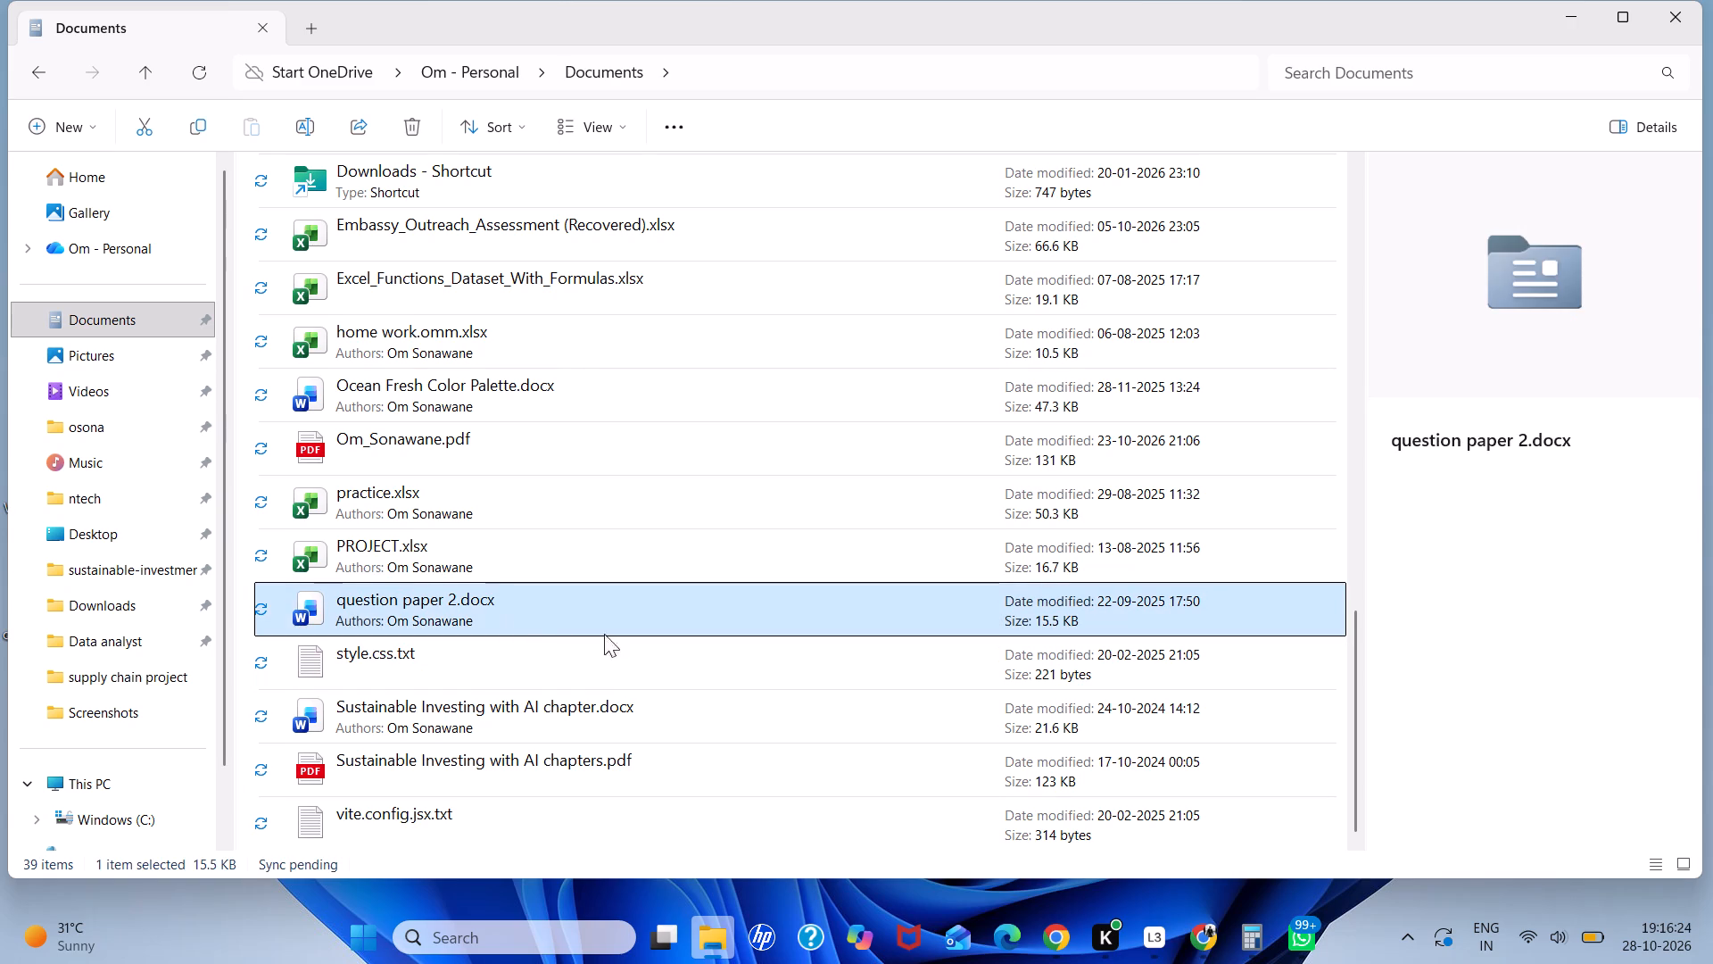
pyautogui.click(850, 126)
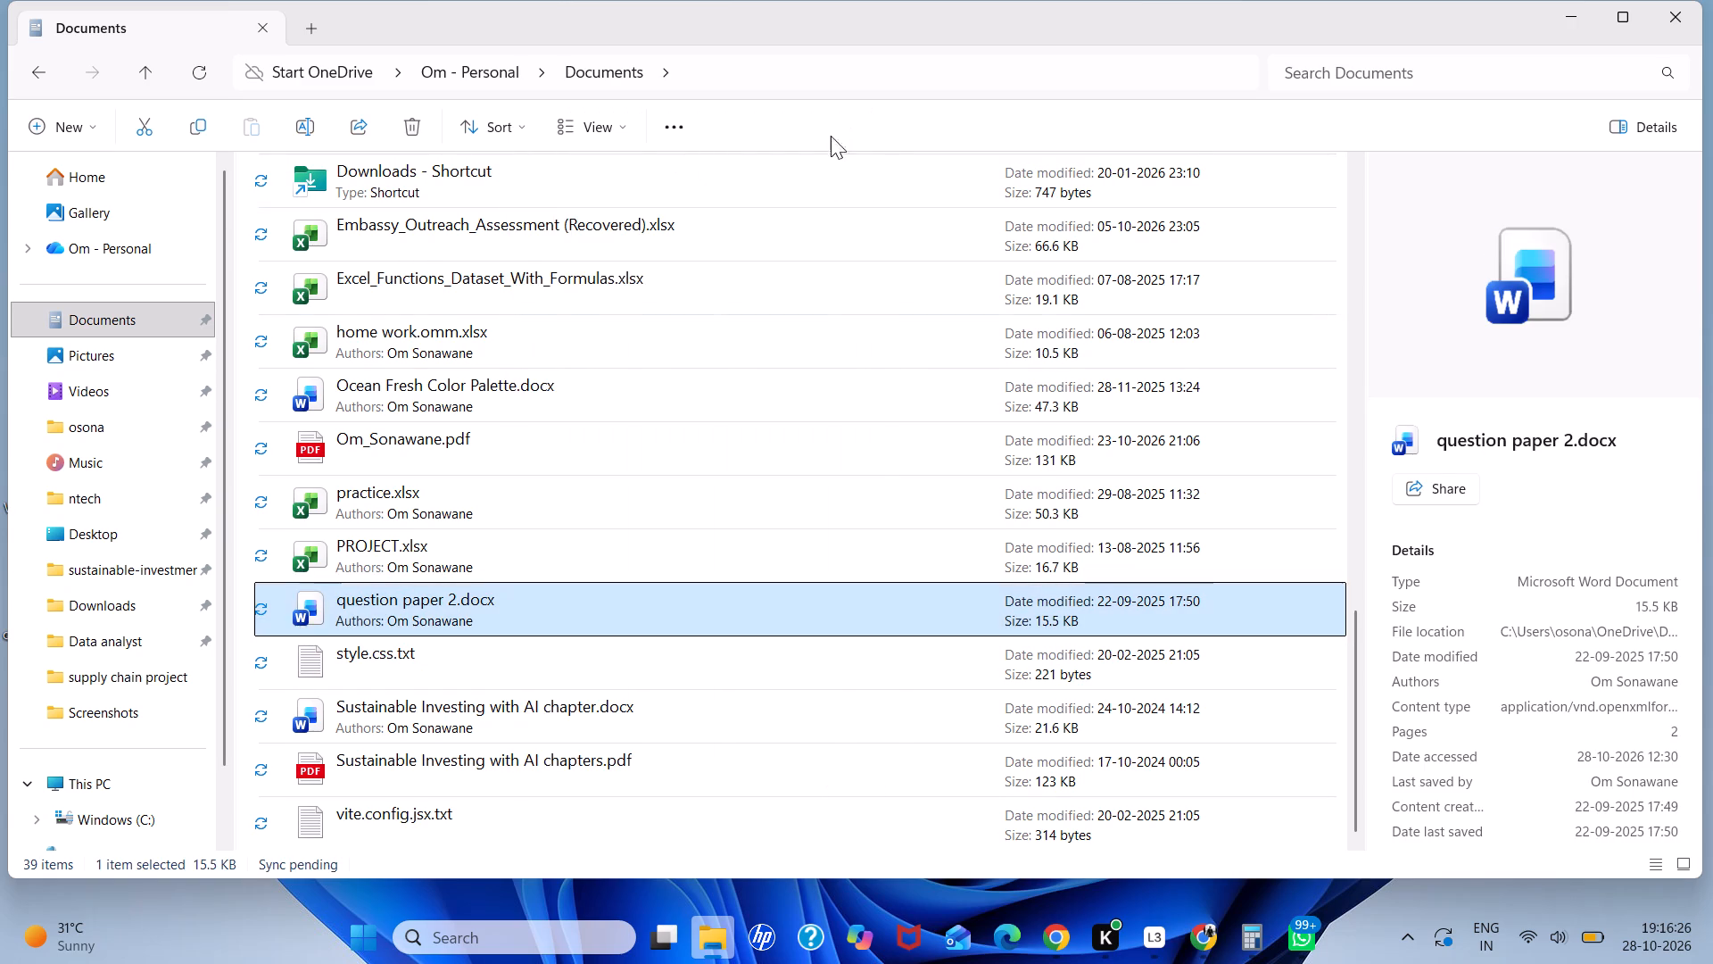
# Delete the Word file Ocean Fresh Color Palette.docx from the Documents folder.
pyautogui.rightClick(512, 461)
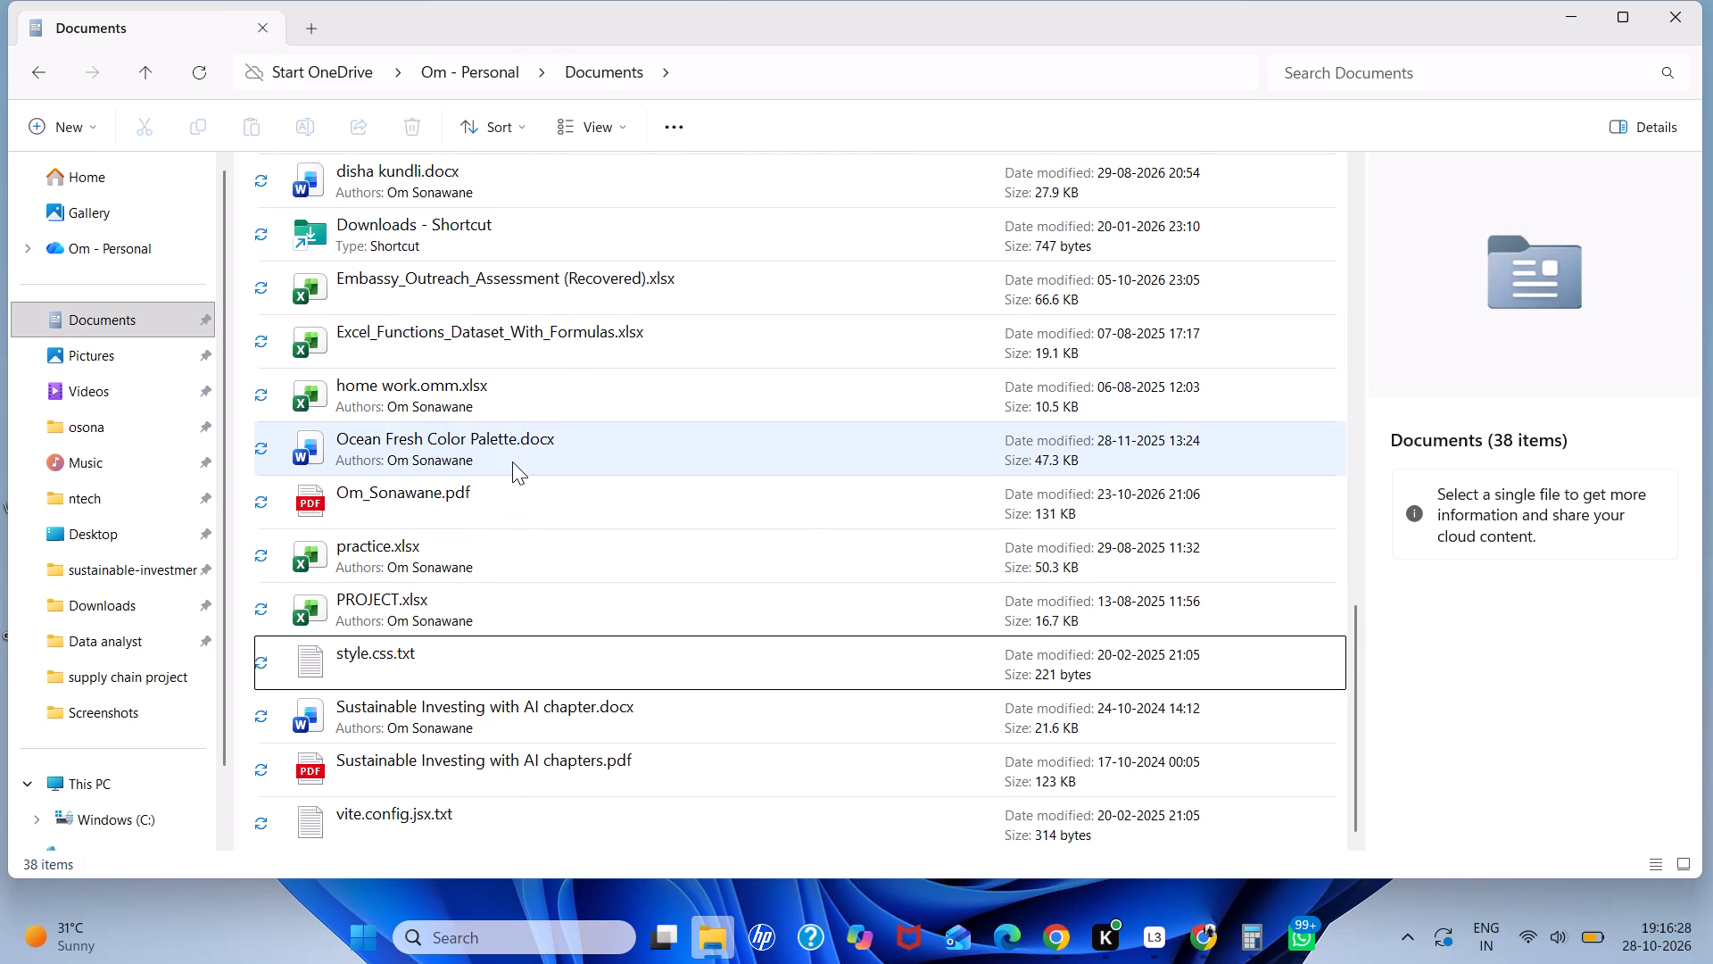
pyautogui.click(452, 453)
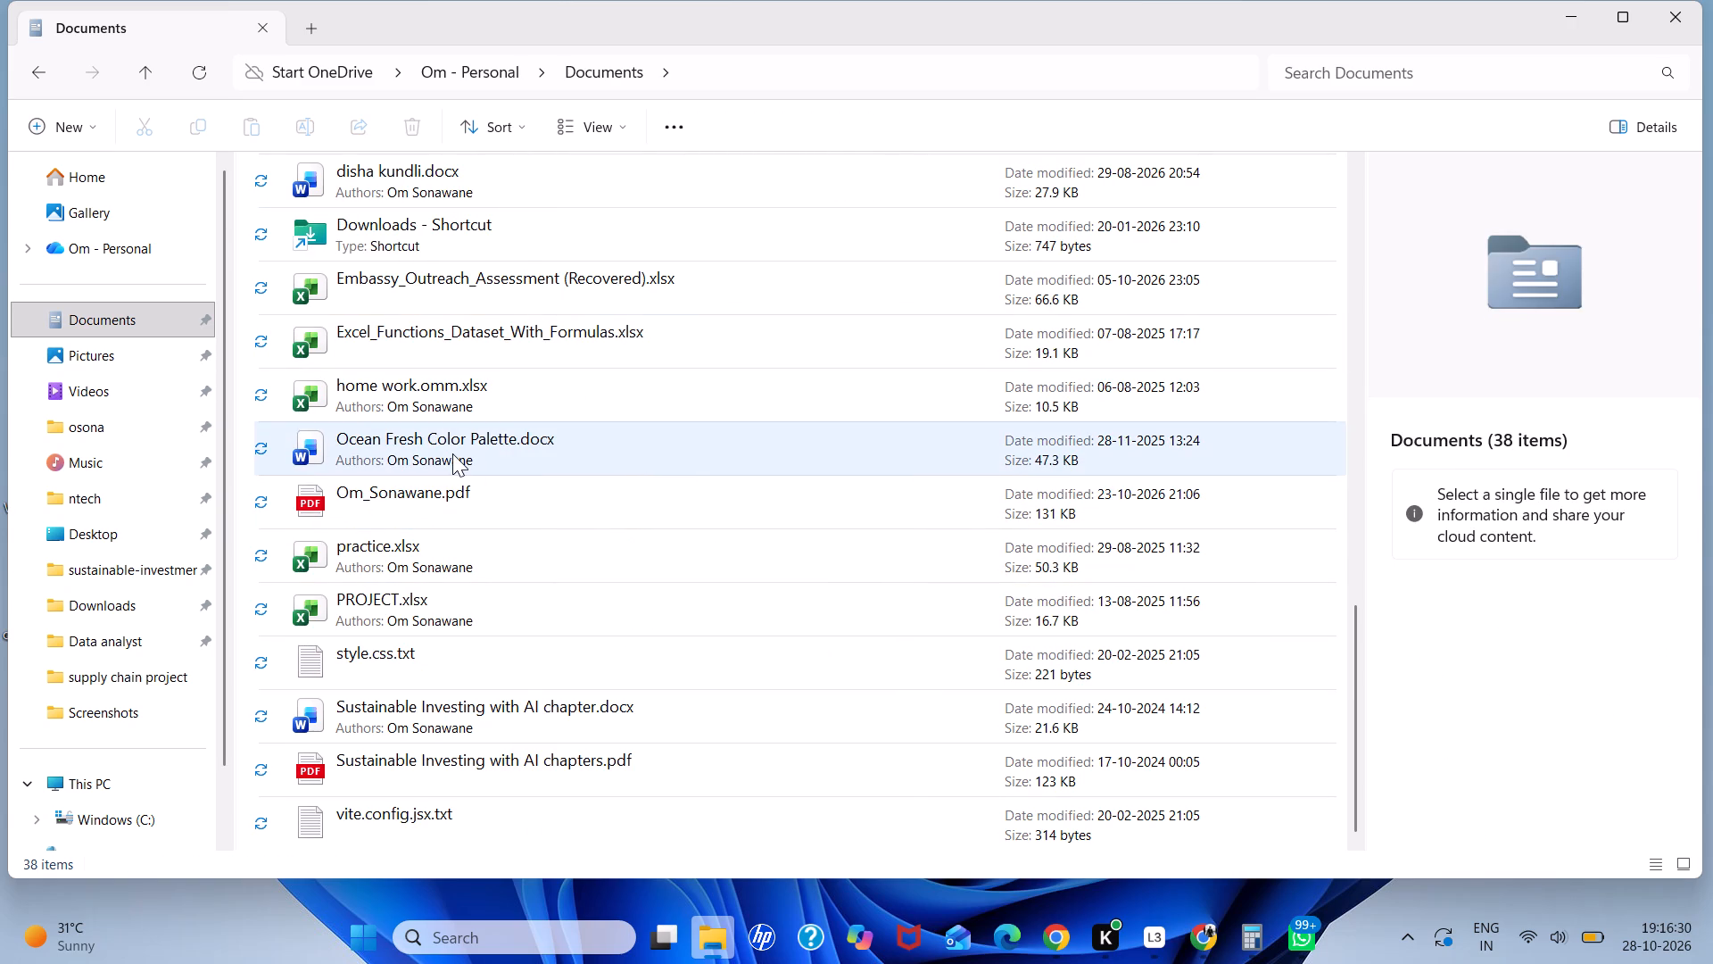
pyautogui.click(417, 127)
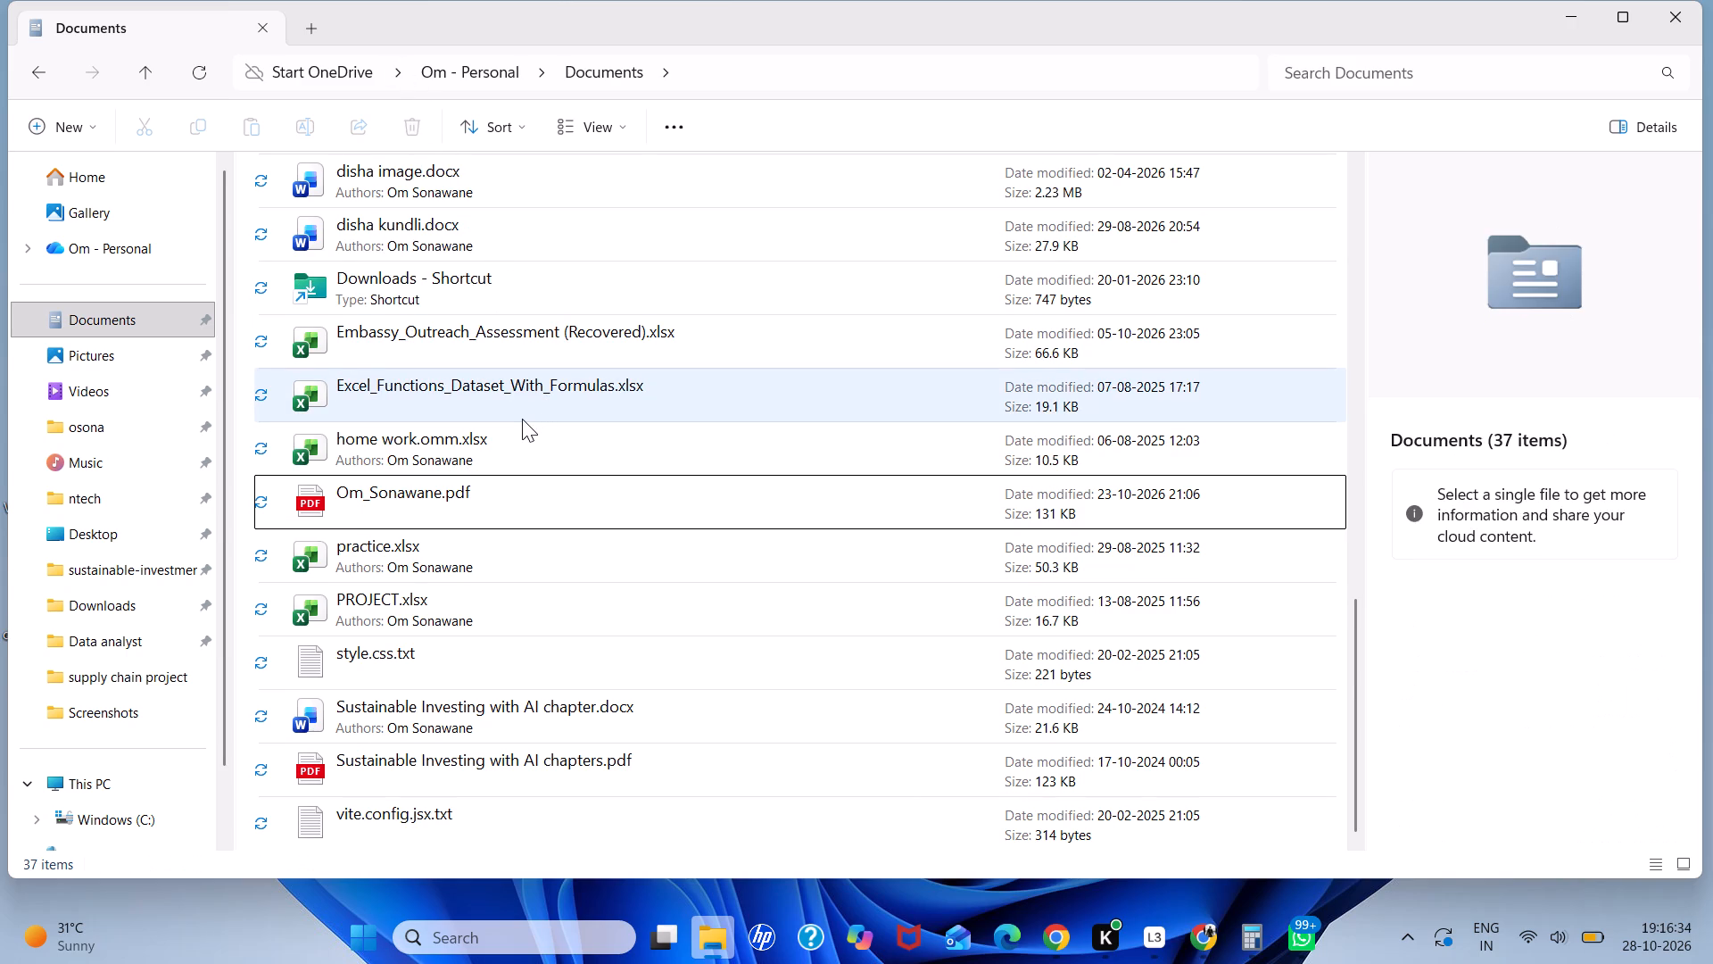
# Delete the Word file disha kundli.docx from the Documents folder.
pyautogui.scroll(1, 522, 419)
pyautogui.click(522, 419)
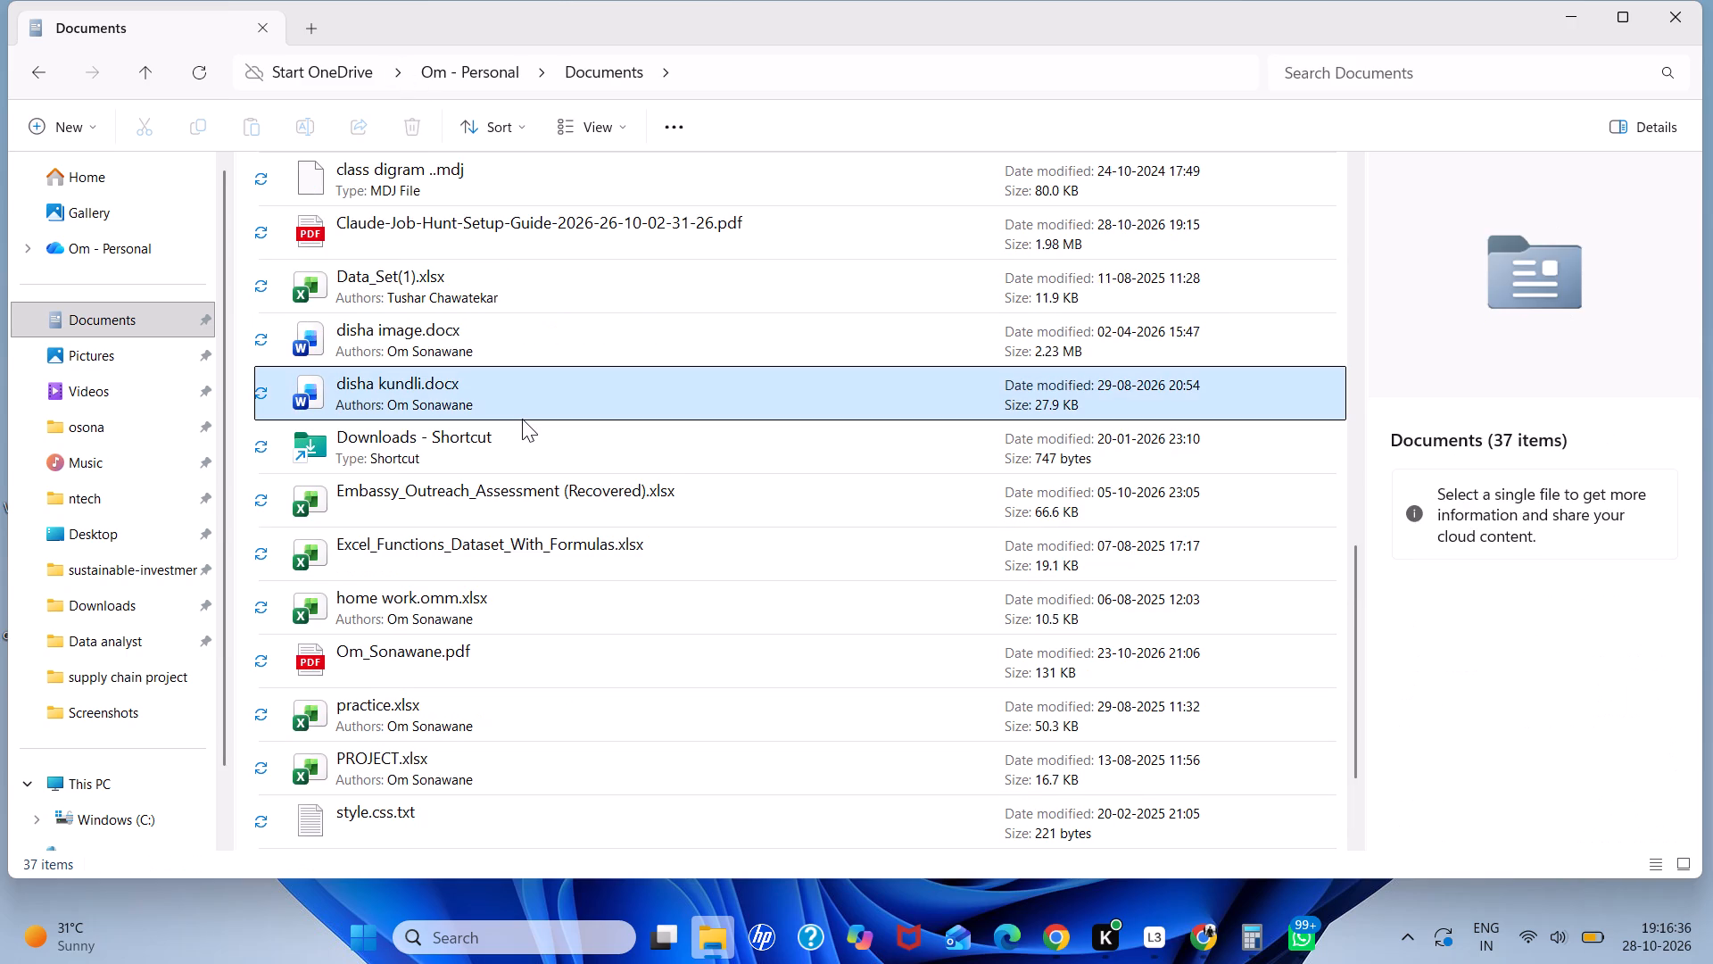
pyautogui.rightClick(522, 419)
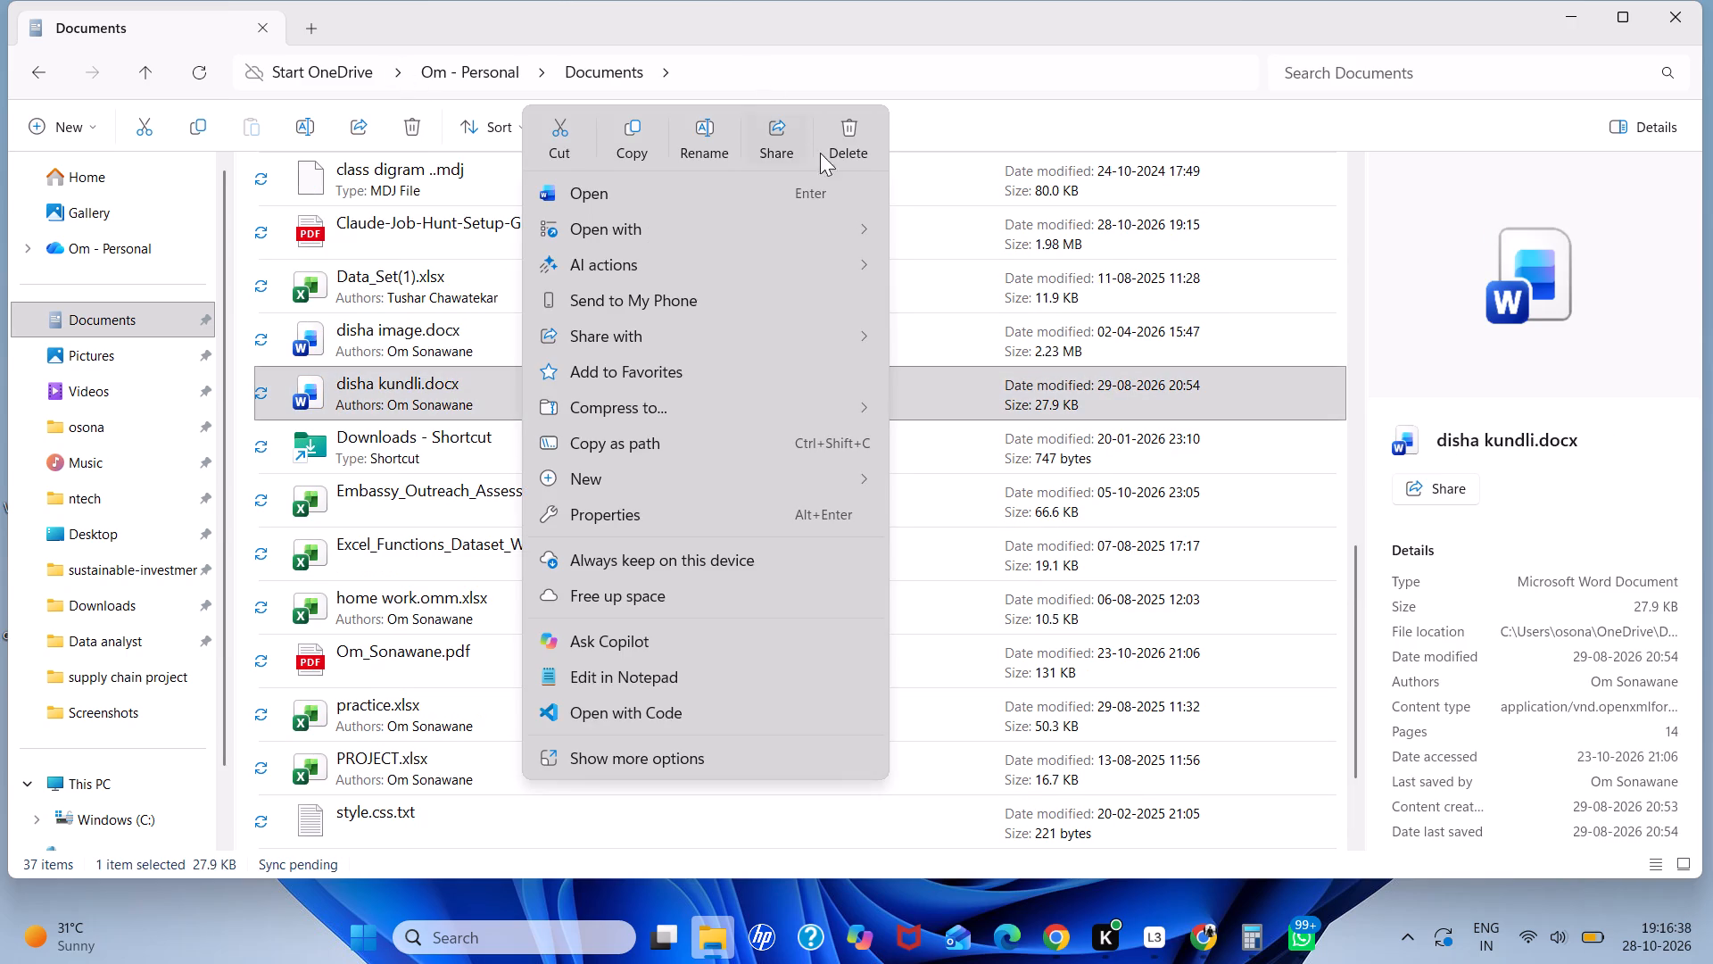
pyautogui.click(842, 145)
# Open disha image.docx in Word, look through the pictures on all its pages, and close the document.
pyautogui.doubleClick(630, 336)
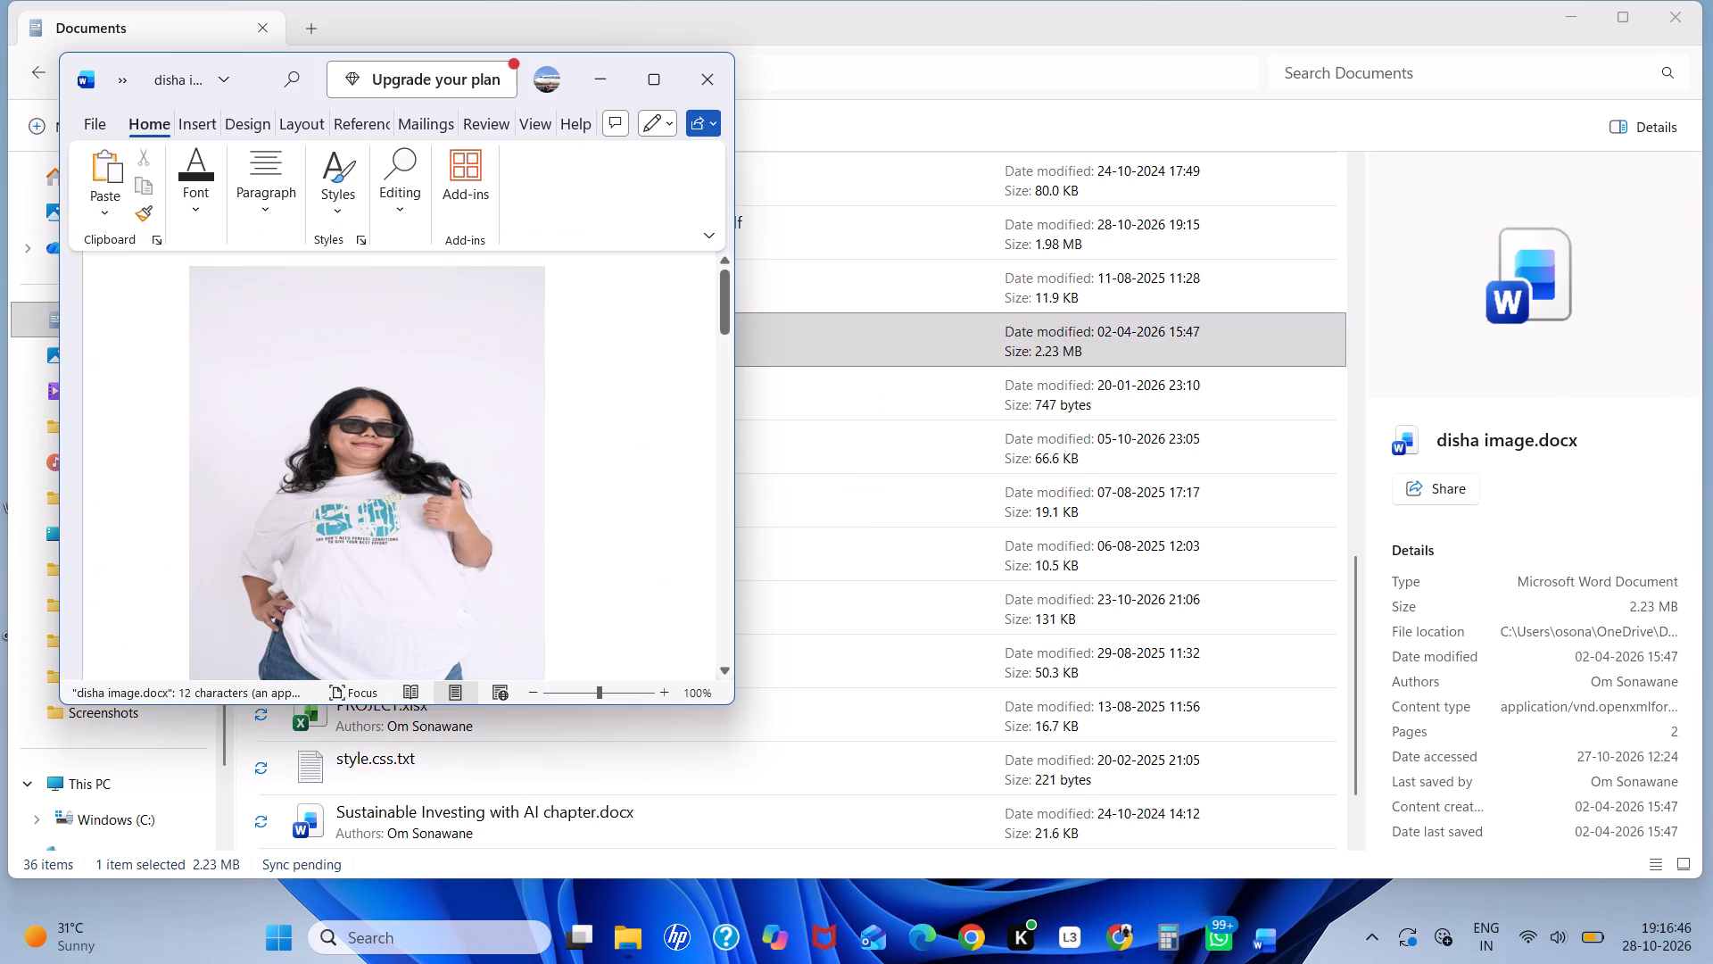
pyautogui.scroll(-20, 468, 400)
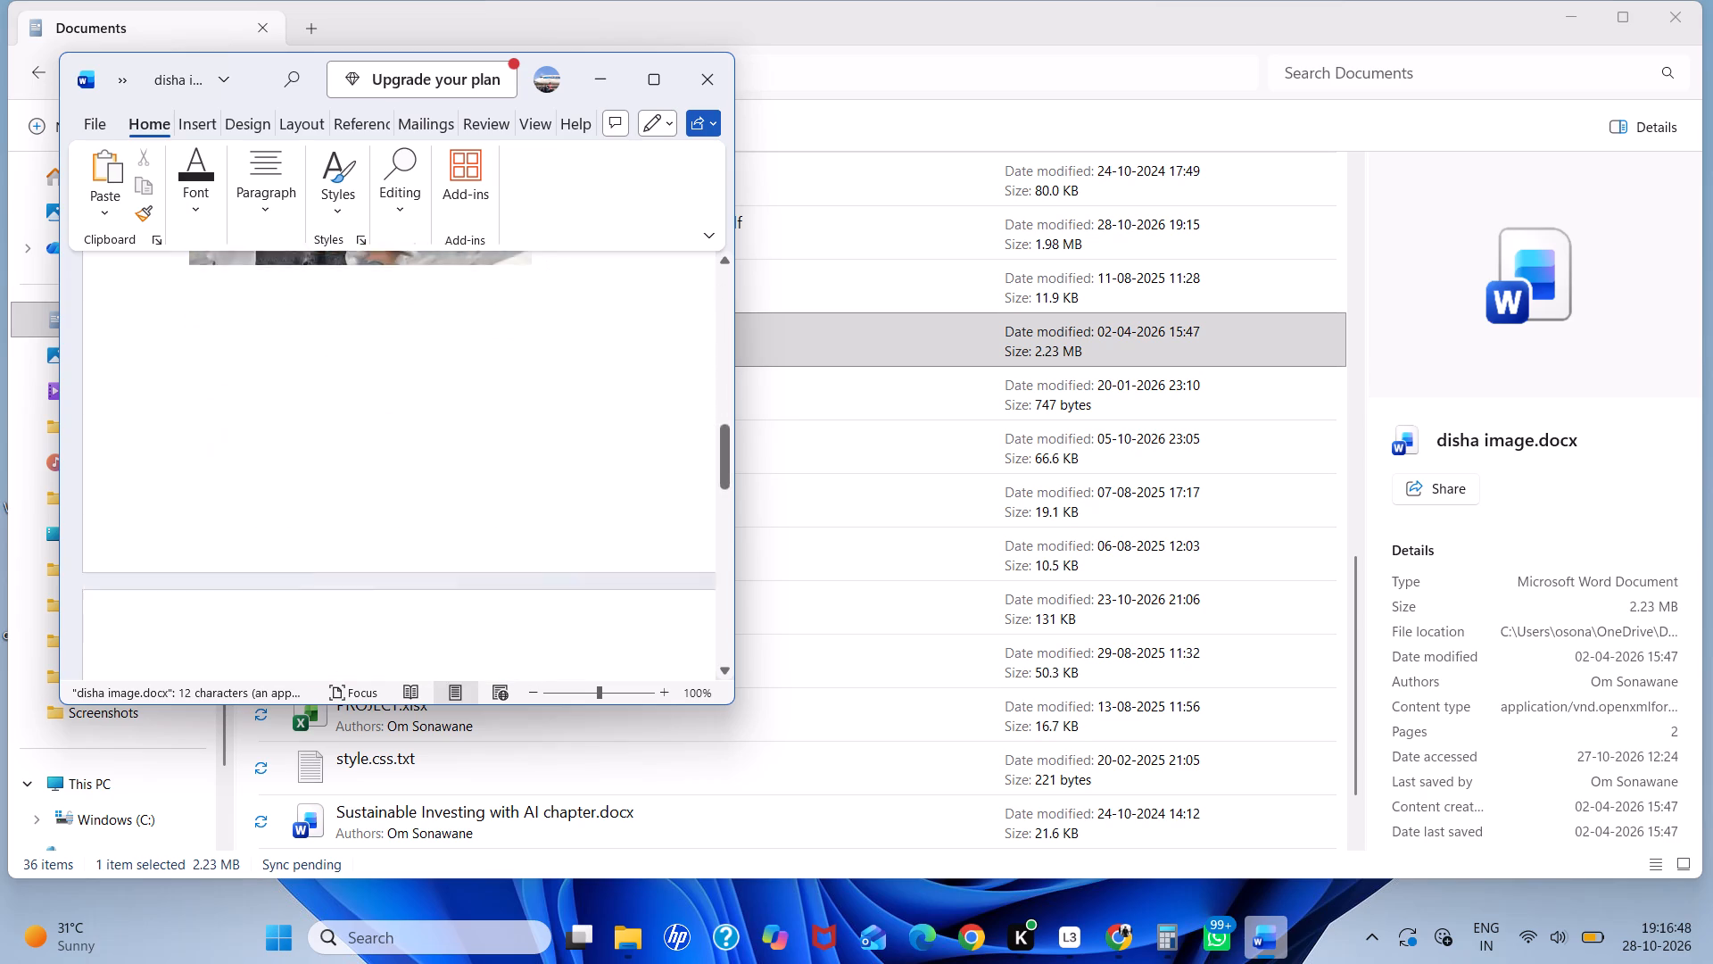
pyautogui.scroll(-12, 467, 403)
pyautogui.click(669, 64)
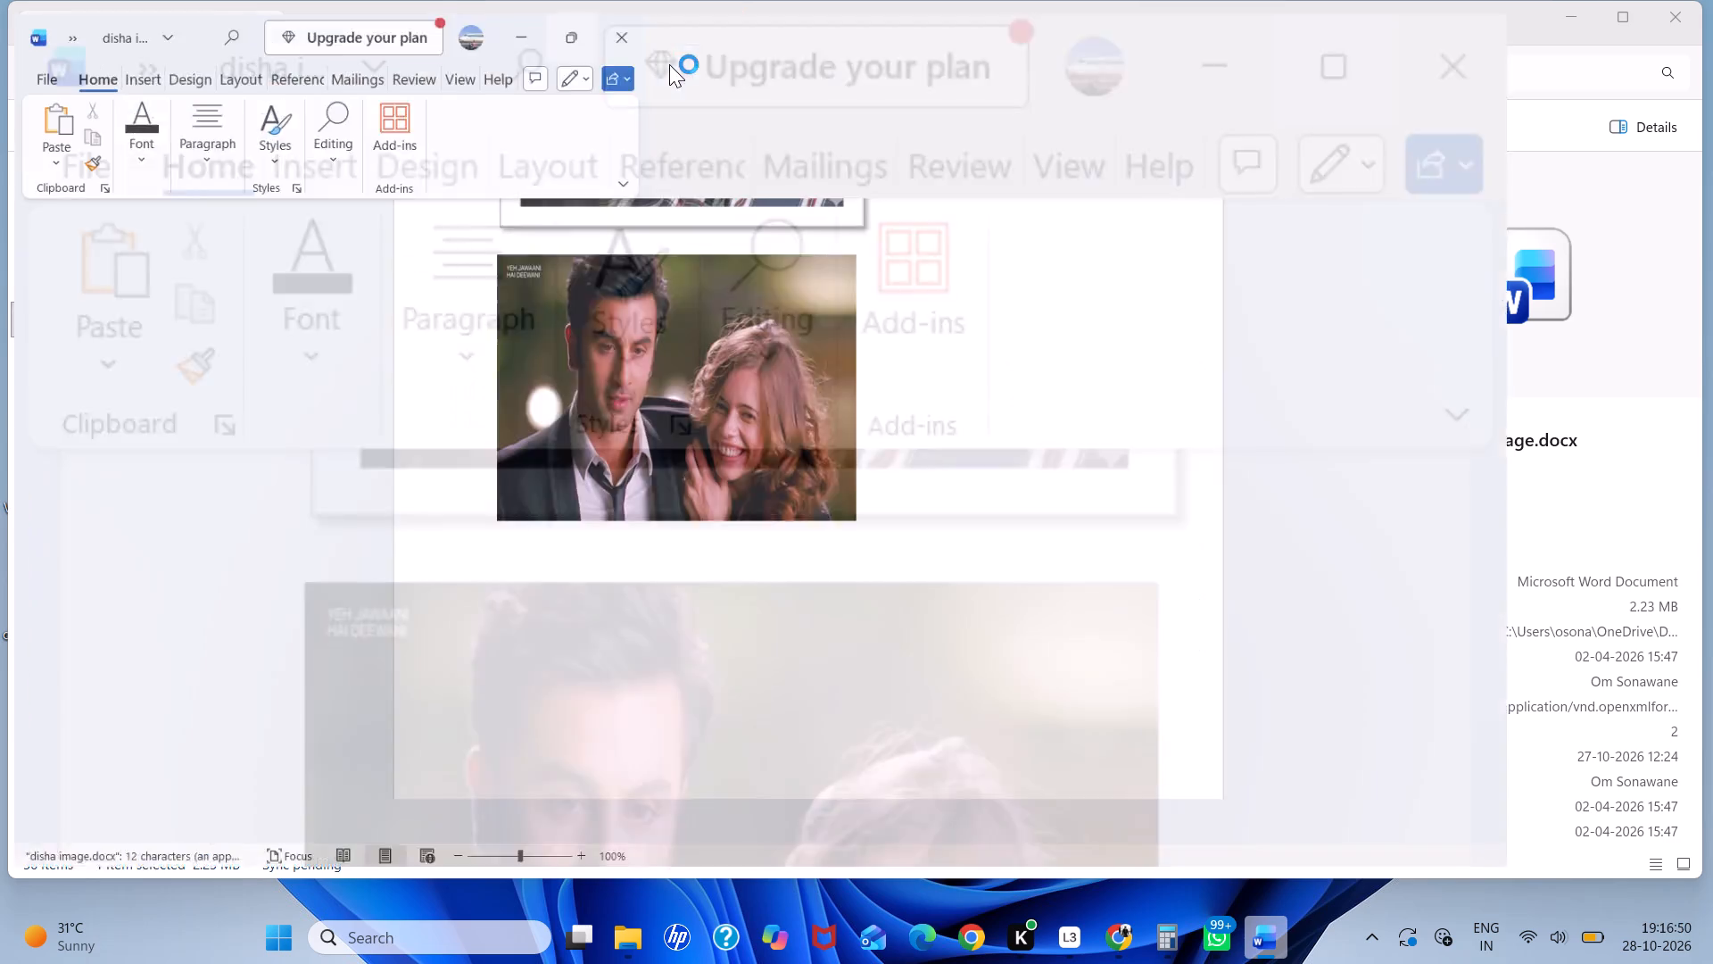
pyautogui.scroll(-2, 884, 487)
pyautogui.scroll(20, 884, 487)
pyautogui.scroll(8, 884, 487)
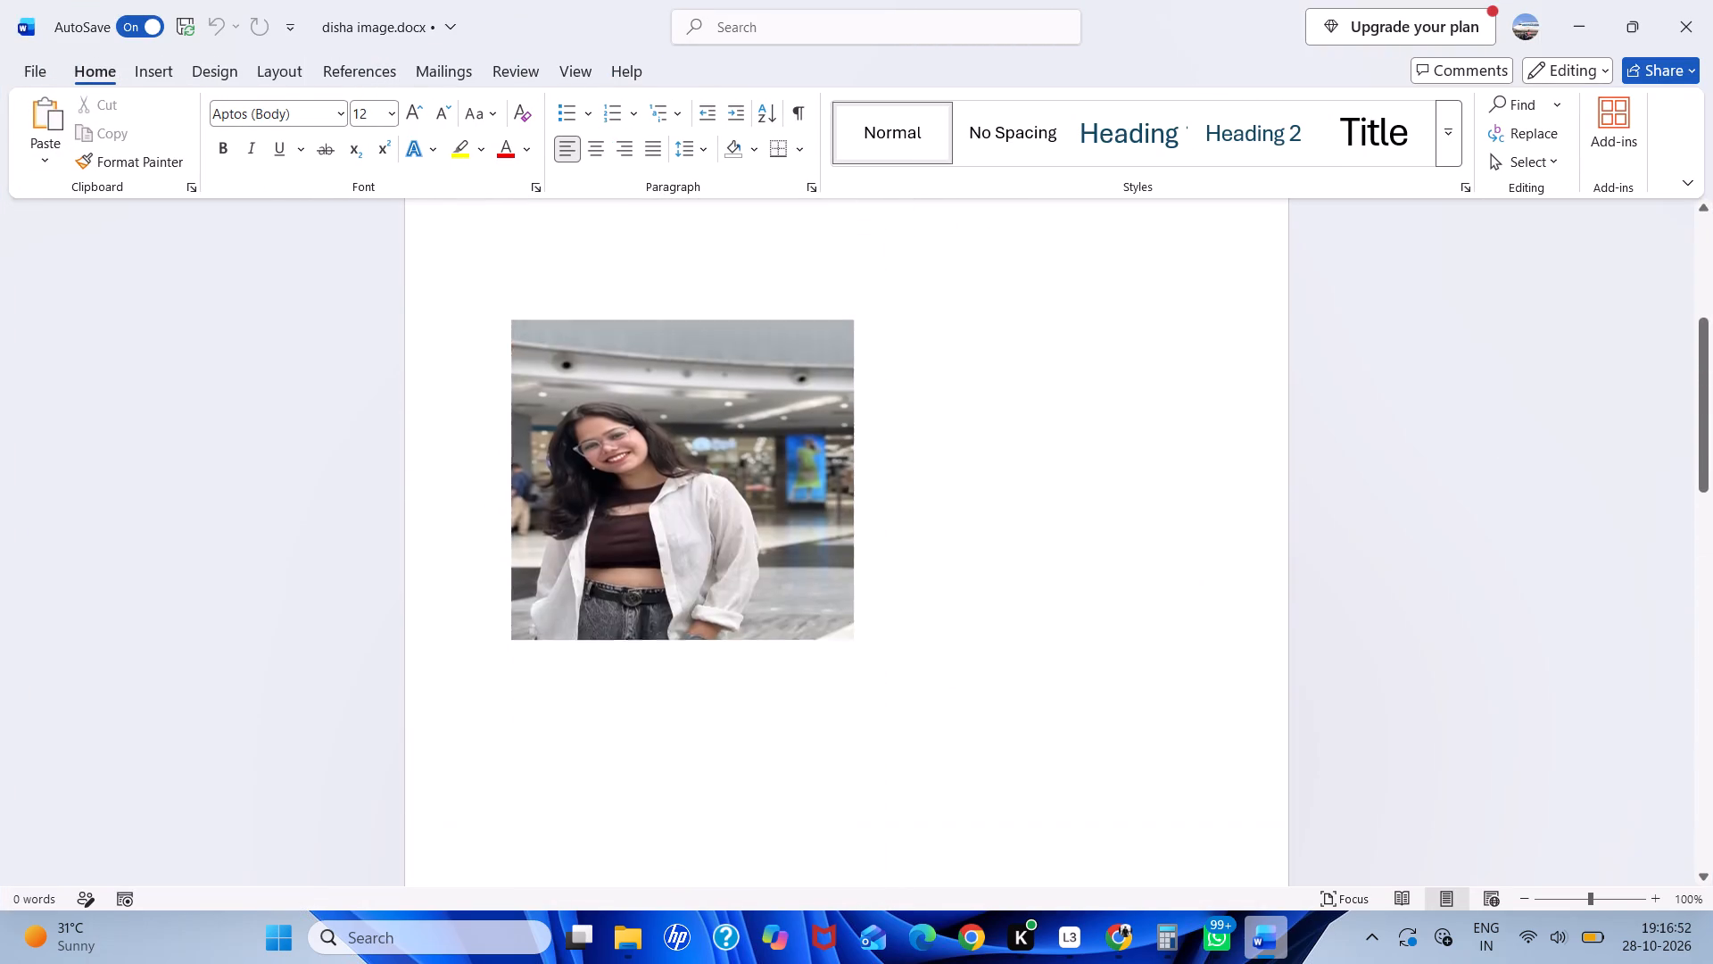
pyautogui.scroll(11, 868, 473)
pyautogui.scroll(-6, 802, 502)
pyautogui.scroll(6, 768, 499)
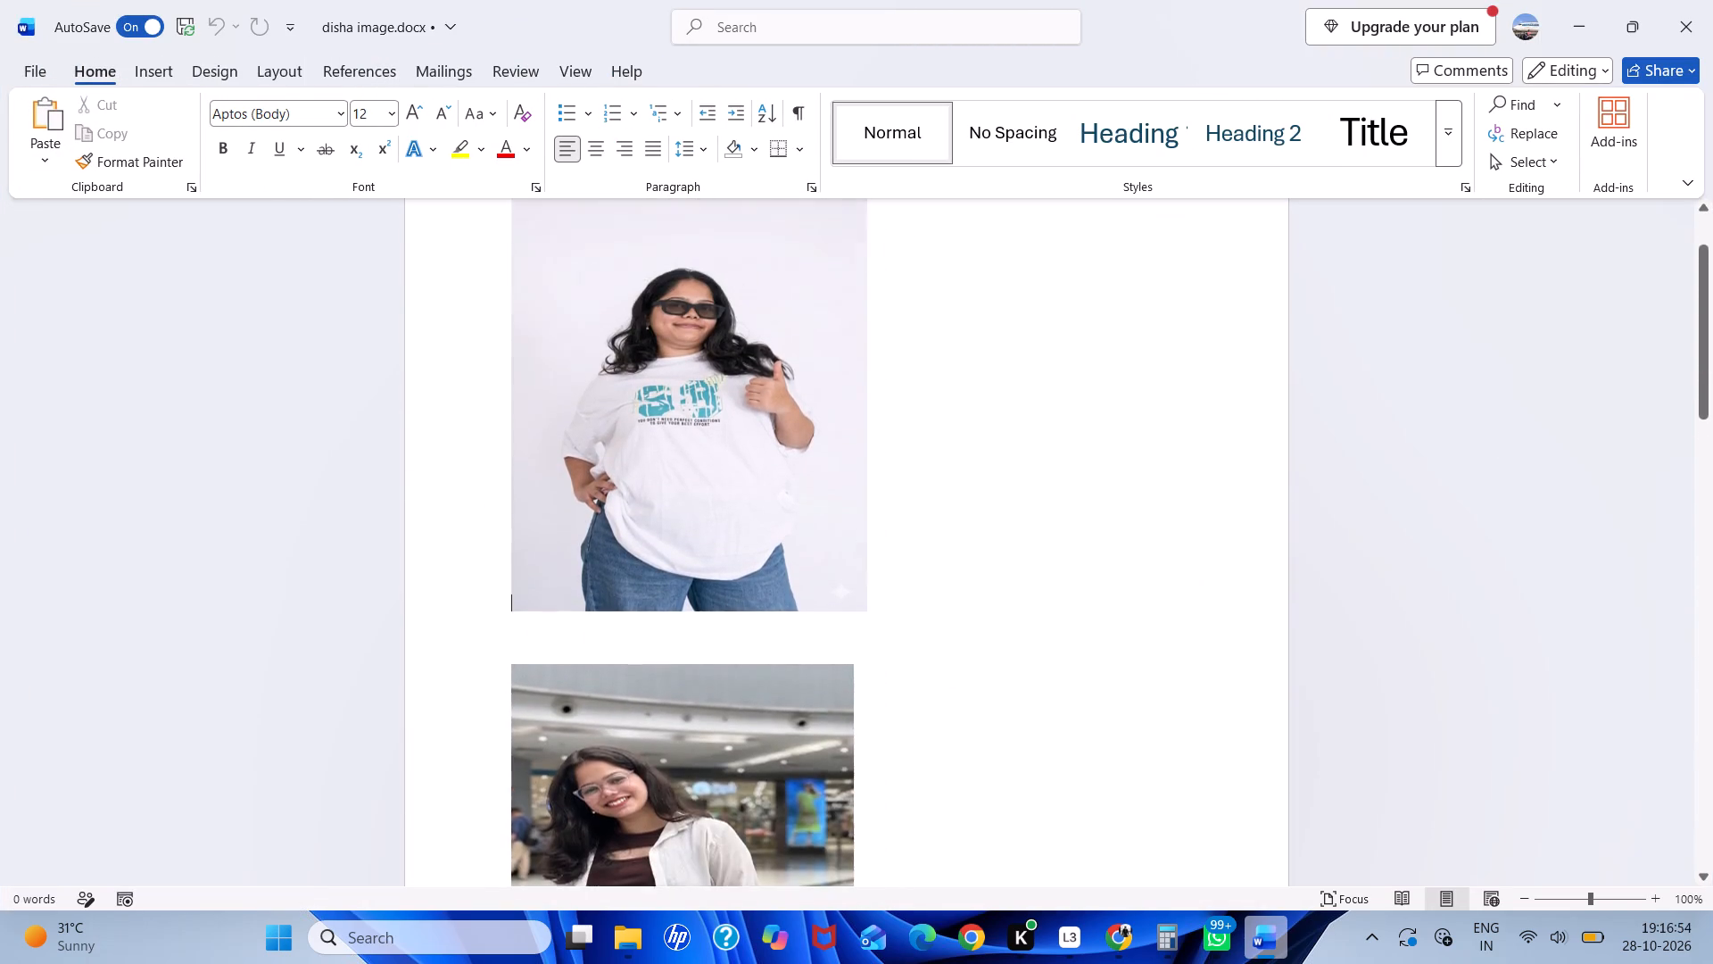
pyautogui.scroll(2, 768, 499)
pyautogui.scroll(-5, 755, 499)
pyautogui.scroll(-20, 753, 502)
pyautogui.scroll(-11, 753, 502)
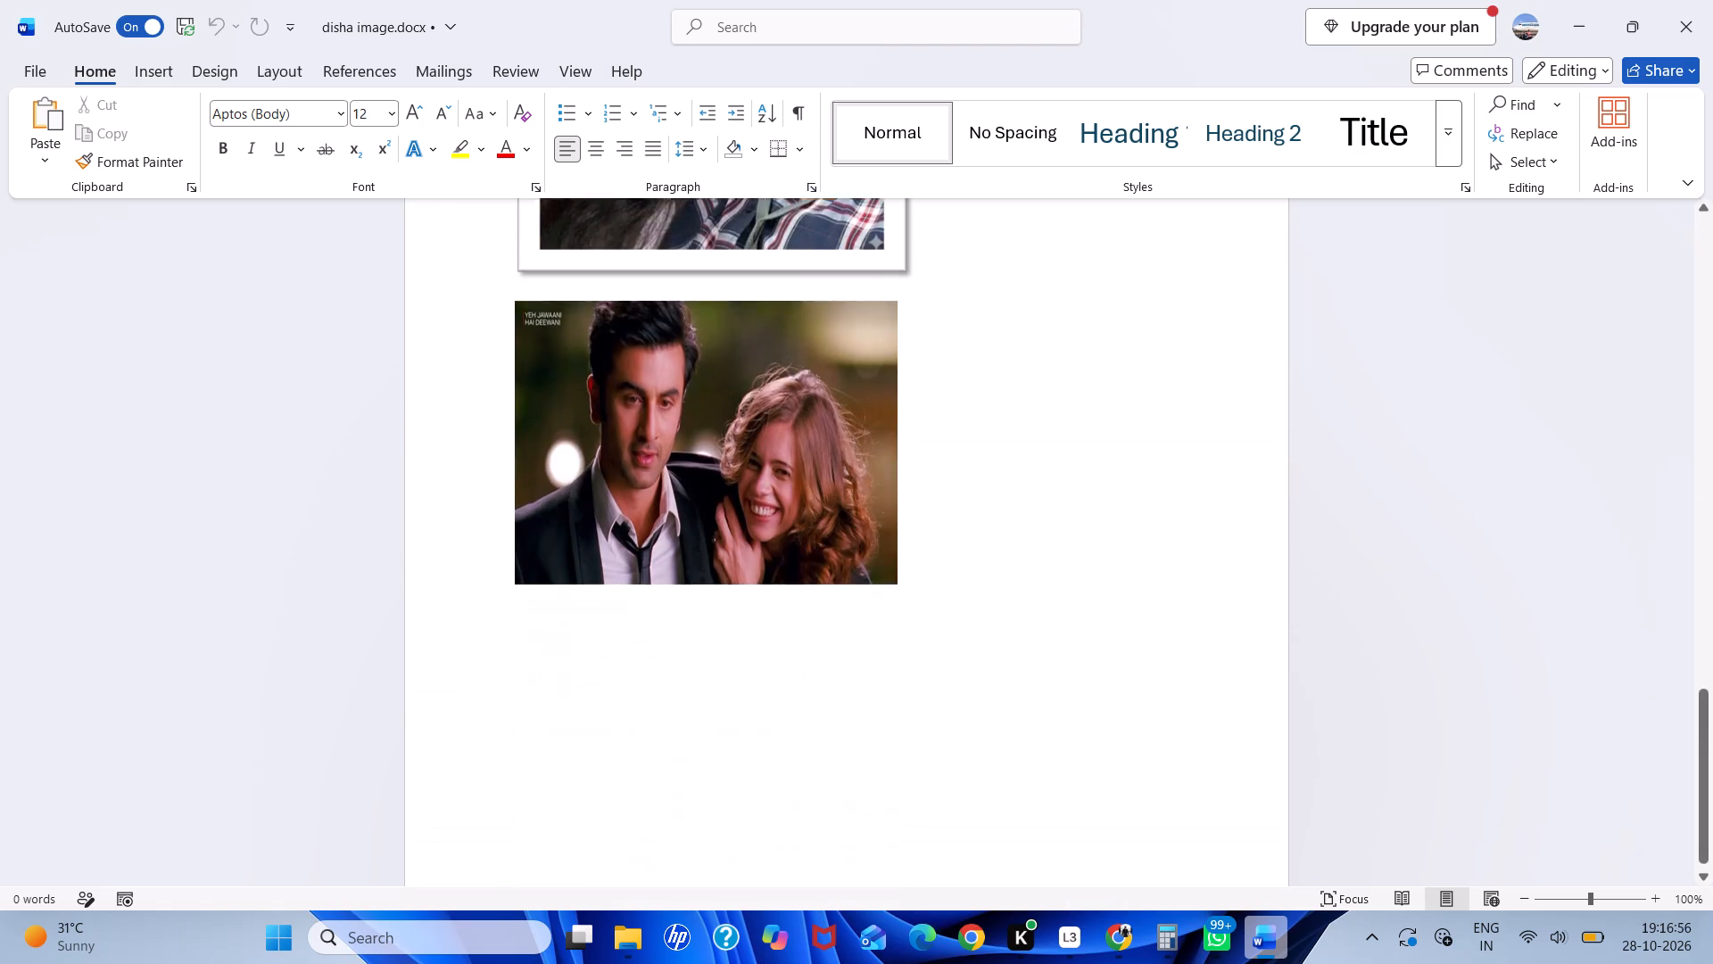
pyautogui.scroll(-7, 760, 526)
pyautogui.scroll(20, 765, 526)
pyautogui.scroll(4, 765, 526)
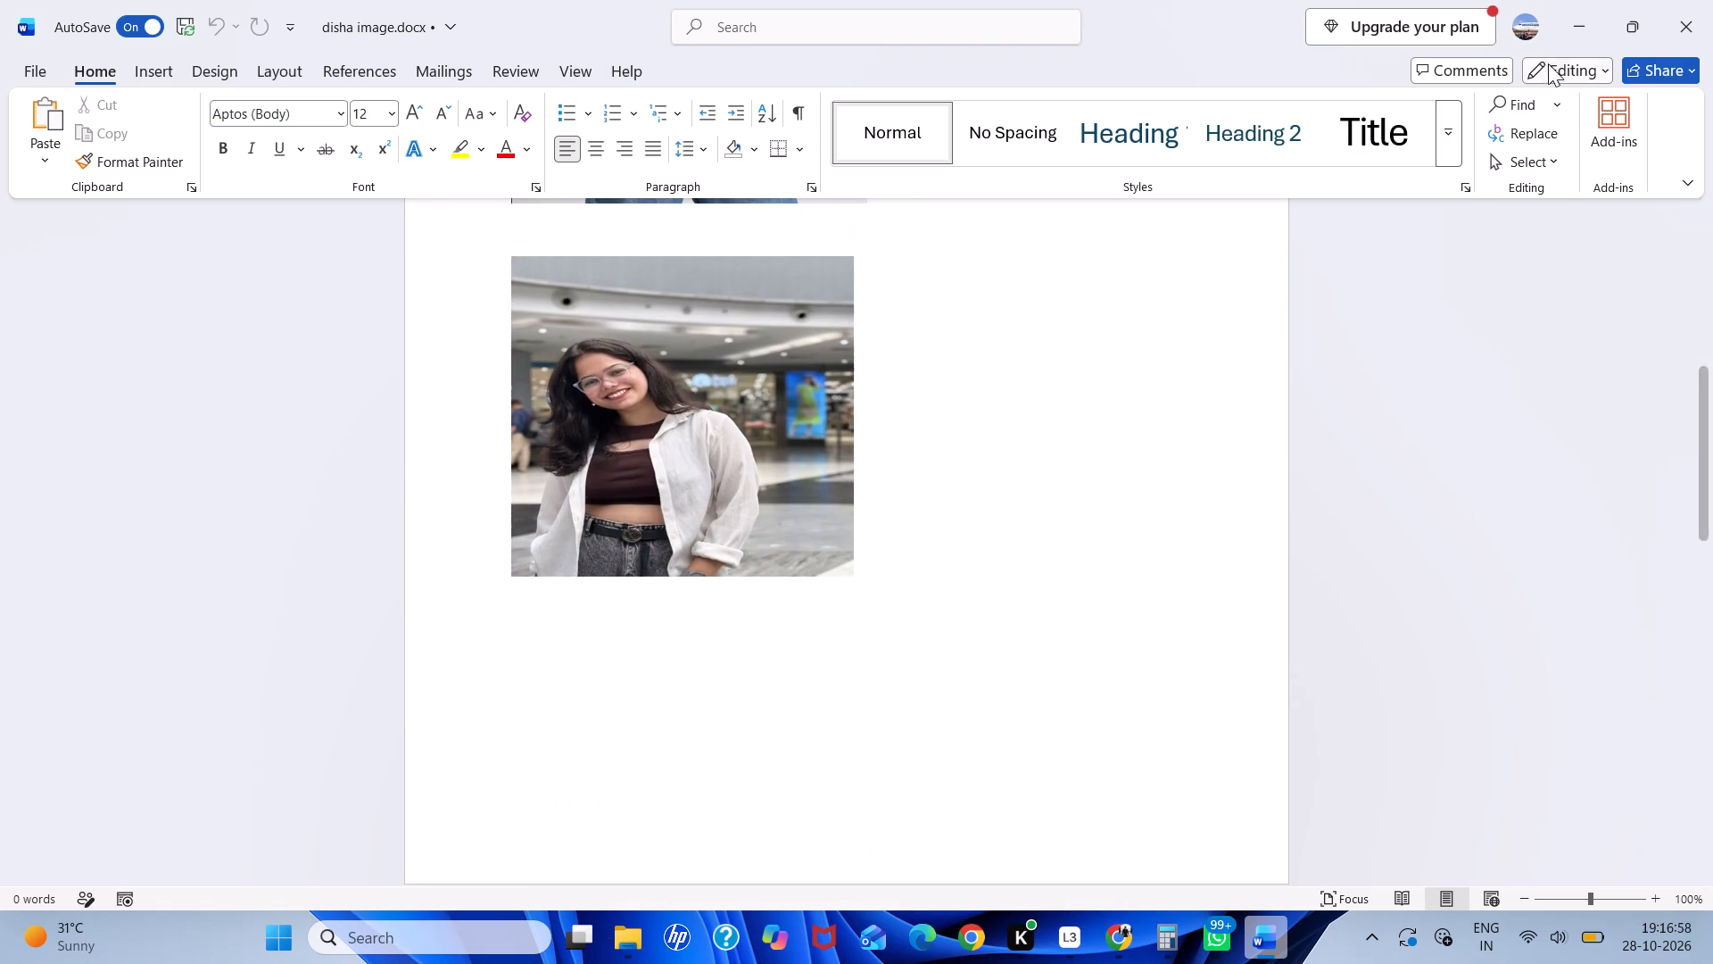
pyautogui.click(1680, 17)
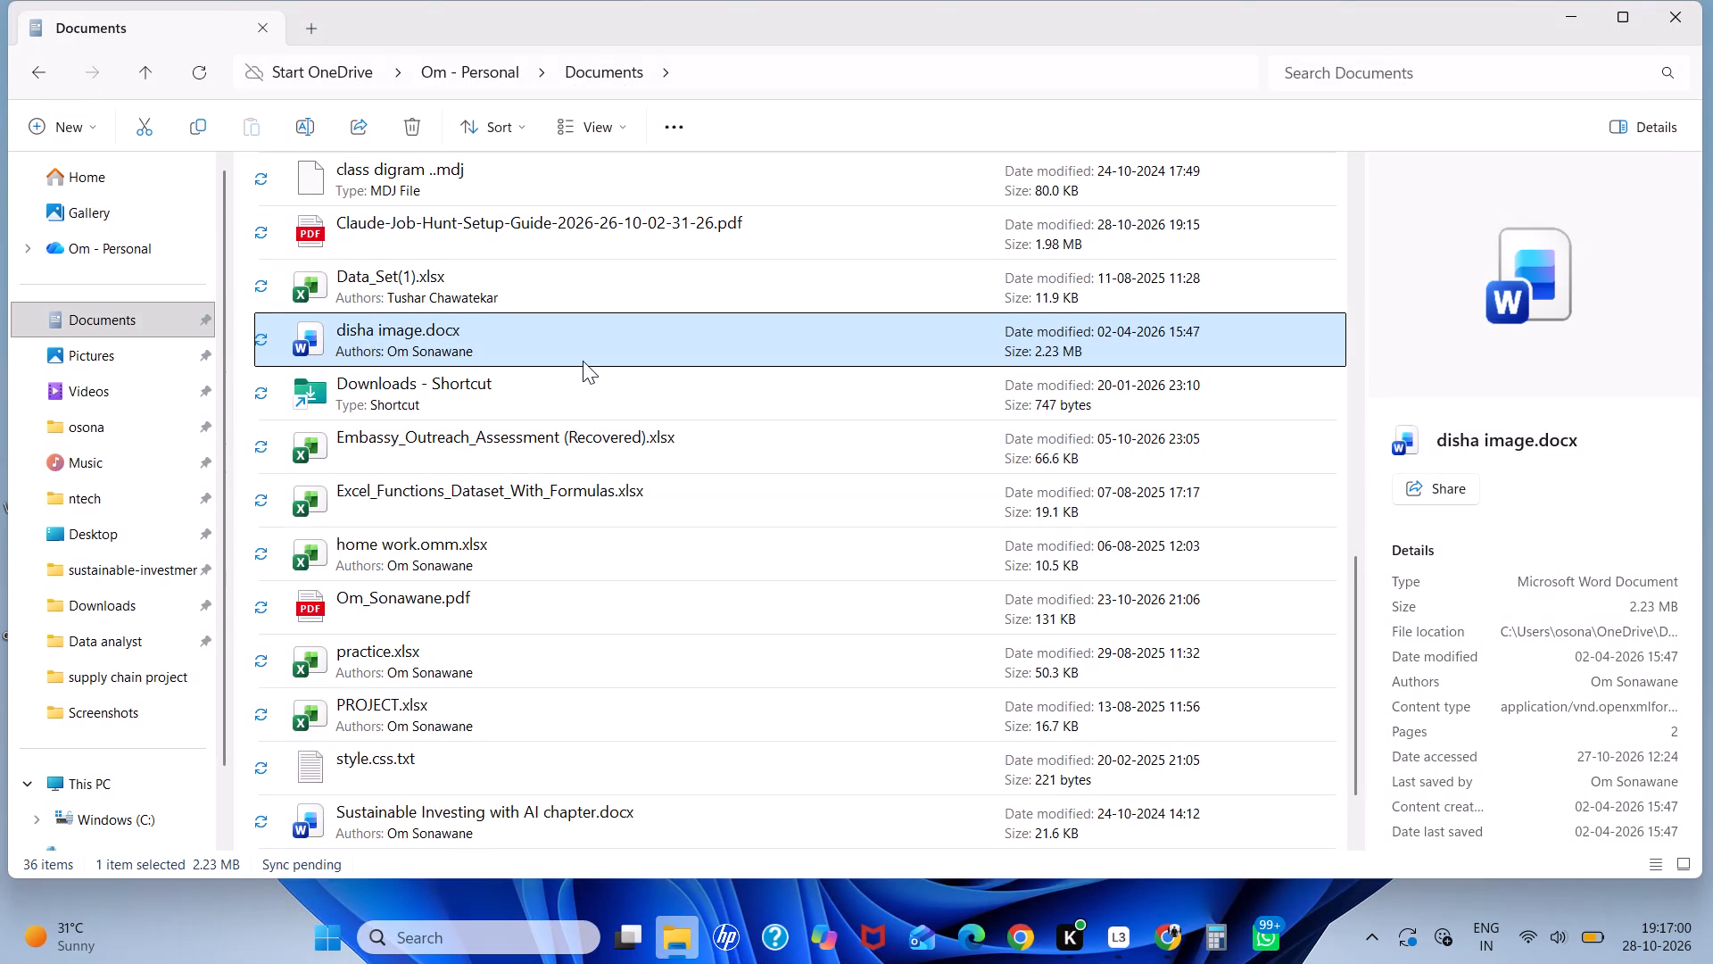
# Delete the Word file disha image.docx from the Documents folder.
pyautogui.rightClick(583, 361)
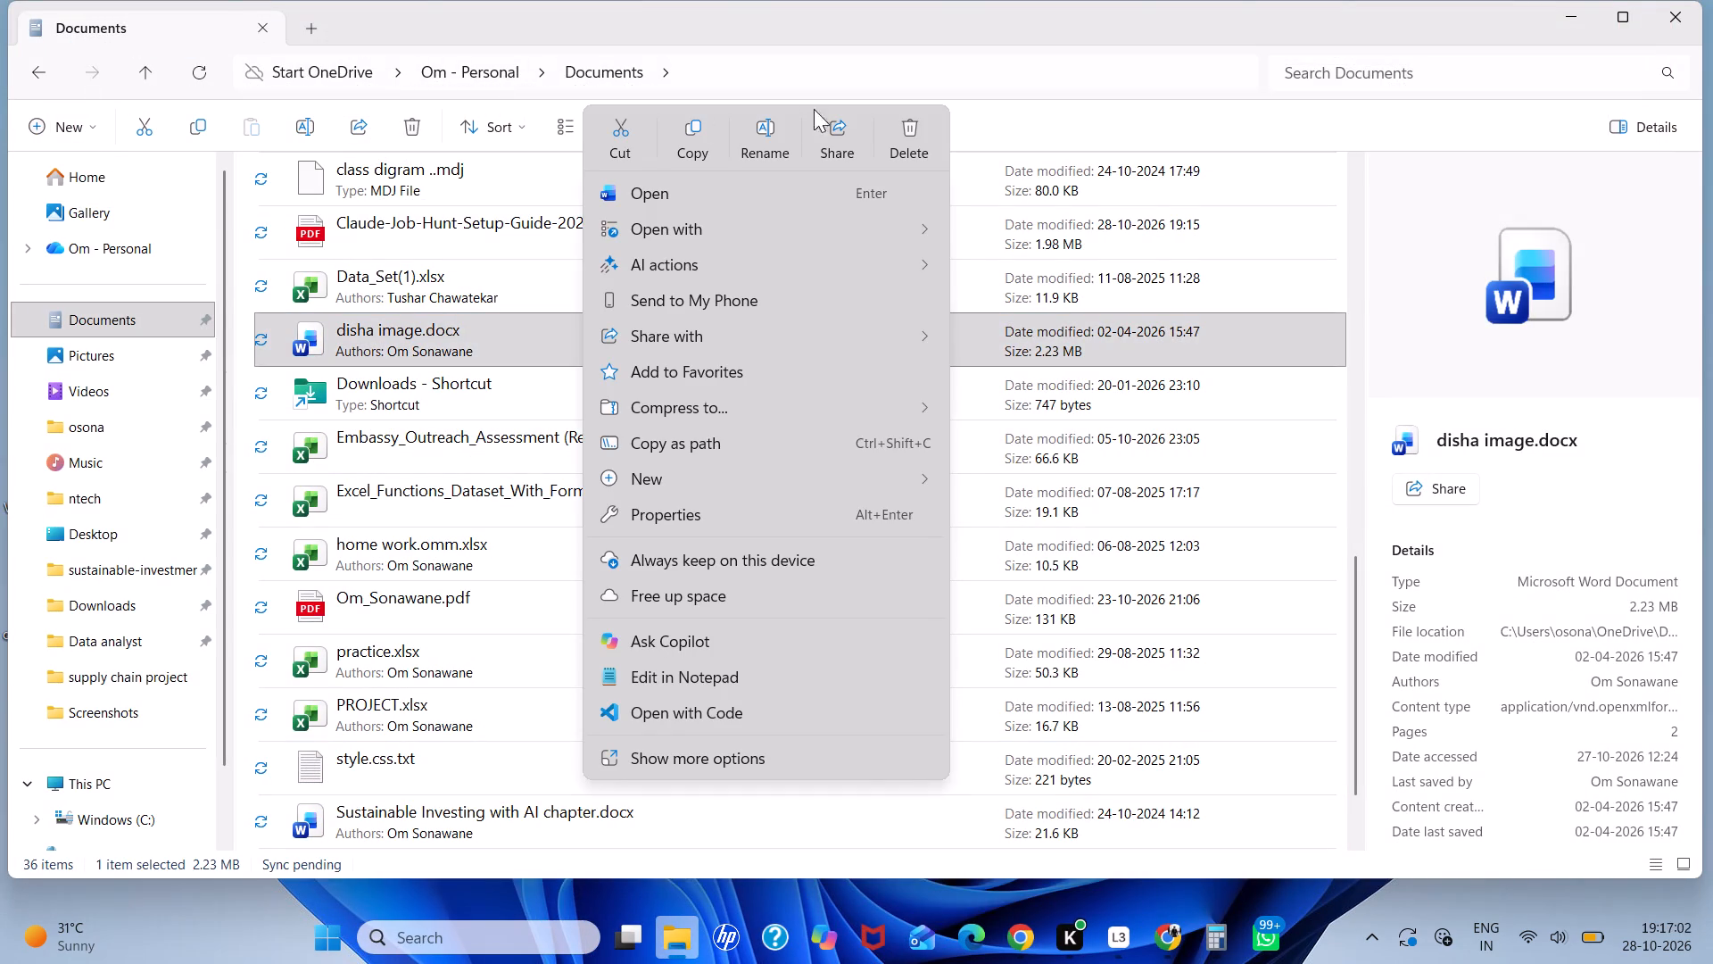
pyautogui.click(909, 123)
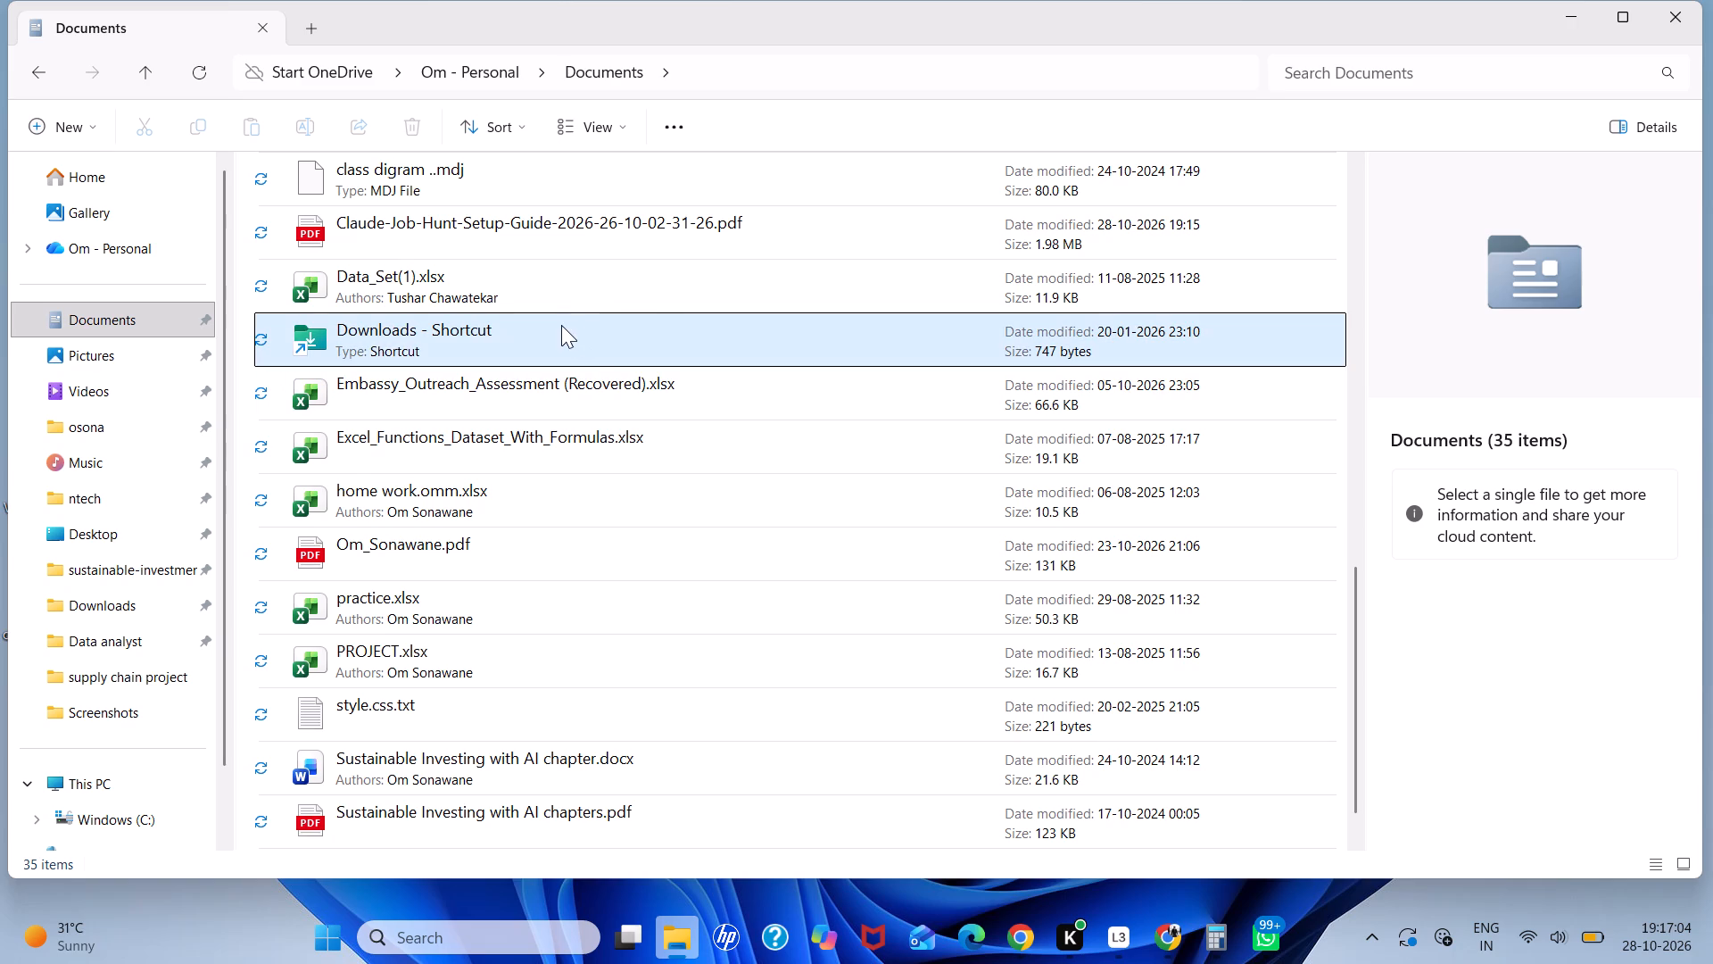
# Open Embassy_Outreach_Assessment (Recovered).xlsx in Excel and look over the charts and campaign table on the Leadership Dashboard sheet.
pyautogui.doubleClick(583, 400)
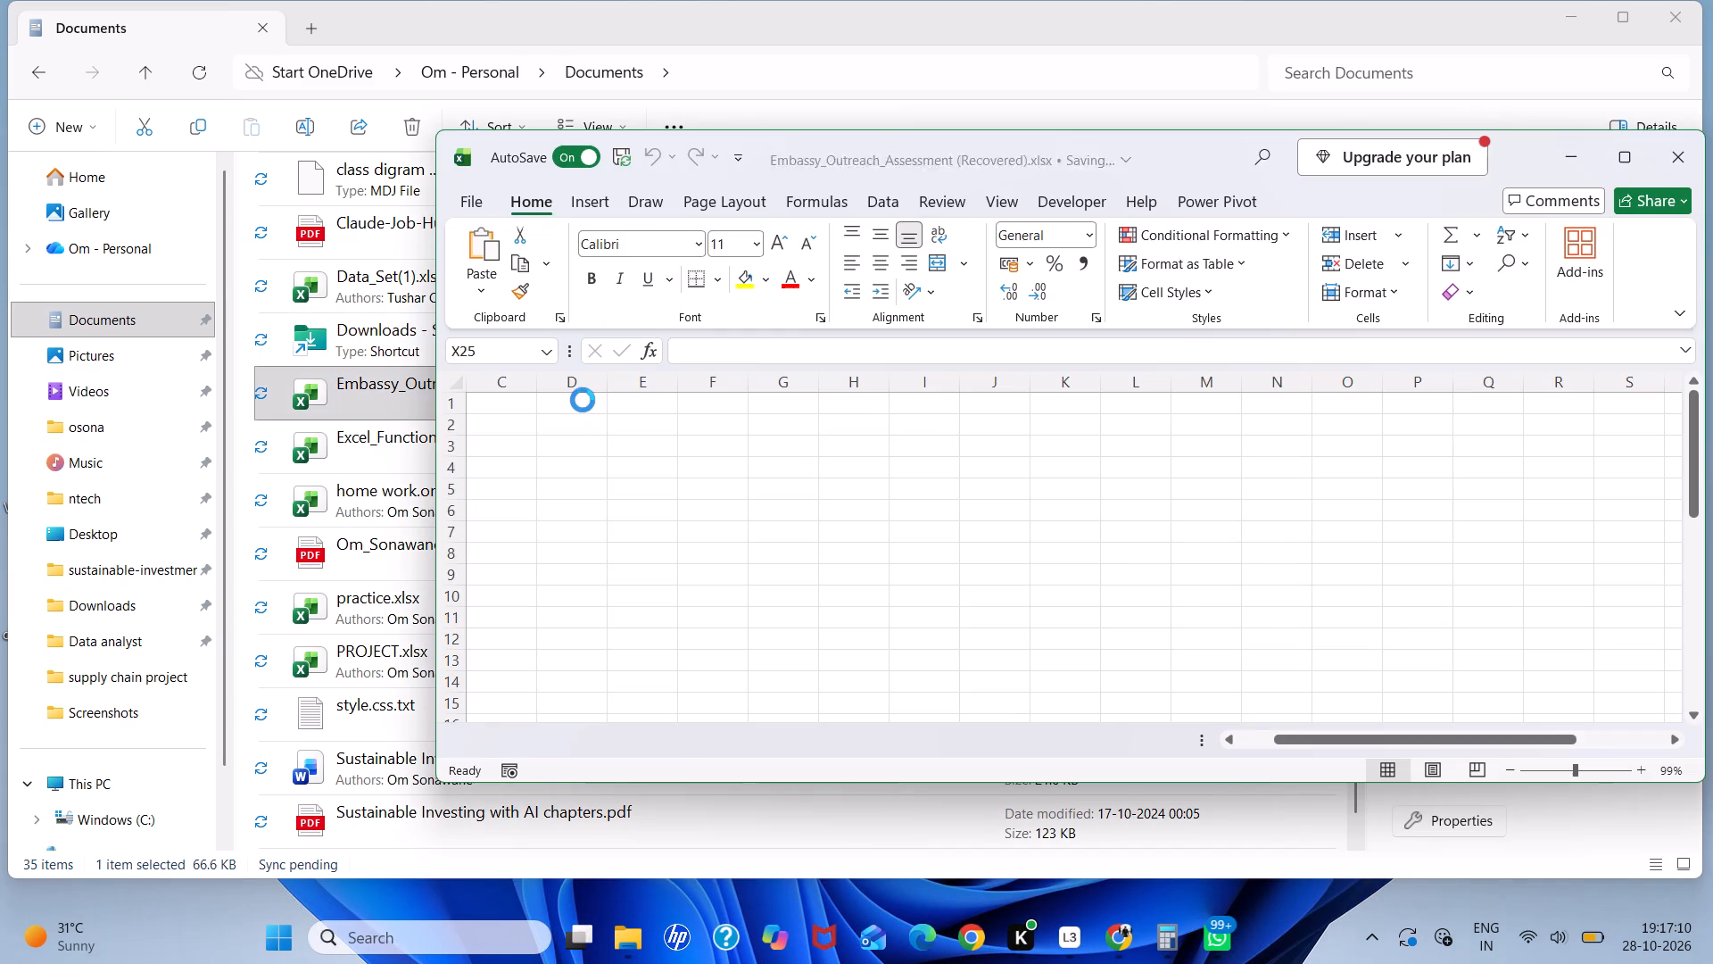
pyautogui.click(1630, 161)
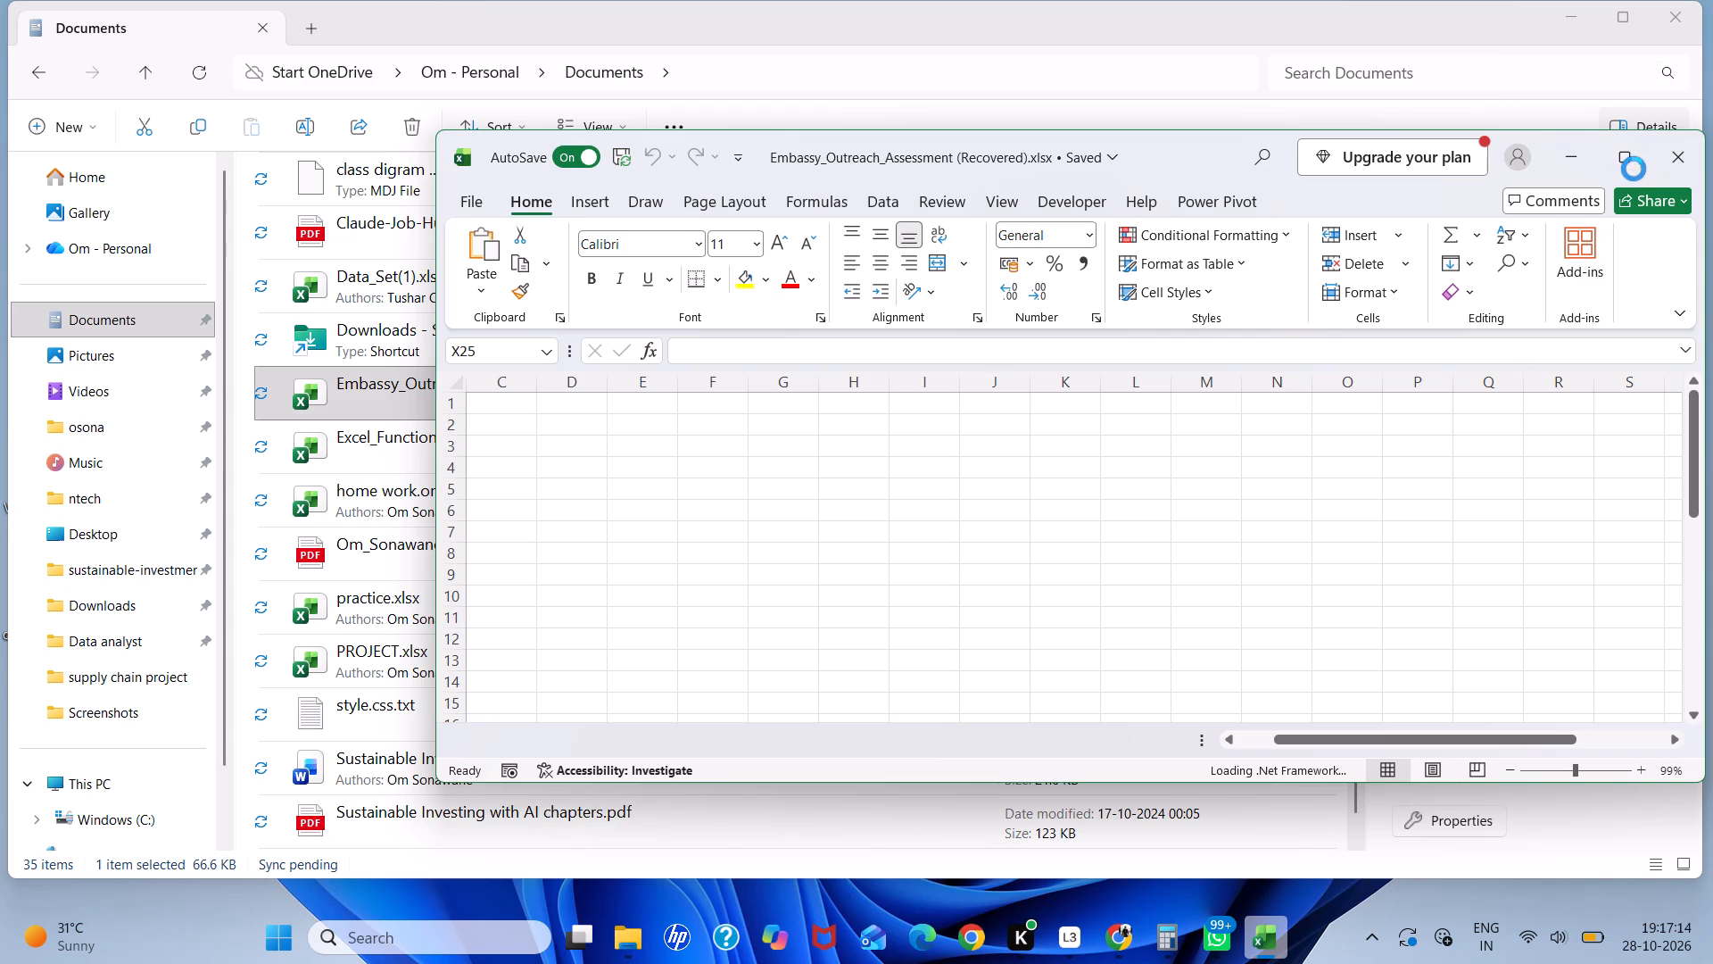
pyautogui.scroll(-6, 964, 582)
pyautogui.scroll(1, 1017, 598)
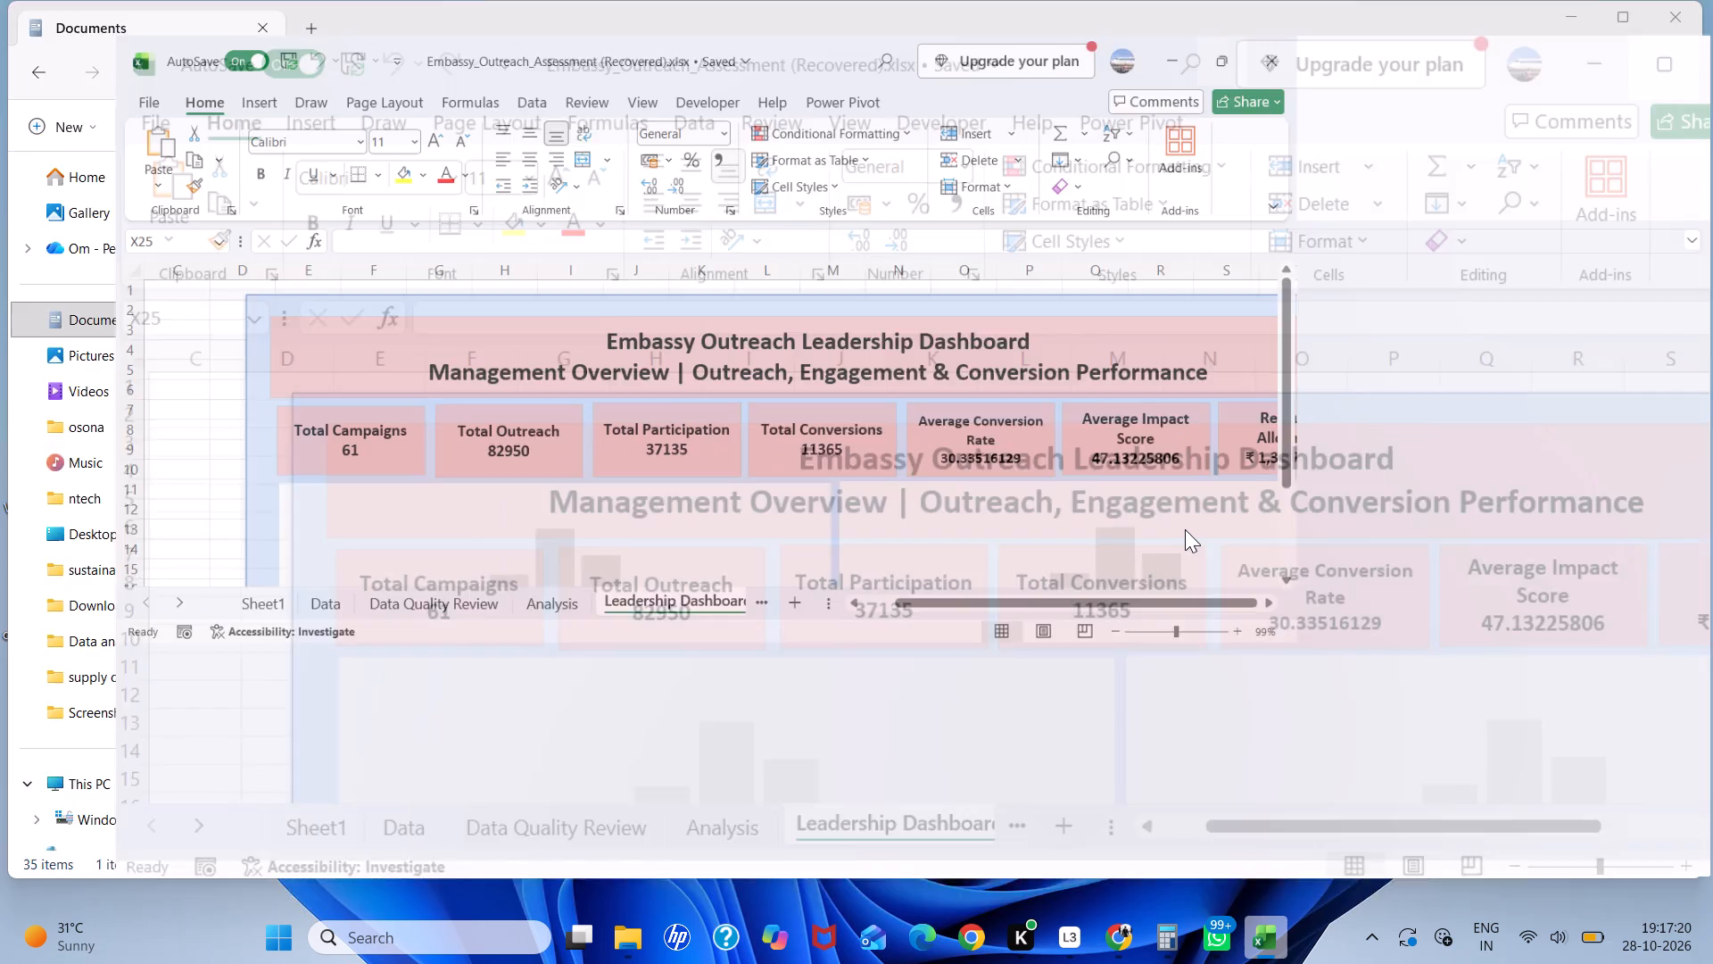
pyautogui.scroll(4, 783, 484)
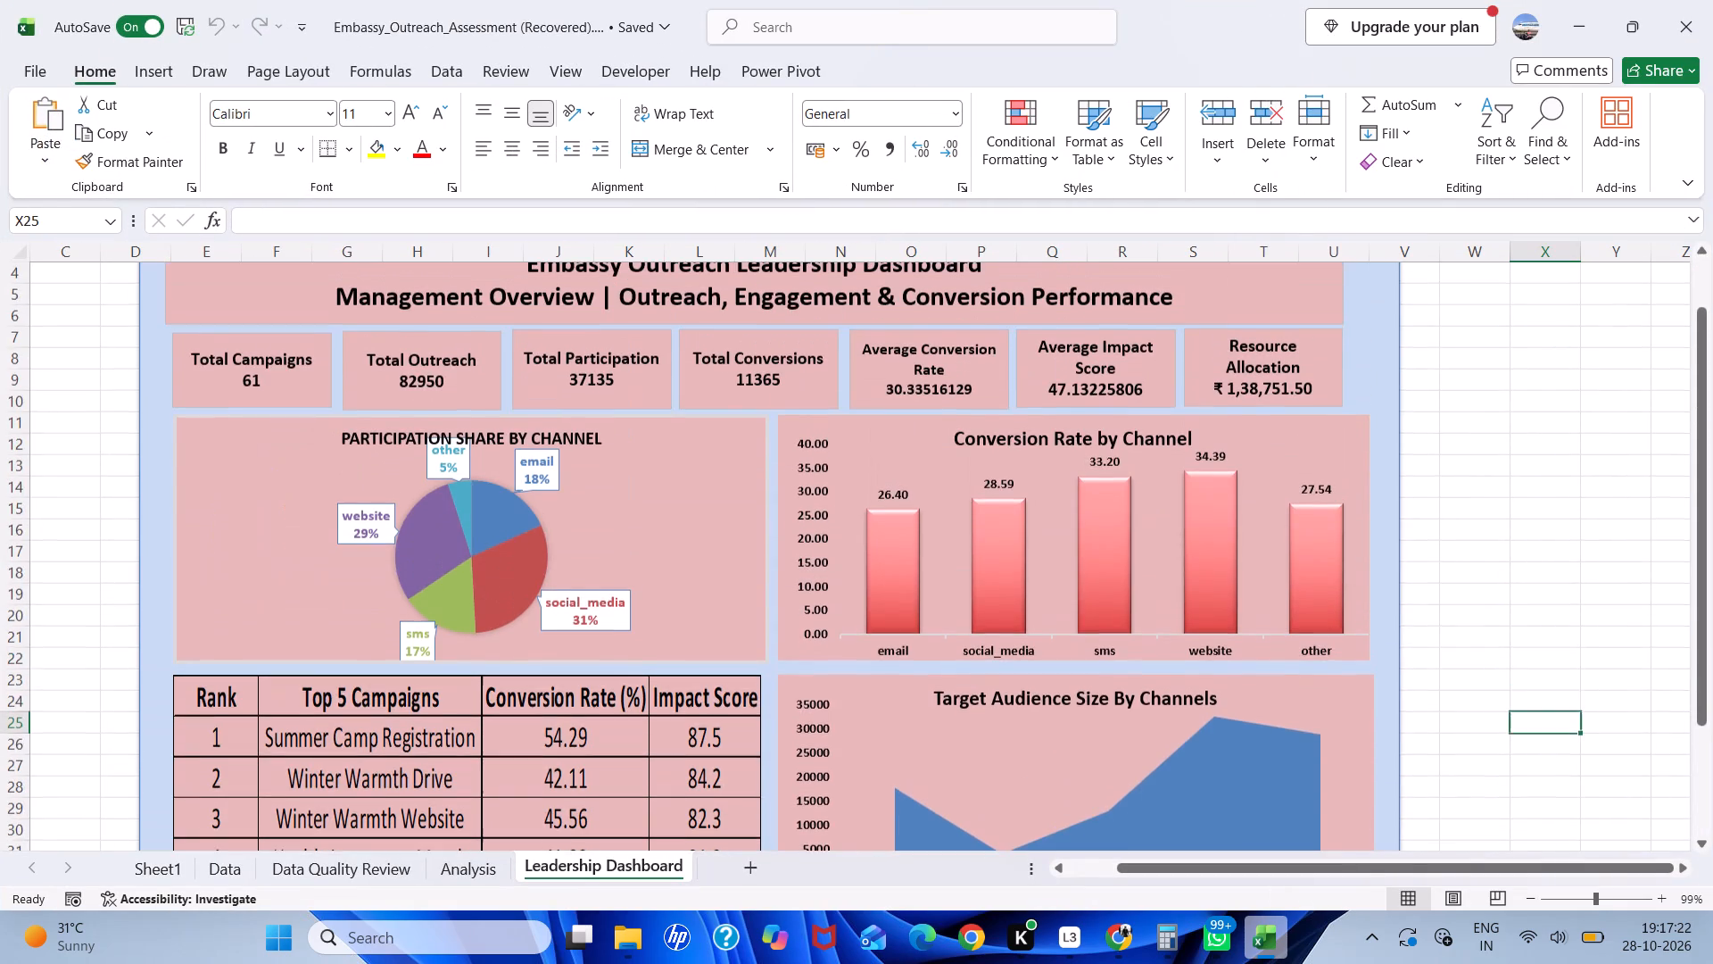
pyautogui.scroll(3, 783, 484)
pyautogui.scroll(-3, 782, 484)
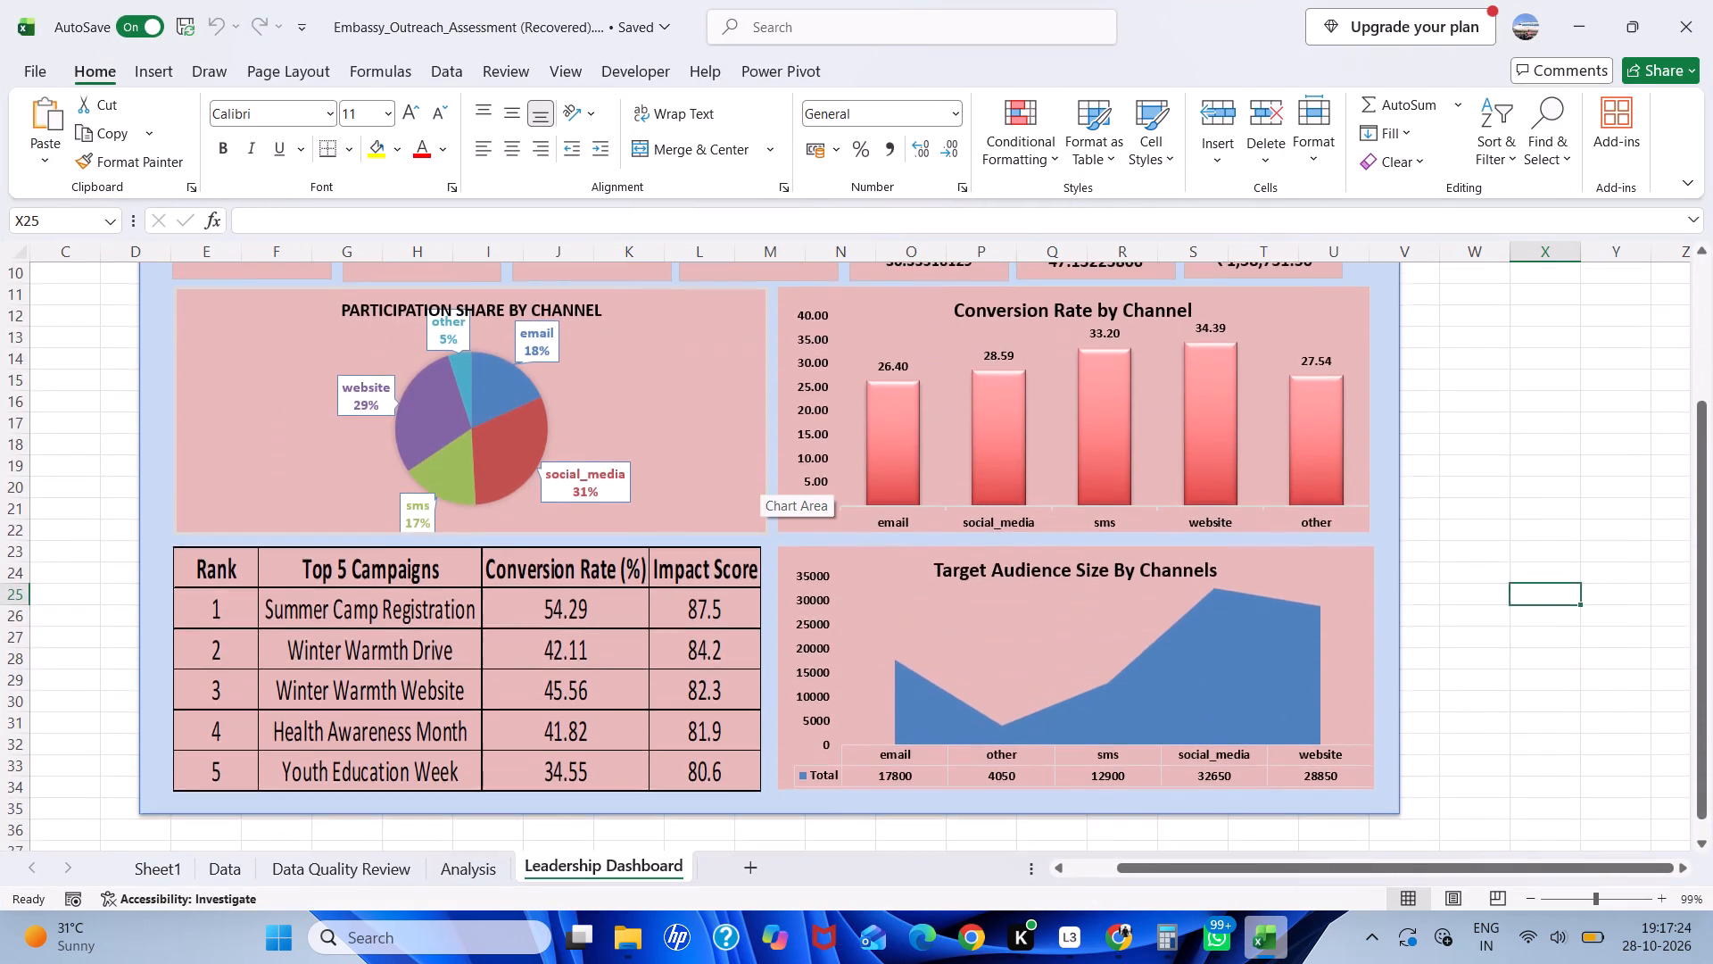
pyautogui.scroll(2, 756, 472)
pyautogui.scroll(-1, 756, 472)
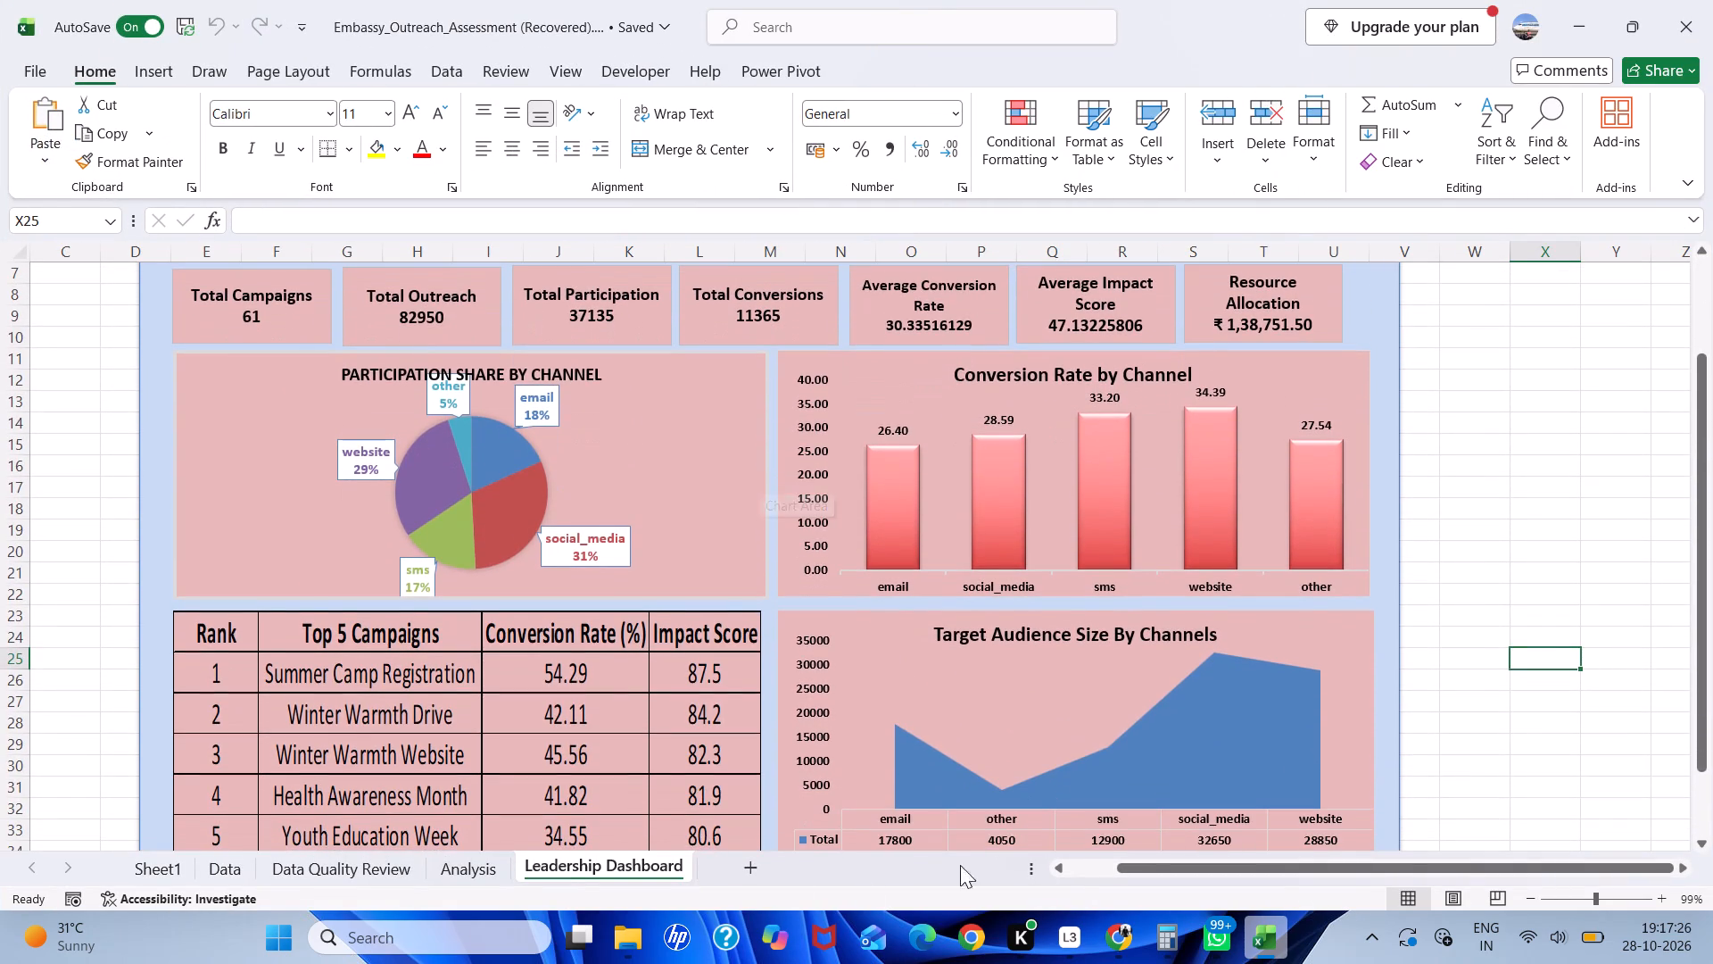
# Glance through the workbook's Analysis, Data Quality Review, Data and Sheet1 worksheets.
pyautogui.click(468, 872)
pyautogui.click(382, 860)
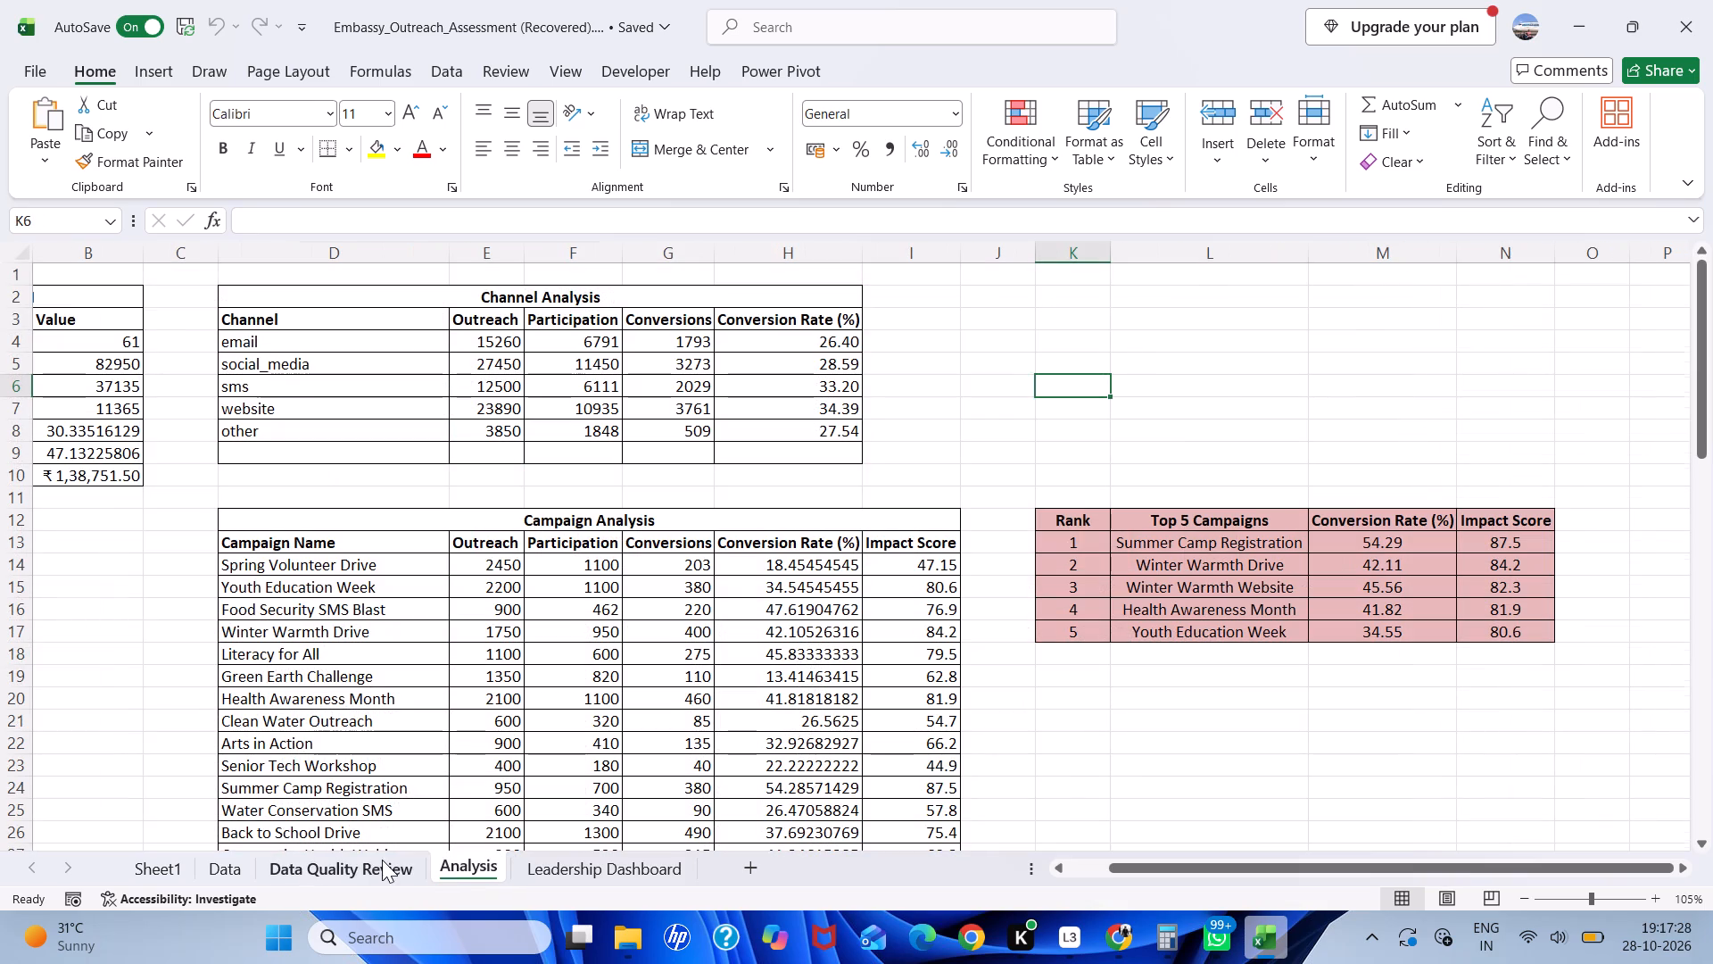
pyautogui.click(219, 873)
pyautogui.click(157, 867)
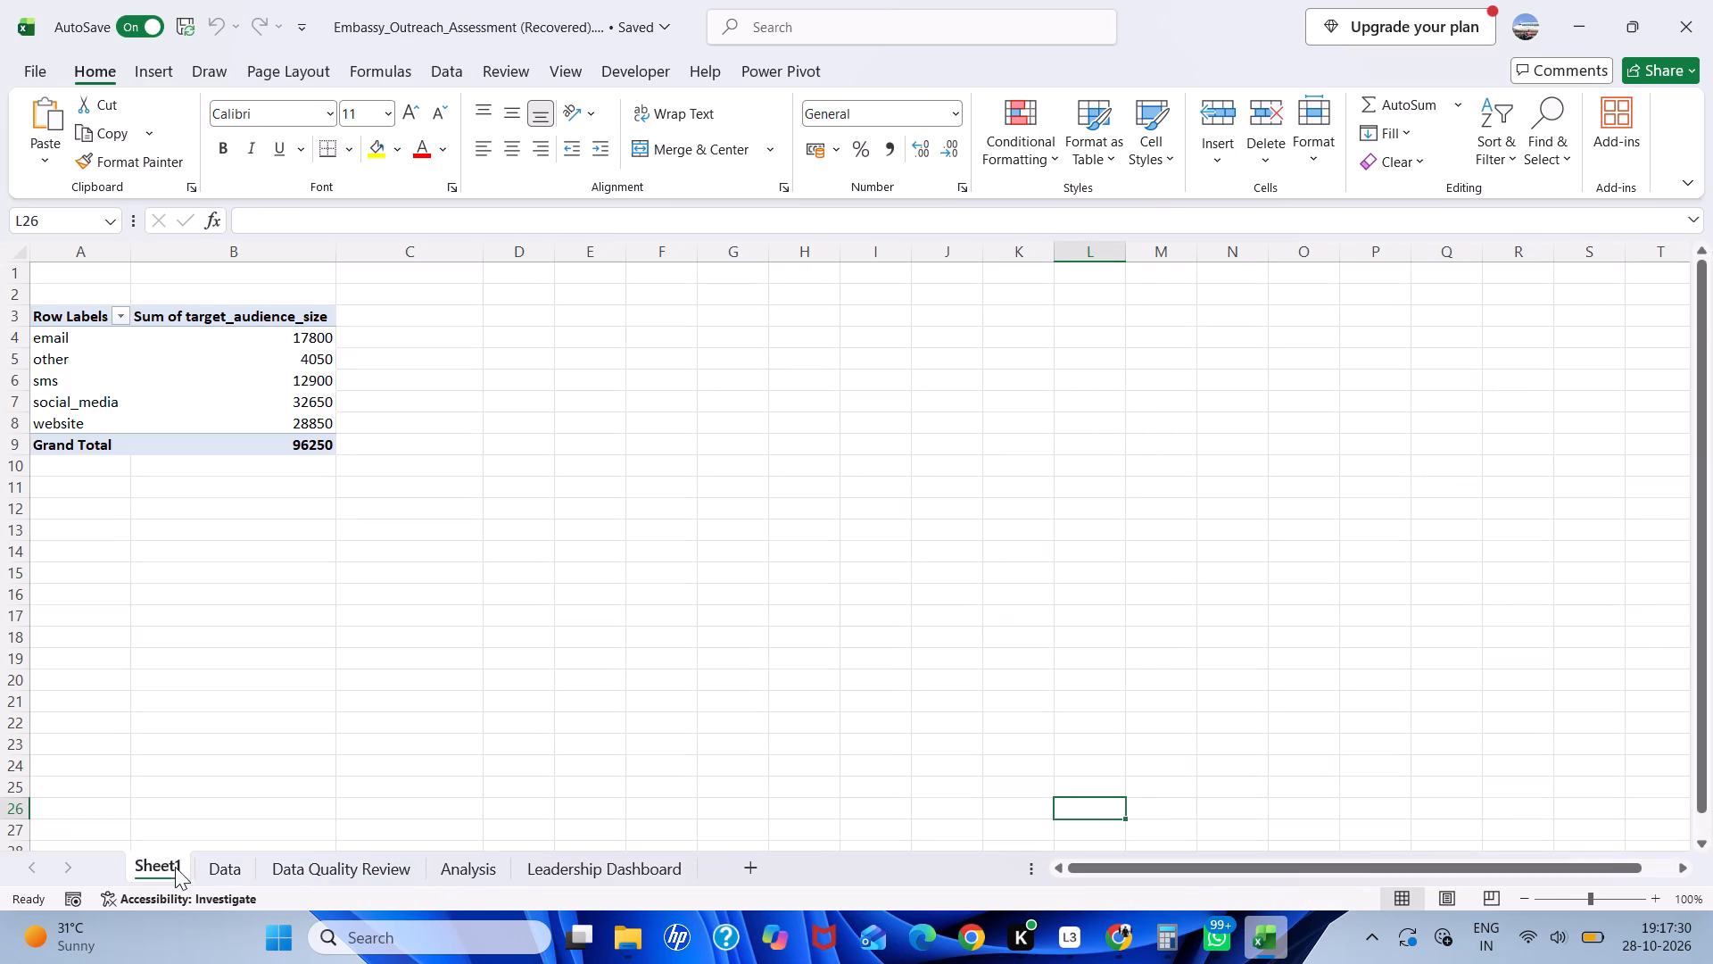
# Read through the campaign records on the Data sheet at a legible size, down to the later rows.
pyautogui.click(219, 867)
pyautogui.scroll(5, 964, 596)
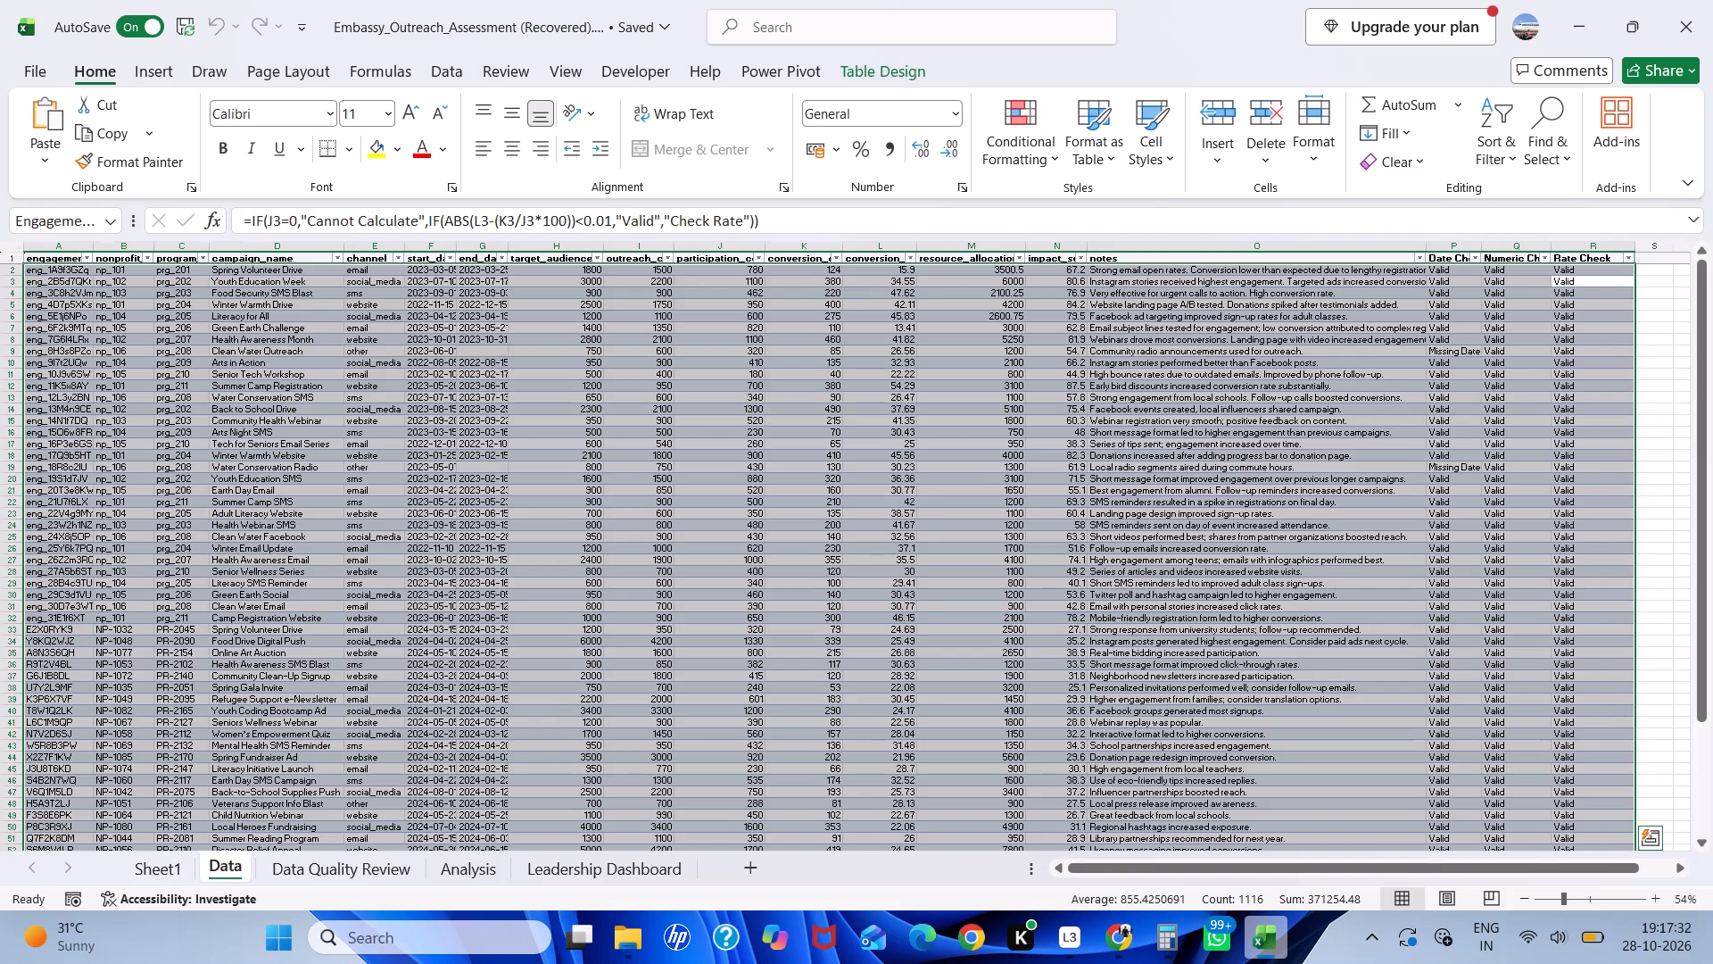
pyautogui.click(964, 596)
pyautogui.scroll(4, 964, 596)
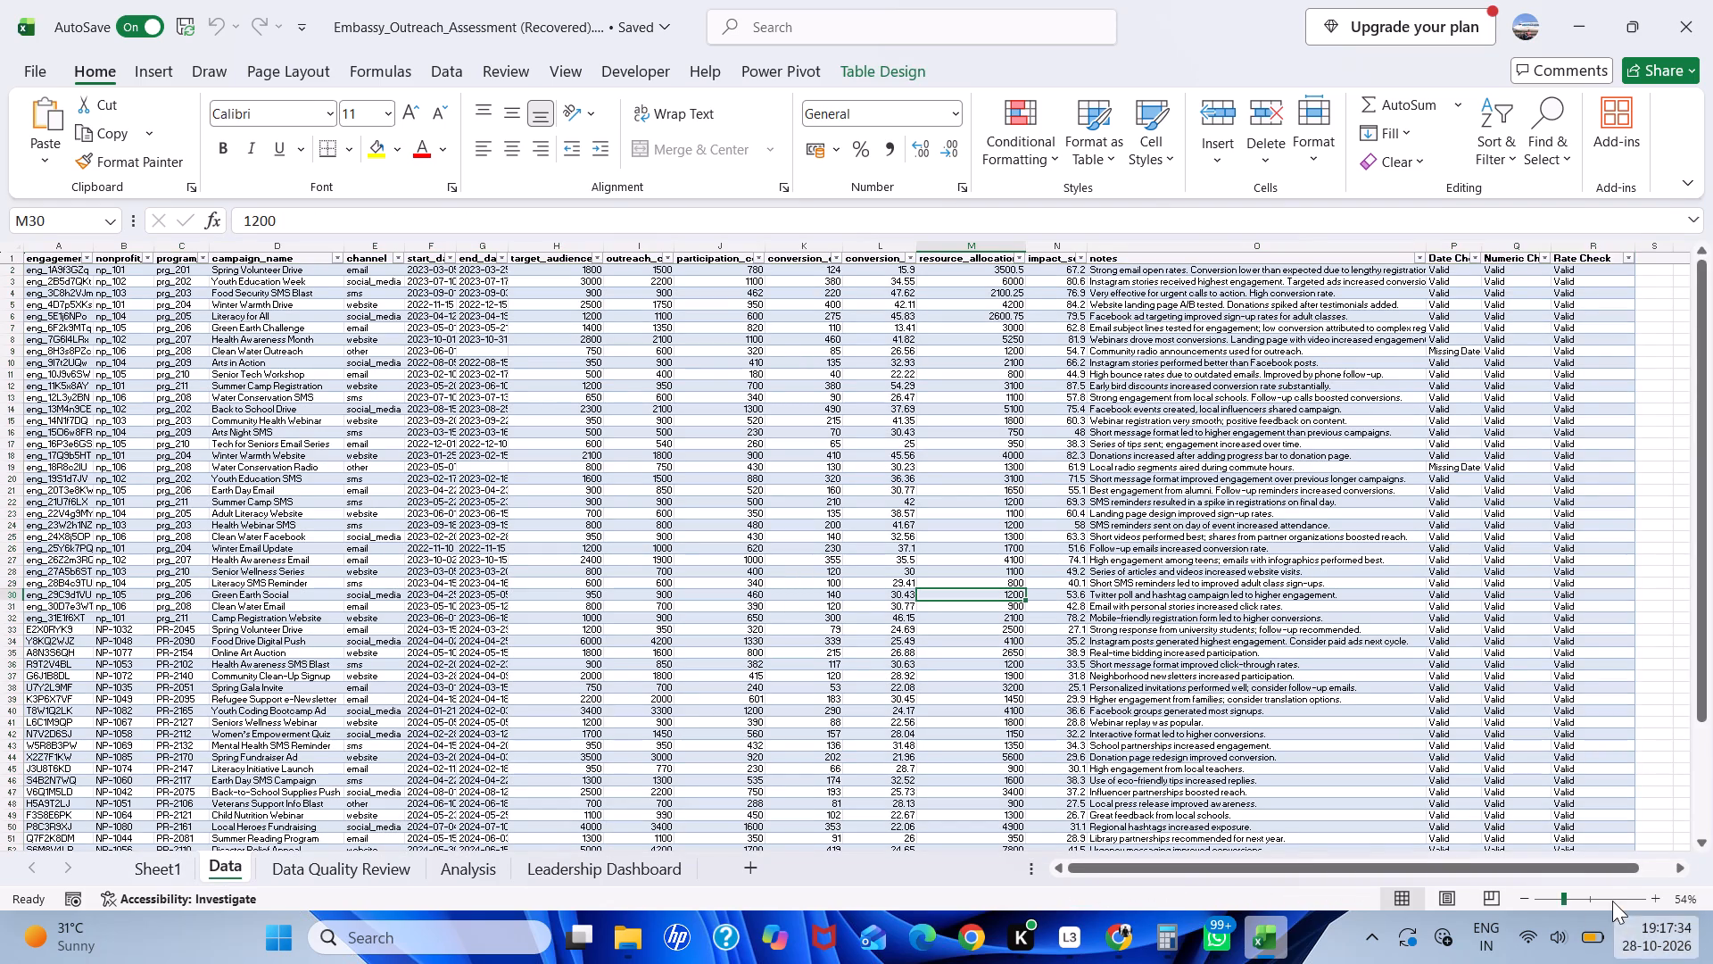
pyautogui.click(1590, 899)
pyautogui.scroll(6, 894, 695)
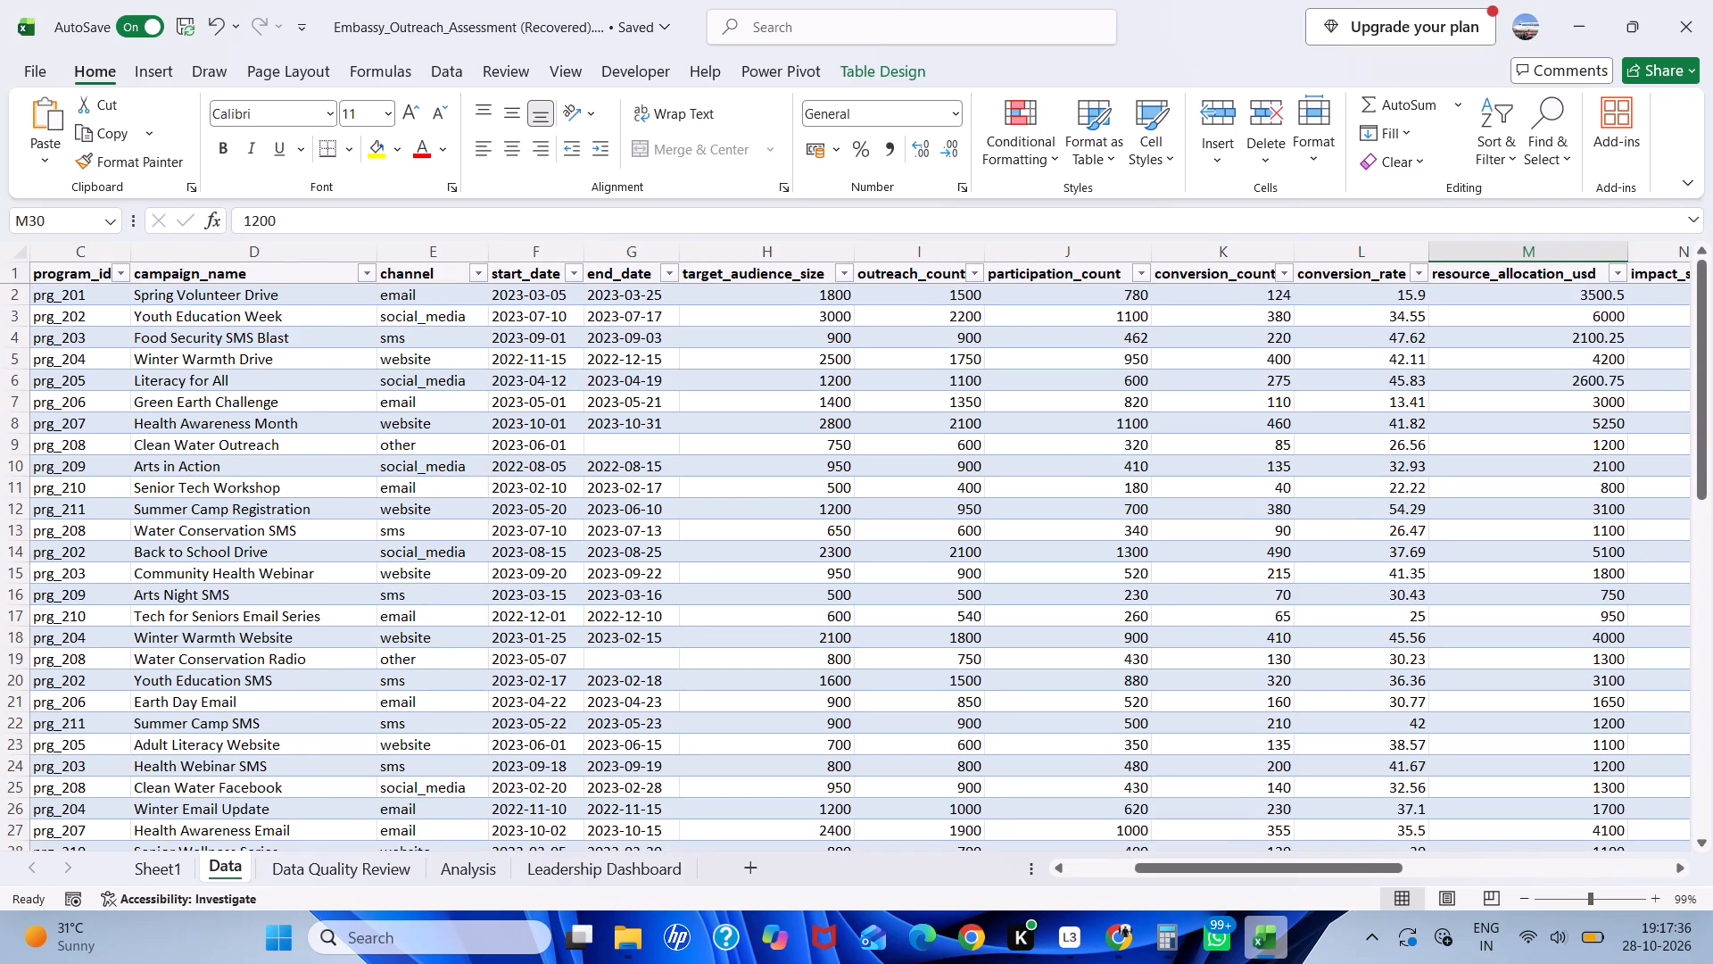
pyautogui.click(650, 664)
pyautogui.scroll(-5, 866, 664)
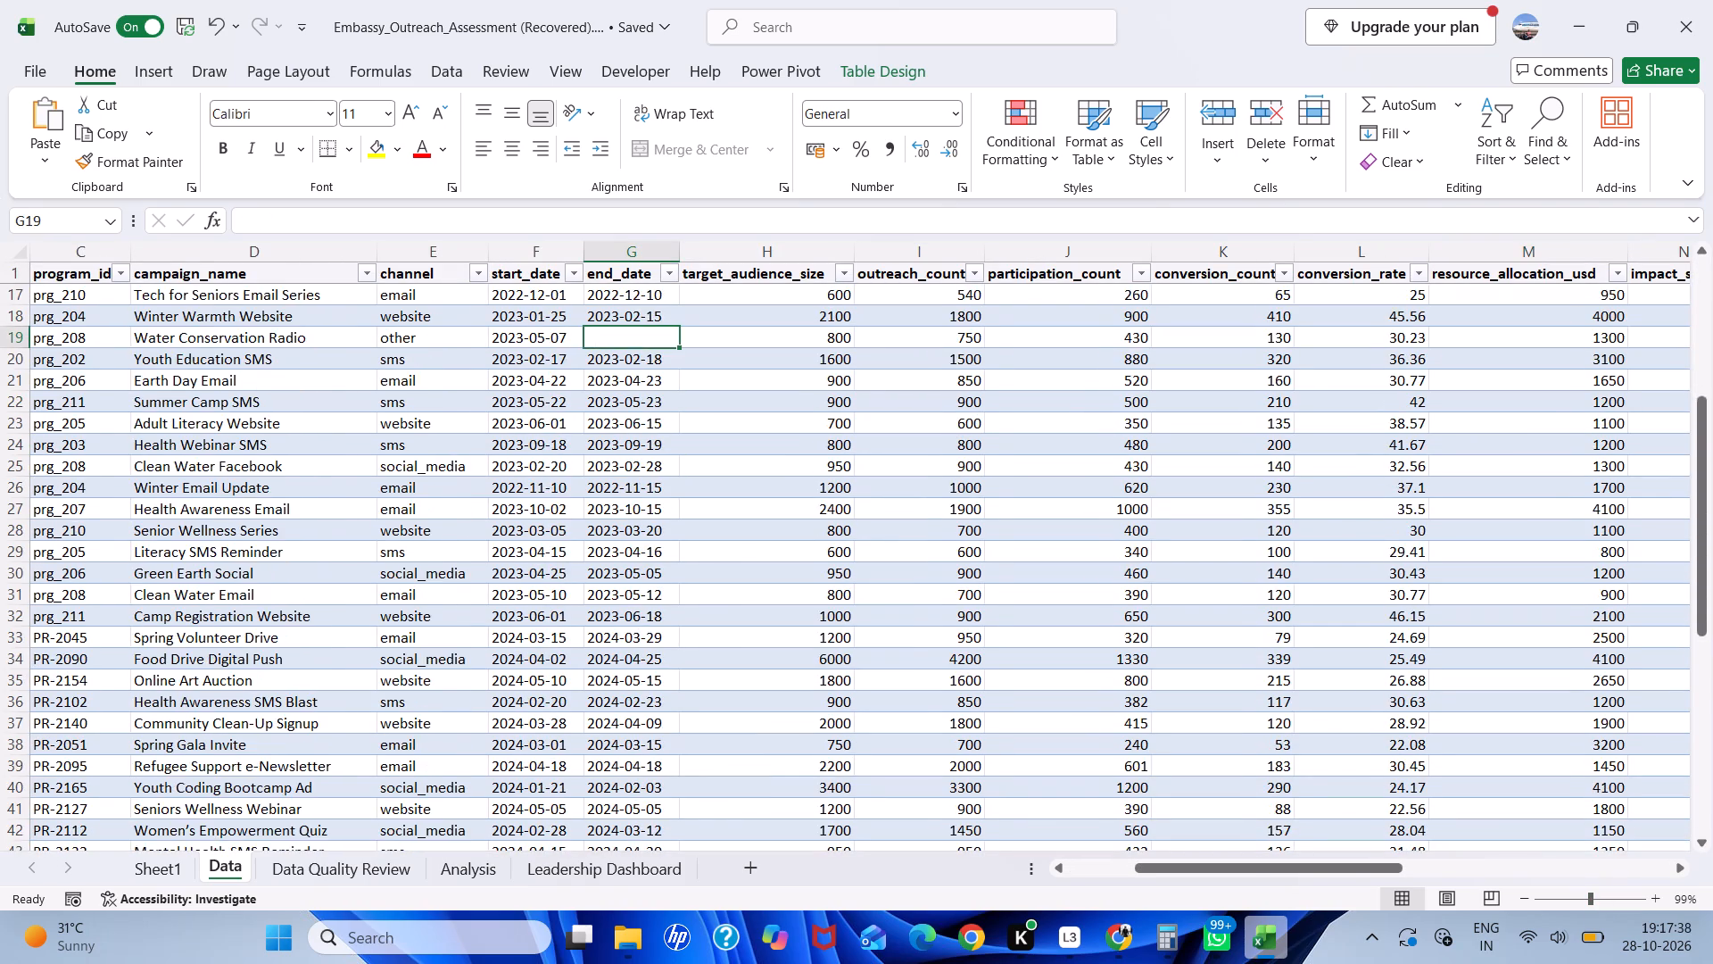
pyautogui.scroll(-6, 880, 636)
# Examine the findings and the missing-data status table on the Data Quality Review sheet.
pyautogui.click(403, 867)
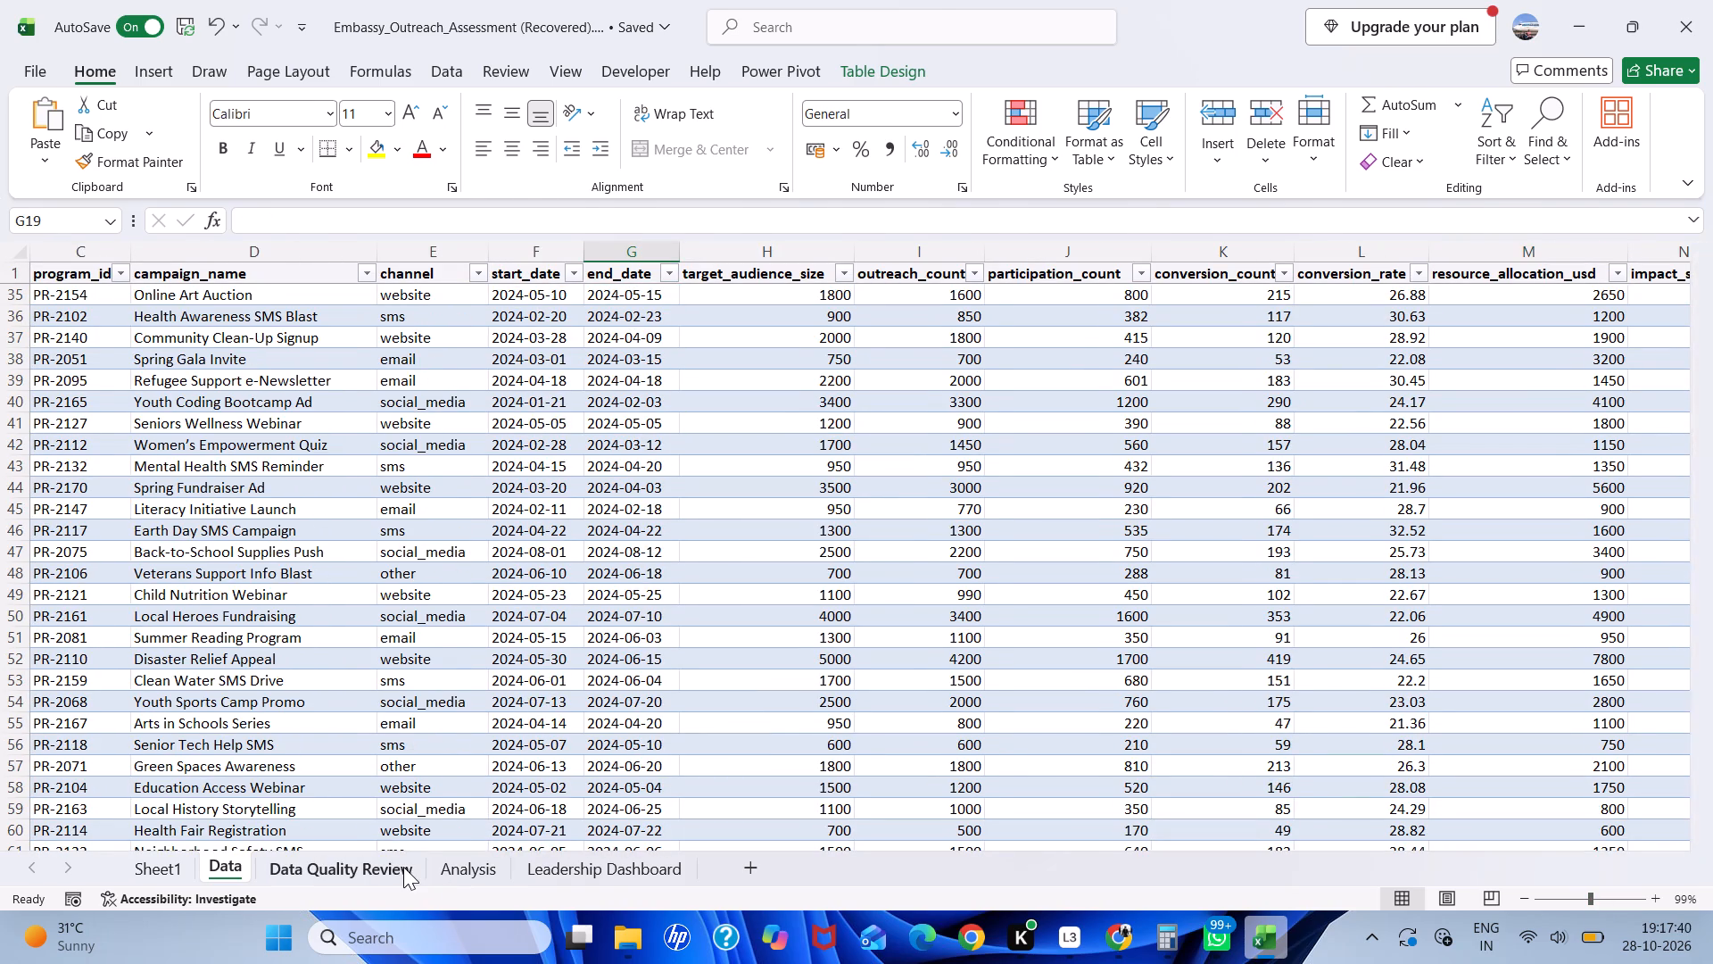
pyautogui.scroll(5, 609, 503)
pyautogui.scroll(3, 700, 337)
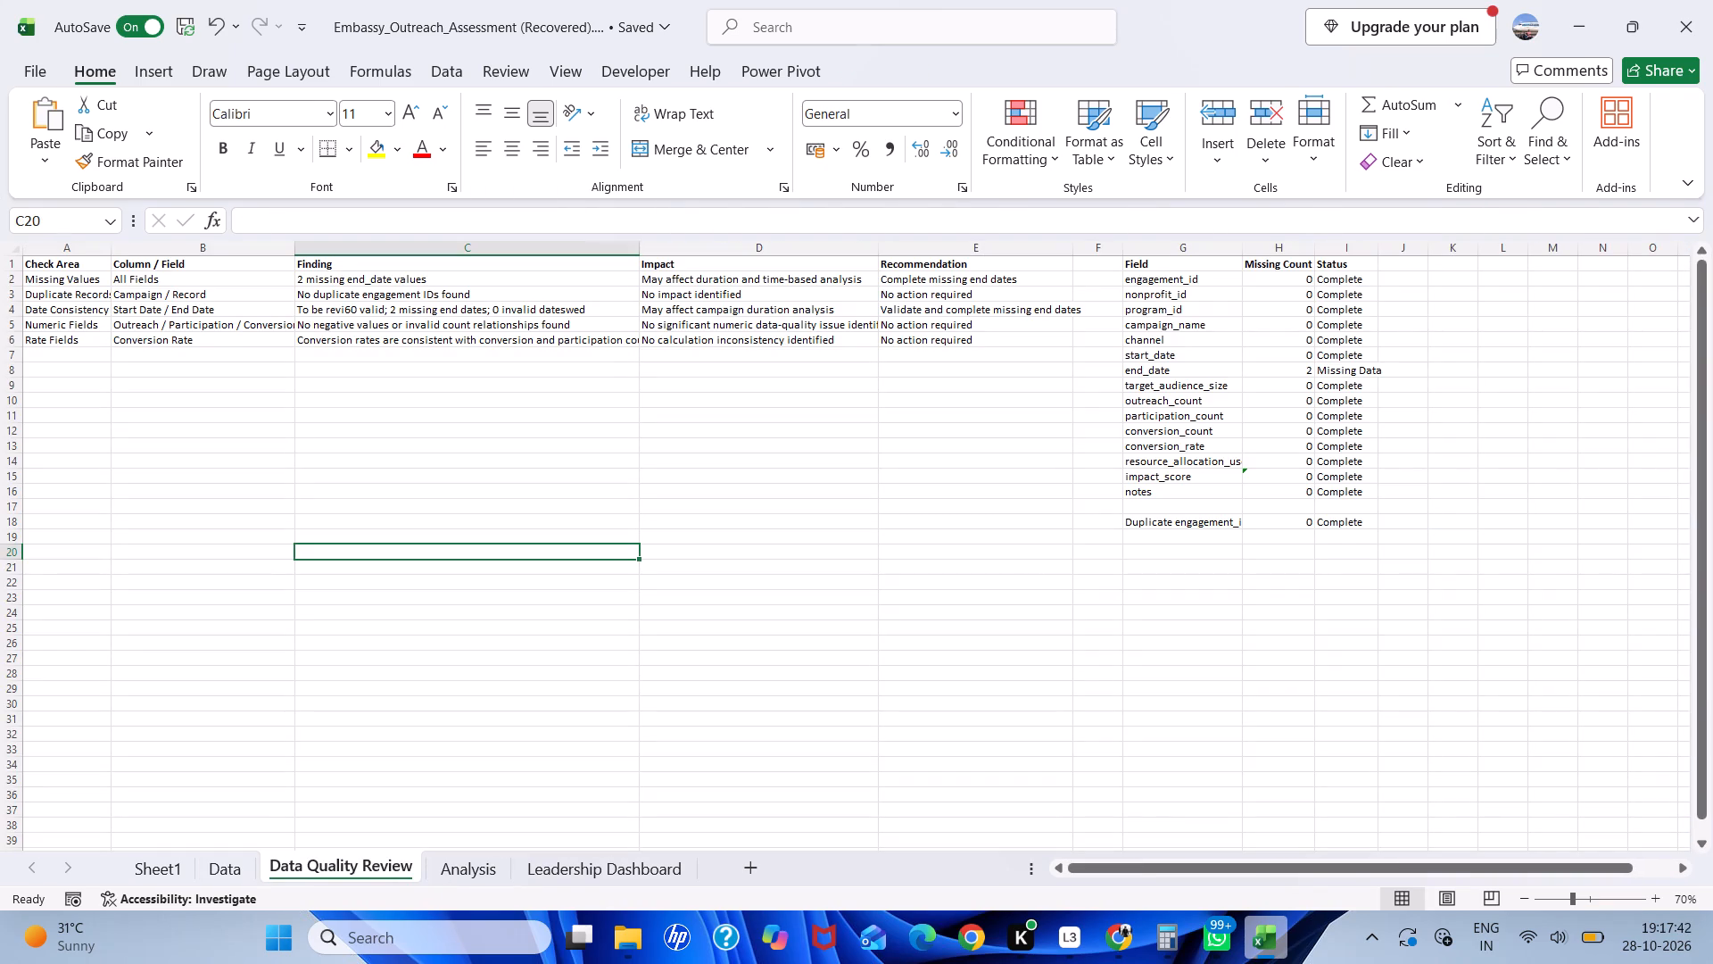
pyautogui.scroll(2, 696, 336)
pyautogui.click(696, 336)
pyautogui.scroll(5, 727, 357)
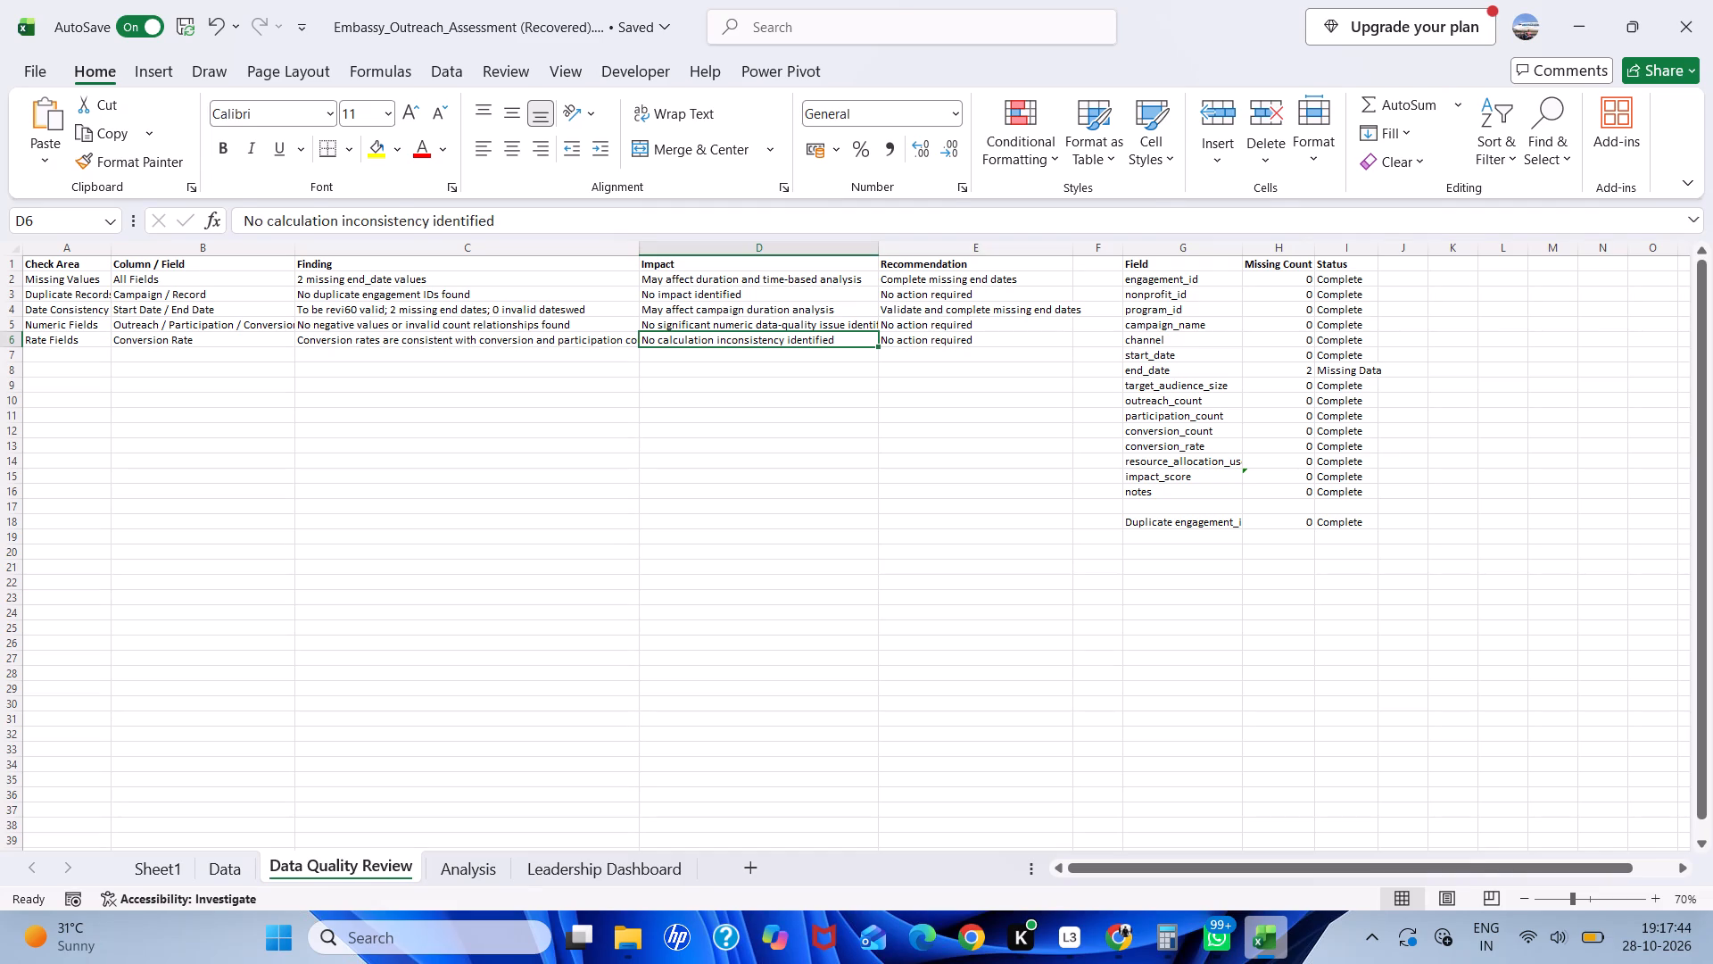
pyautogui.scroll(3, 869, 521)
pyautogui.click(1355, 372)
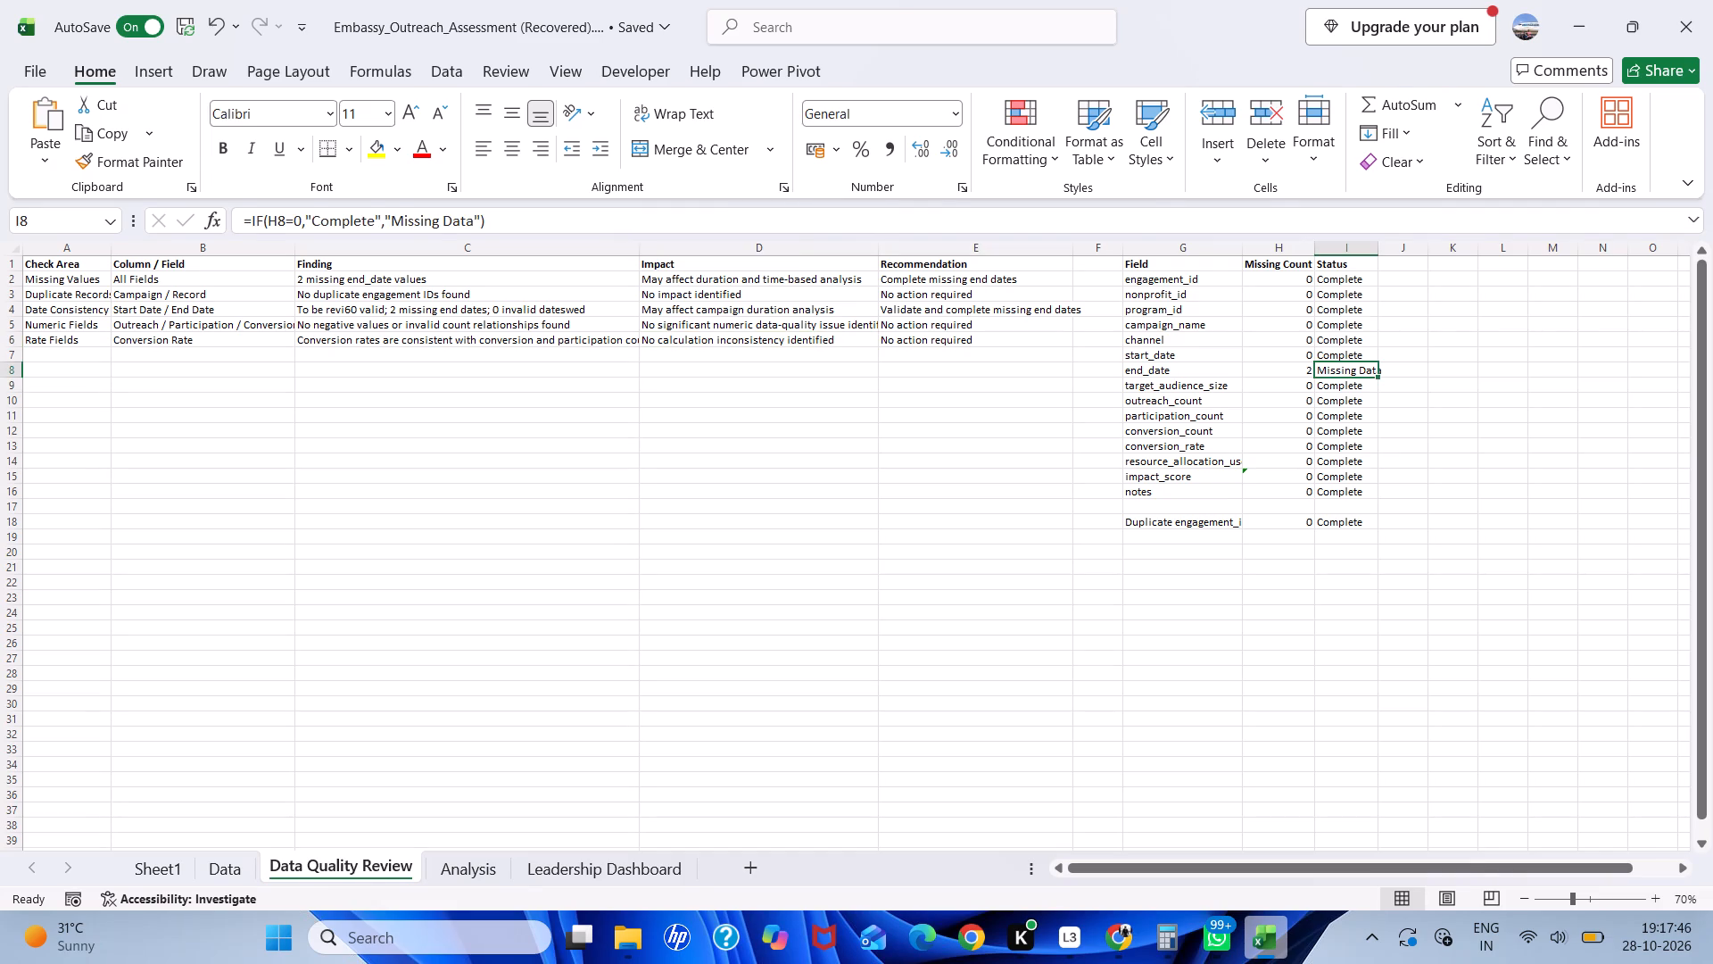
pyautogui.click(819, 307)
# Examine the Campaign Analysis and Top 5 Campaigns tables on the Analysis sheet.
pyautogui.click(459, 869)
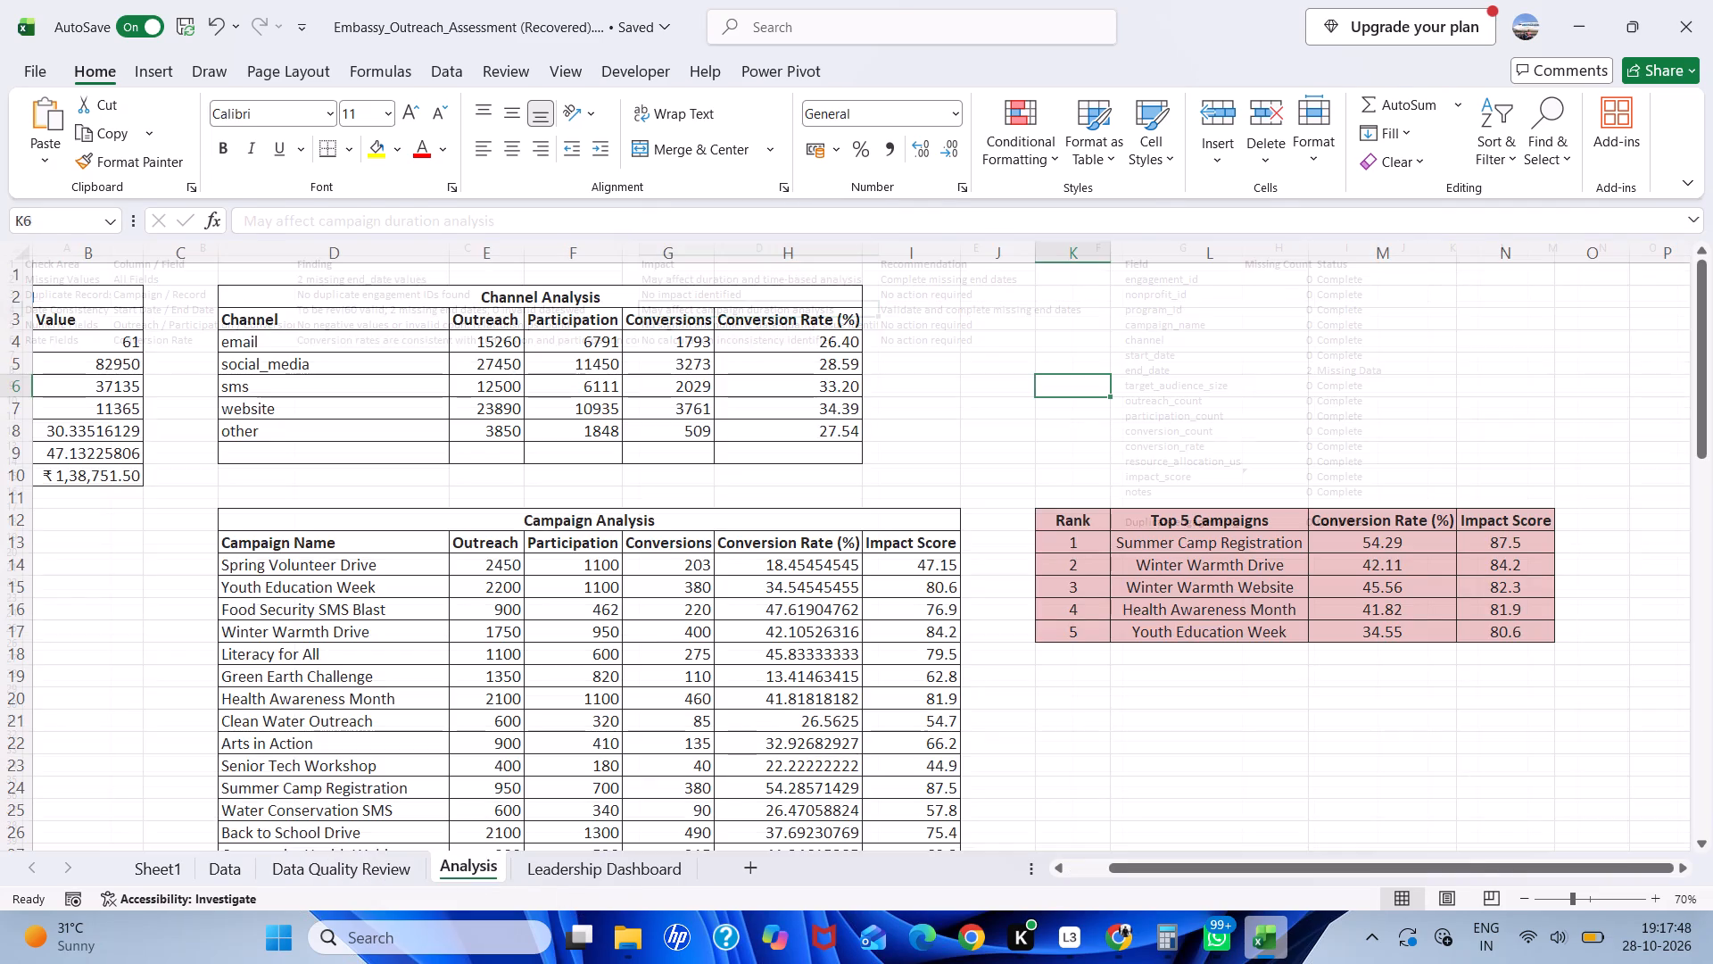
pyautogui.click(447, 665)
pyautogui.scroll(-2, 507, 618)
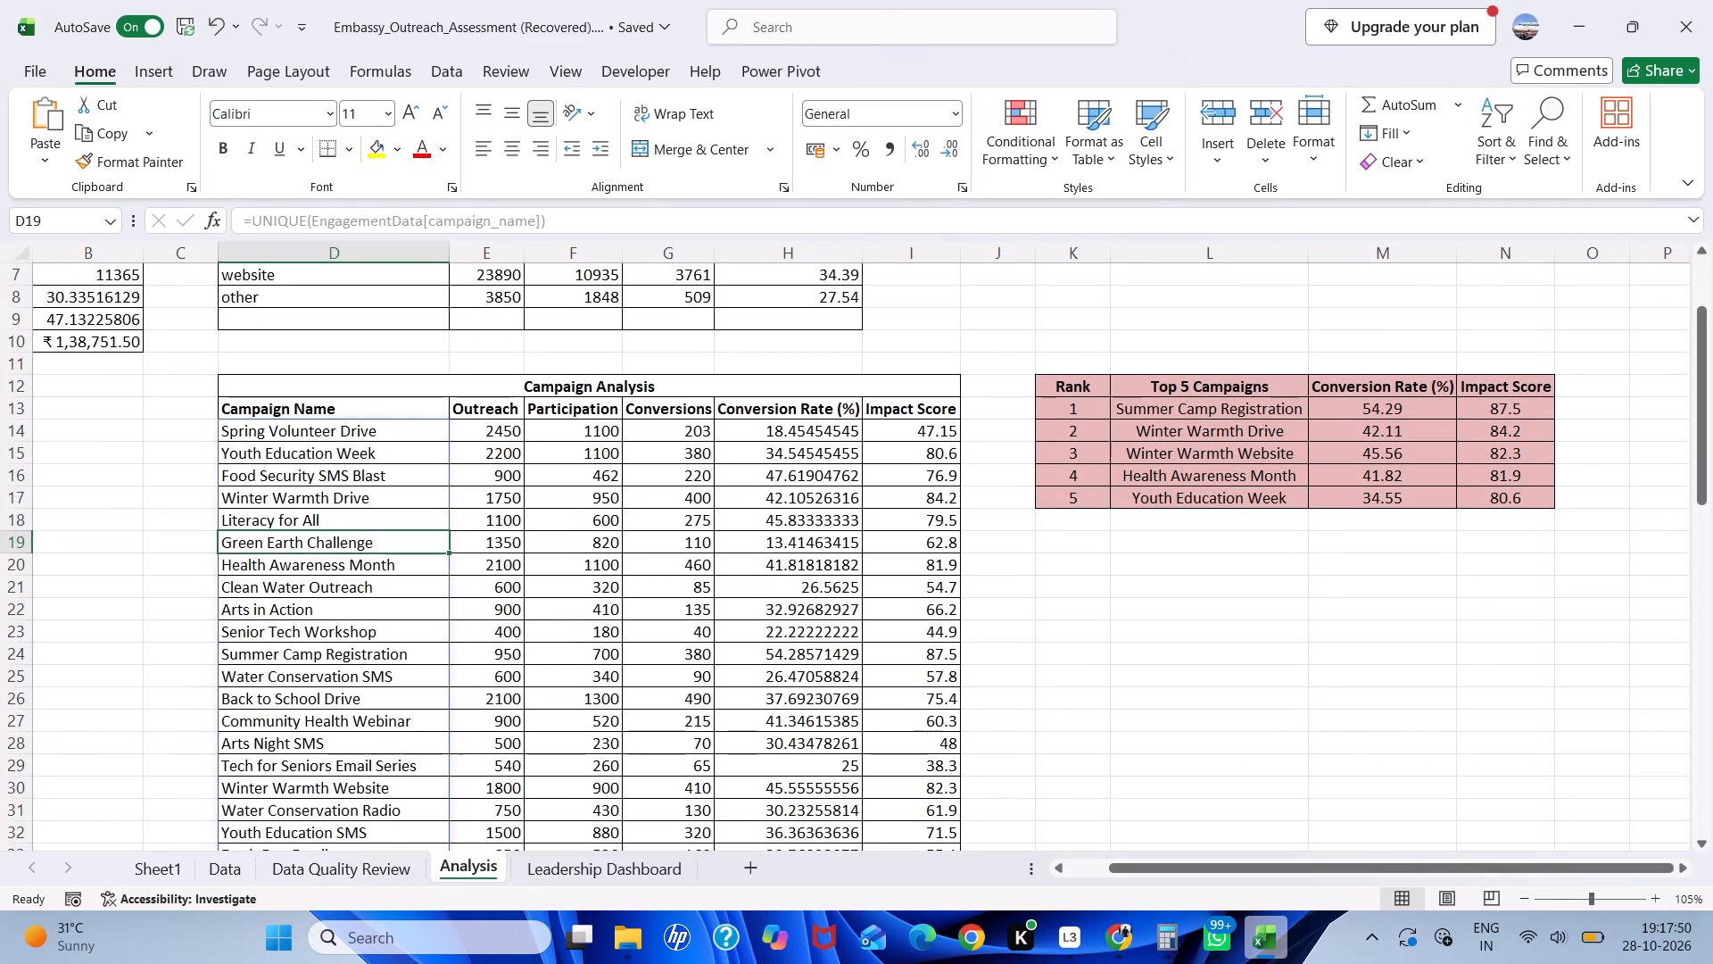
pyautogui.click(404, 415)
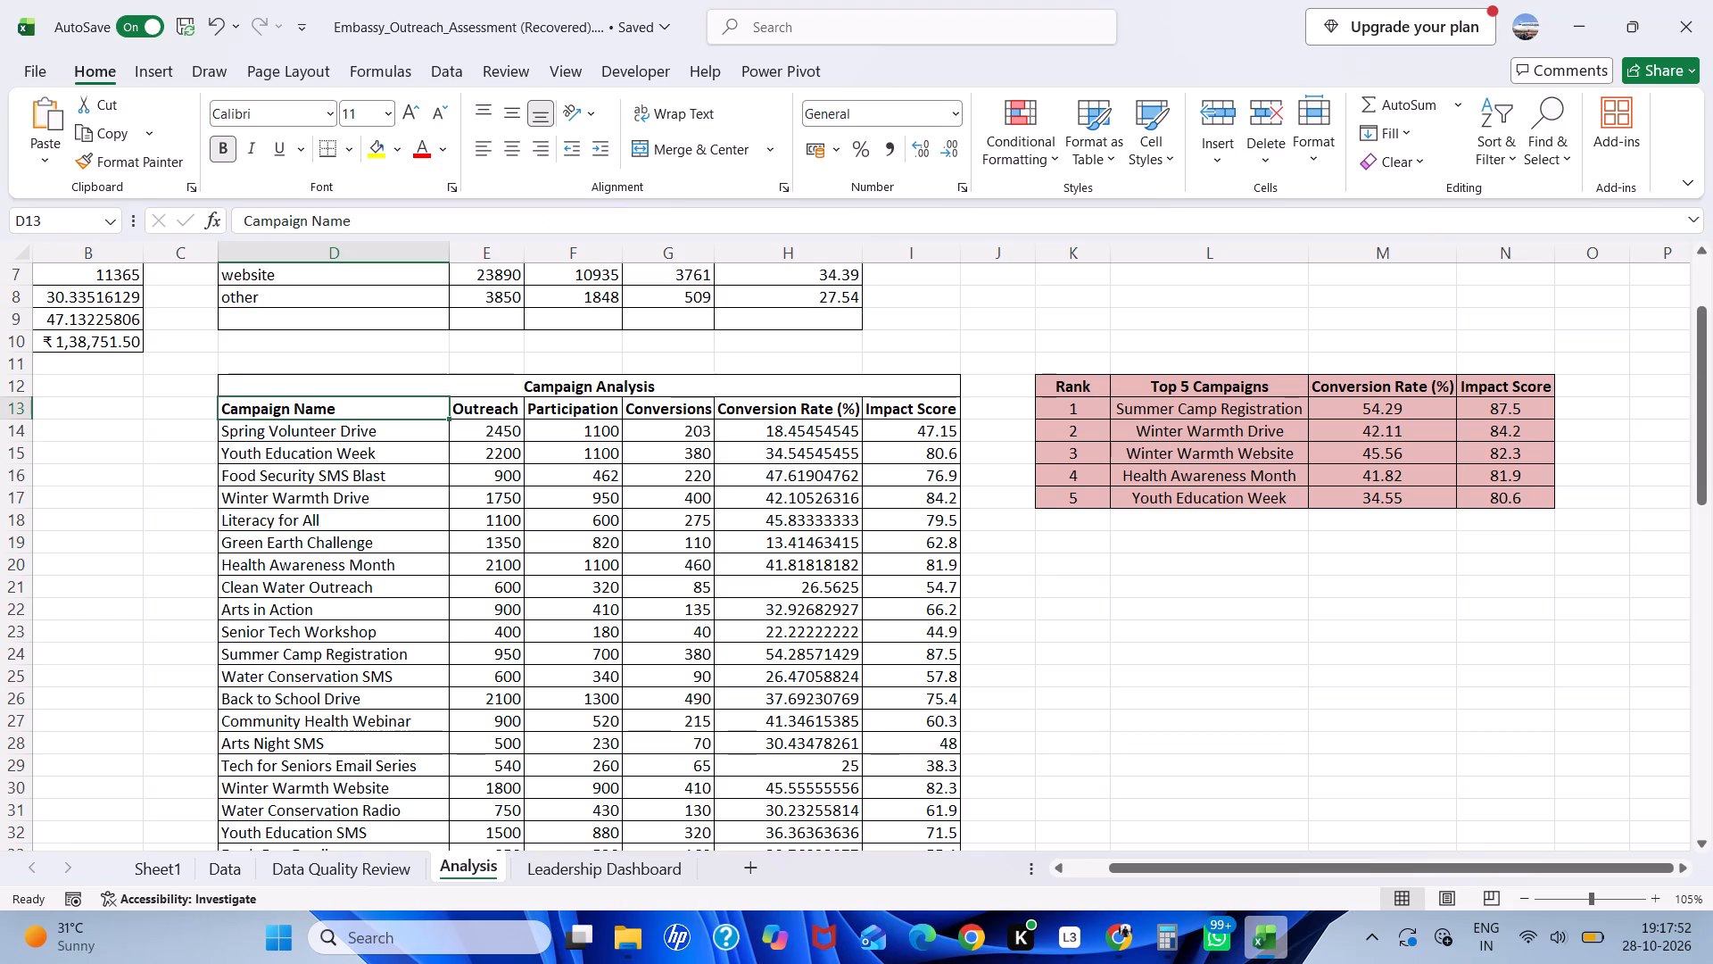
pyautogui.click(541, 461)
pyautogui.click(1047, 411)
pyautogui.click(1106, 468)
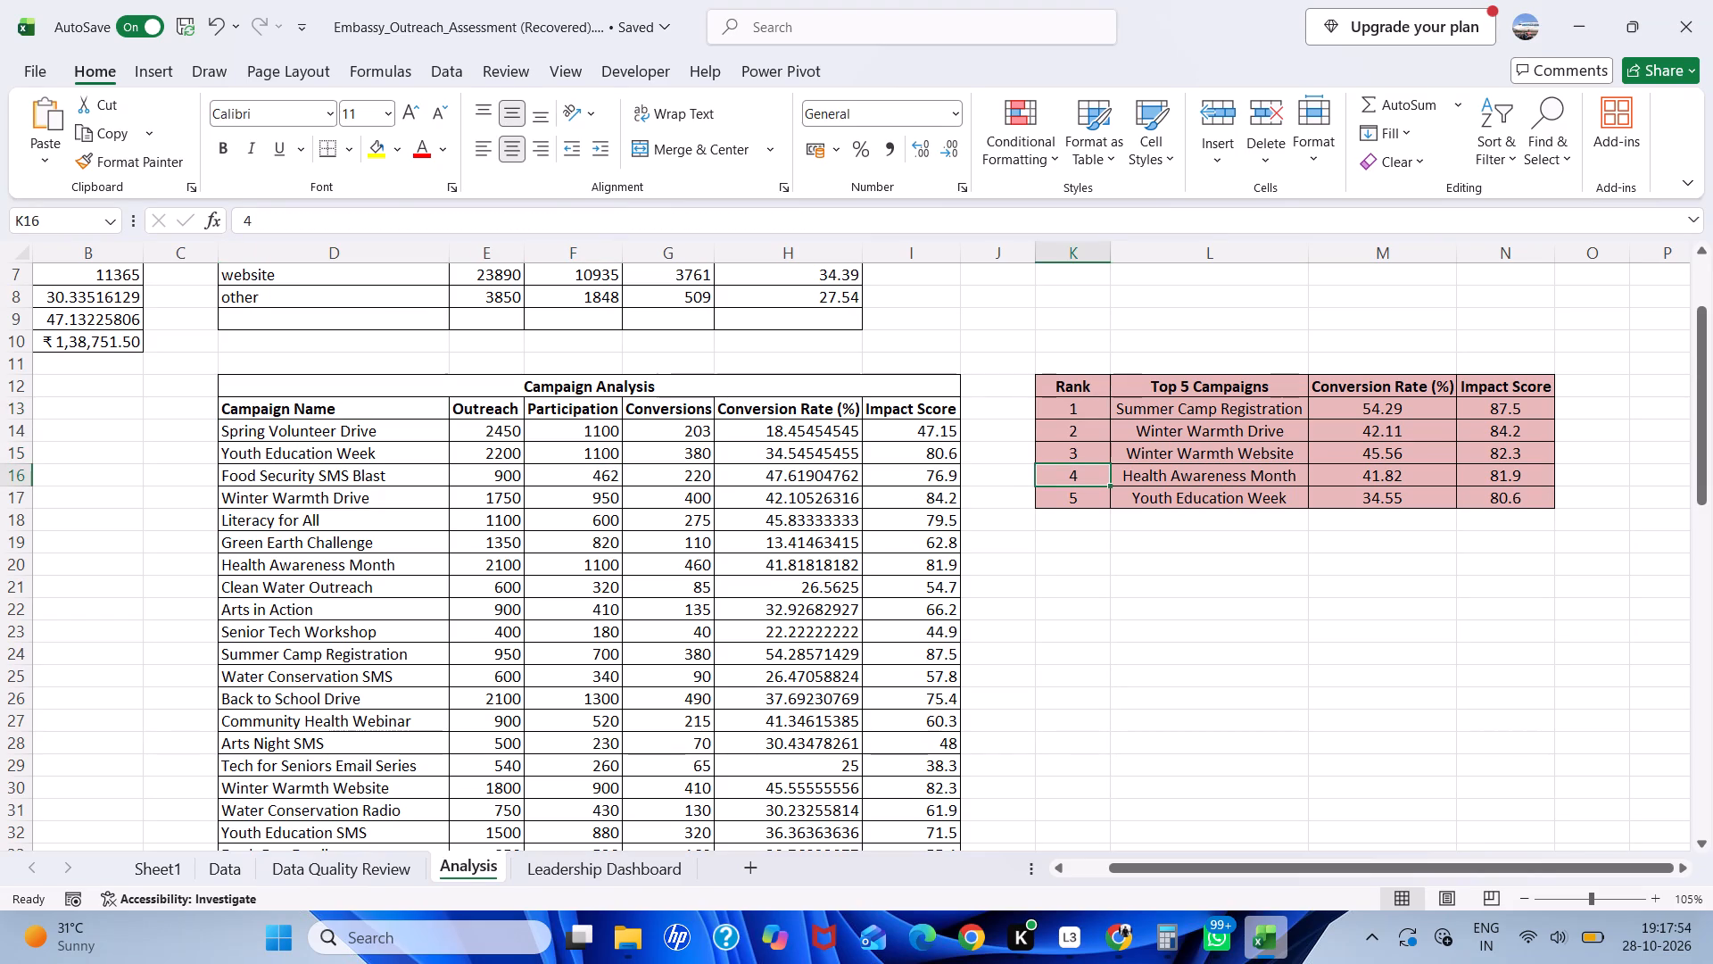
# Revisit the Data, Data Quality Review and Analysis sheets in turn.
pyautogui.click(219, 863)
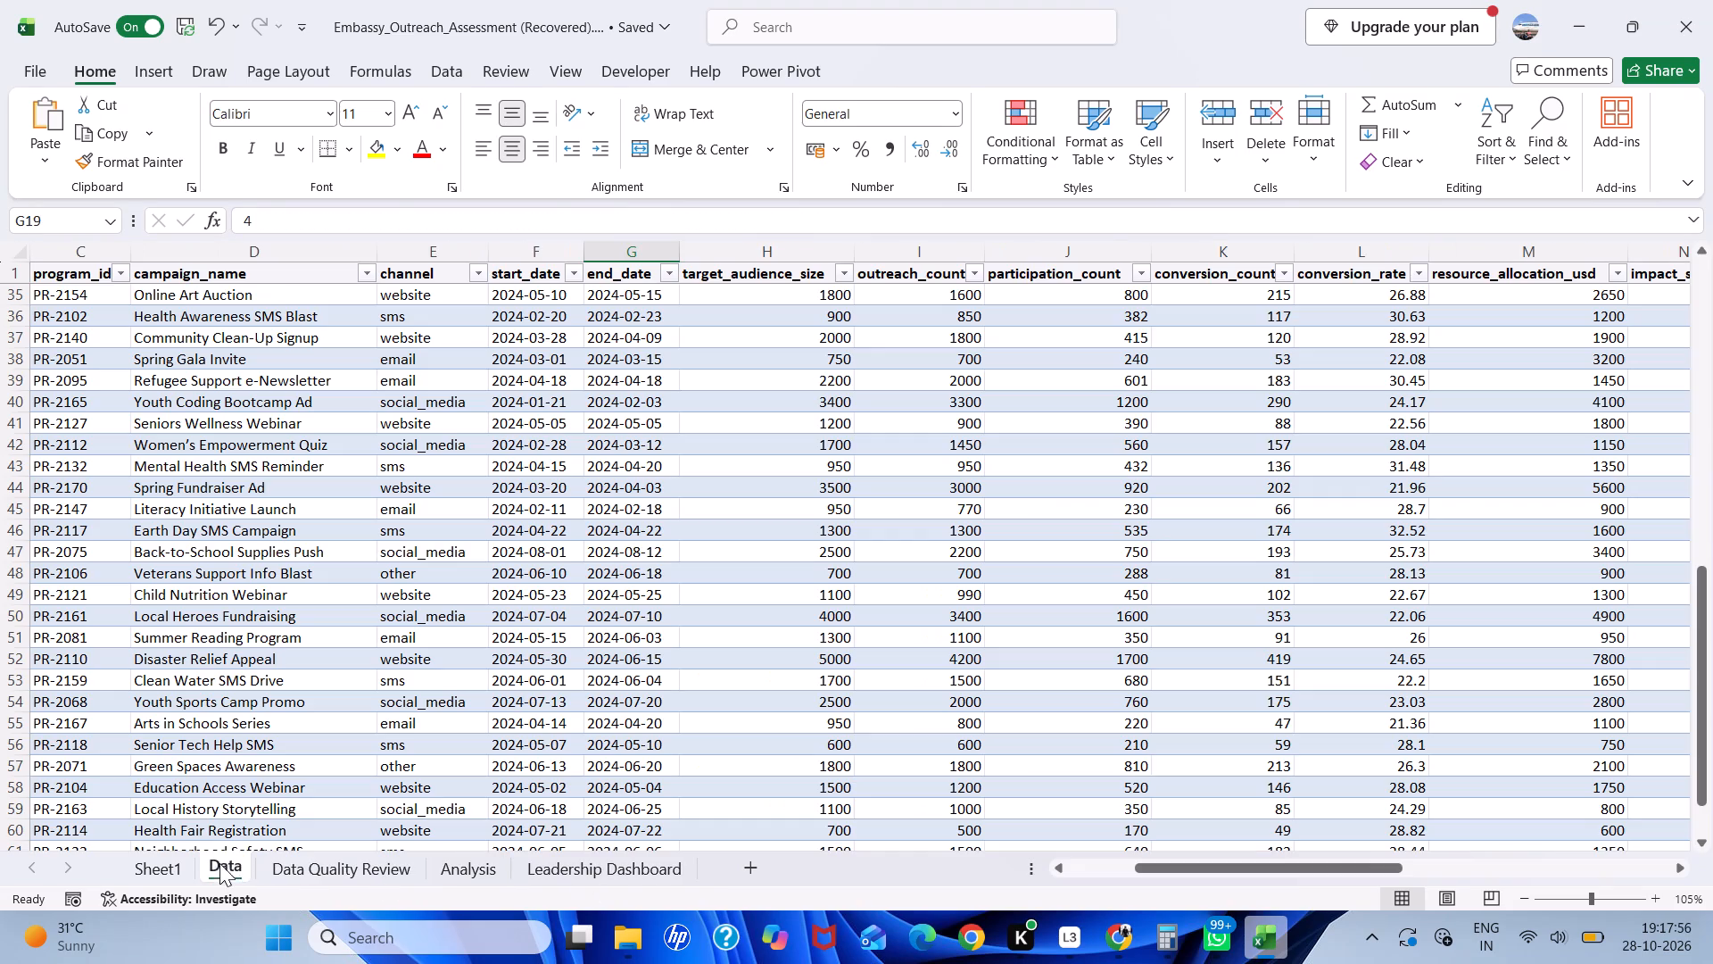
pyautogui.click(350, 870)
pyautogui.click(457, 868)
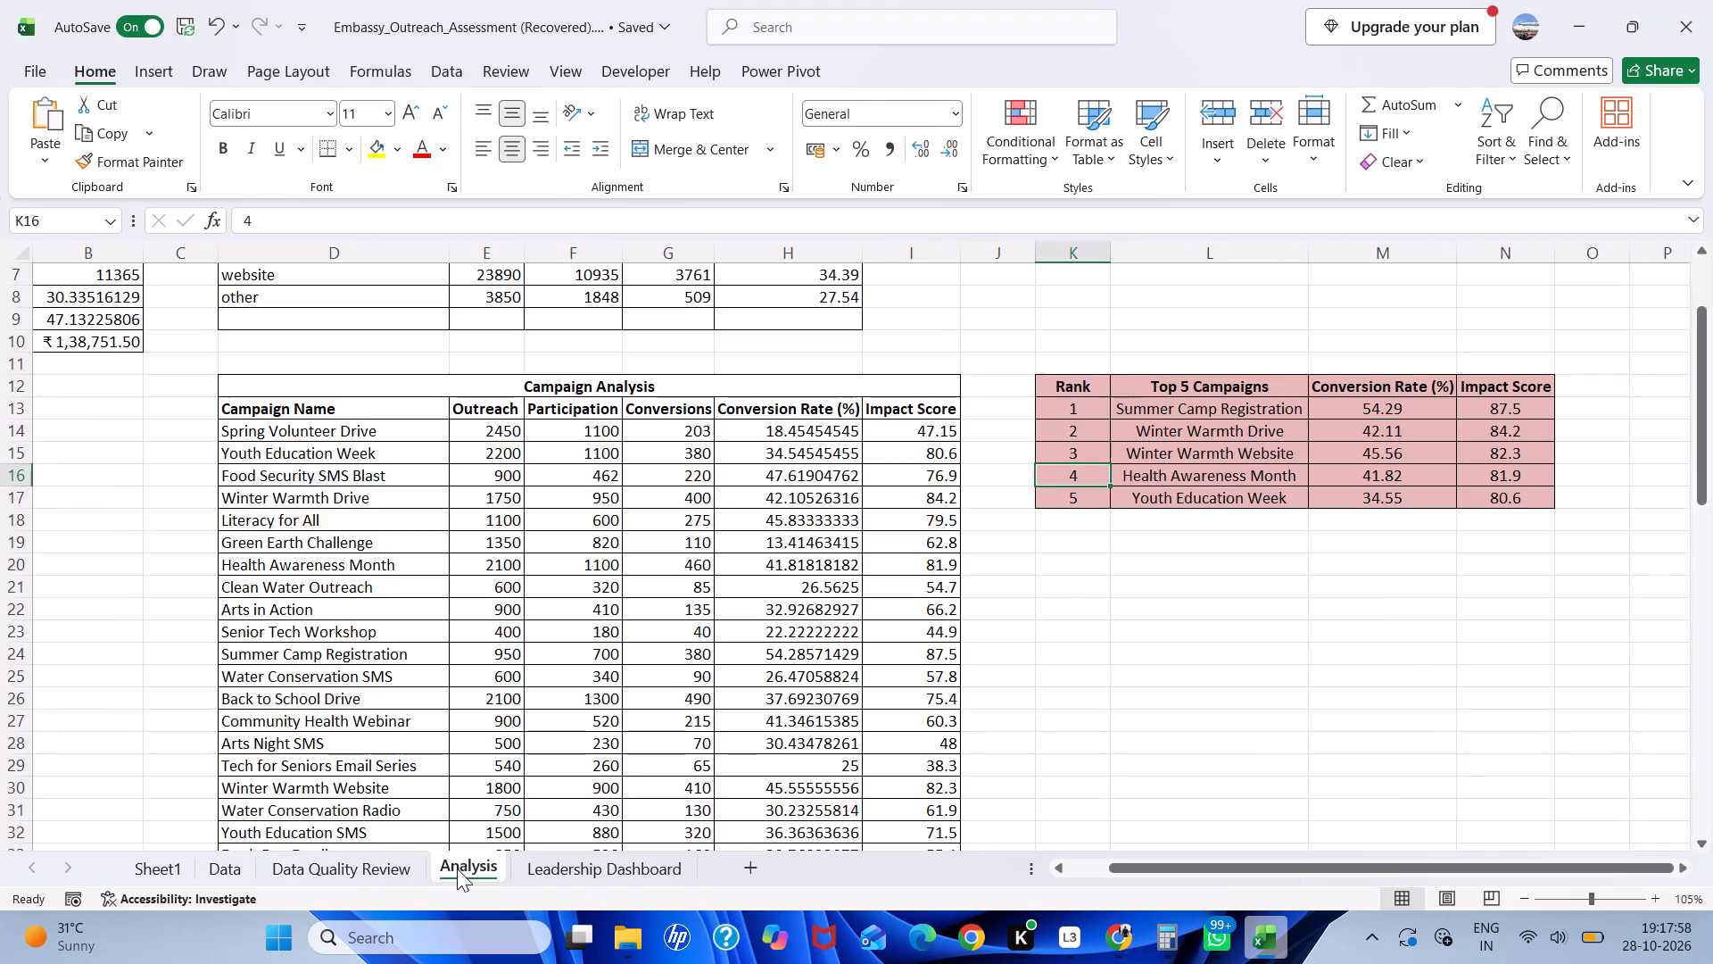
# Inspect the PivotTable on Sheet1 and its value field settings for target_audience_size, leaving the settings without changes.
pyautogui.click(162, 873)
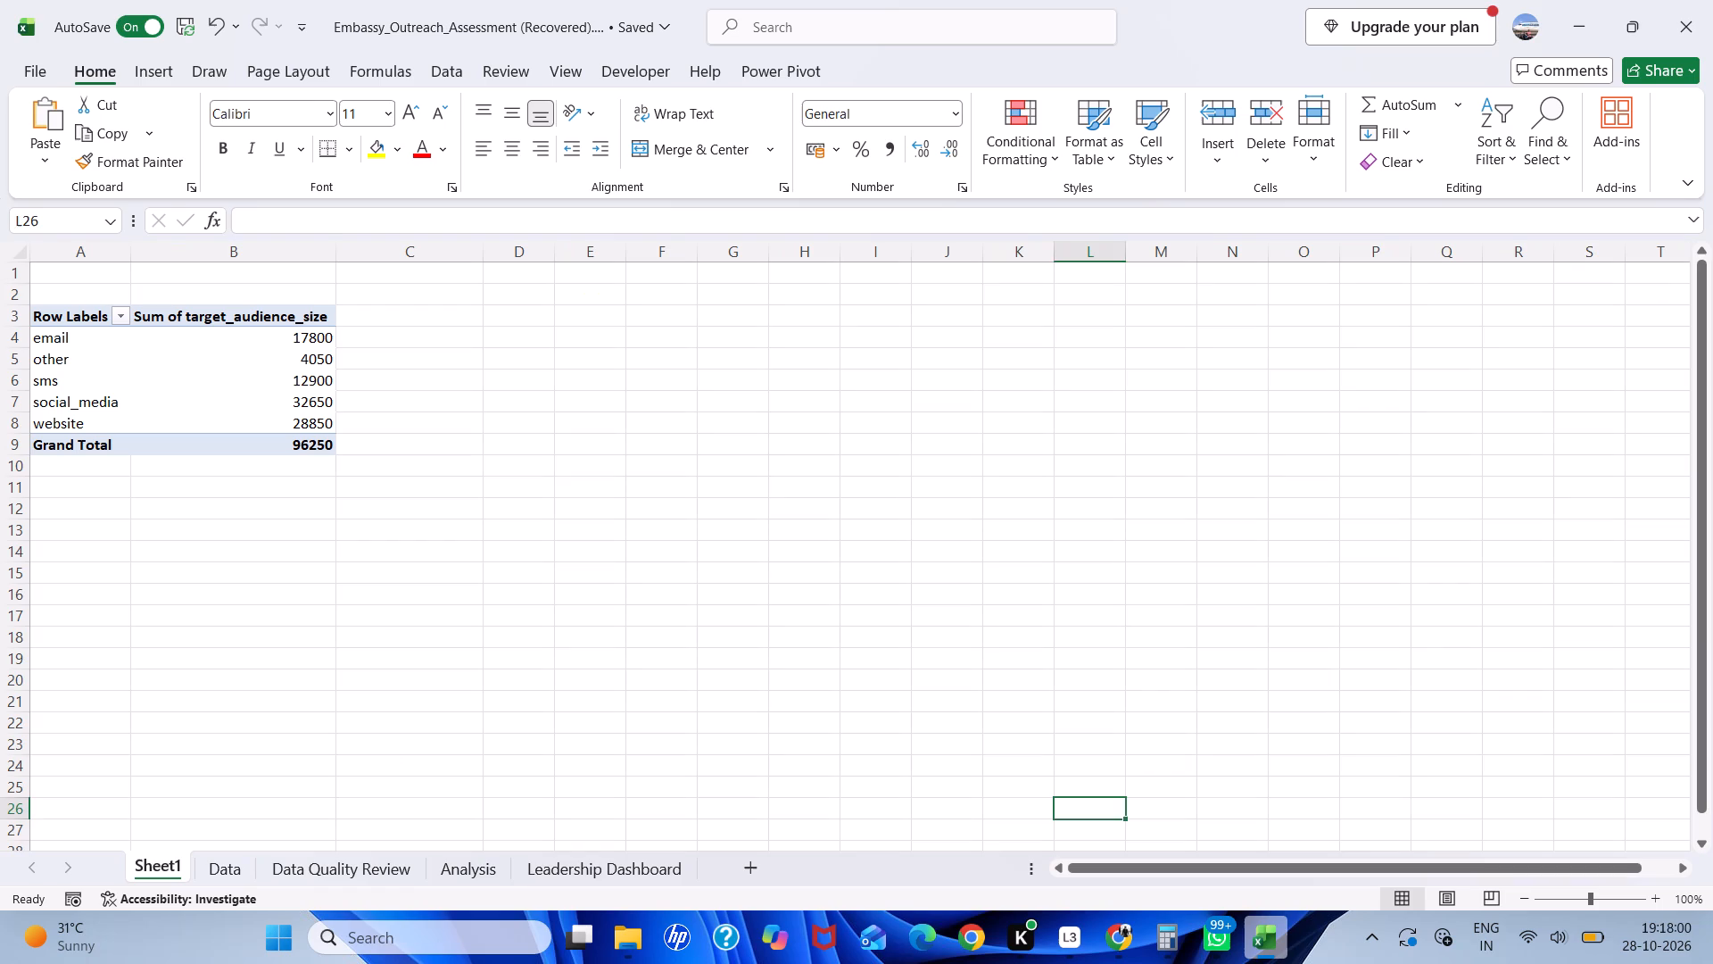
pyautogui.click(277, 328)
pyautogui.click(265, 323)
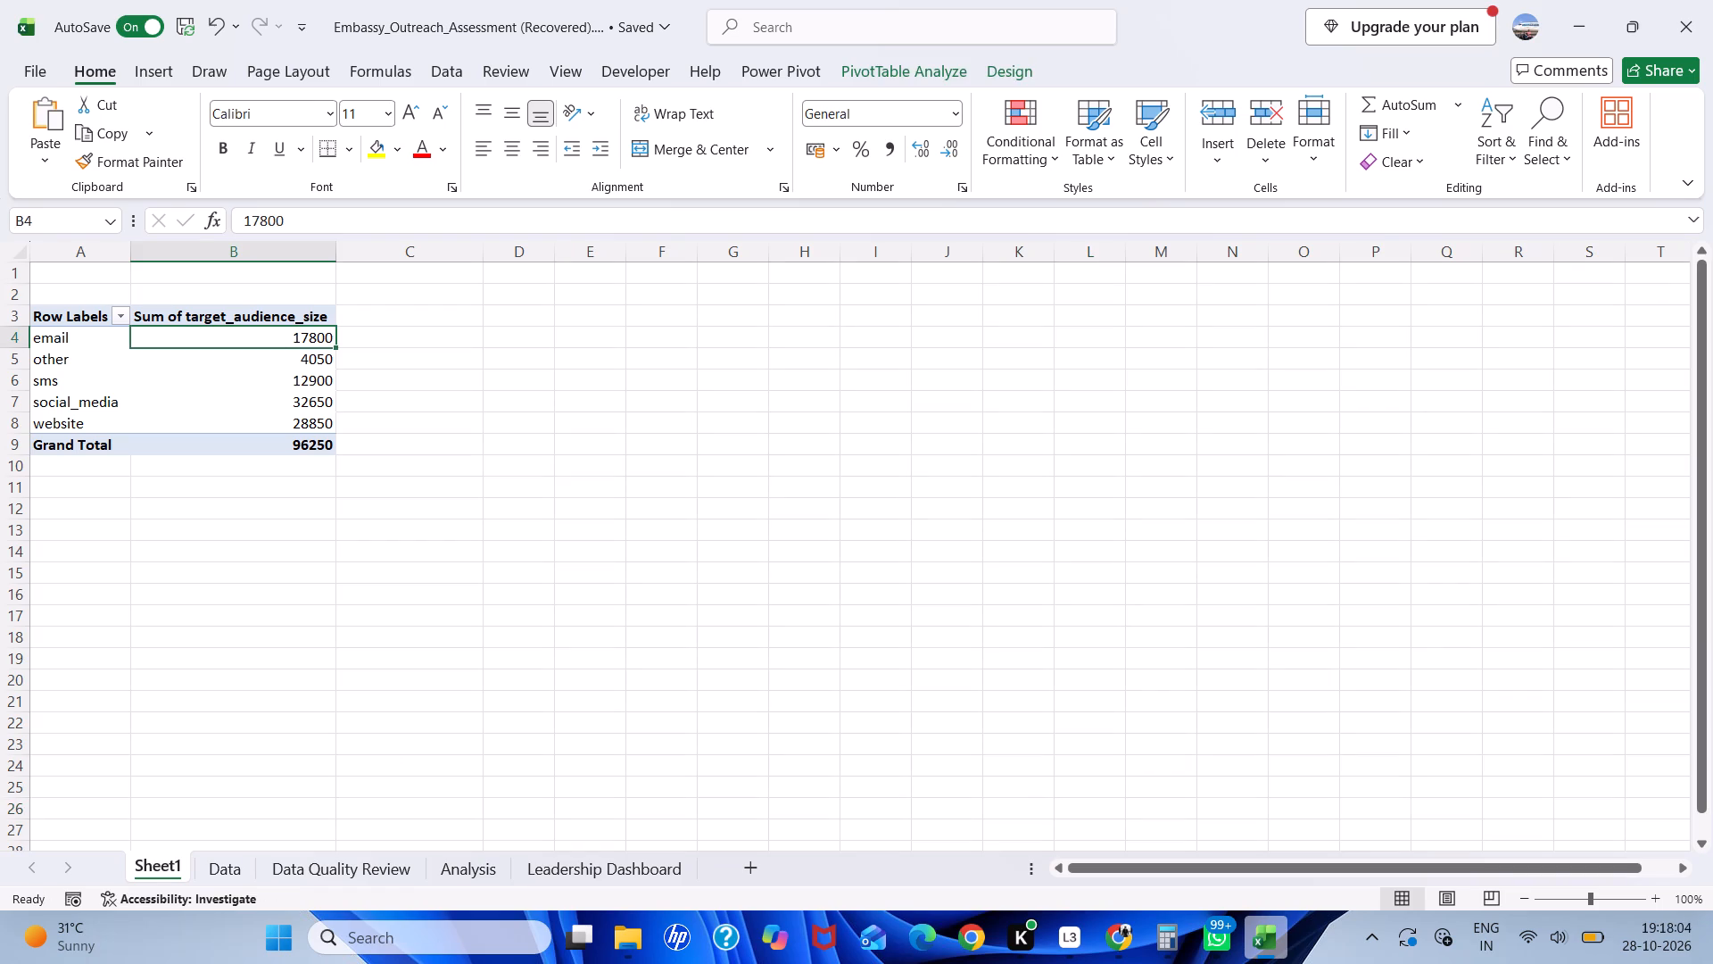
pyautogui.click(248, 320)
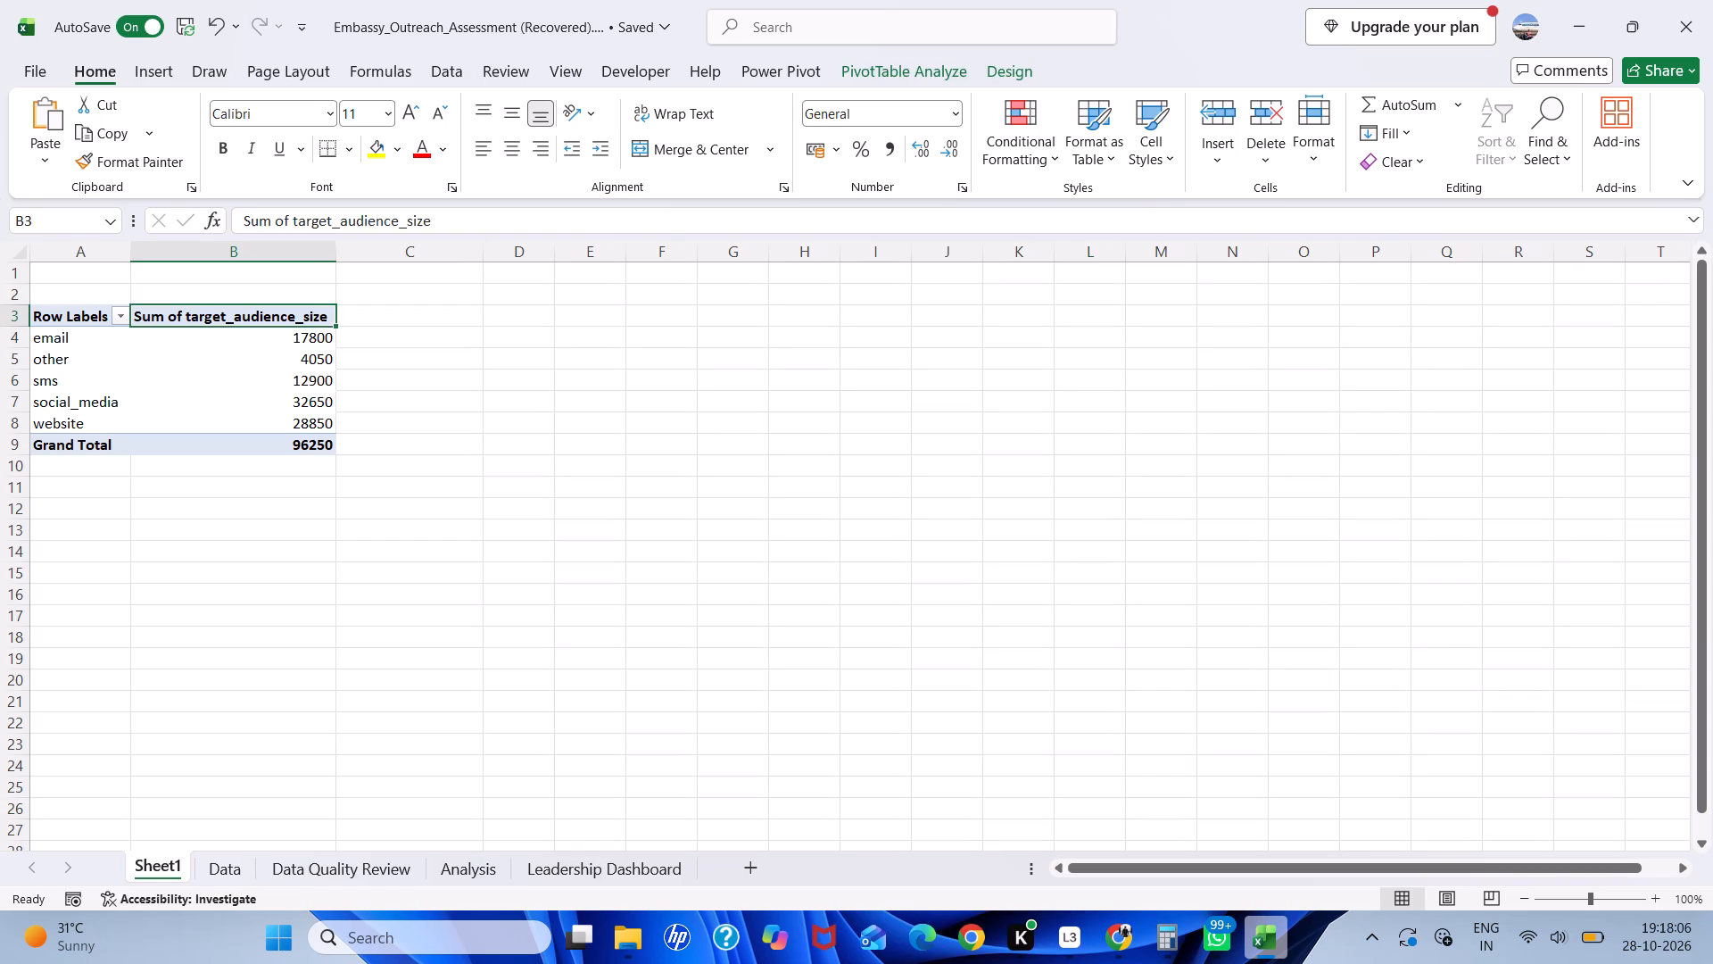
pyautogui.doubleClick(248, 320)
pyautogui.click(634, 691)
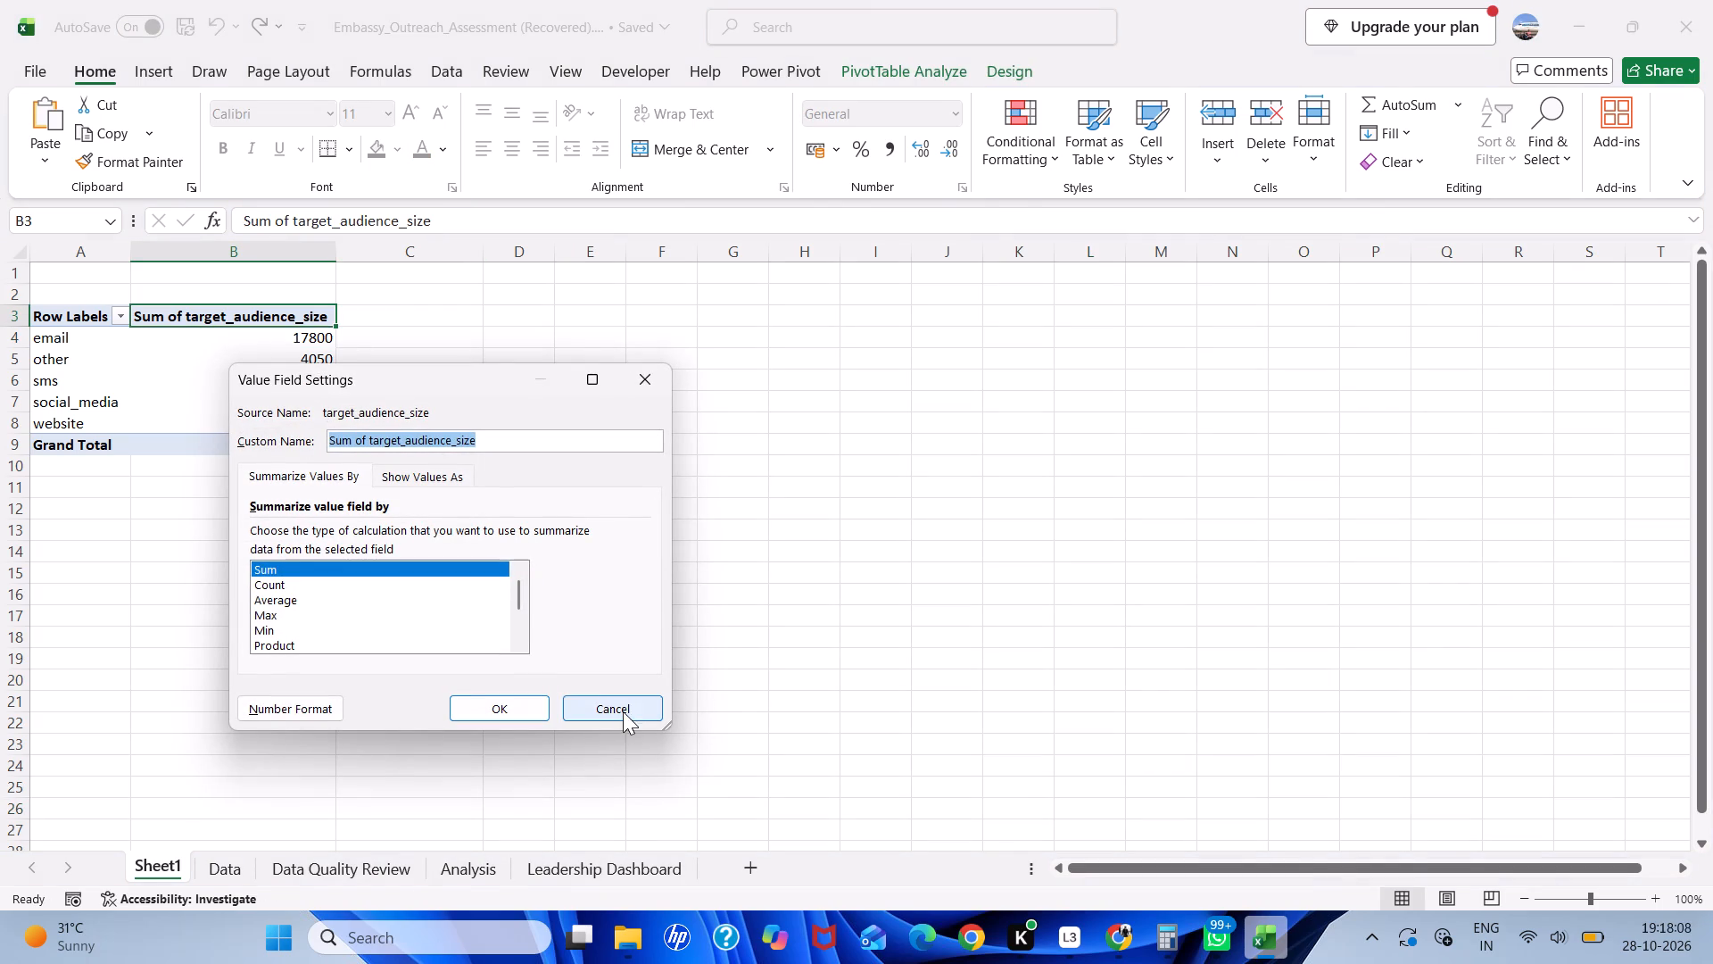
pyautogui.click(620, 717)
# Review the whole Leadership Dashboard again, checking the source of the Target Audience Size By Channels chart.
pyautogui.click(610, 862)
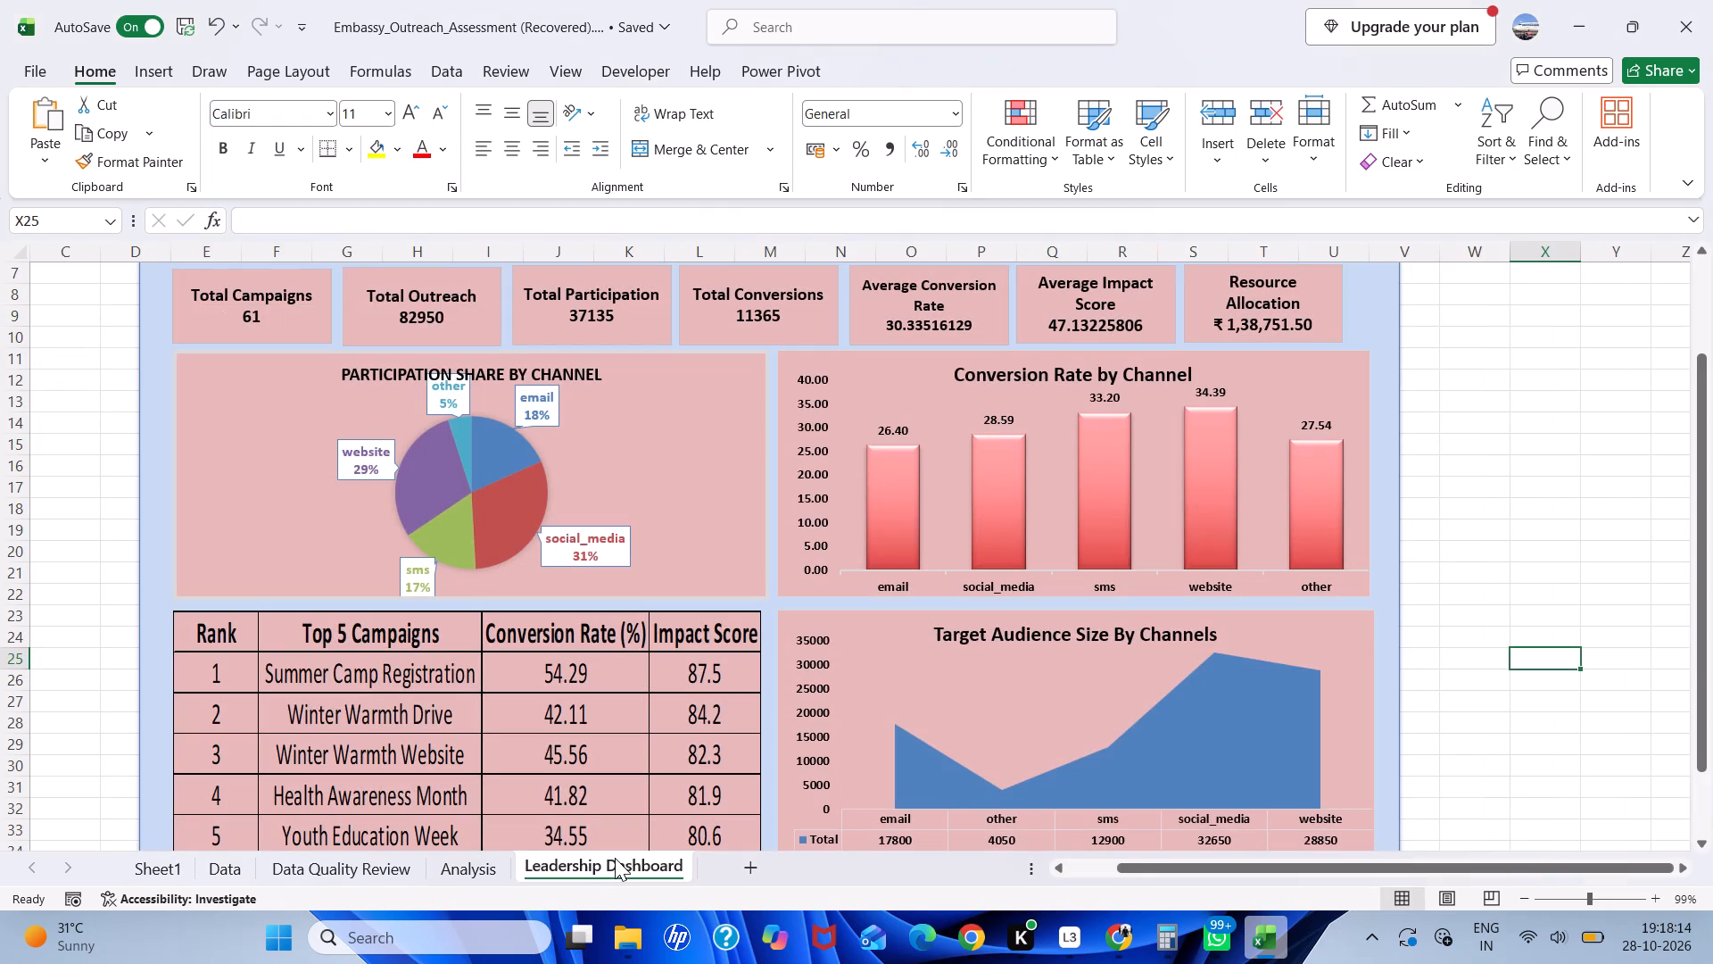
pyautogui.scroll(-8, 642, 761)
pyautogui.scroll(5, 746, 766)
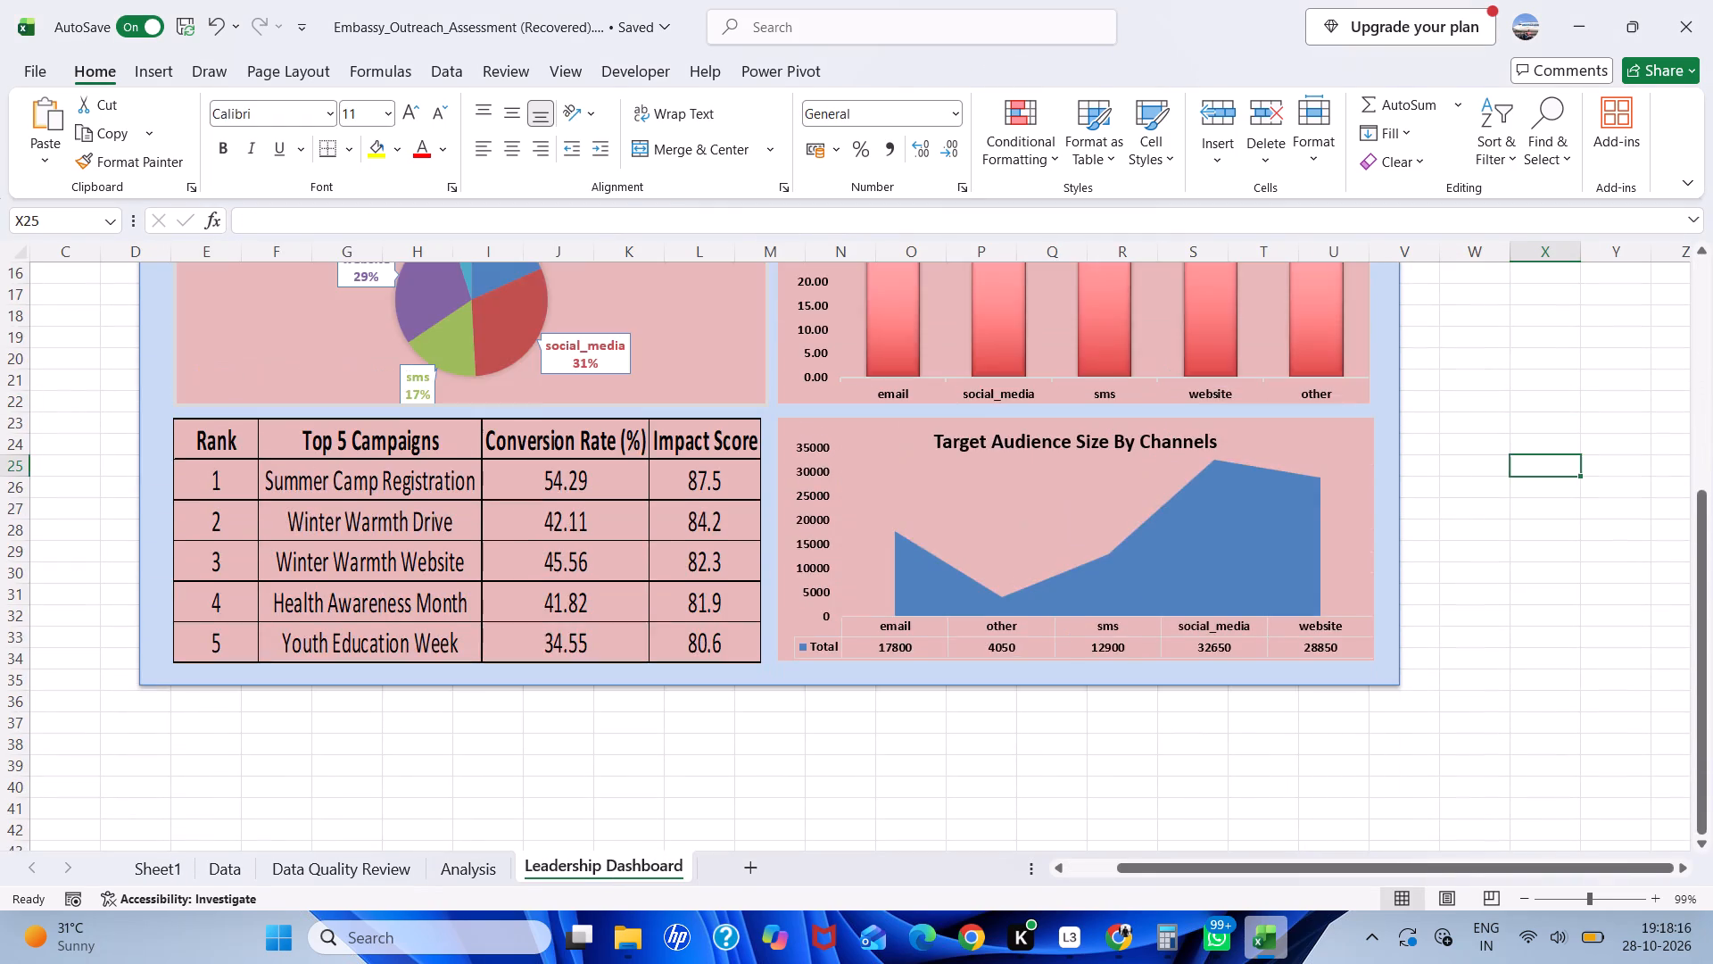
pyautogui.scroll(7, 746, 766)
pyautogui.scroll(-2, 746, 765)
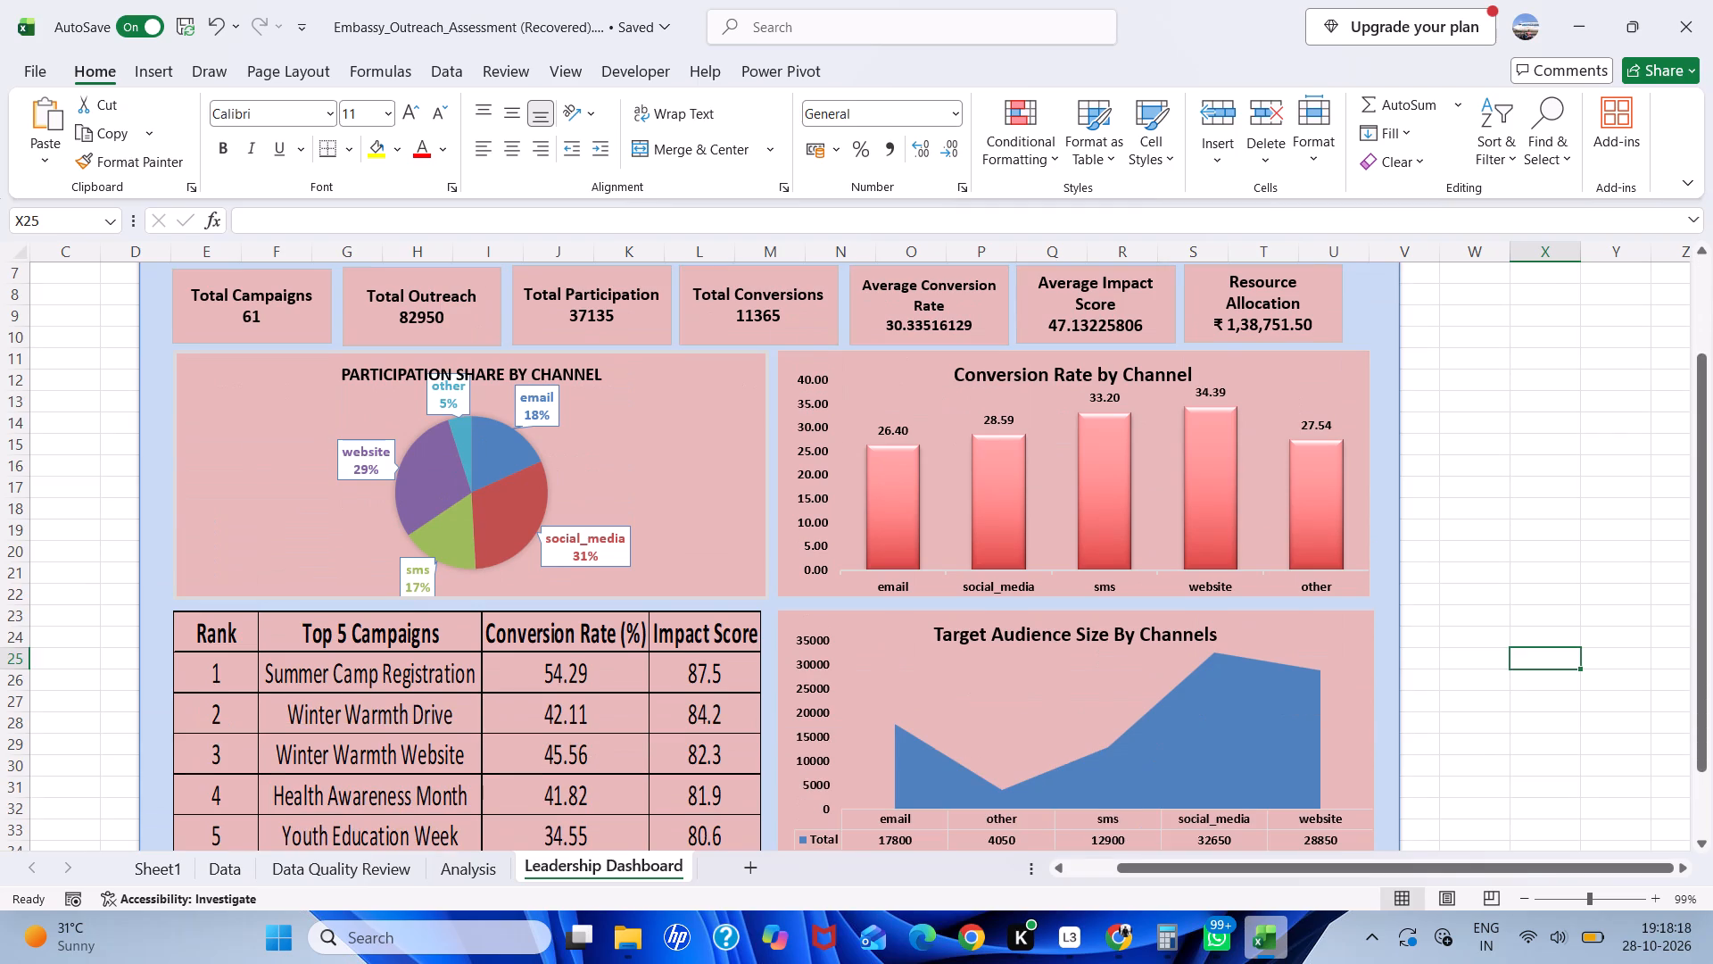
pyautogui.scroll(-1, 746, 765)
pyautogui.scroll(3, 746, 765)
pyautogui.scroll(-1, 1260, 506)
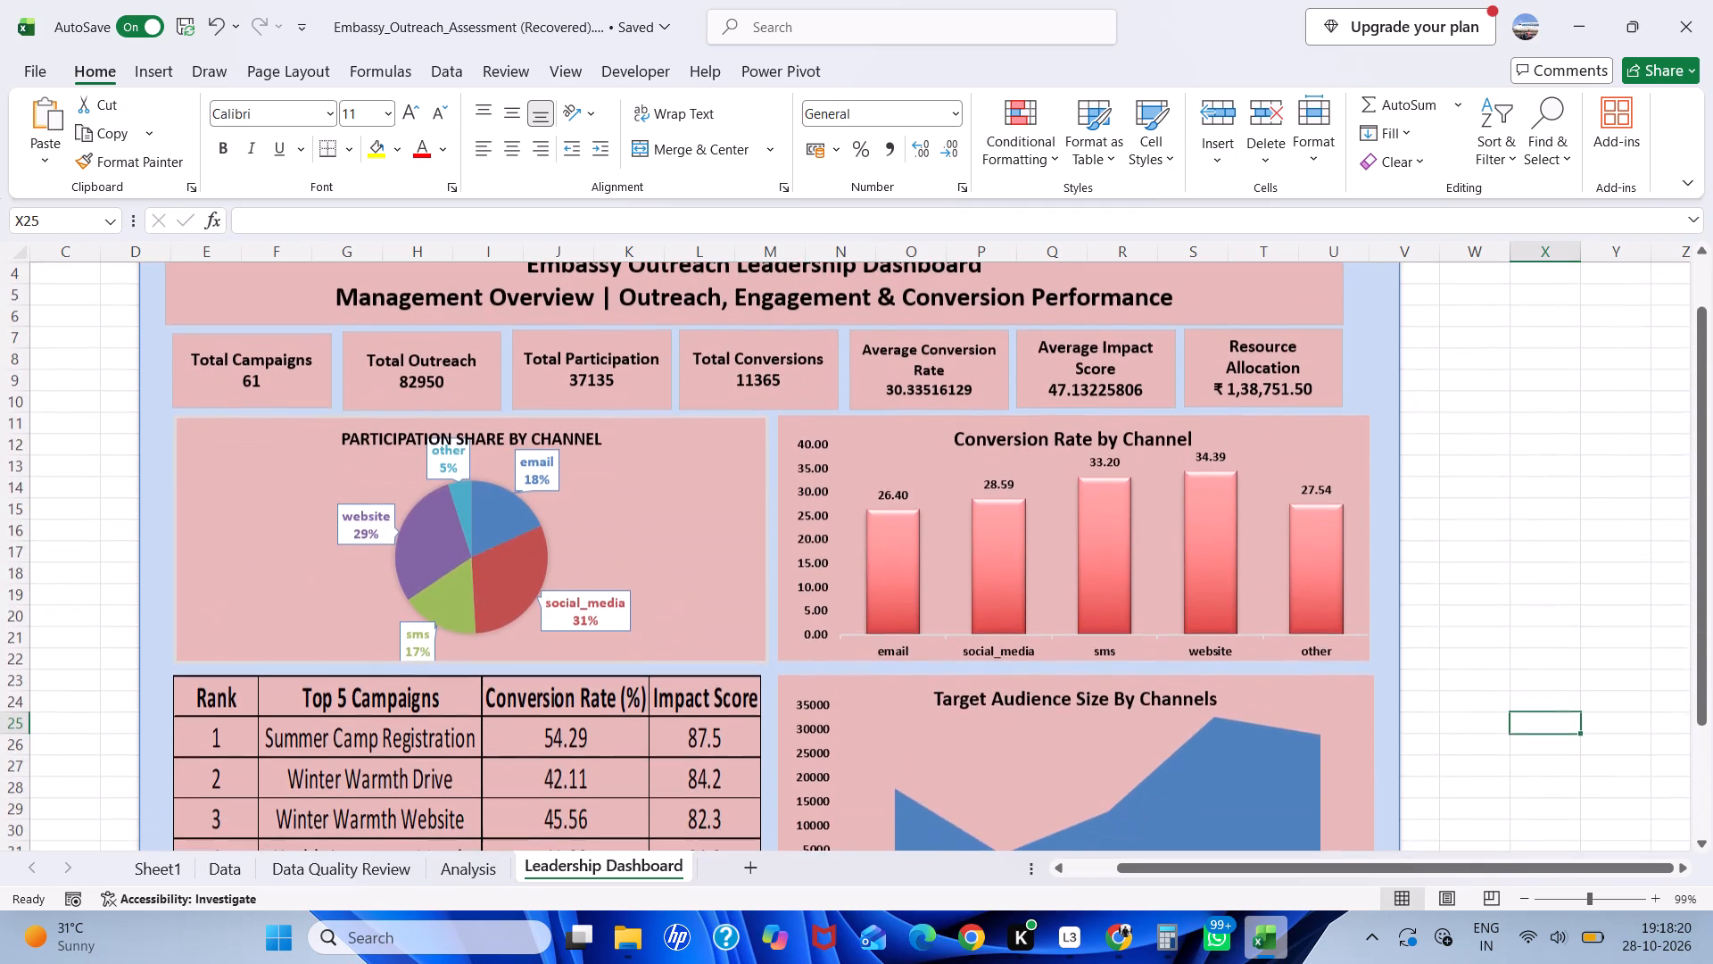
pyautogui.scroll(1, 1097, 439)
pyautogui.scroll(-3, 1080, 451)
pyautogui.click(1245, 684)
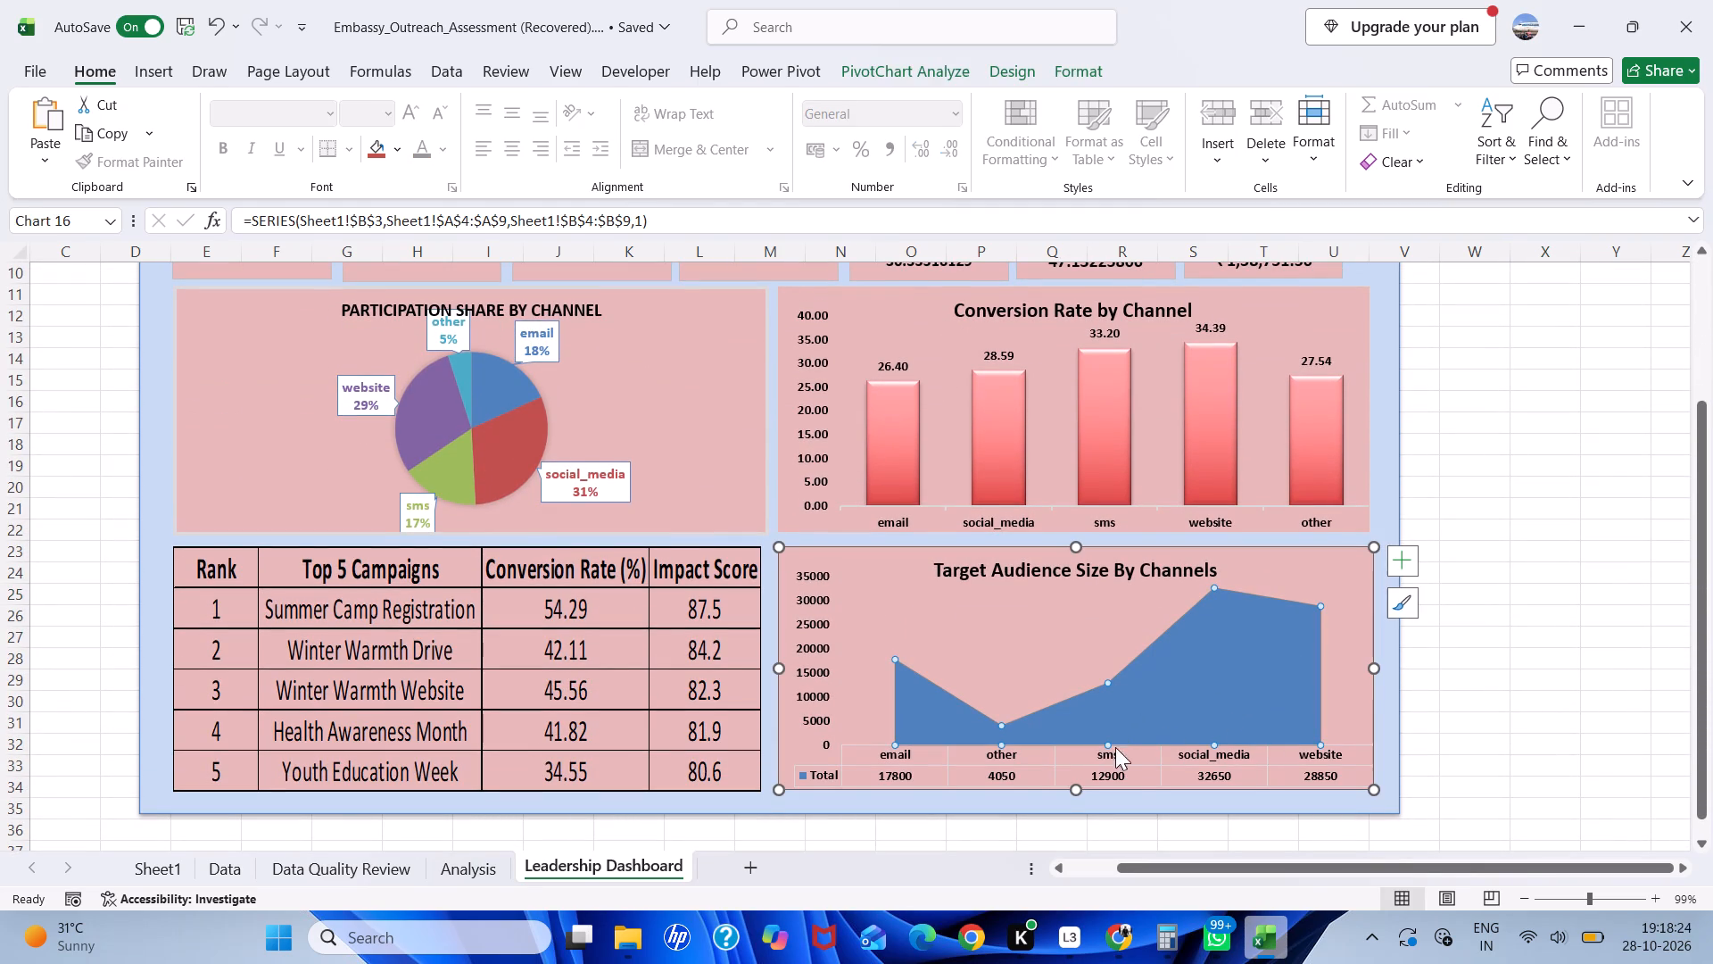
pyautogui.scroll(3, 1171, 704)
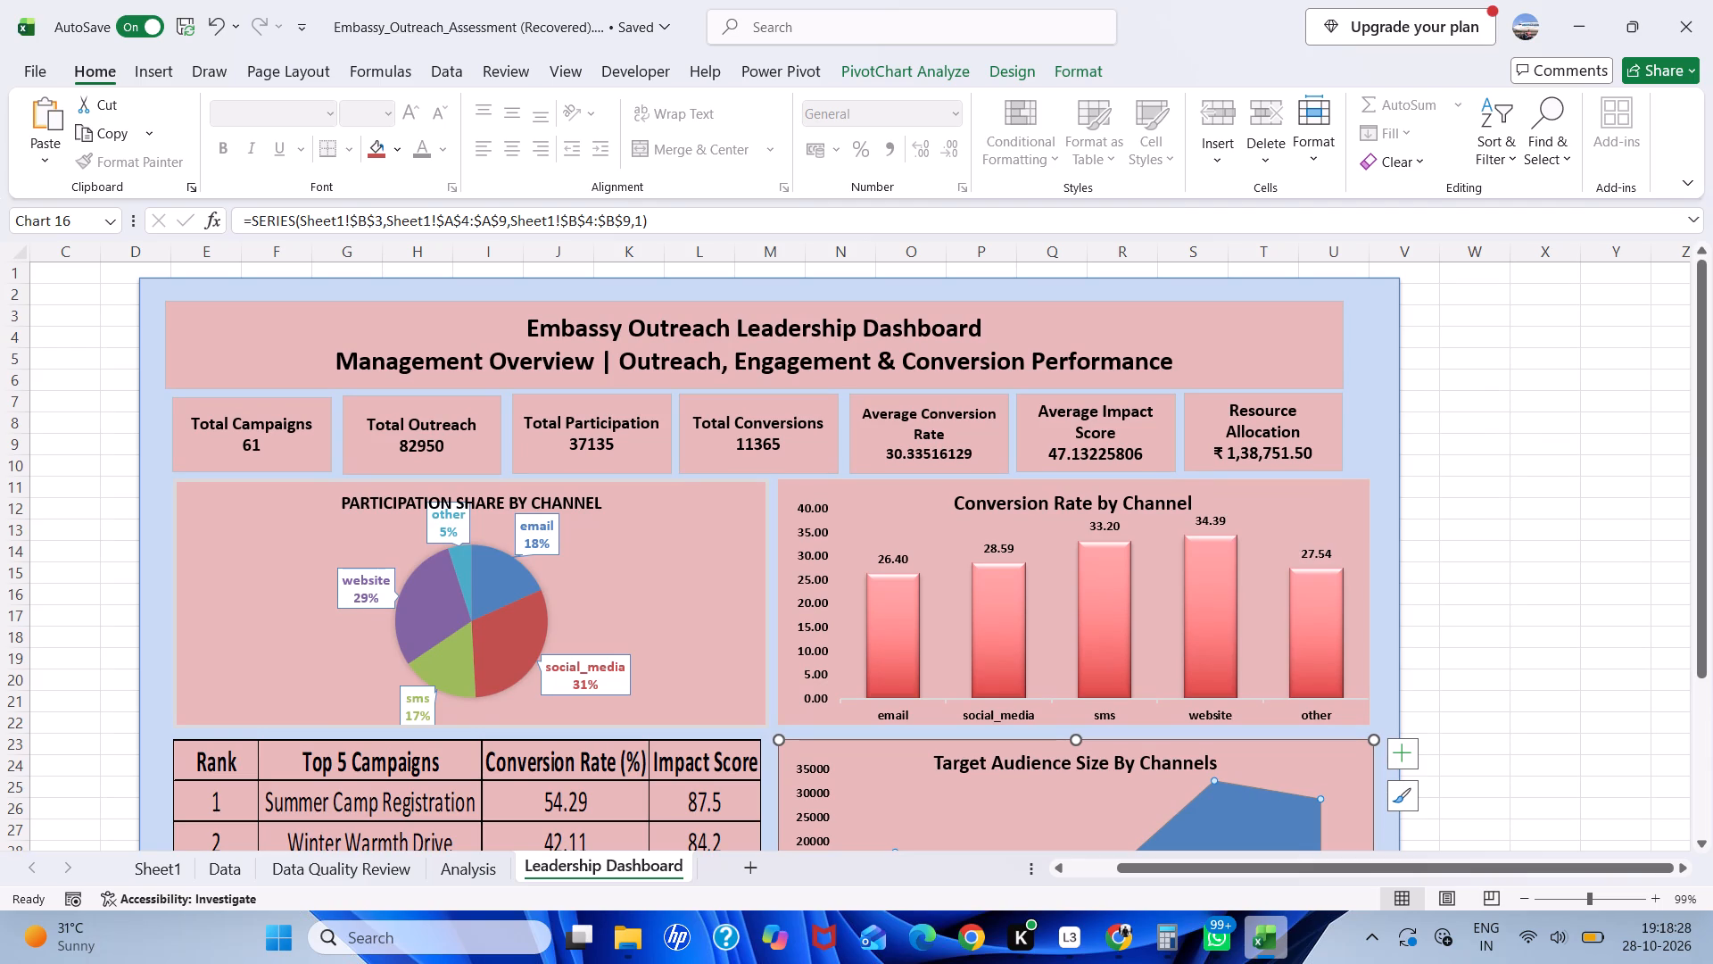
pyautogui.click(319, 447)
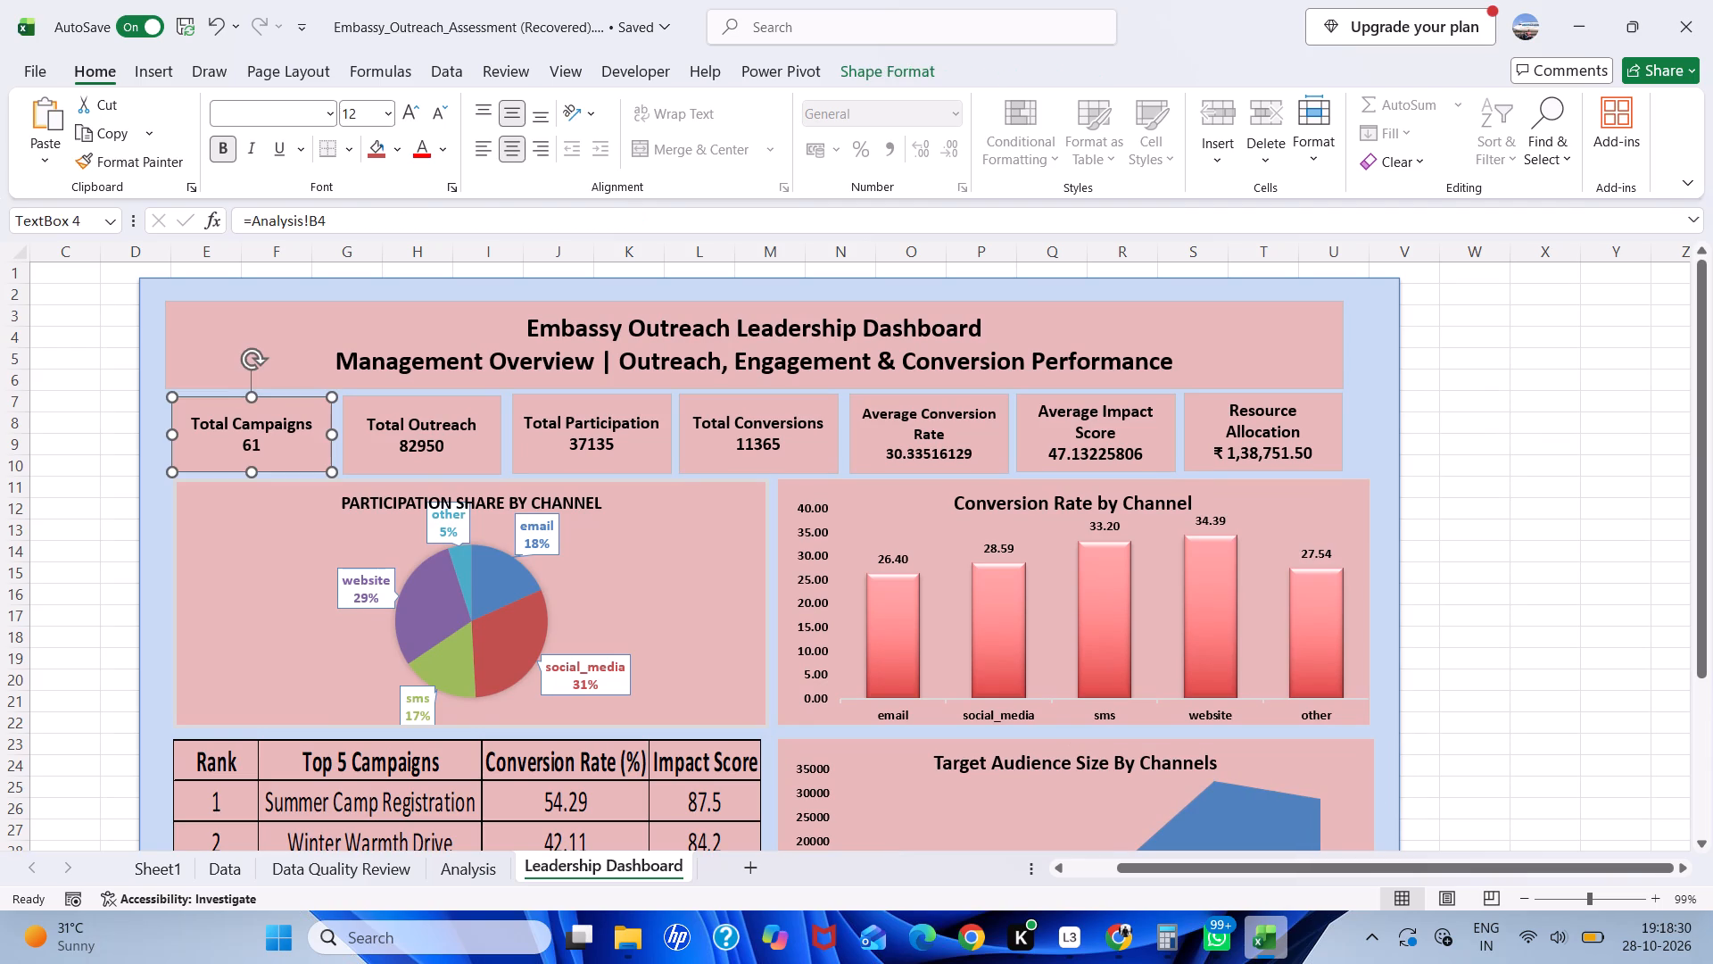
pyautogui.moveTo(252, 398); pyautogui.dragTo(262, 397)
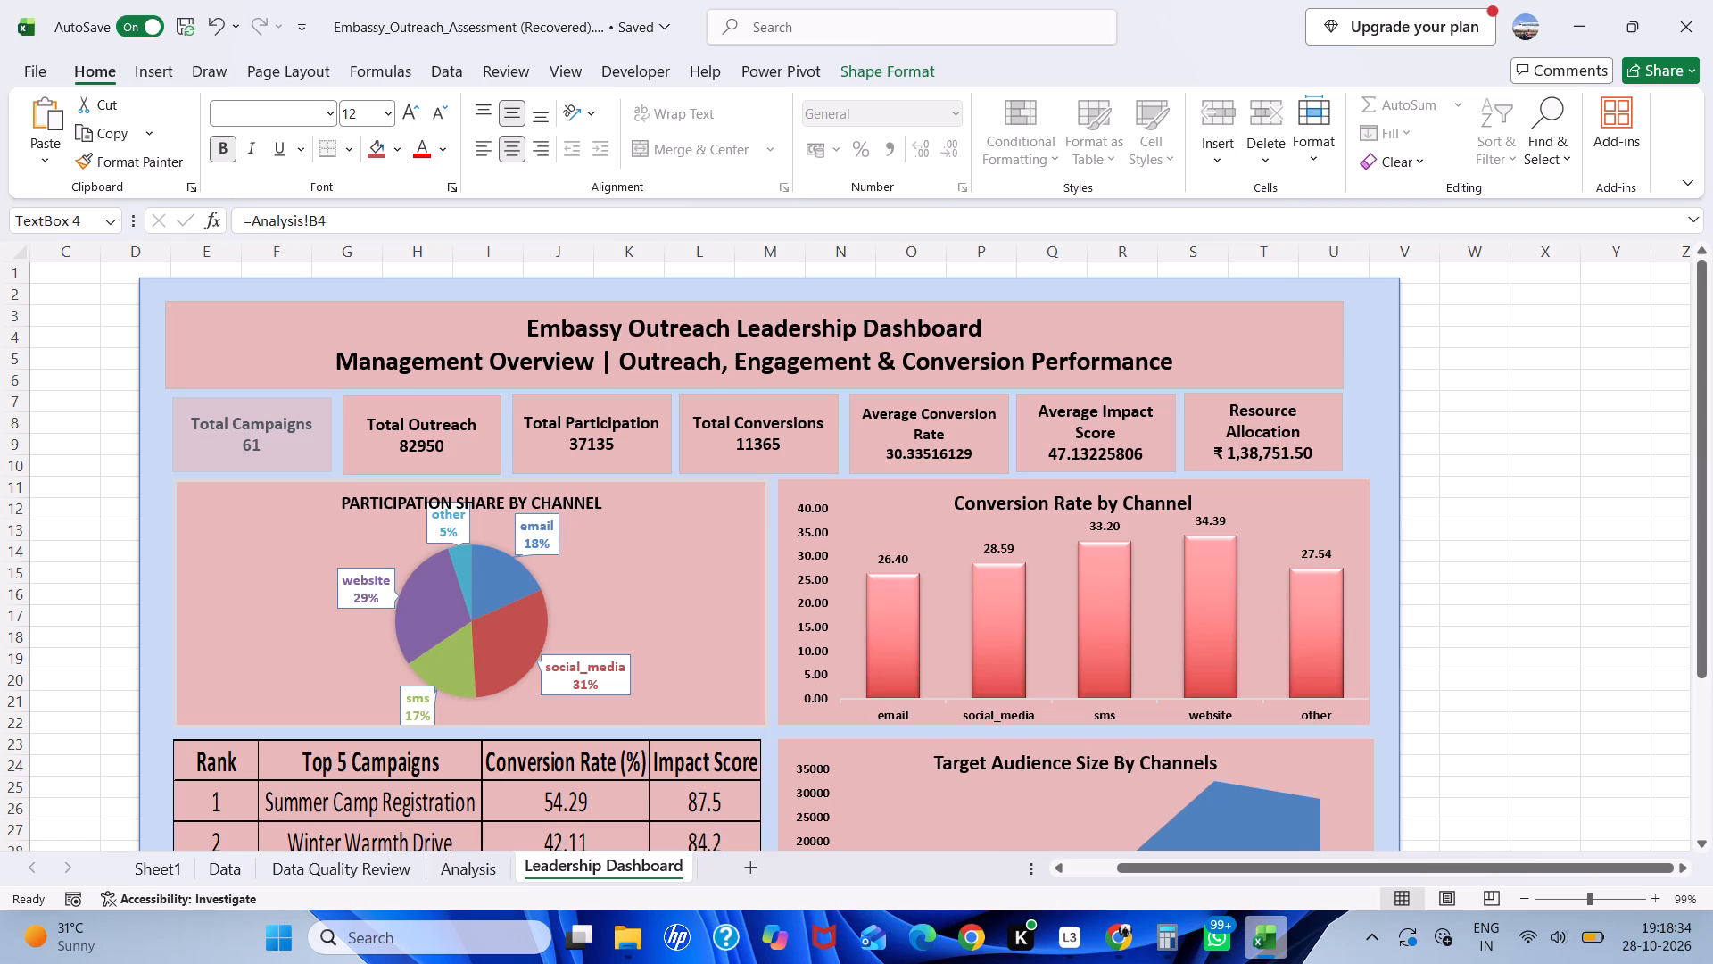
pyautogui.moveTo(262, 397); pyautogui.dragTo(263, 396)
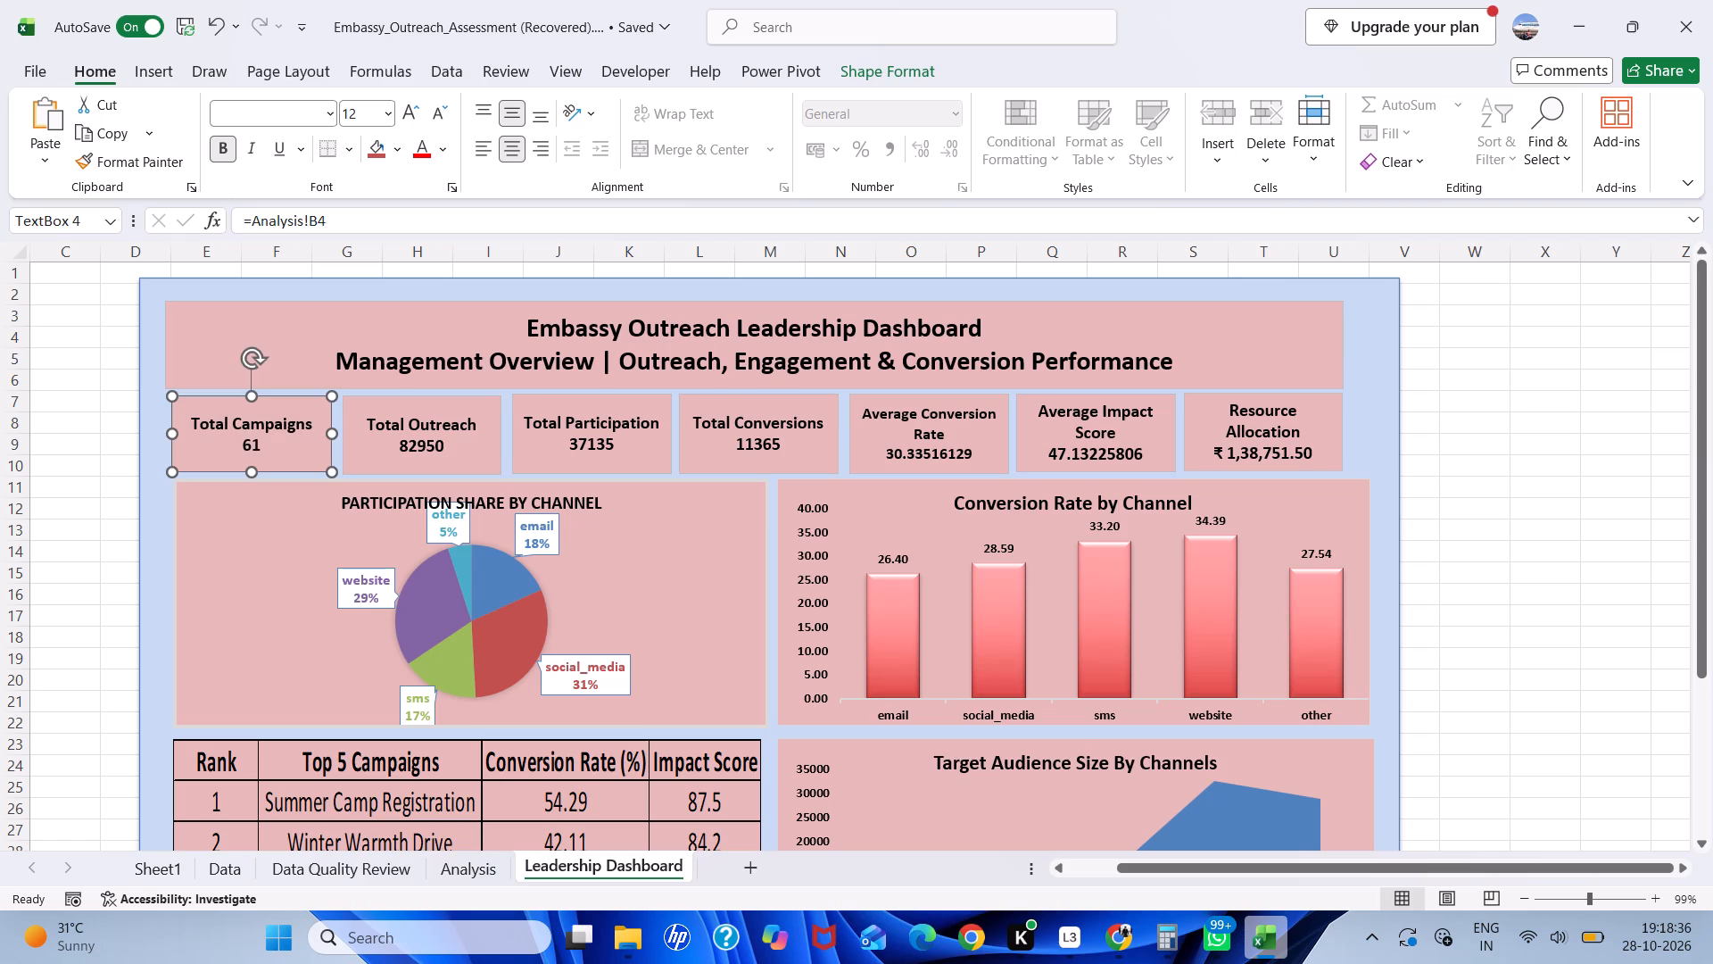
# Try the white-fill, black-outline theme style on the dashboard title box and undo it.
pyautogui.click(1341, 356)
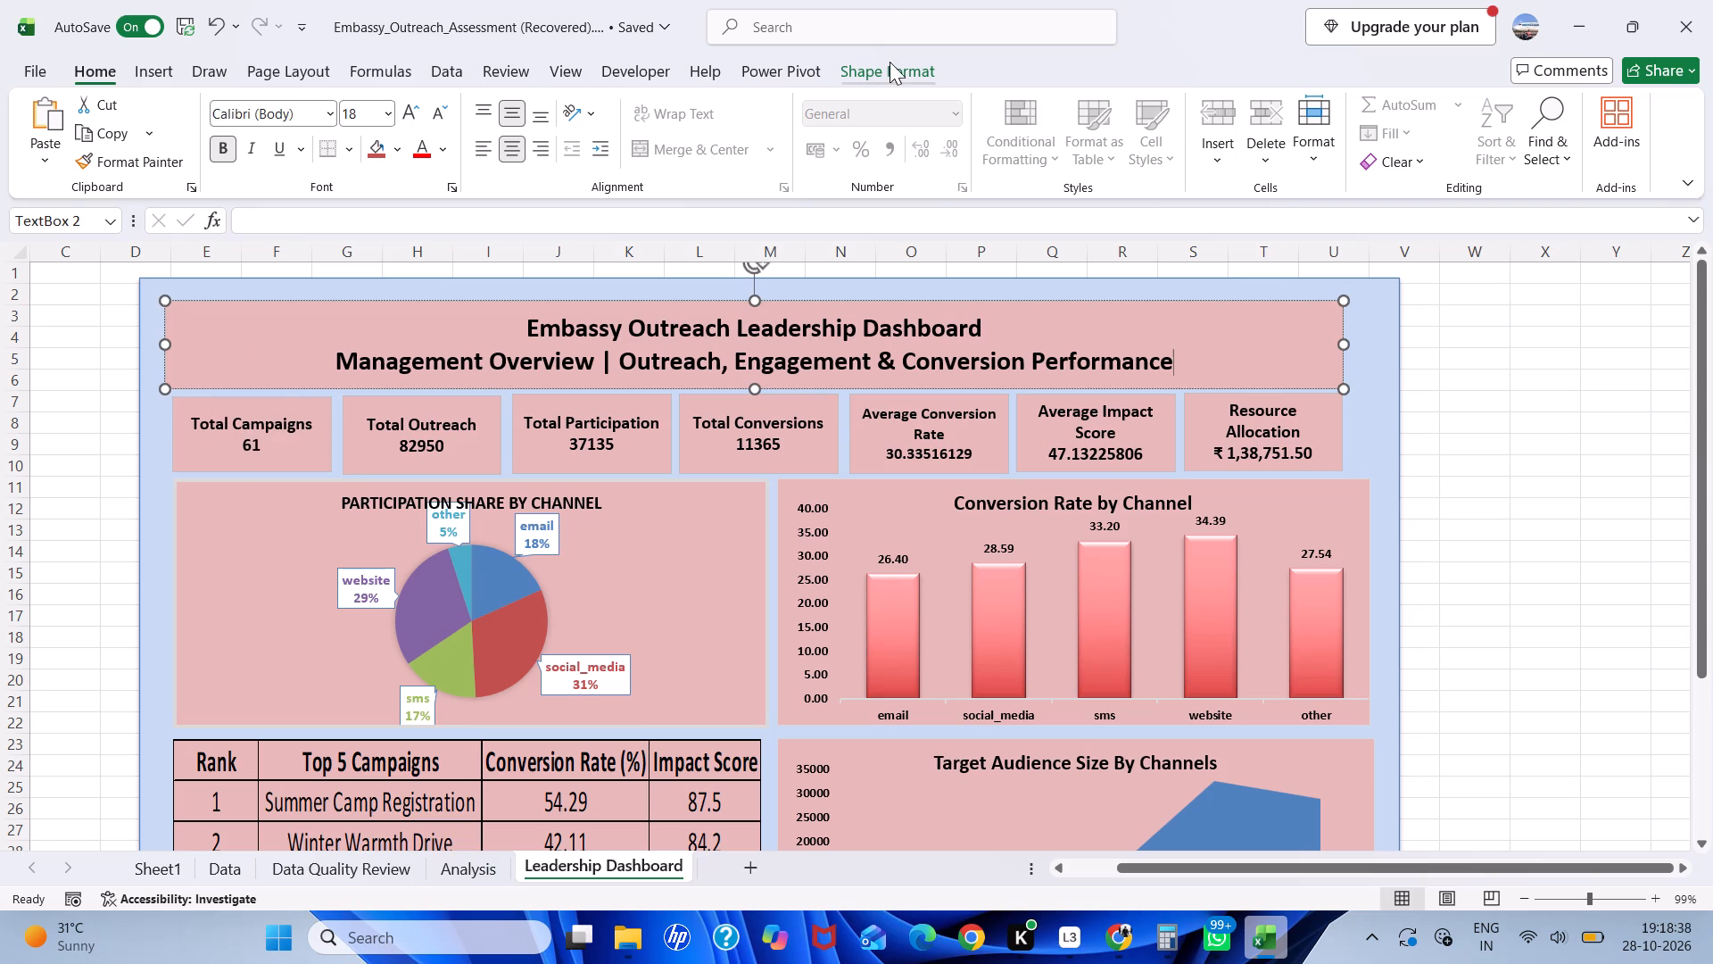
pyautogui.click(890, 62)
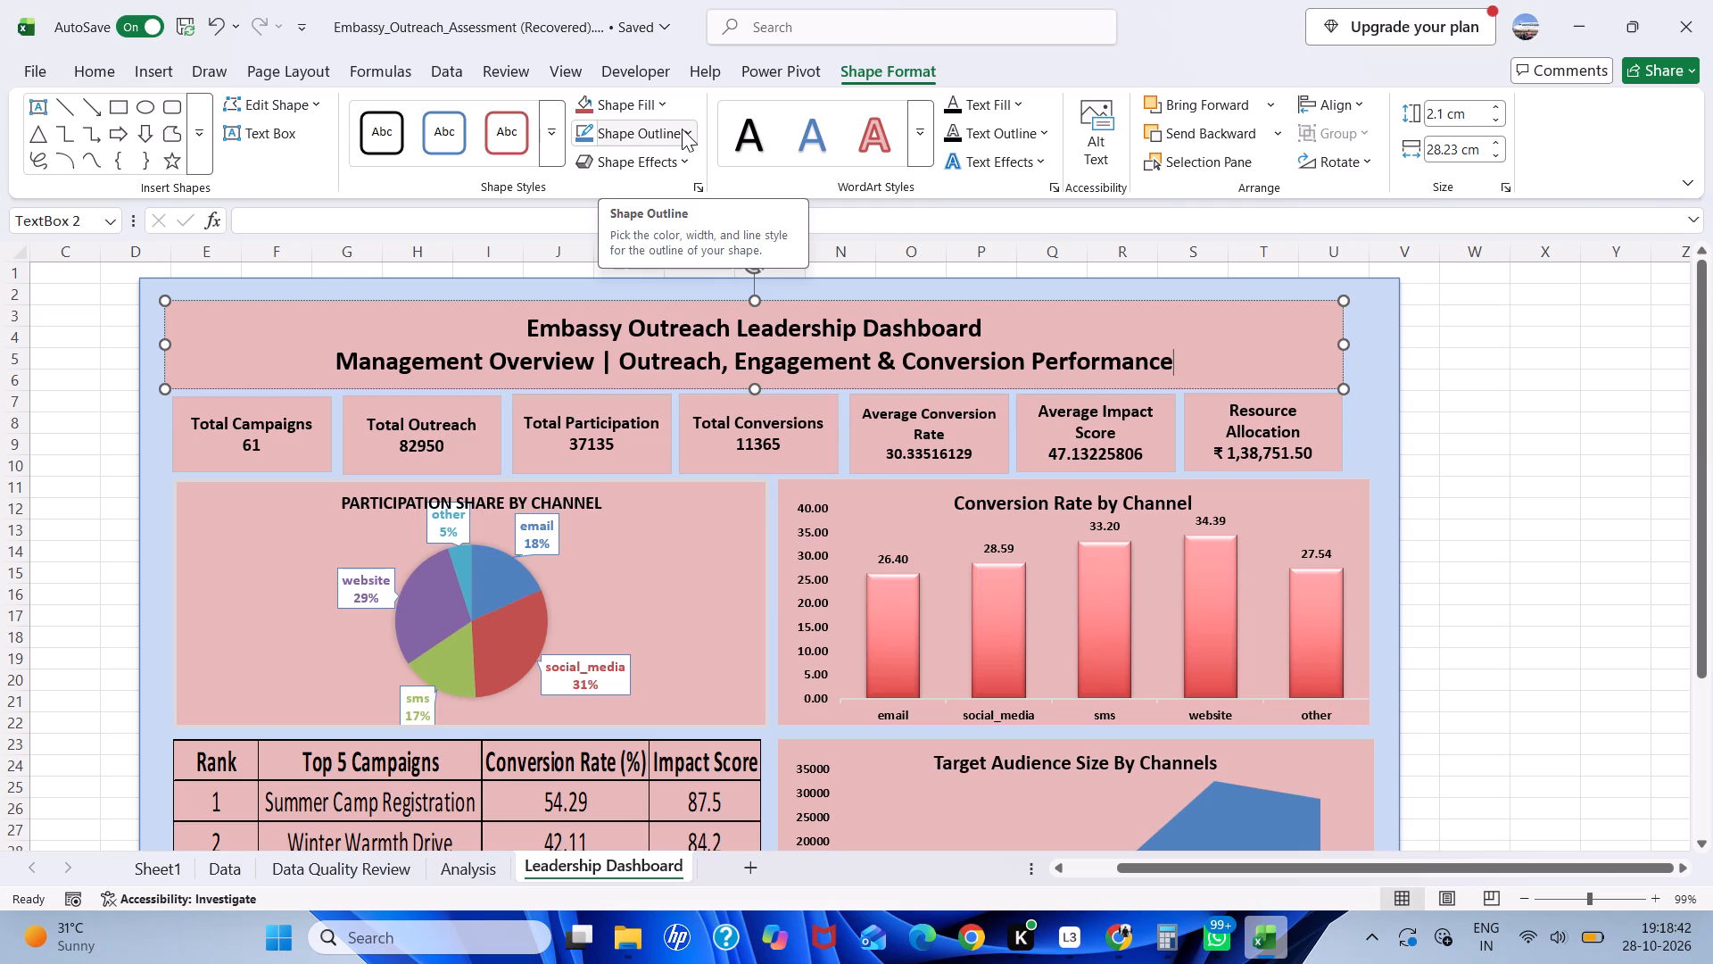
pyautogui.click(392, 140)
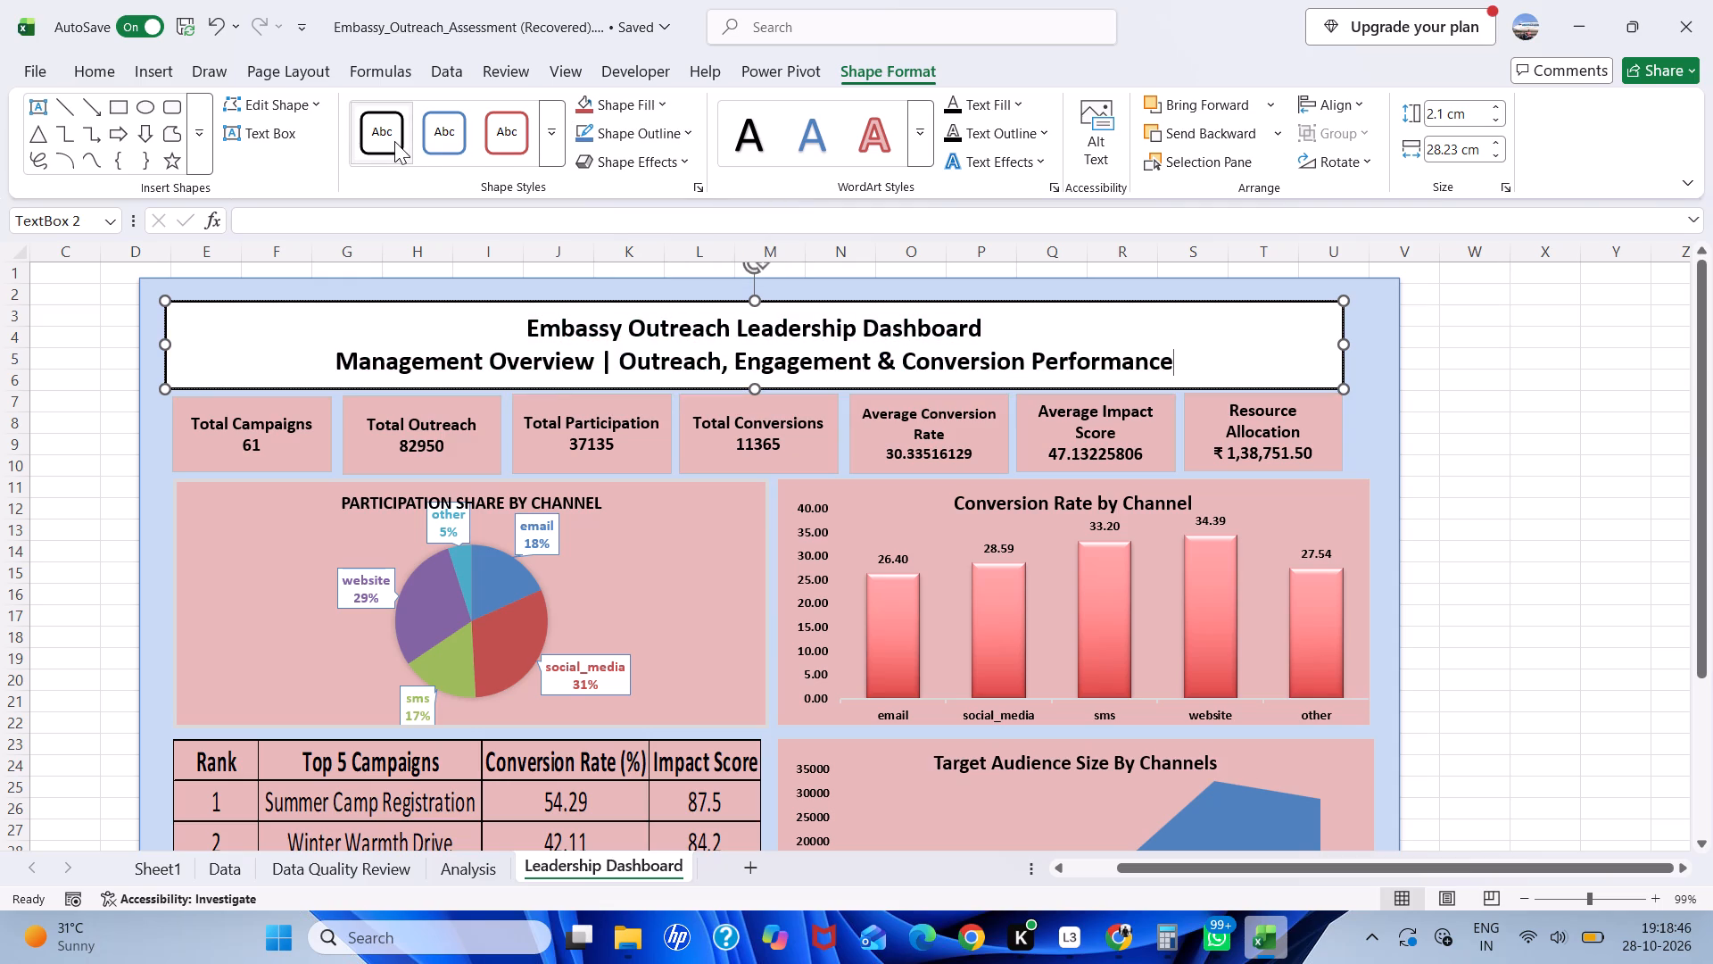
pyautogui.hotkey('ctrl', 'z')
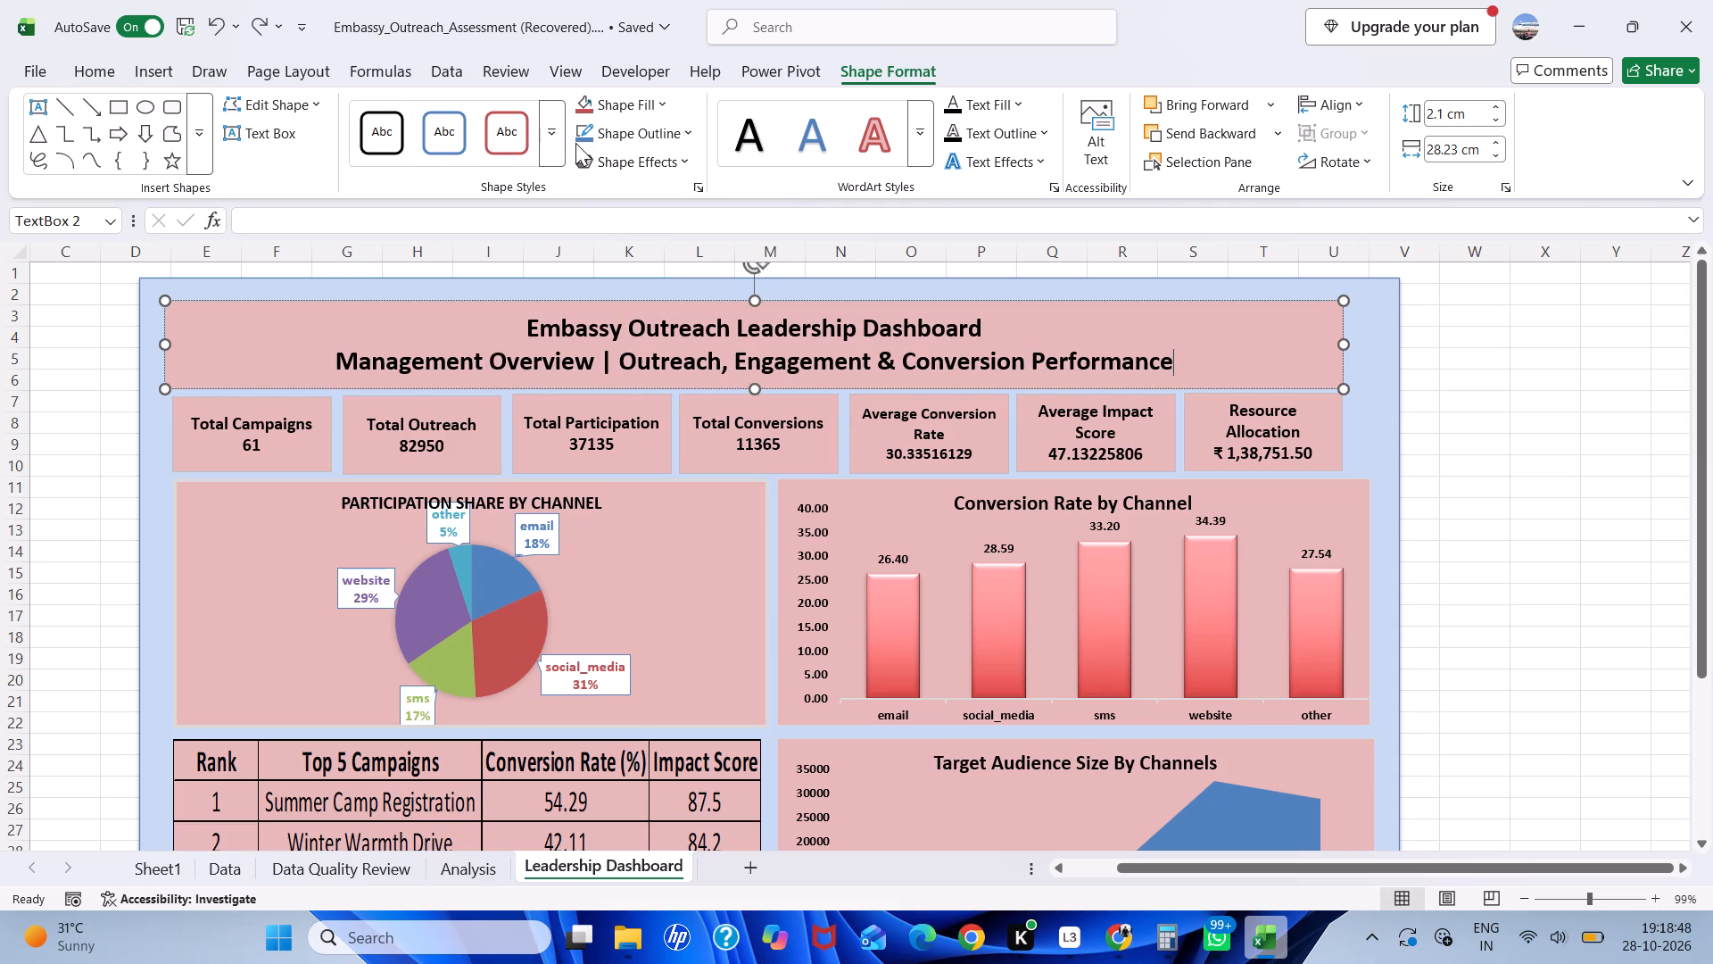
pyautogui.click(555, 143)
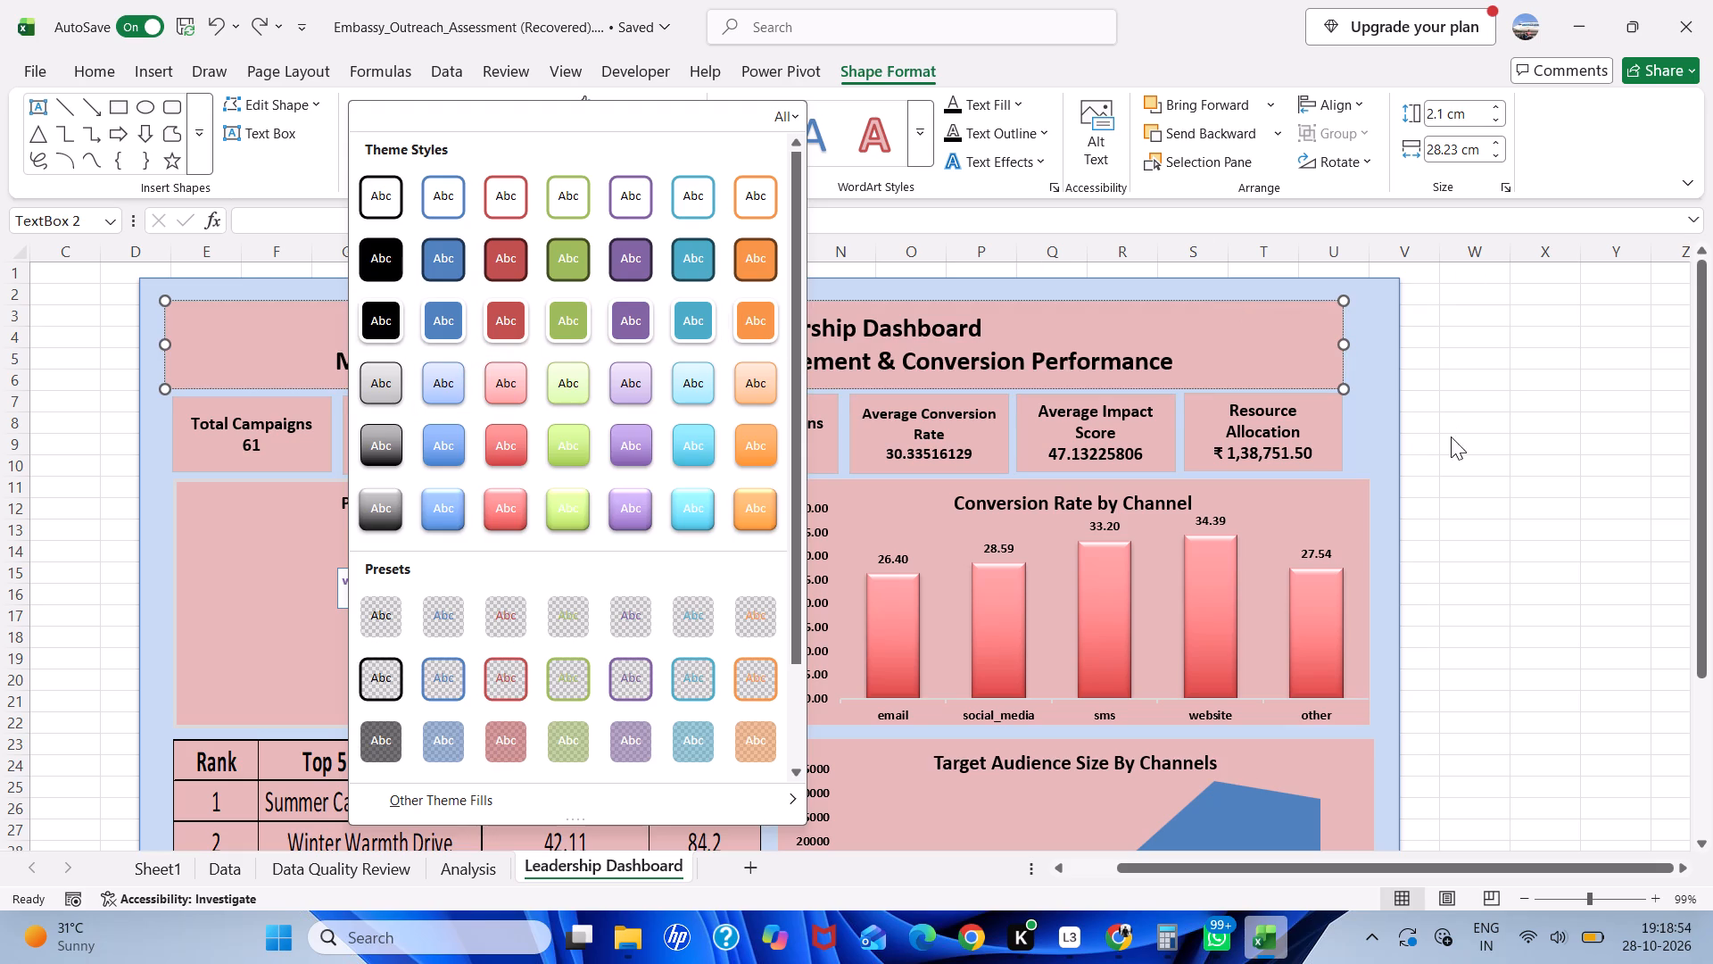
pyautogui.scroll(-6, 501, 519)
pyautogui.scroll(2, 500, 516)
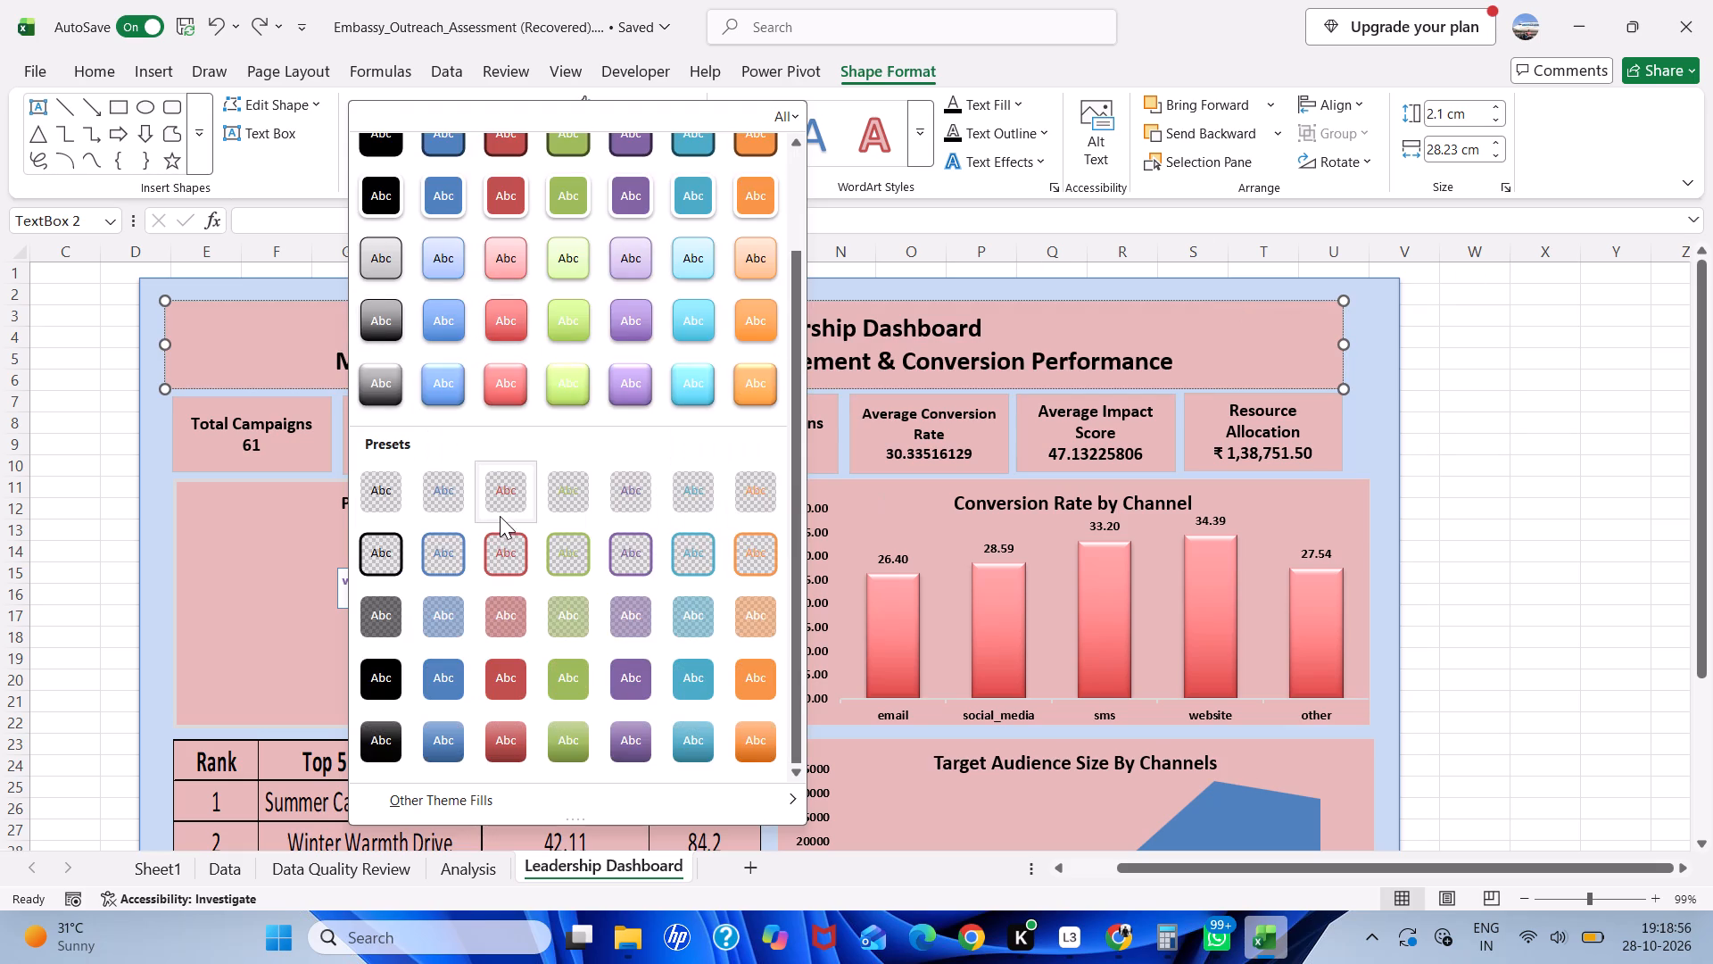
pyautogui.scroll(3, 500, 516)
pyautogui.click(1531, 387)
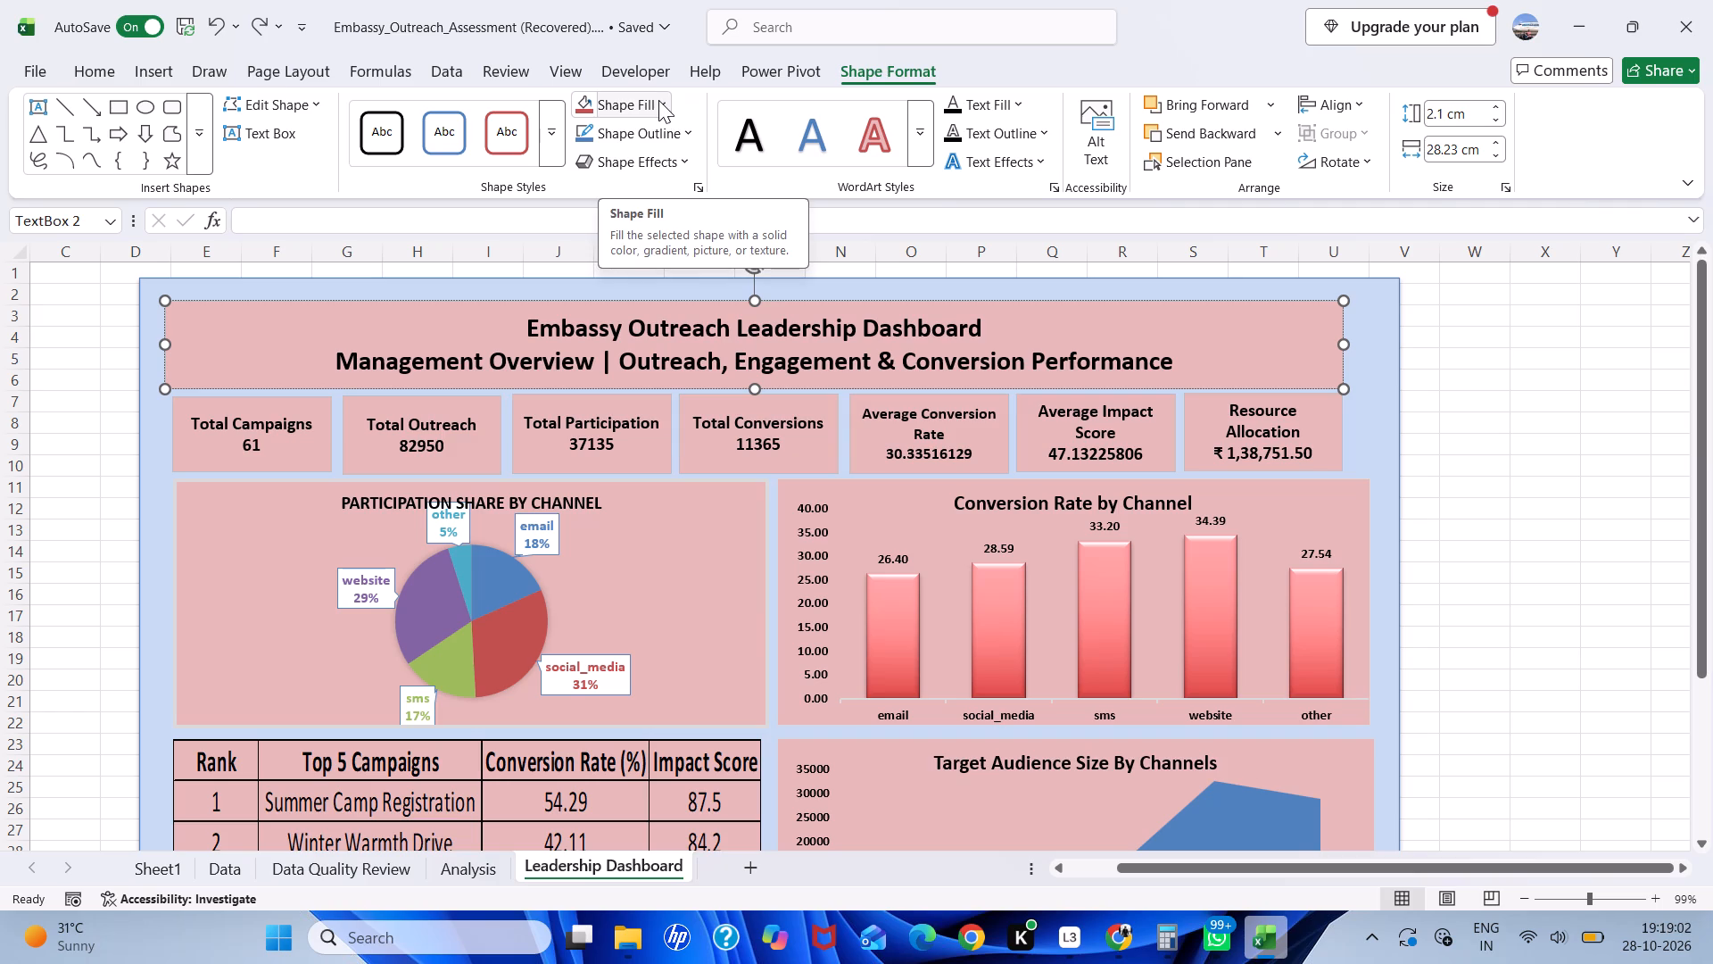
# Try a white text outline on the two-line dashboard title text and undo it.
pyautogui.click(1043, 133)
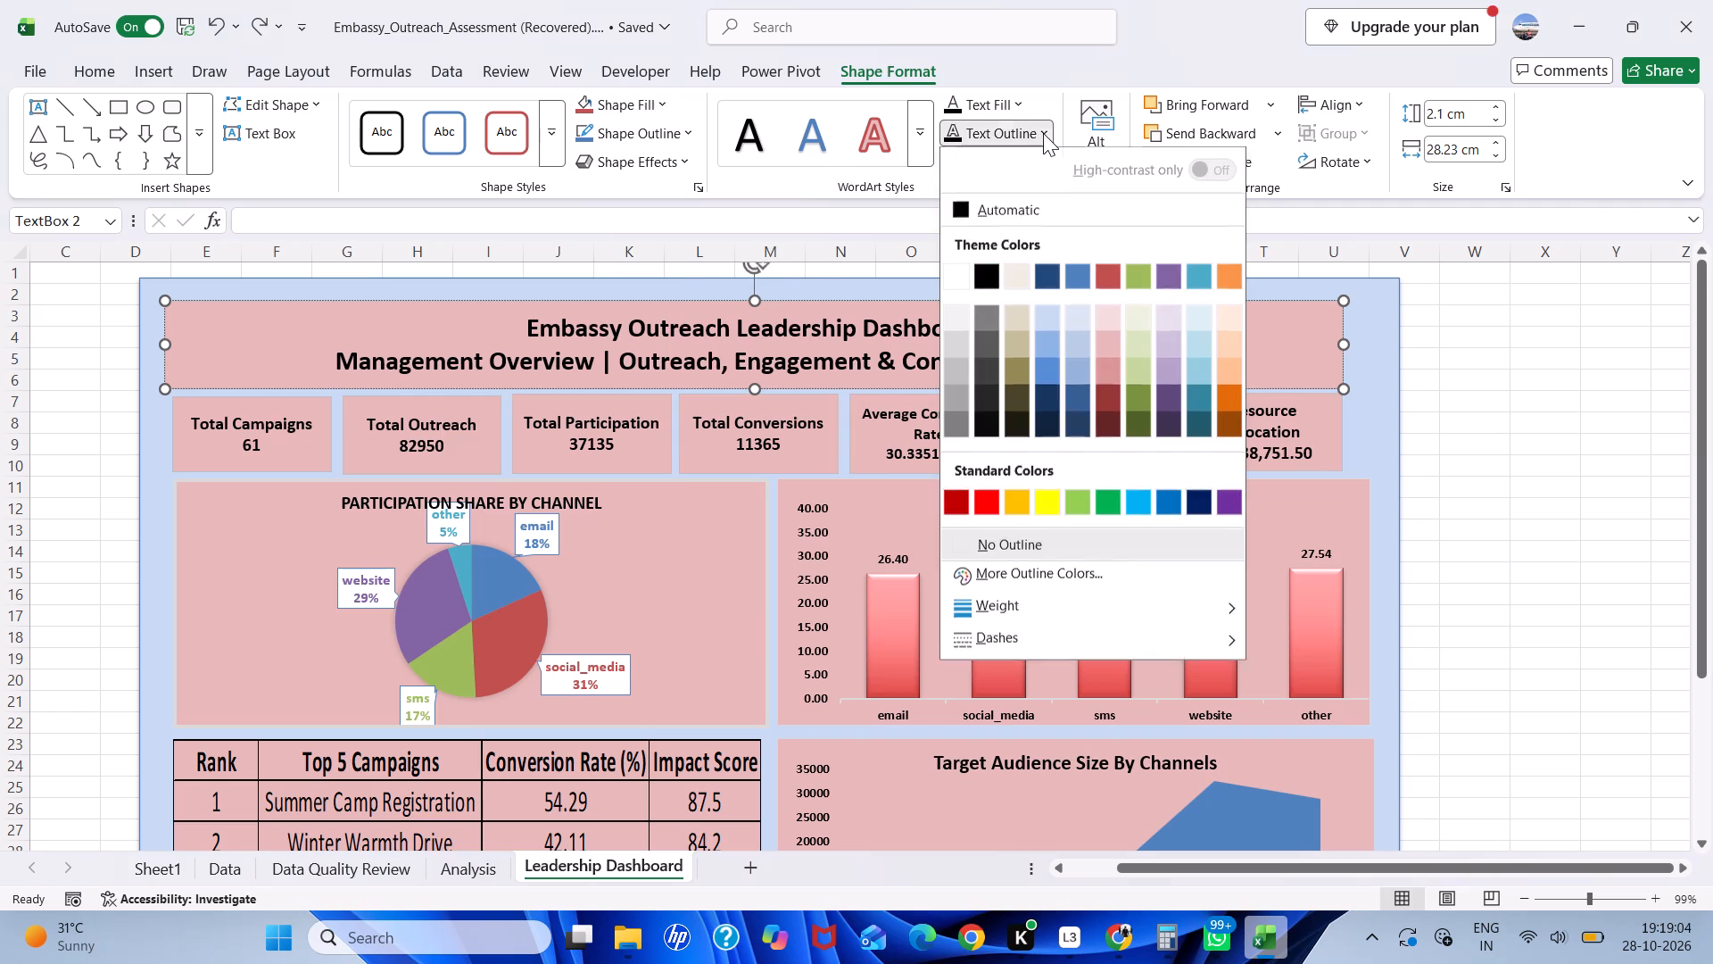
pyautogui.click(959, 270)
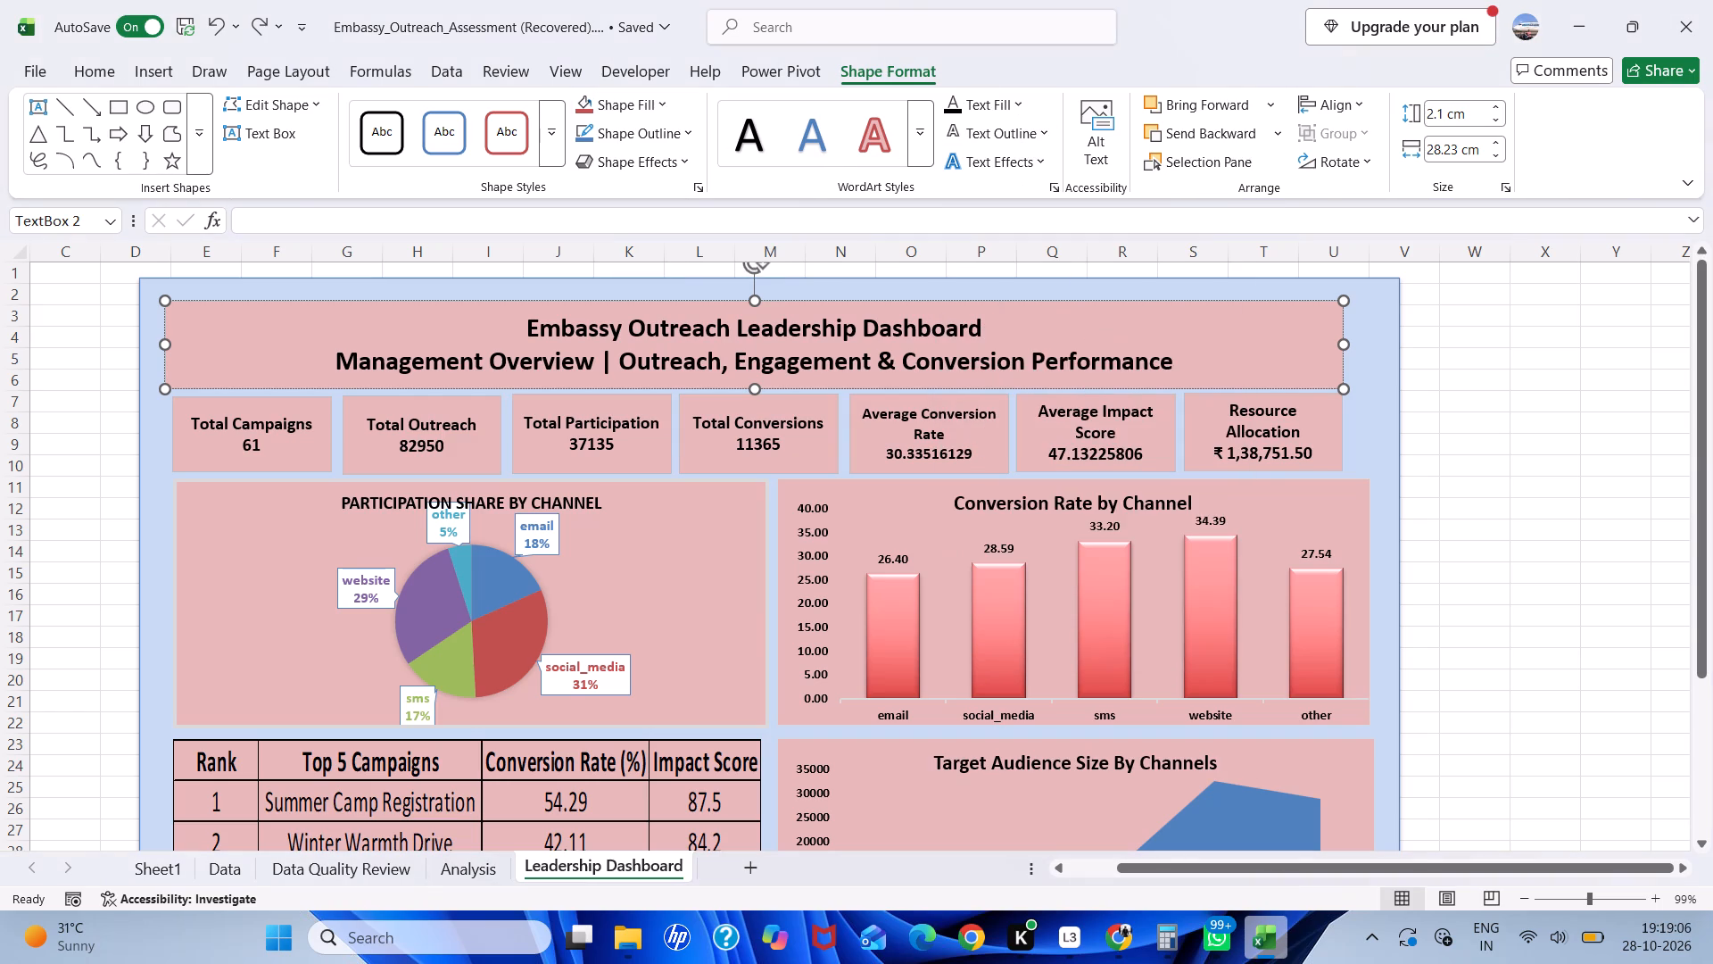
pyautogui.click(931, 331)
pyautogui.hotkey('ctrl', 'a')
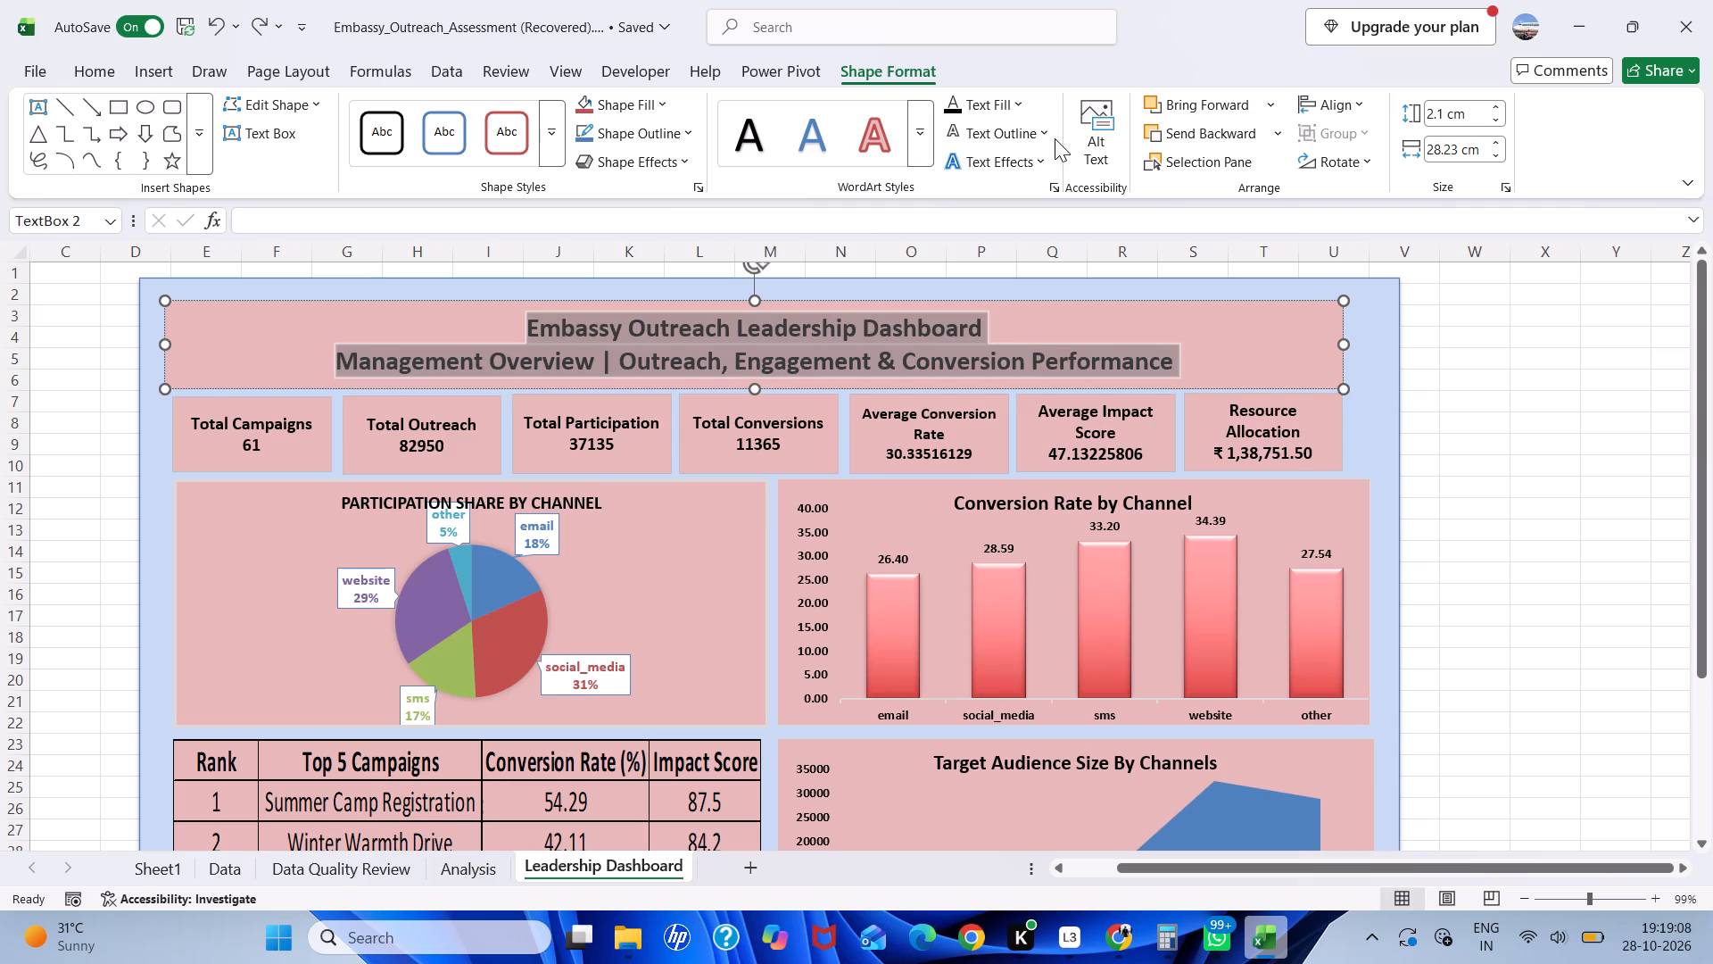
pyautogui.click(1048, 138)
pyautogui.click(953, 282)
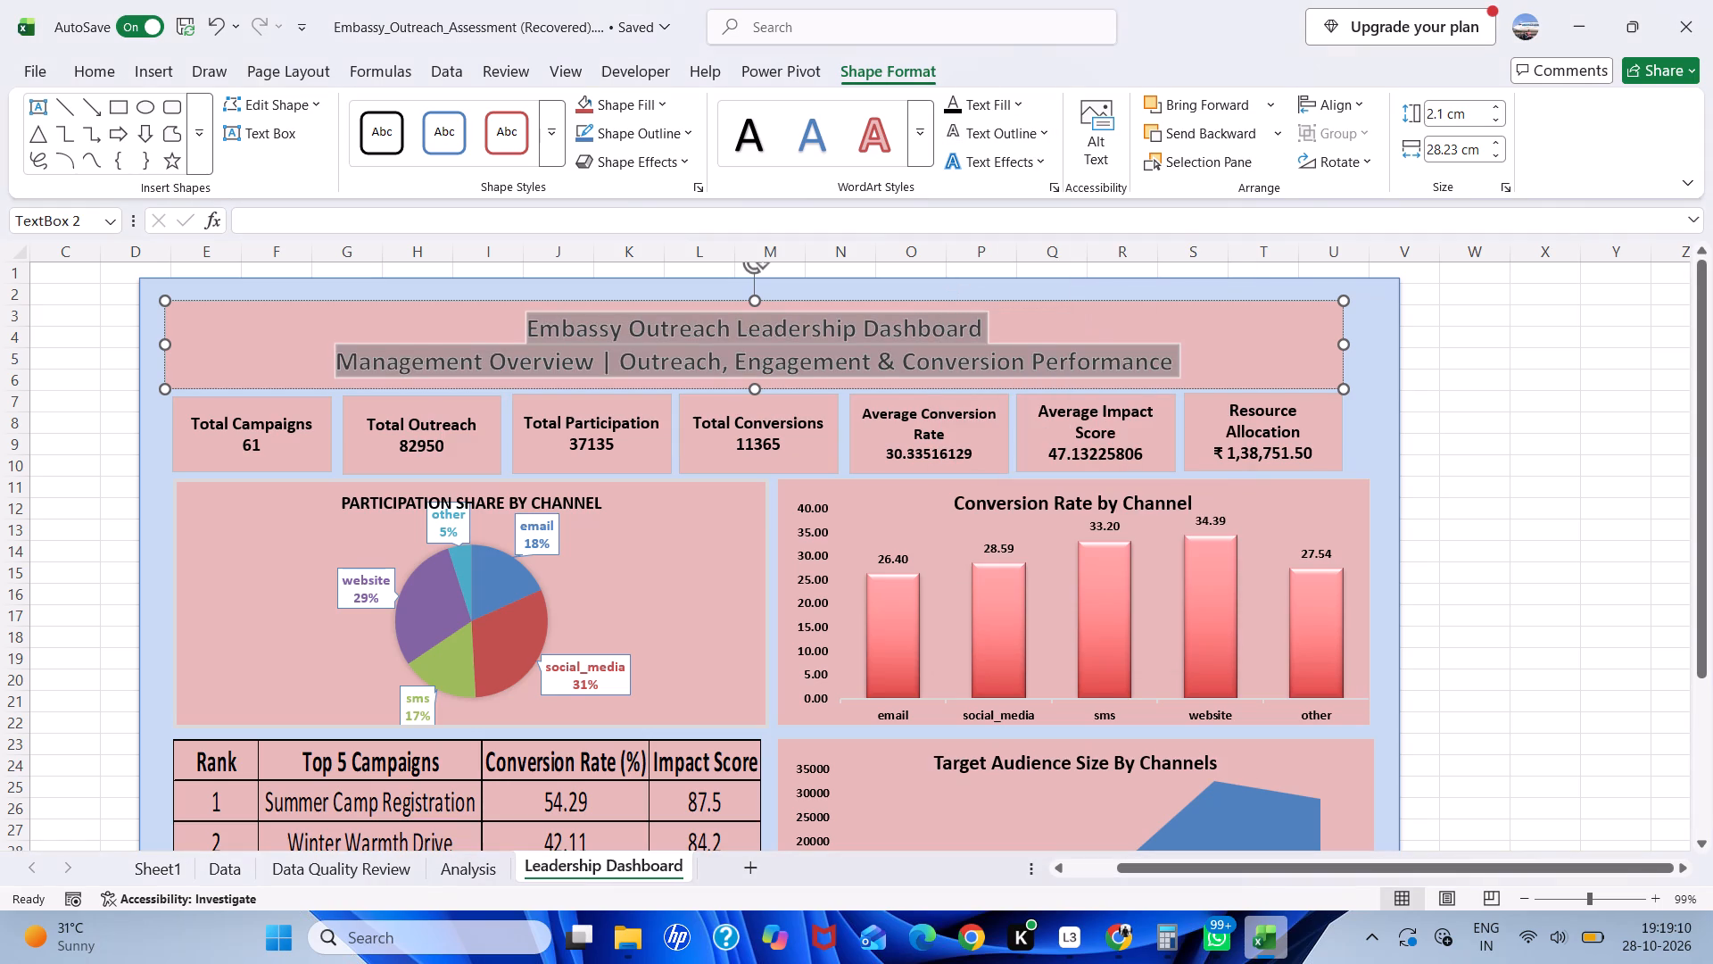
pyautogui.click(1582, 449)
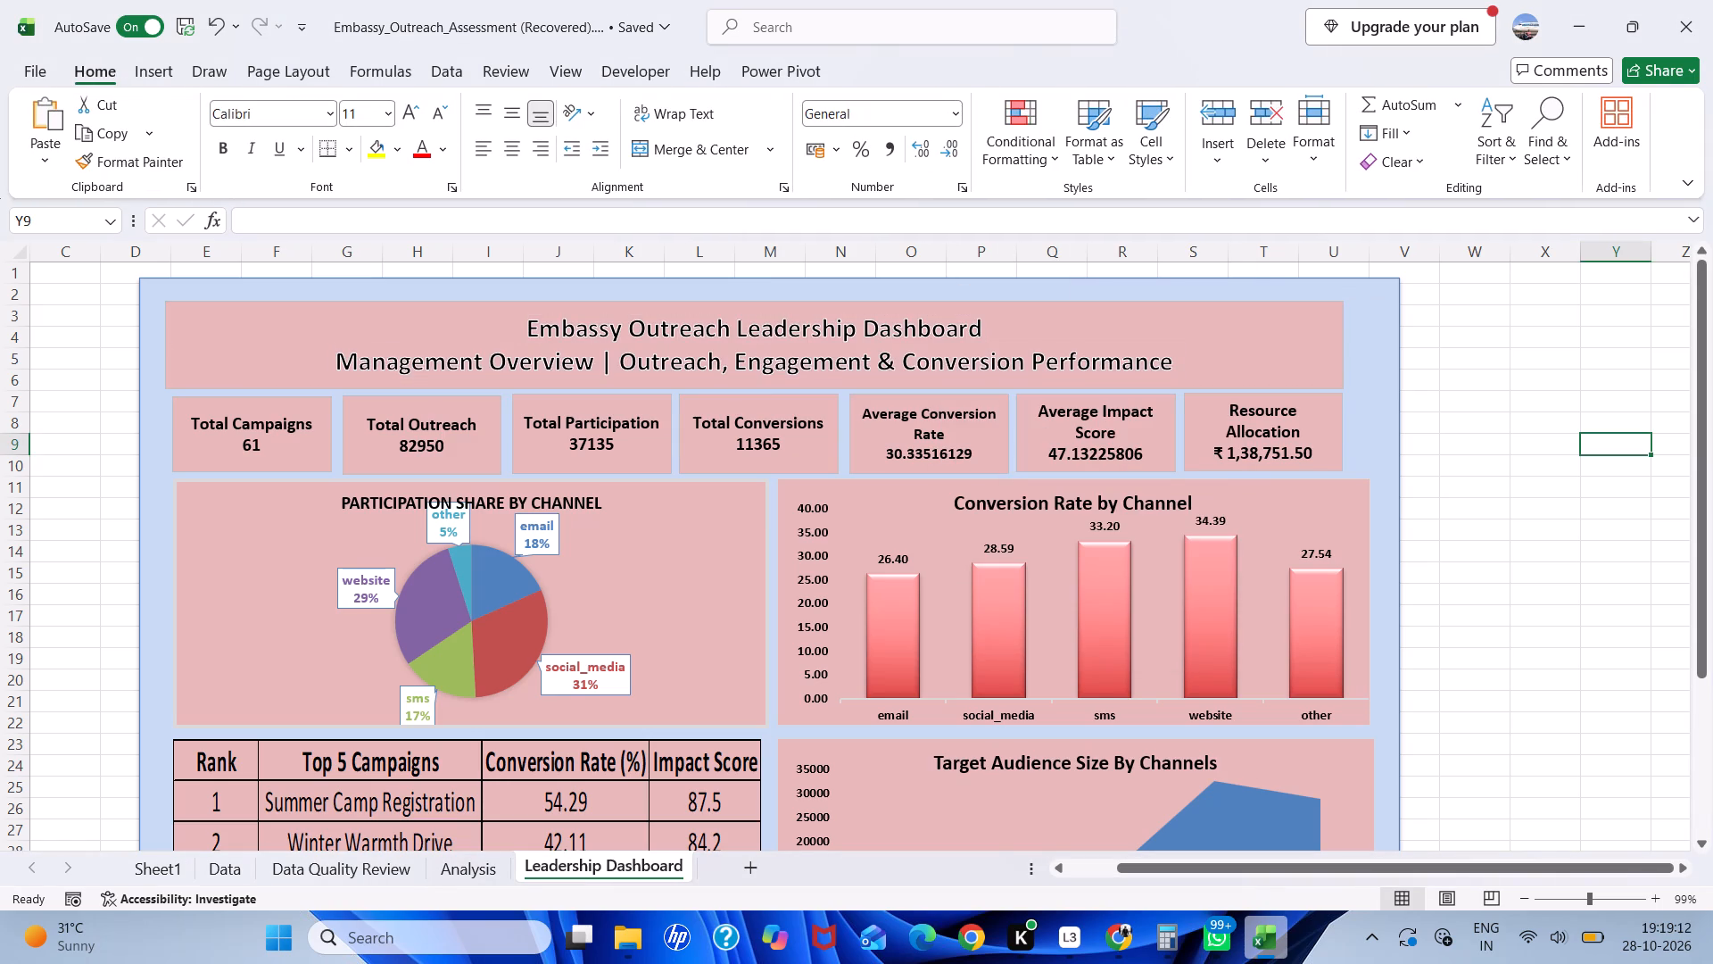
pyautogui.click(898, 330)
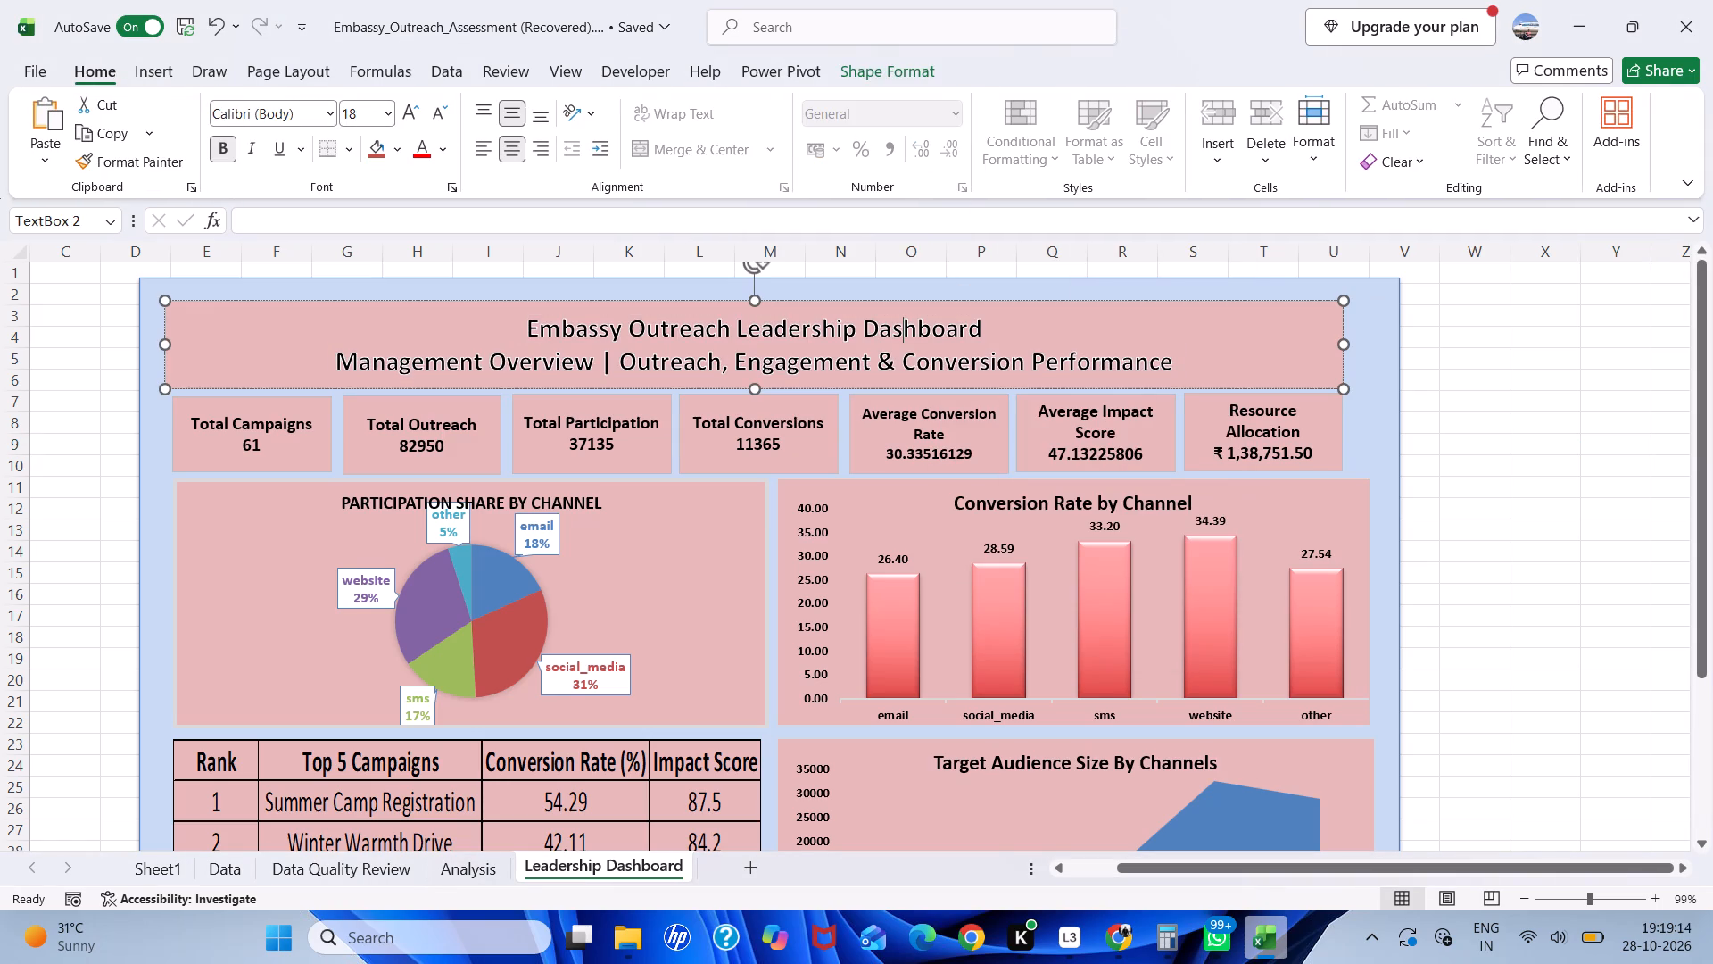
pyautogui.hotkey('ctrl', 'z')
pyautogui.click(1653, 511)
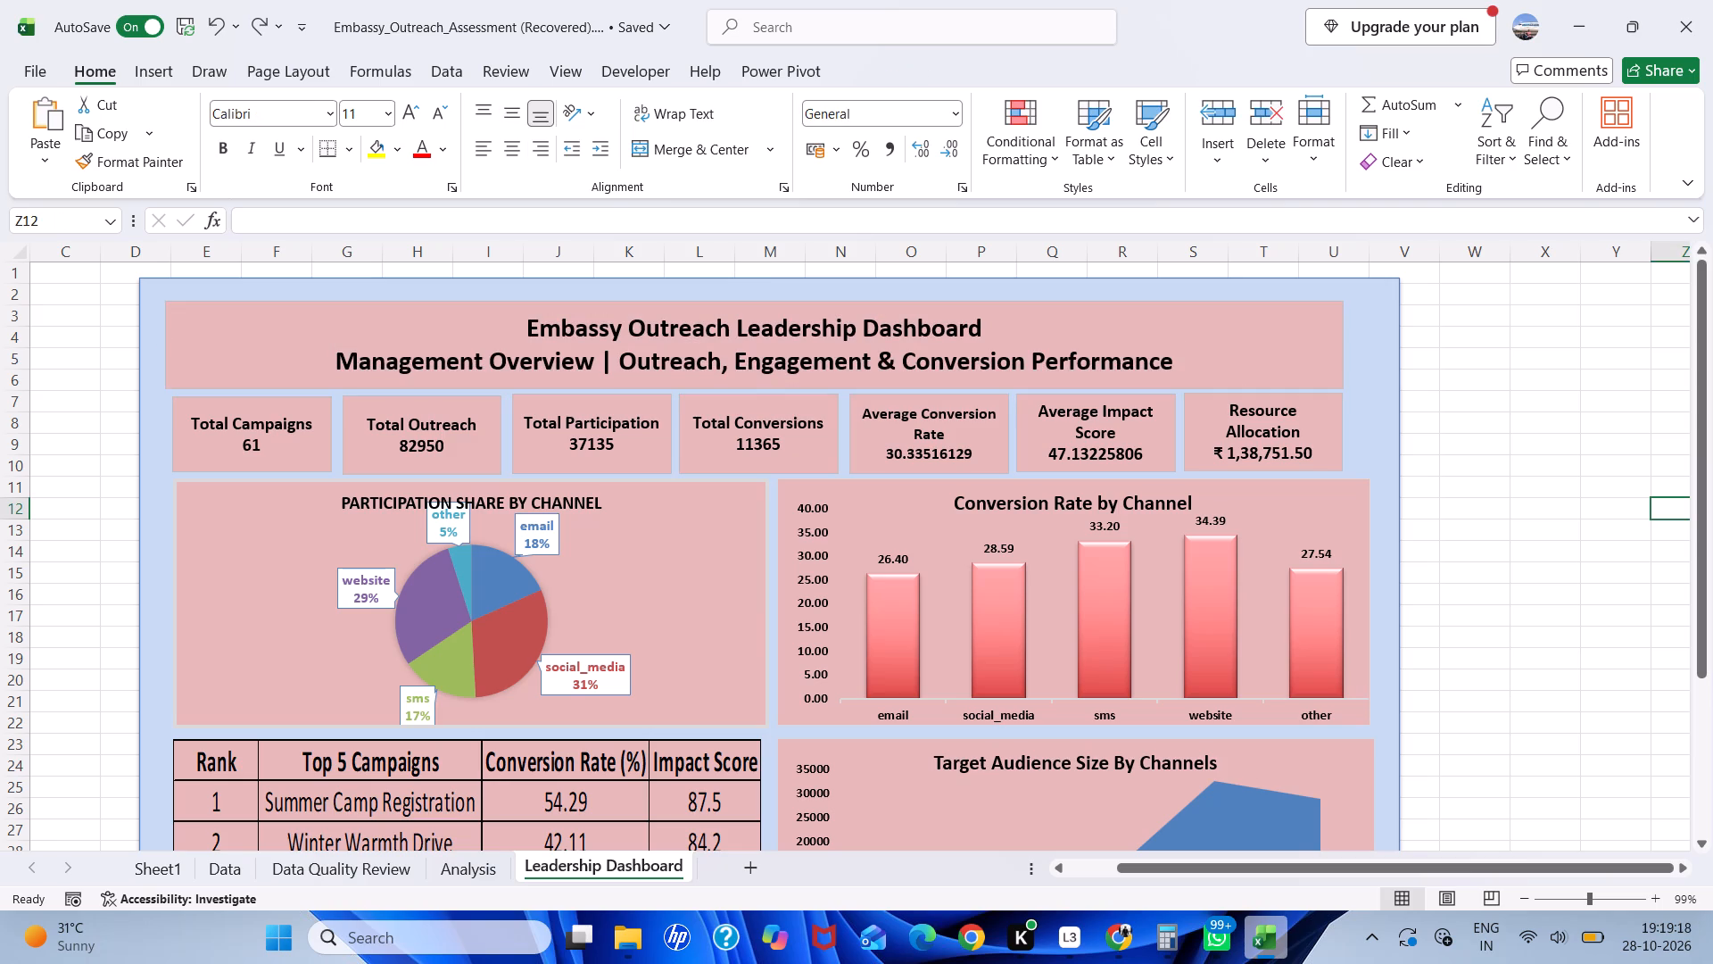
# Give the dashboard title box a black shape outline with a weight of 1 pt.
pyautogui.click(1118, 320)
pyautogui.click(881, 68)
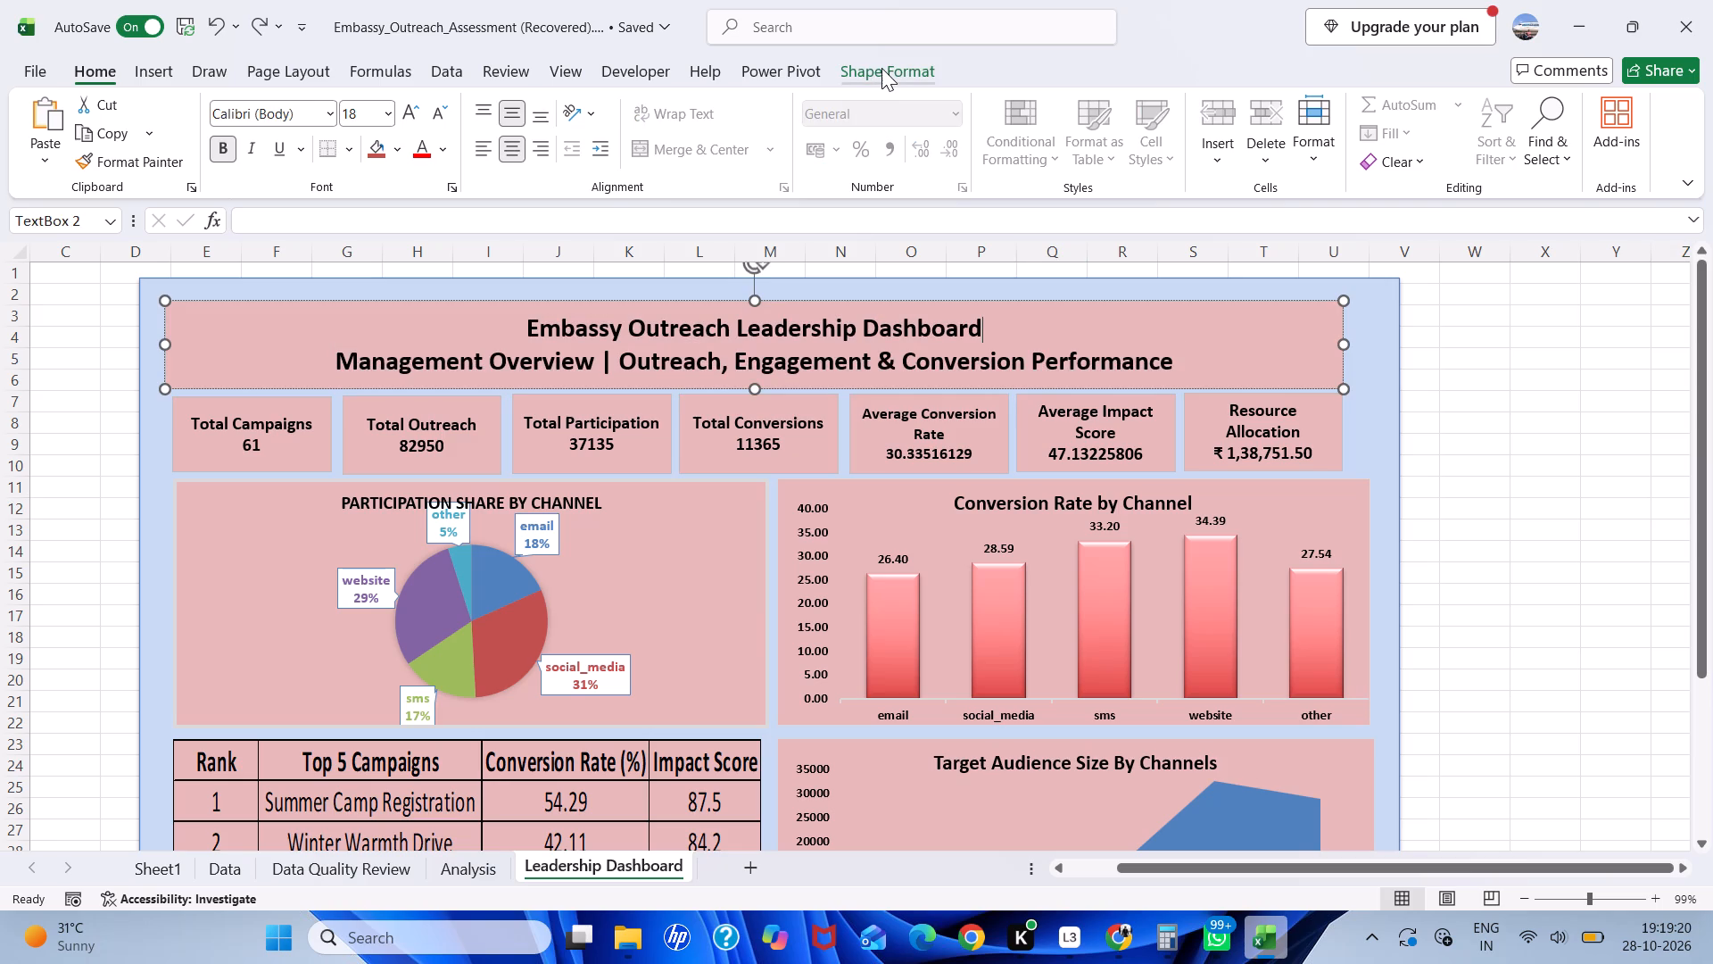
pyautogui.click(686, 132)
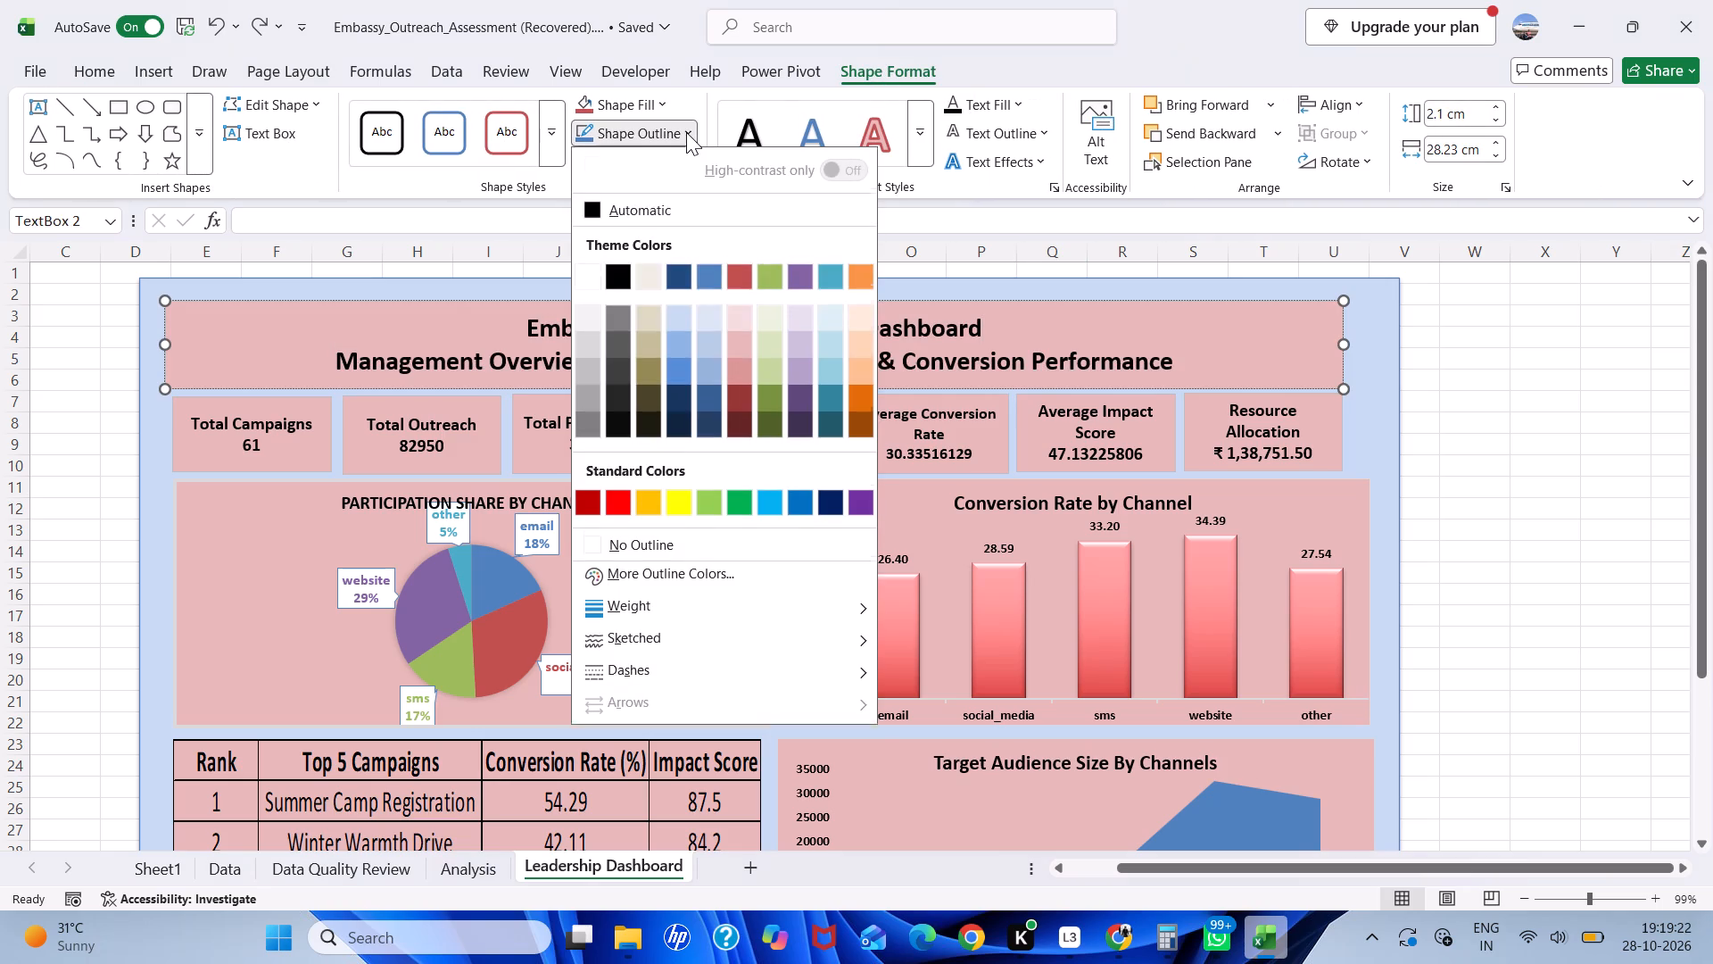
pyautogui.click(617, 270)
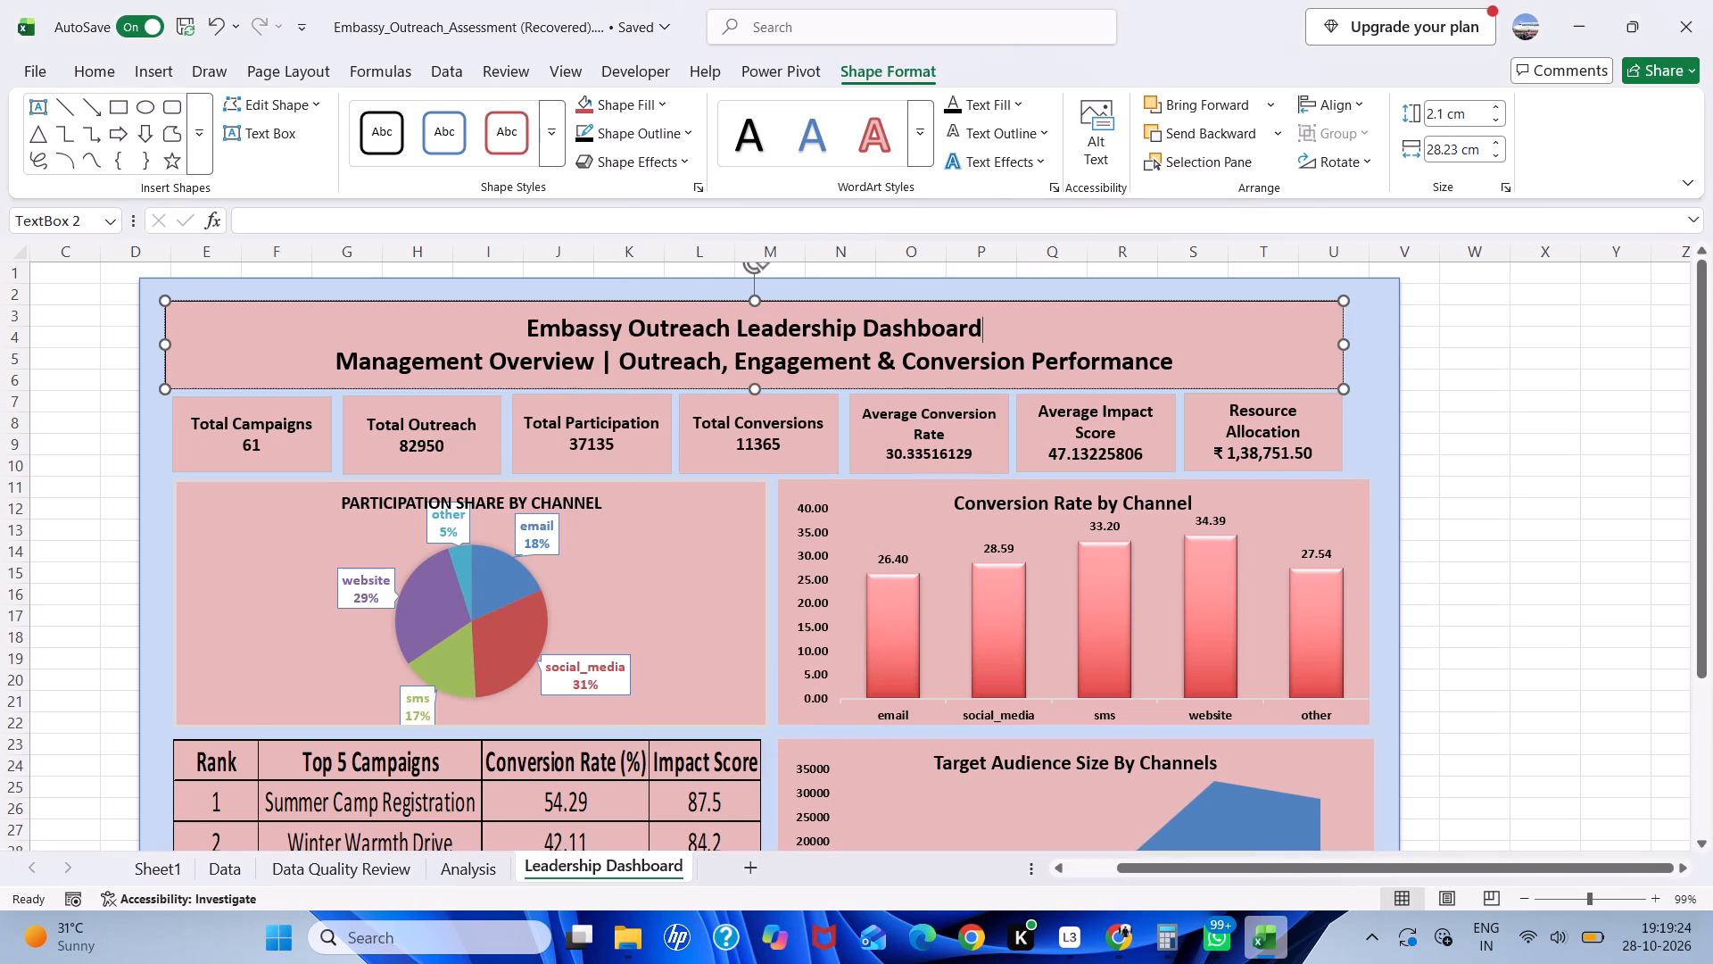
pyautogui.click(1473, 418)
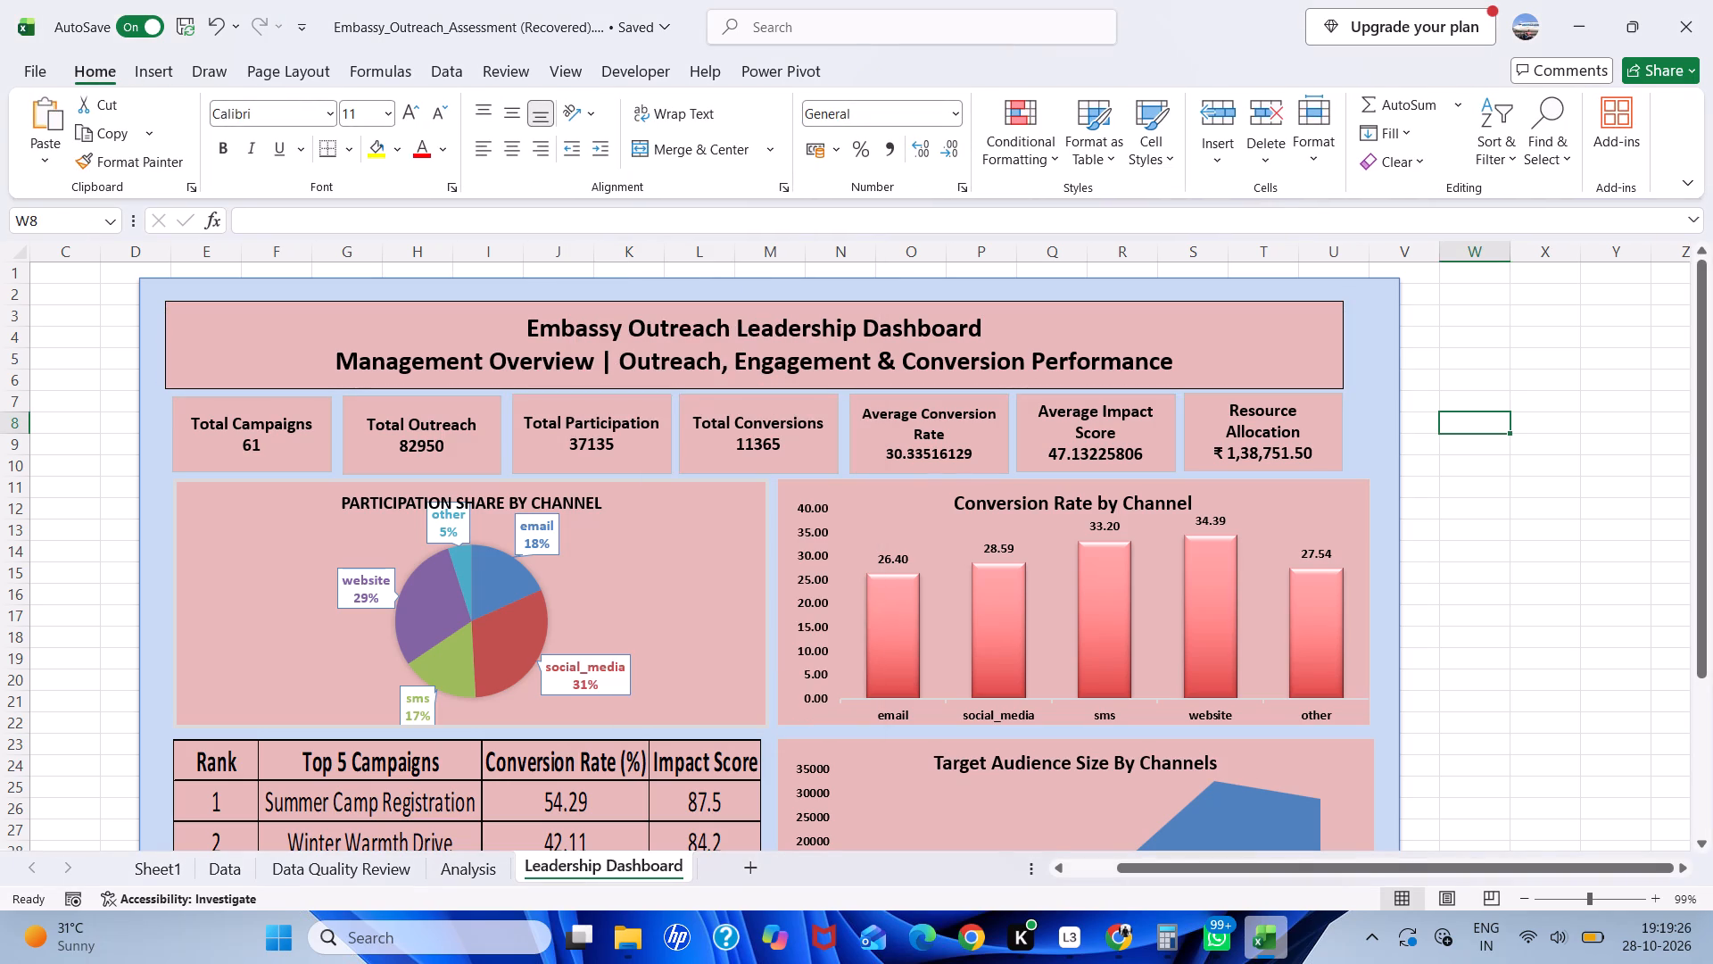
pyautogui.click(1336, 364)
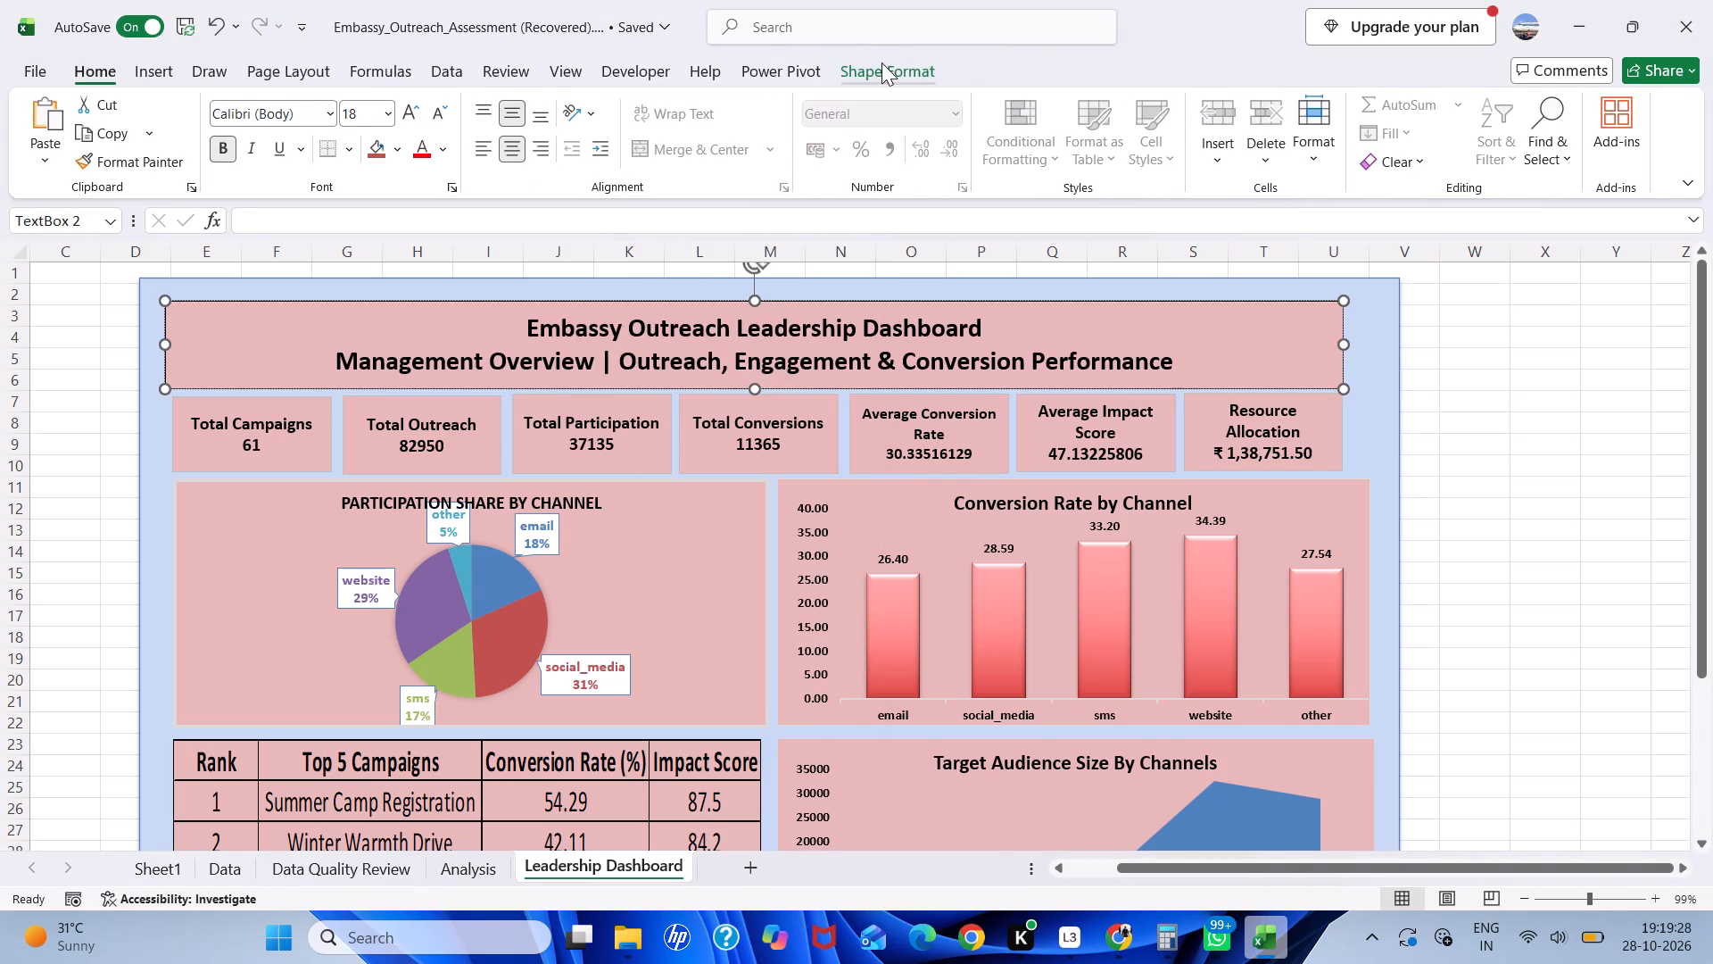
pyautogui.click(881, 62)
pyautogui.click(691, 131)
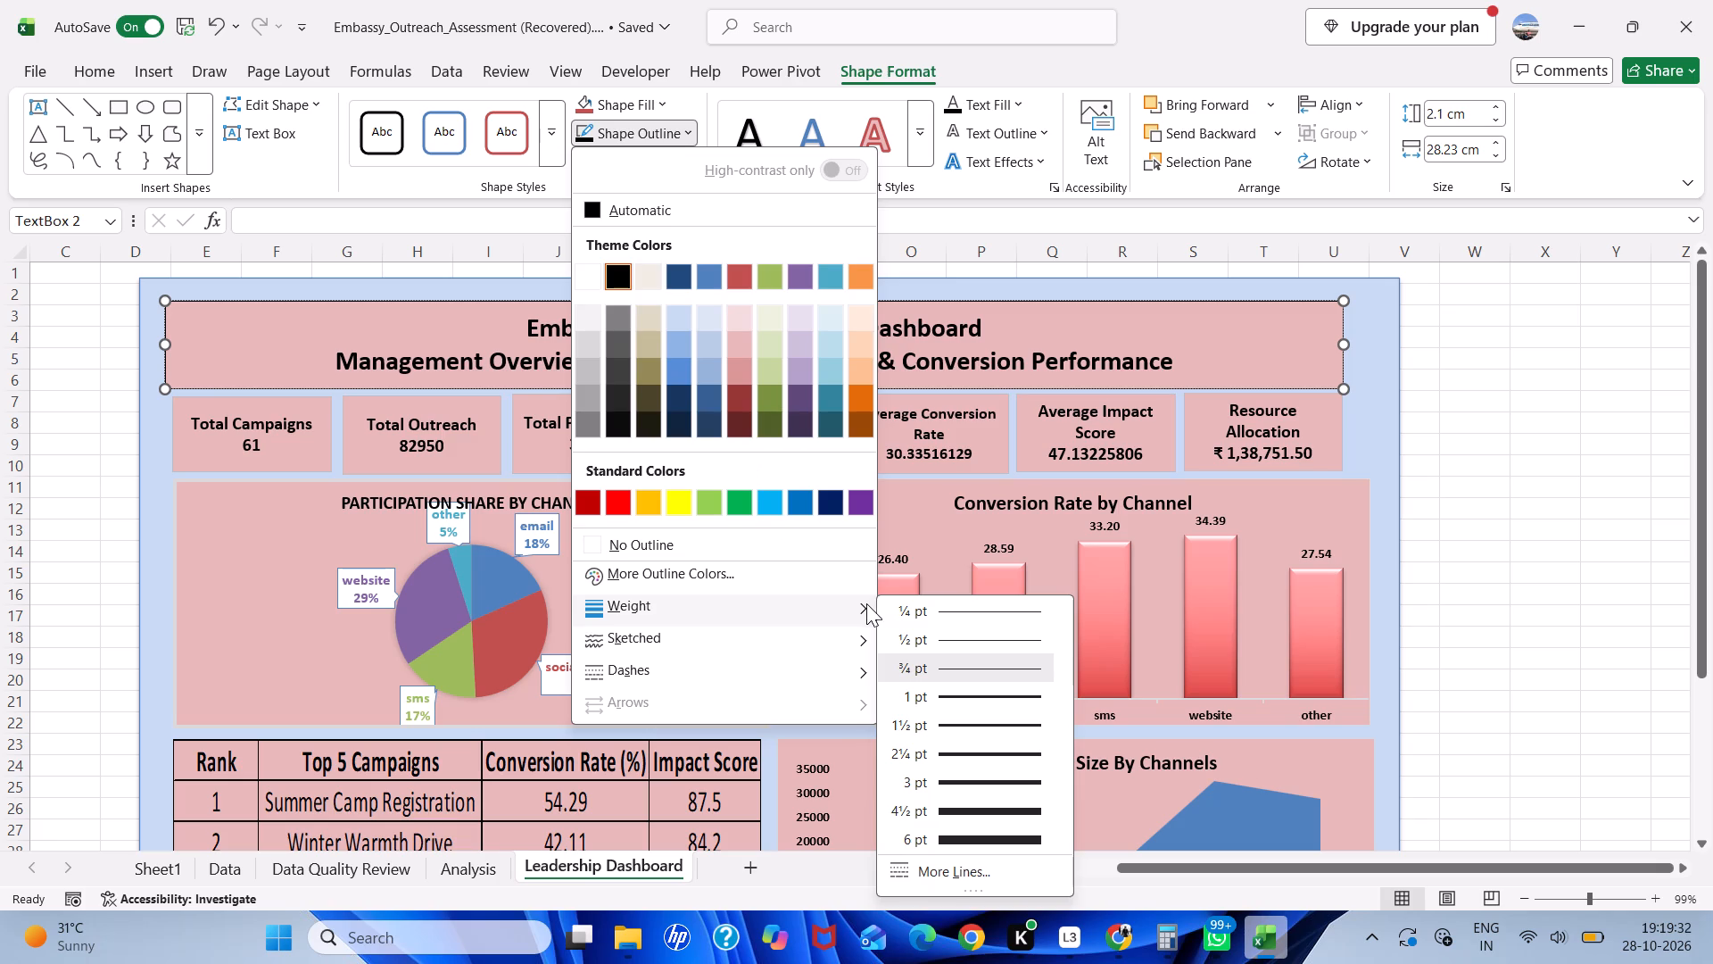
pyautogui.click(976, 703)
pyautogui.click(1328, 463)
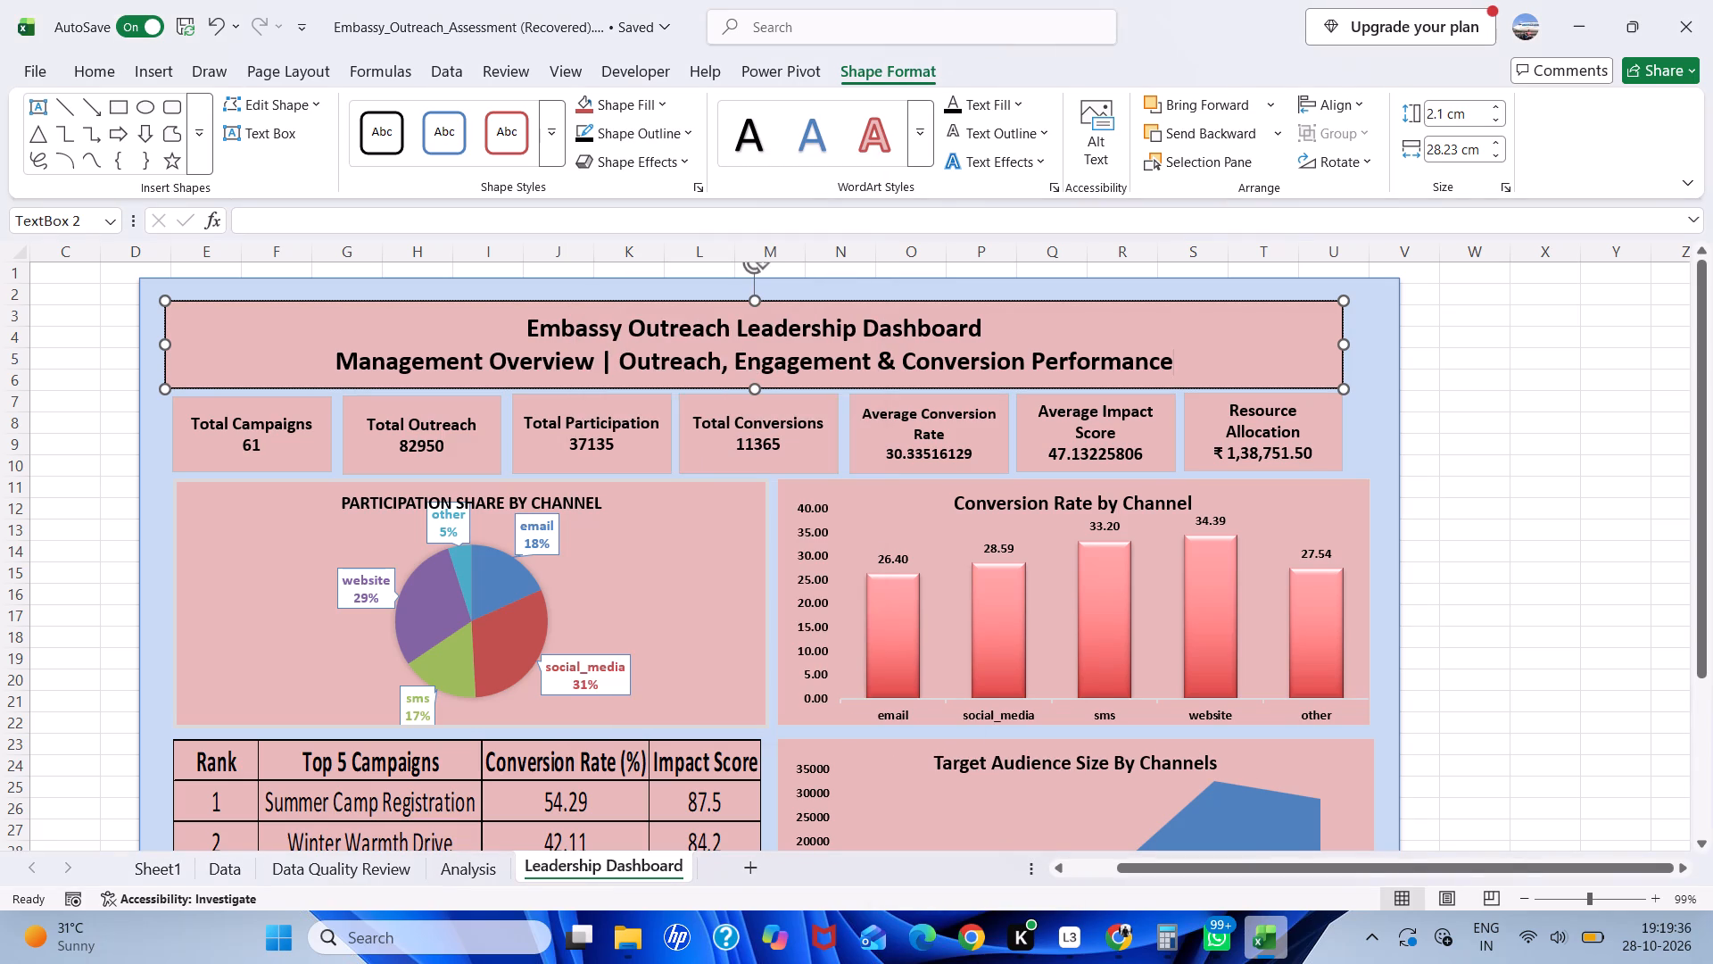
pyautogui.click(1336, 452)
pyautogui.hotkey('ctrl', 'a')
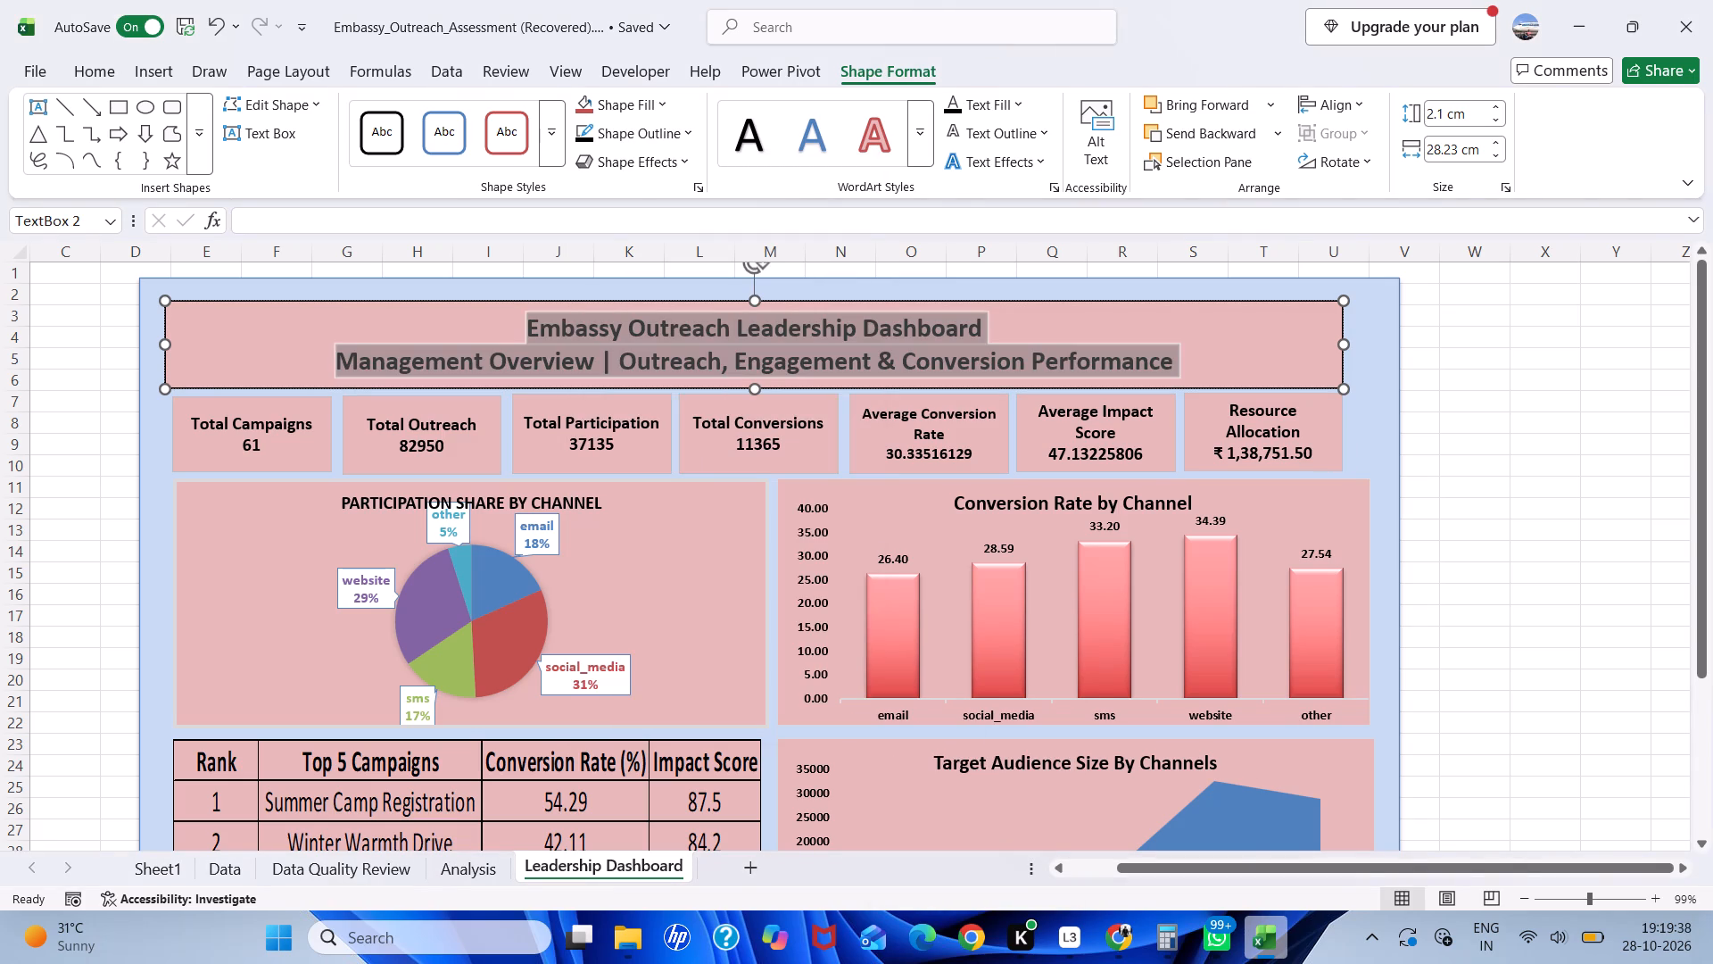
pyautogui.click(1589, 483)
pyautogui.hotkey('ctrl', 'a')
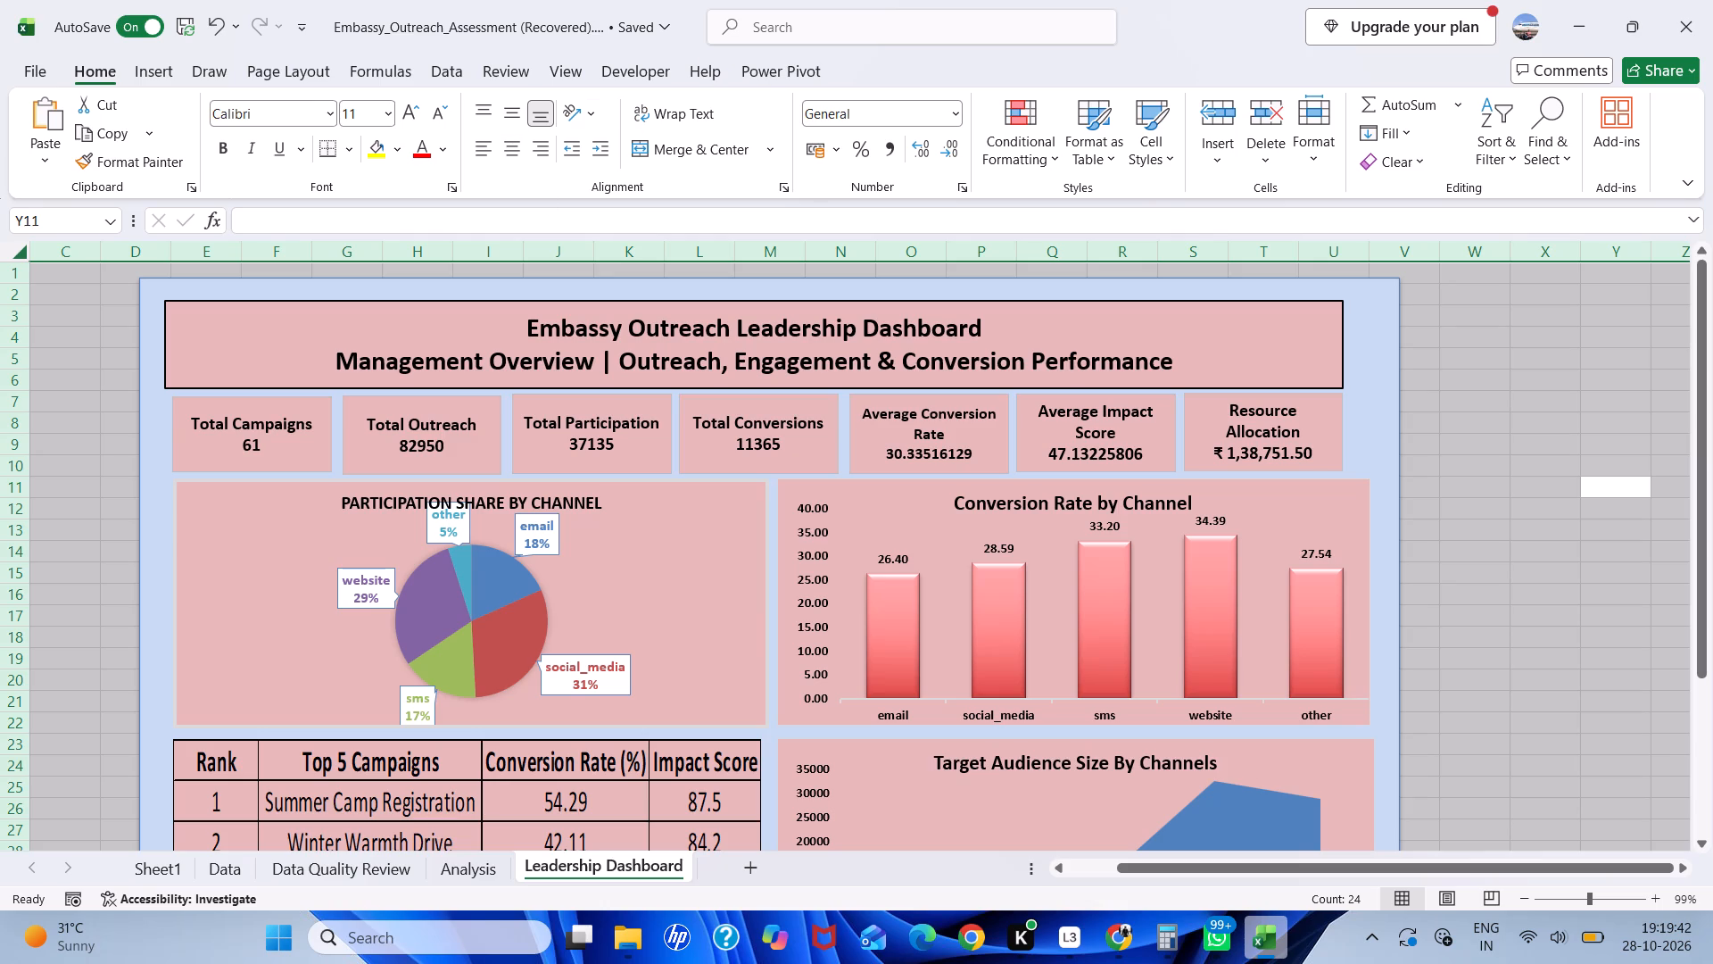
# Give the Resource Allocation card the automatic black shape outline with a weight of 1 pt.
pyautogui.click(1345, 388)
pyautogui.click(1324, 425)
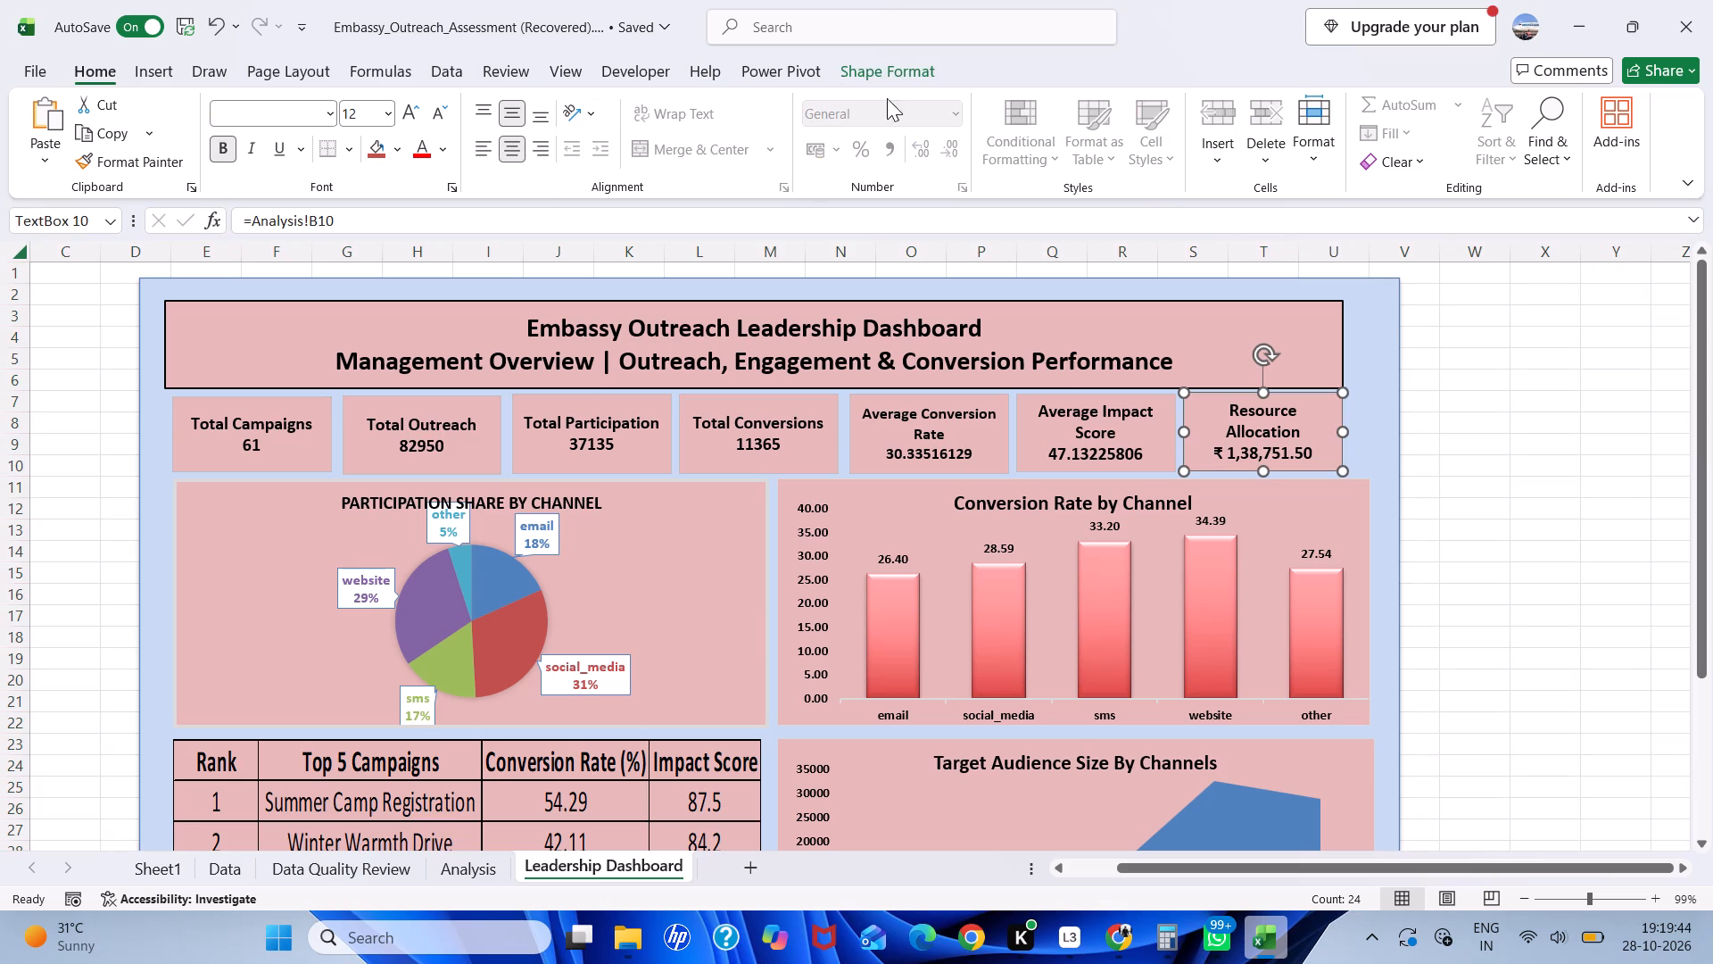
pyautogui.click(906, 74)
pyautogui.click(661, 138)
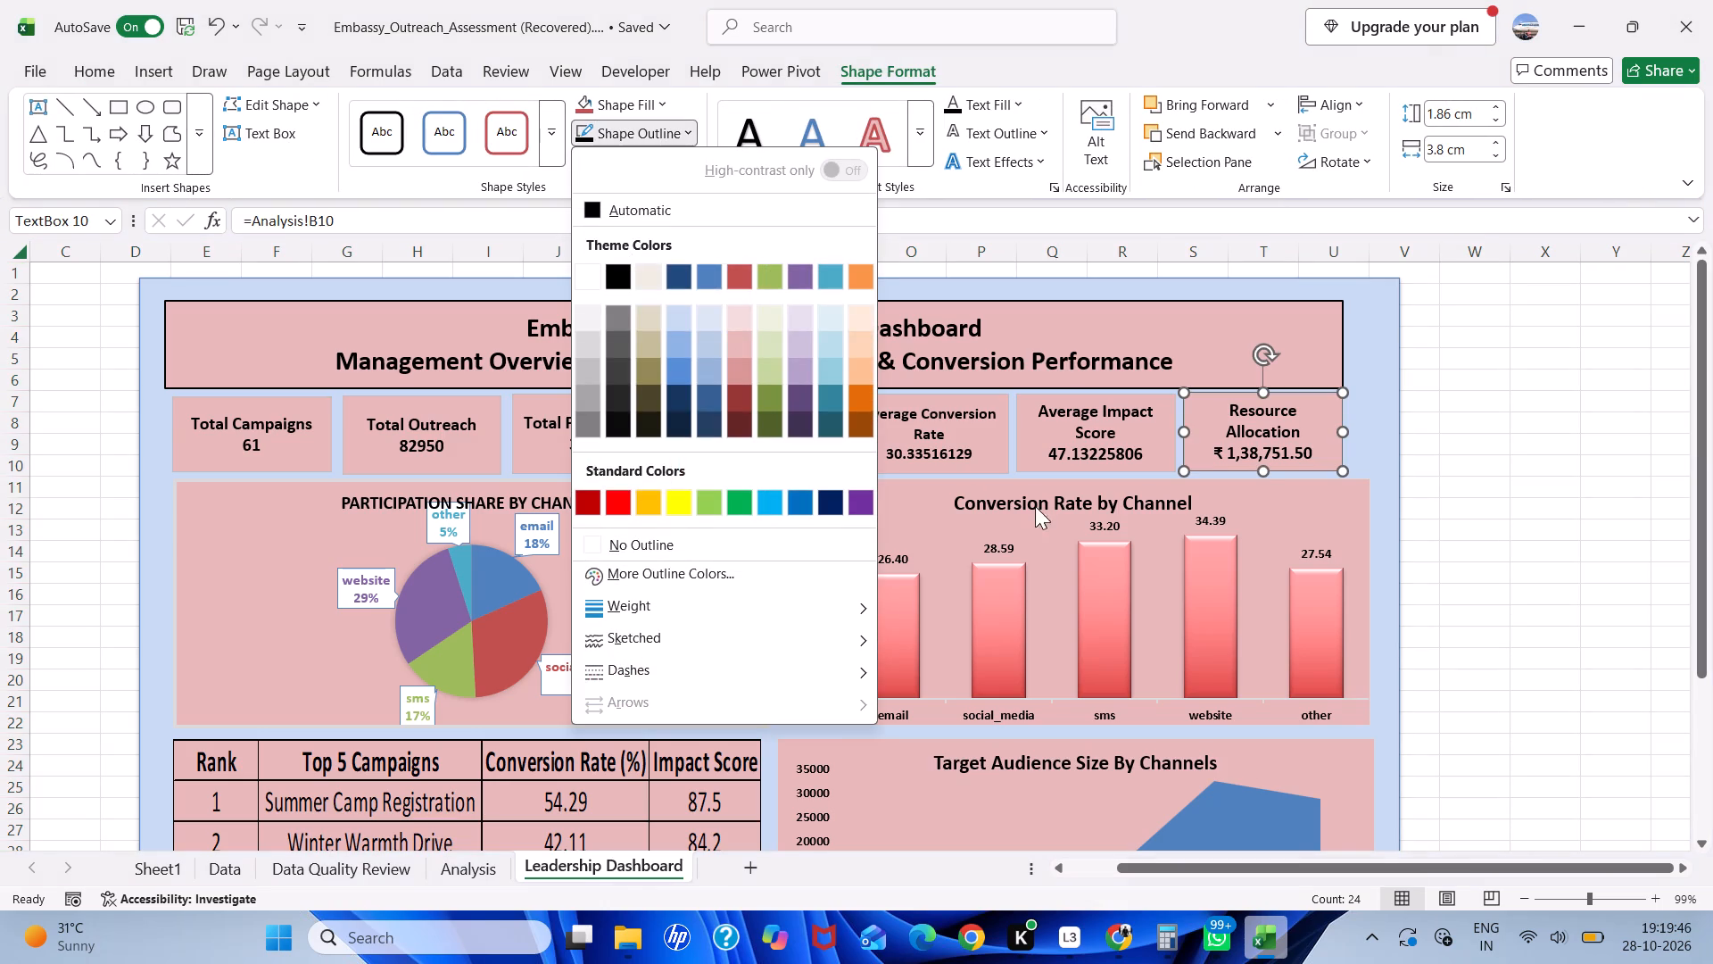
pyautogui.click(590, 199)
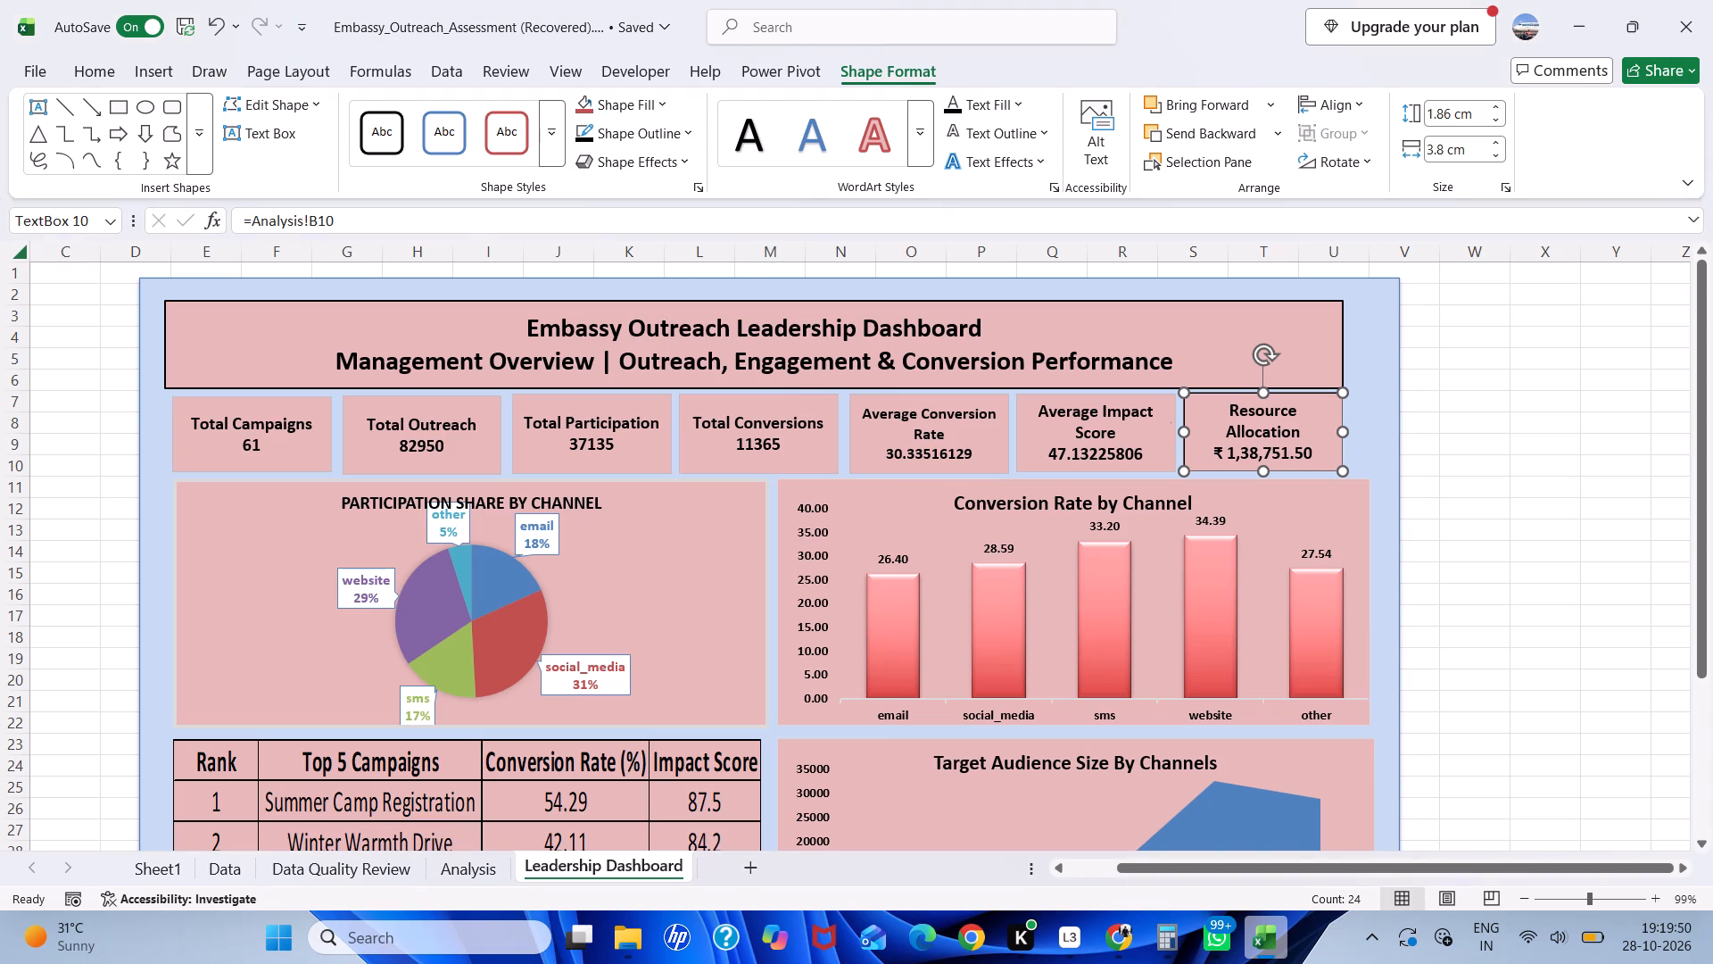
pyautogui.click(680, 136)
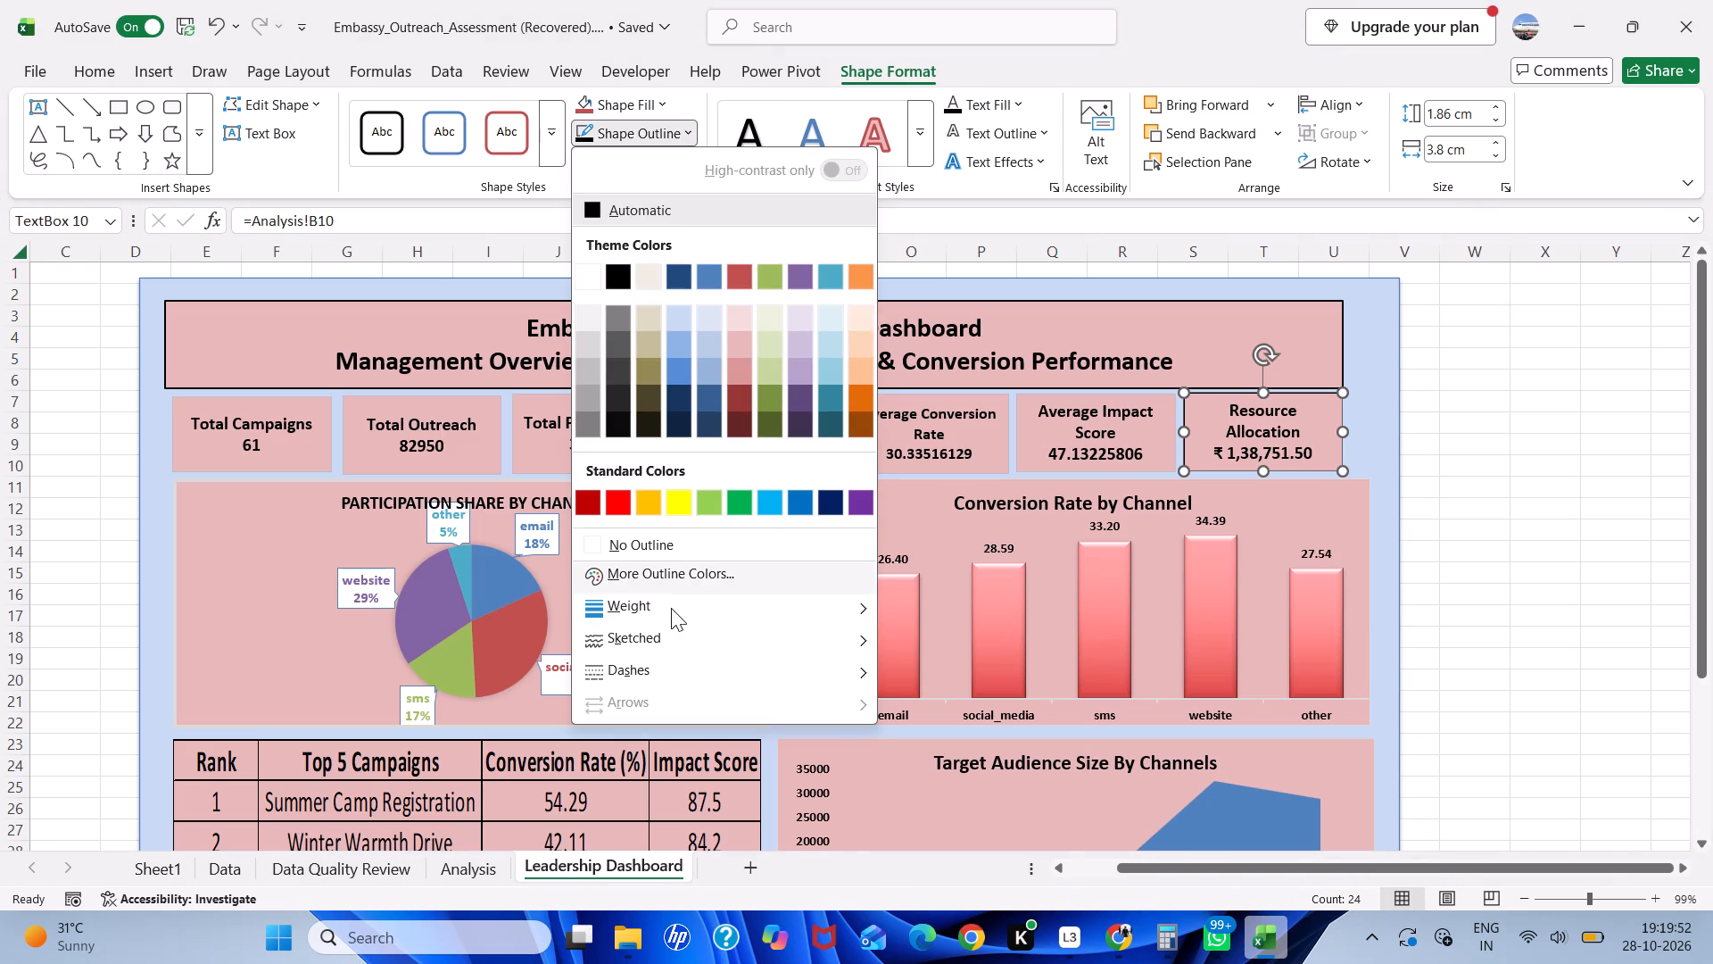
pyautogui.click(1010, 700)
# Give the Average Impact Score card a black shape outline with a weight of 1 pt.
pyautogui.click(1138, 460)
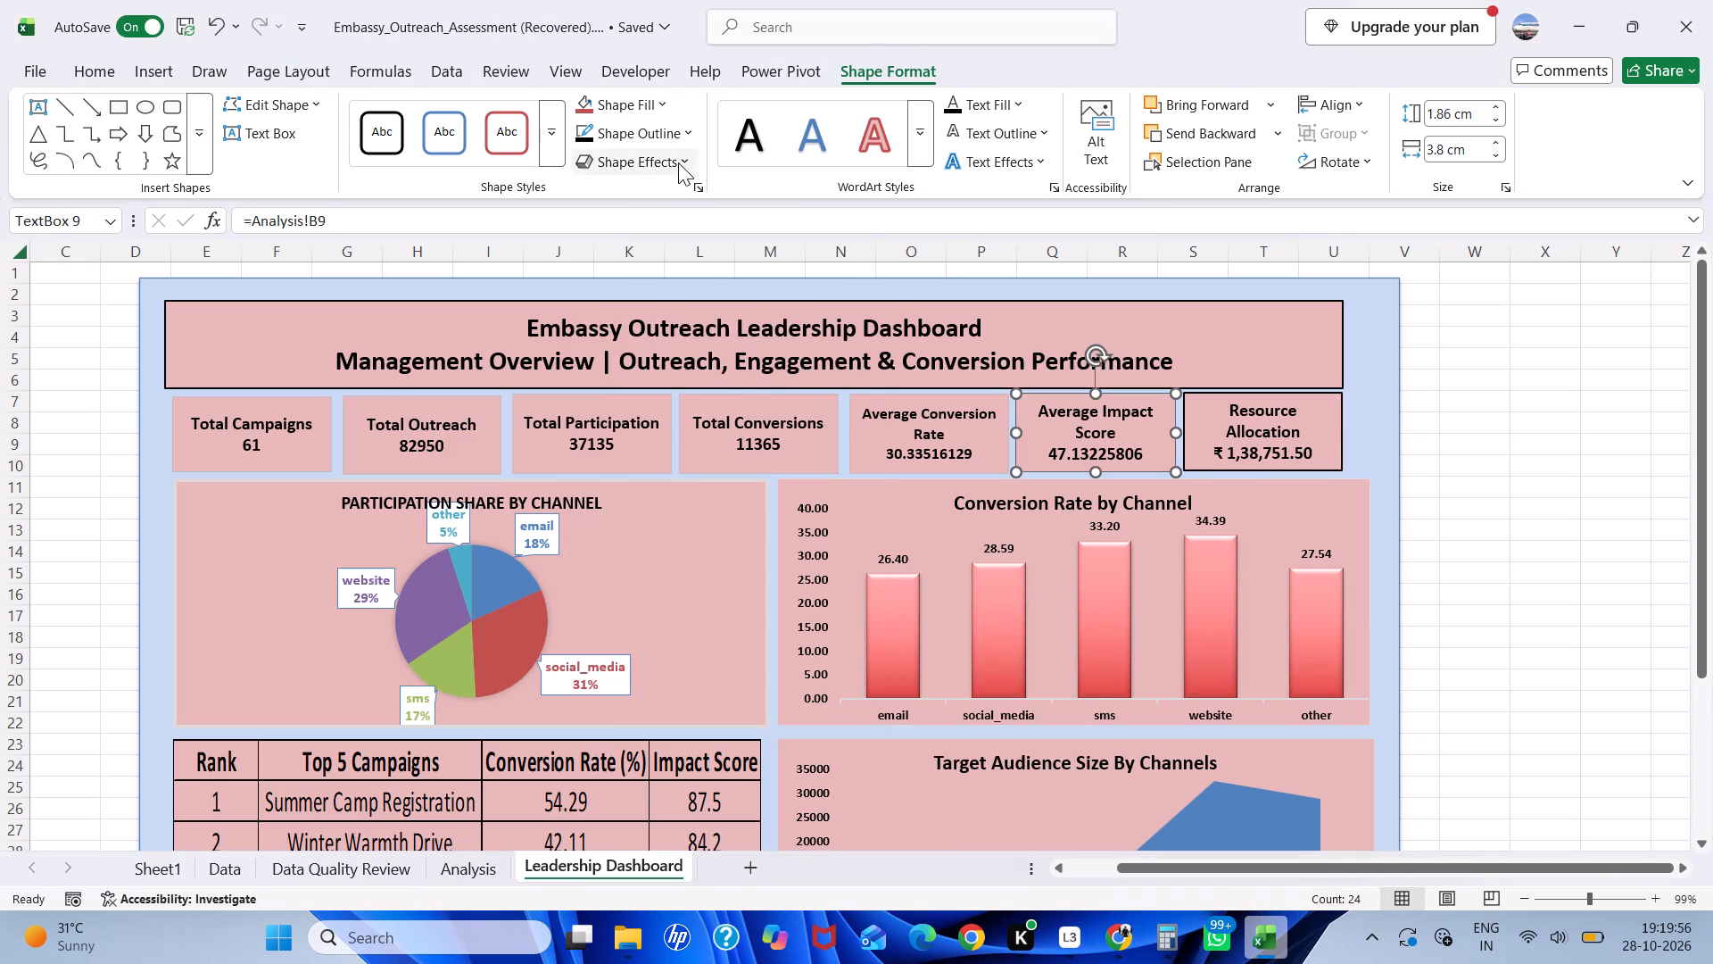
pyautogui.click(683, 128)
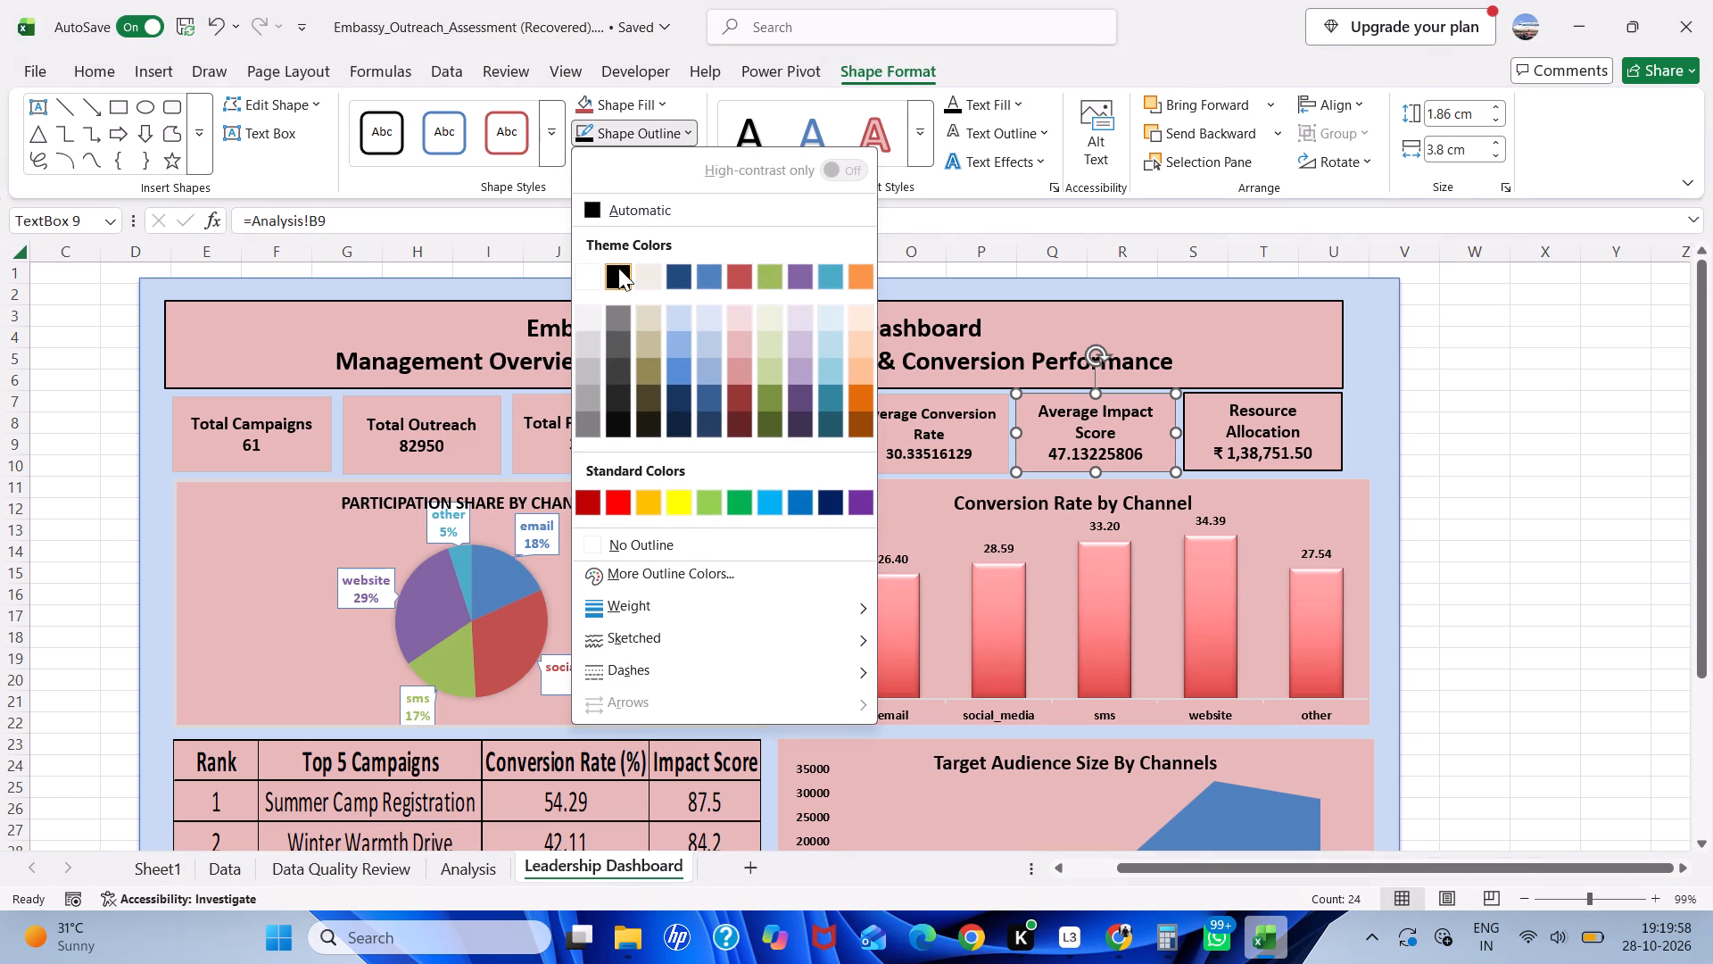
pyautogui.click(618, 268)
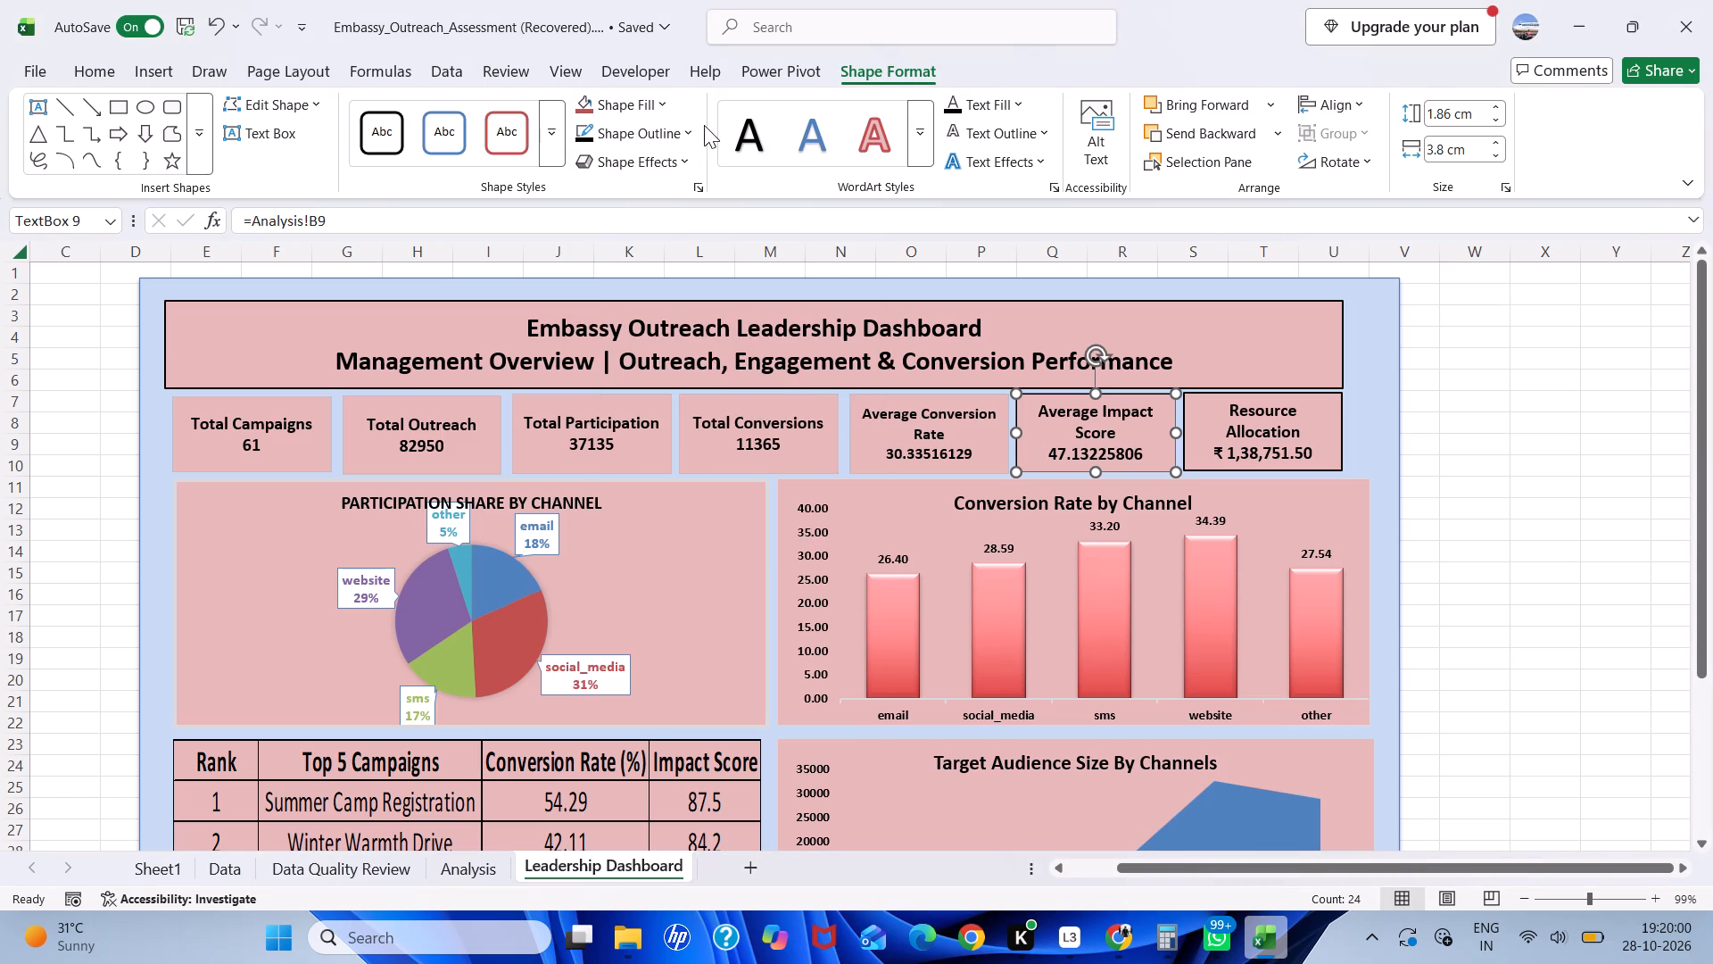
pyautogui.click(704, 125)
pyautogui.click(688, 126)
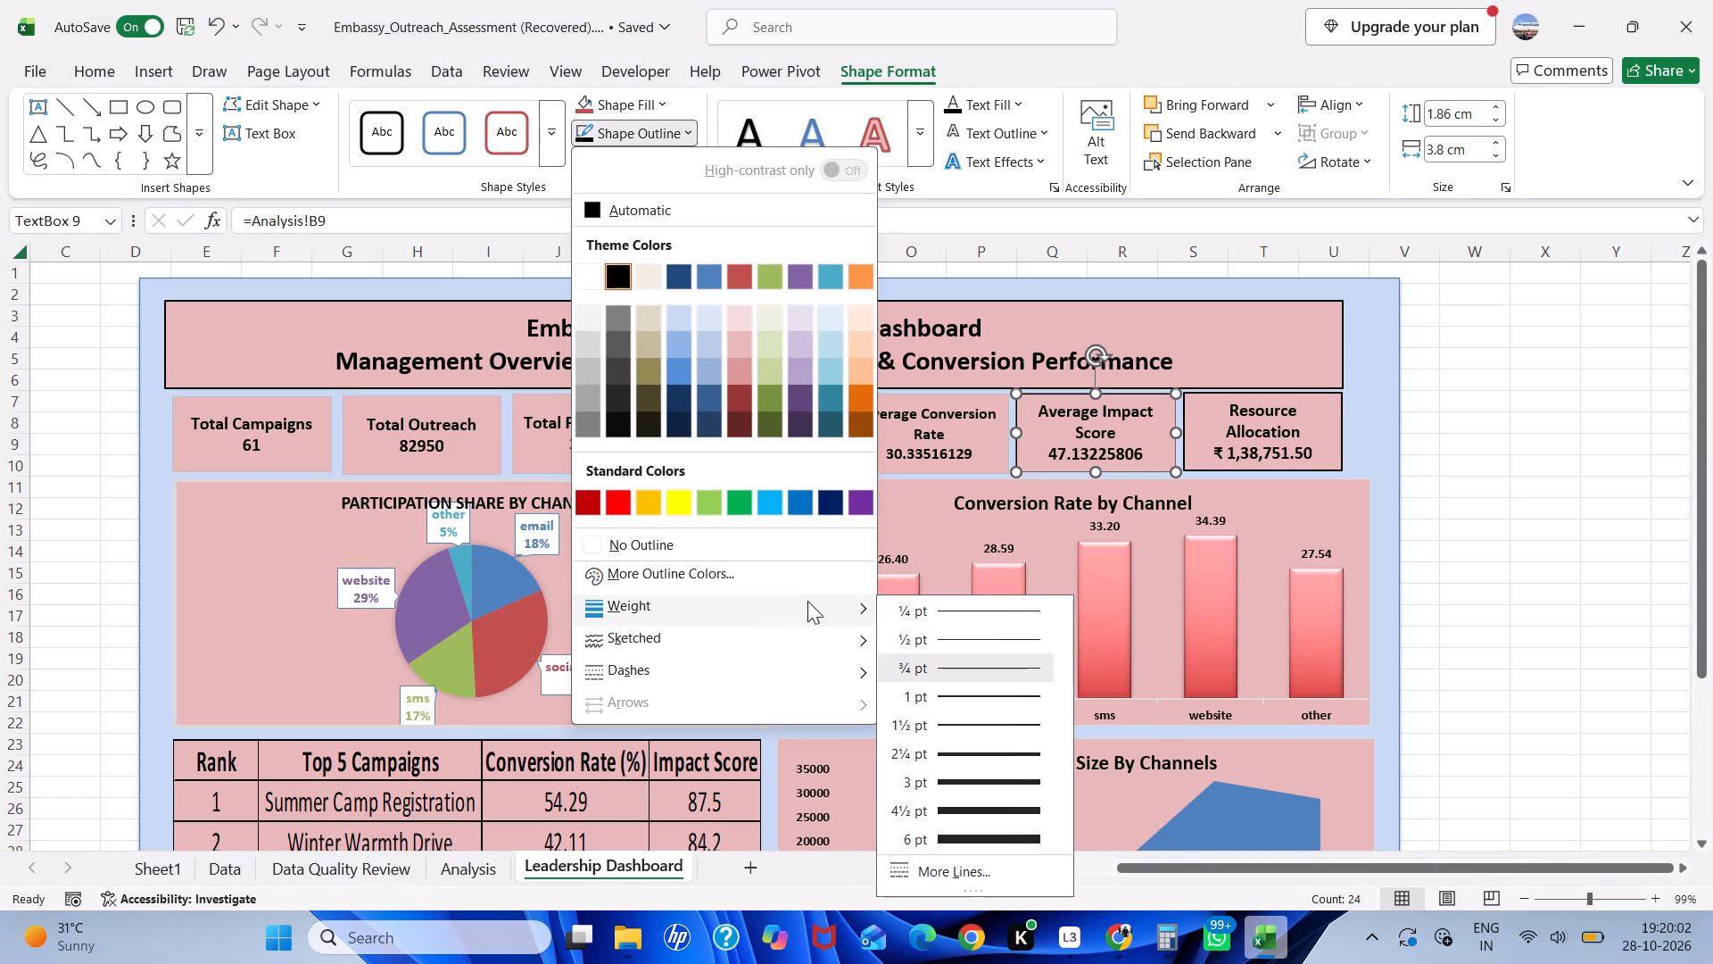
pyautogui.click(967, 698)
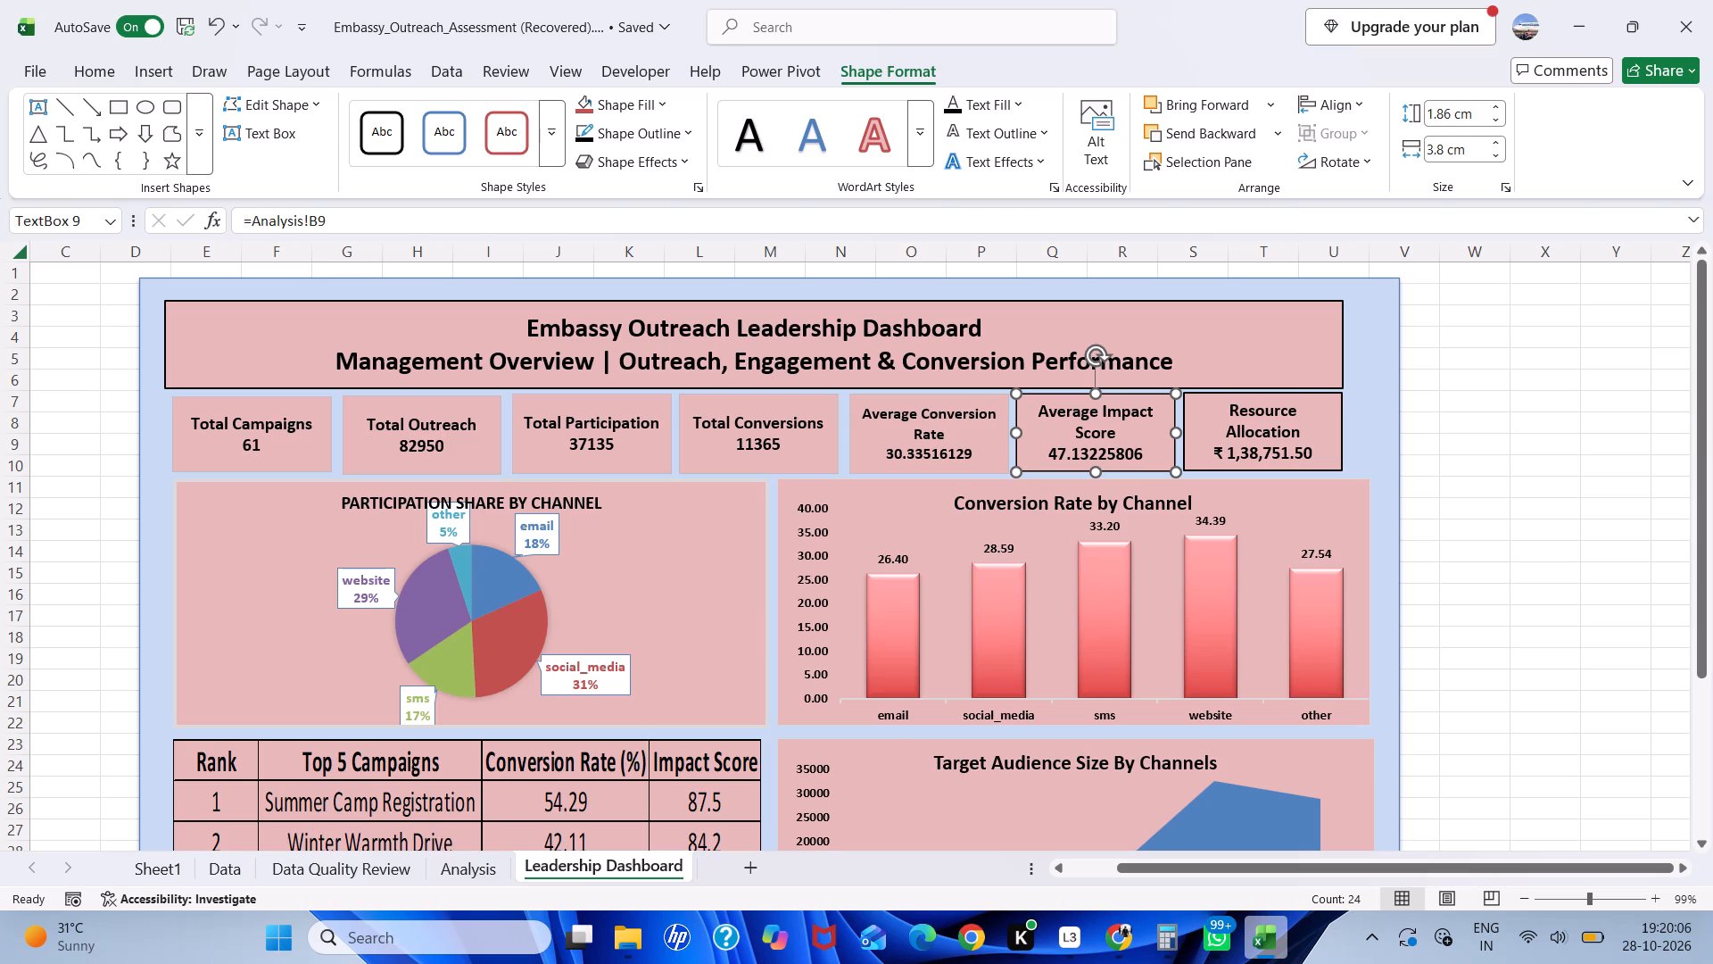
# Give the Average Conversion Rate card a black shape outline with a weight of 1½ pt.
pyautogui.scroll(-11, 1001, 510)
pyautogui.scroll(12, 972, 494)
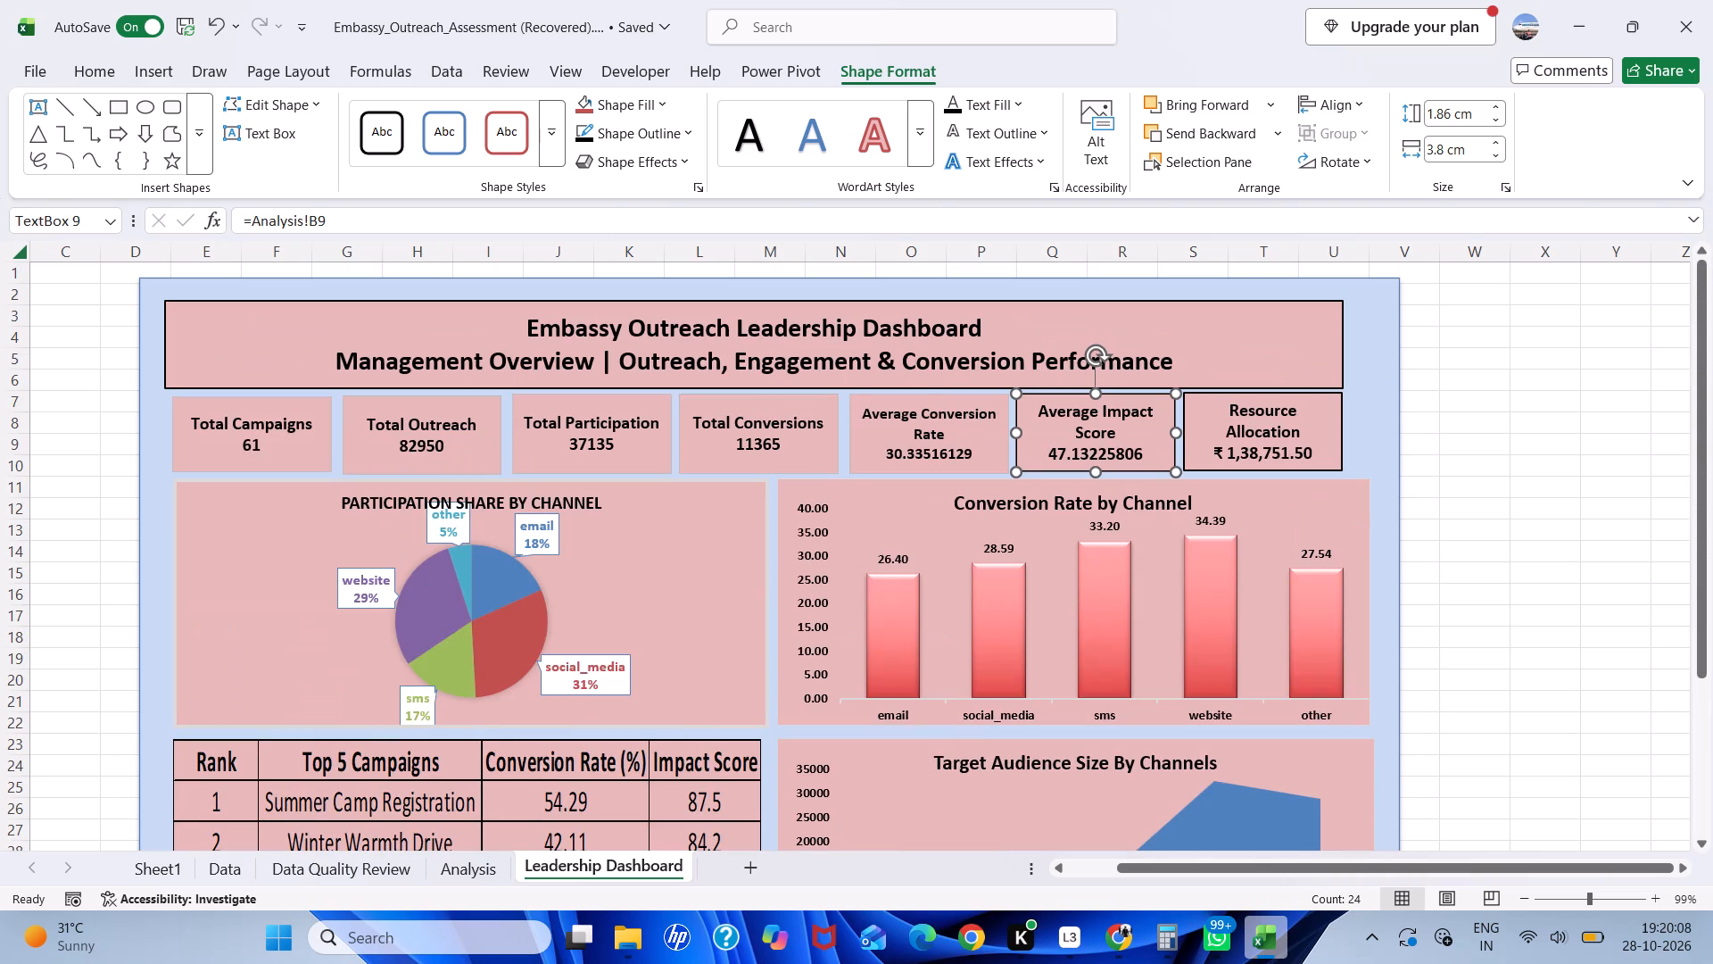
pyautogui.click(994, 456)
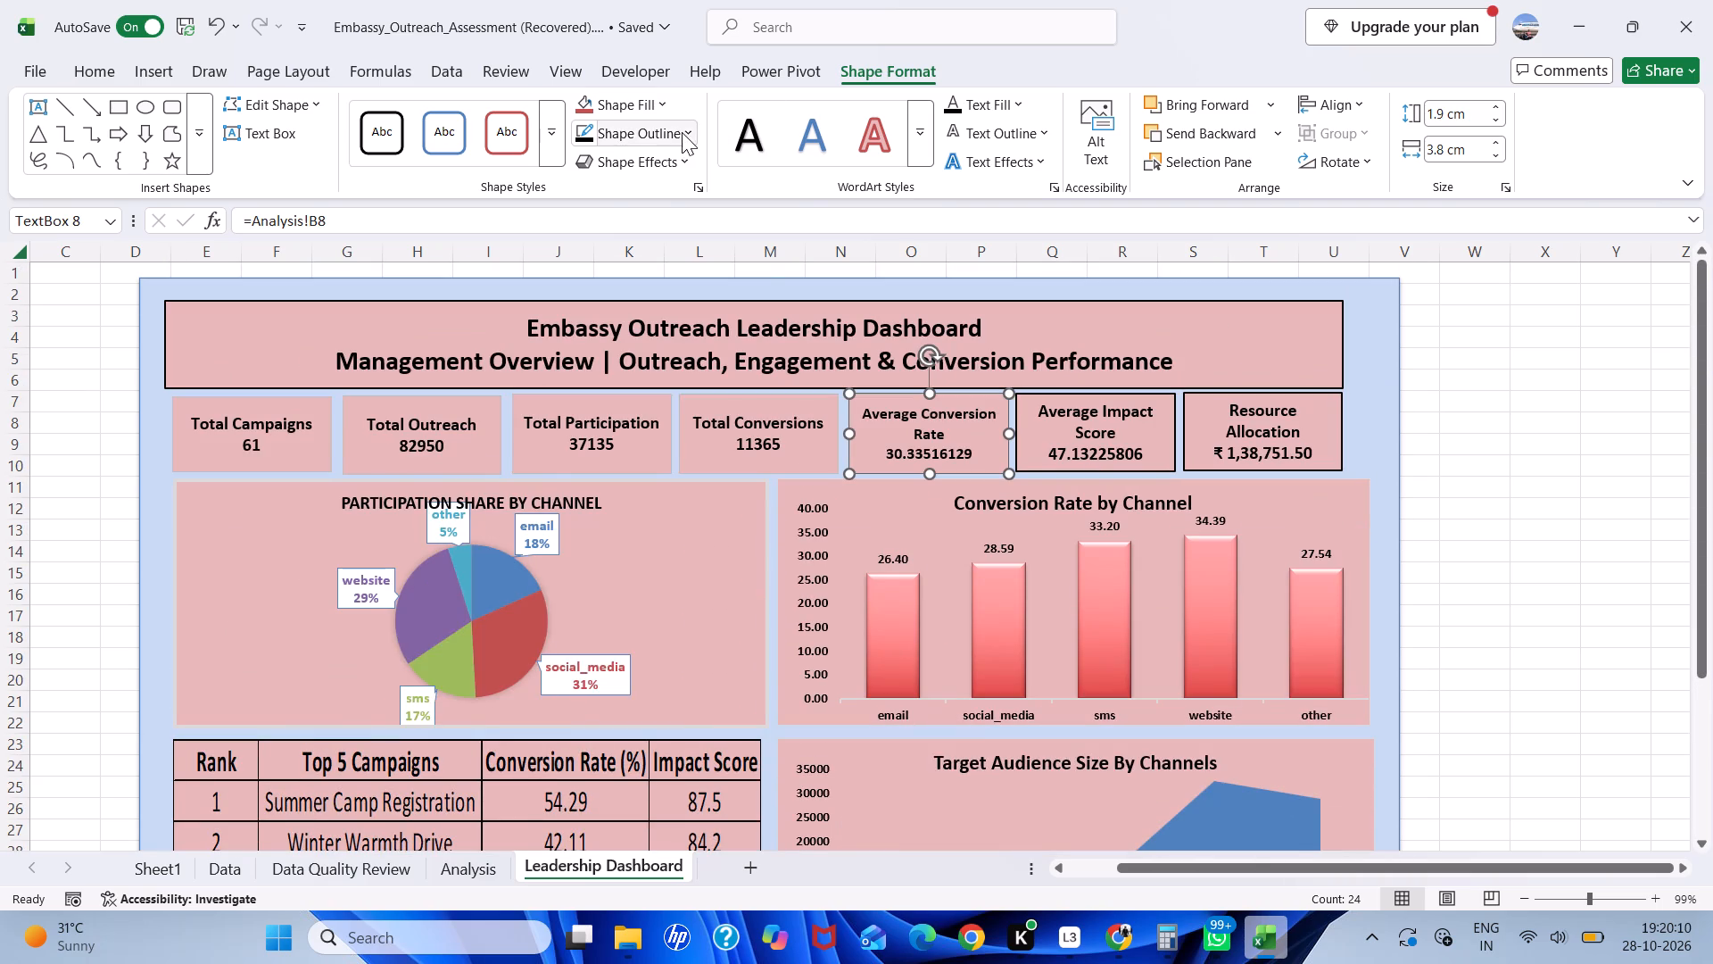
pyautogui.click(682, 132)
pyautogui.click(623, 277)
pyautogui.click(690, 138)
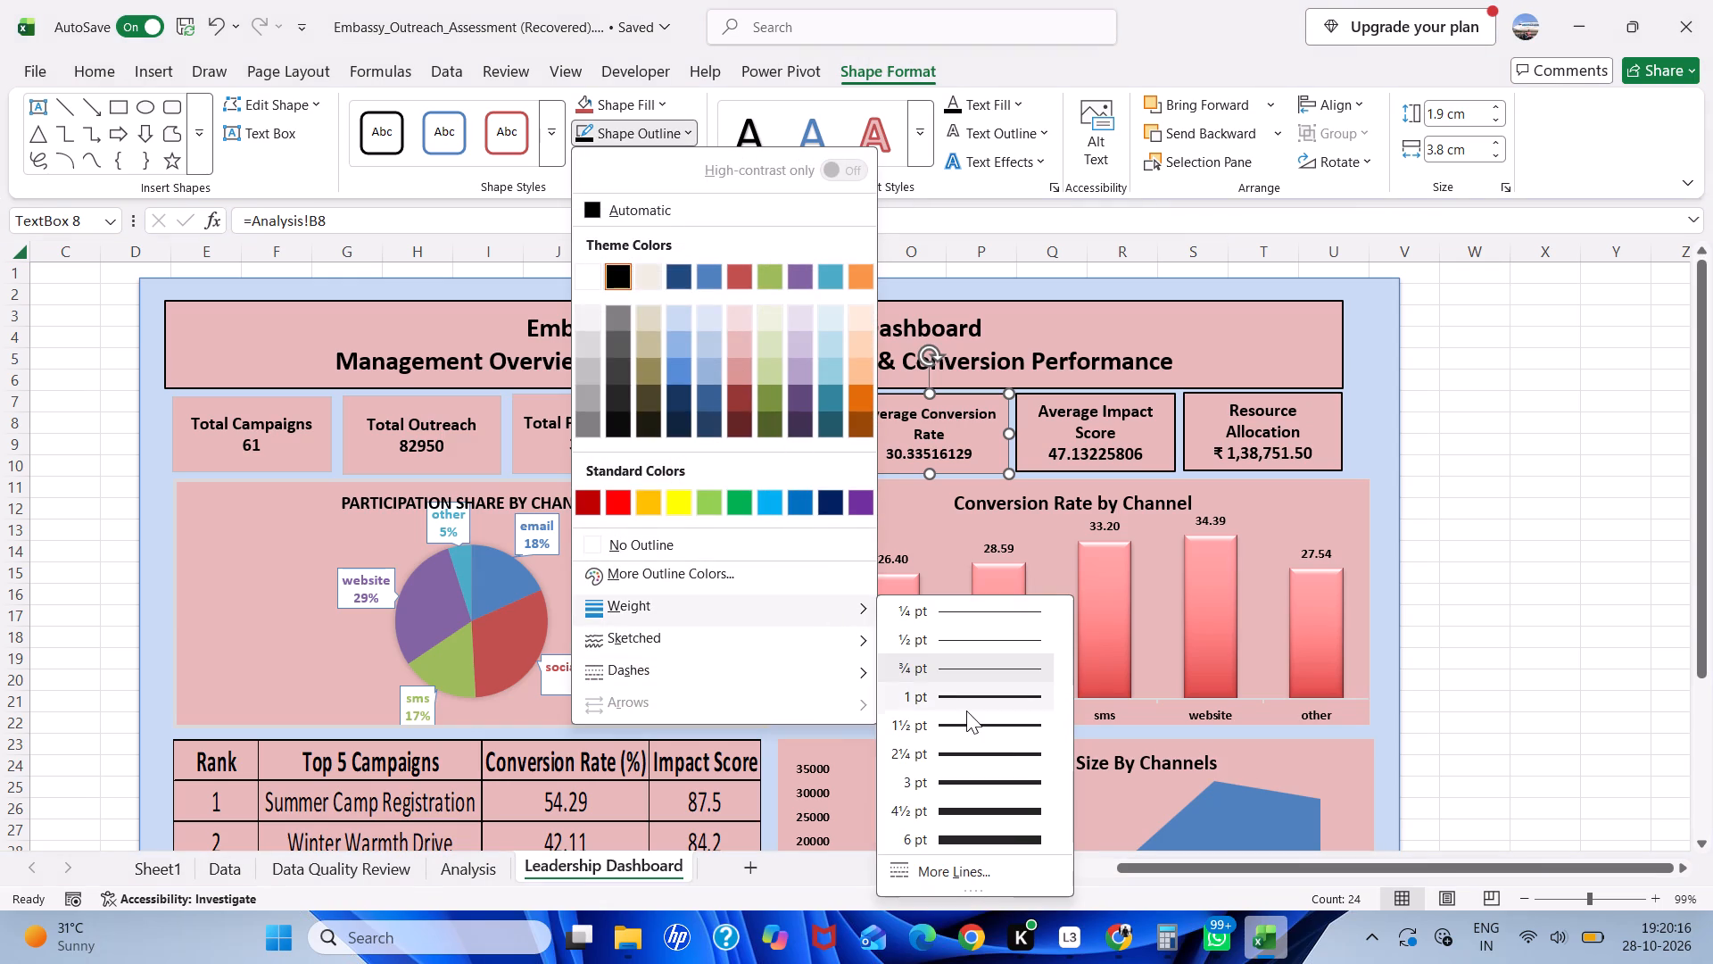
pyautogui.click(967, 720)
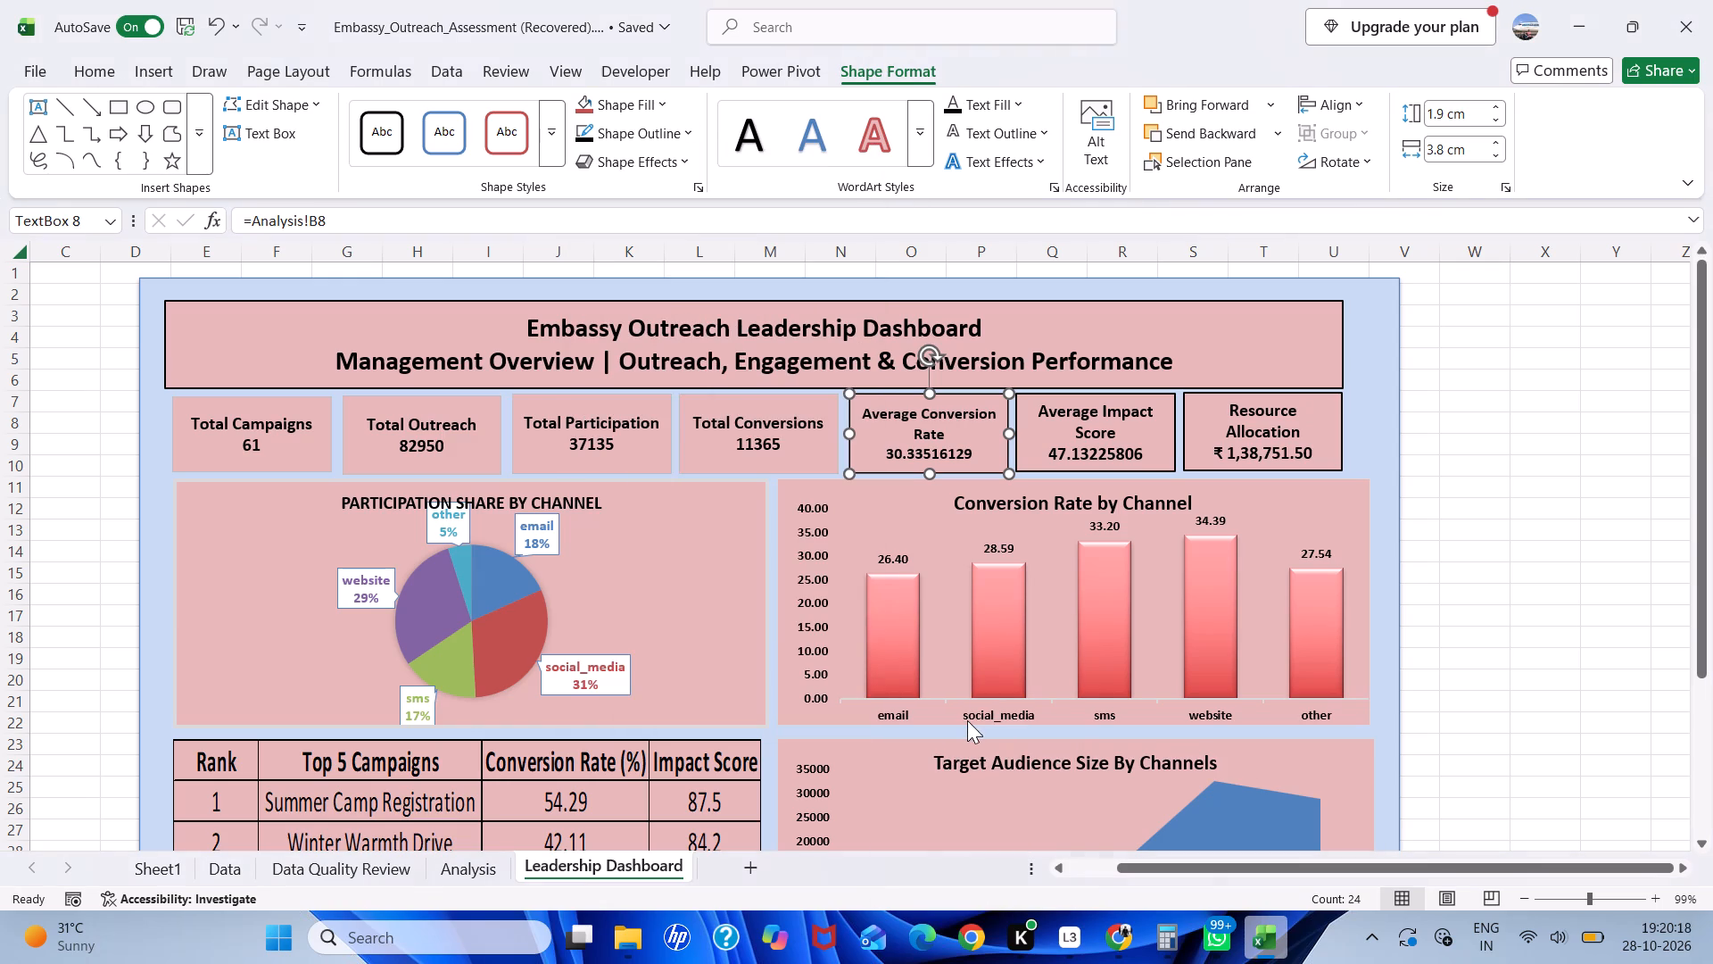
# Give the Total Conversions card a 1½ pt shape outline in black.
pyautogui.click(833, 469)
pyautogui.click(690, 127)
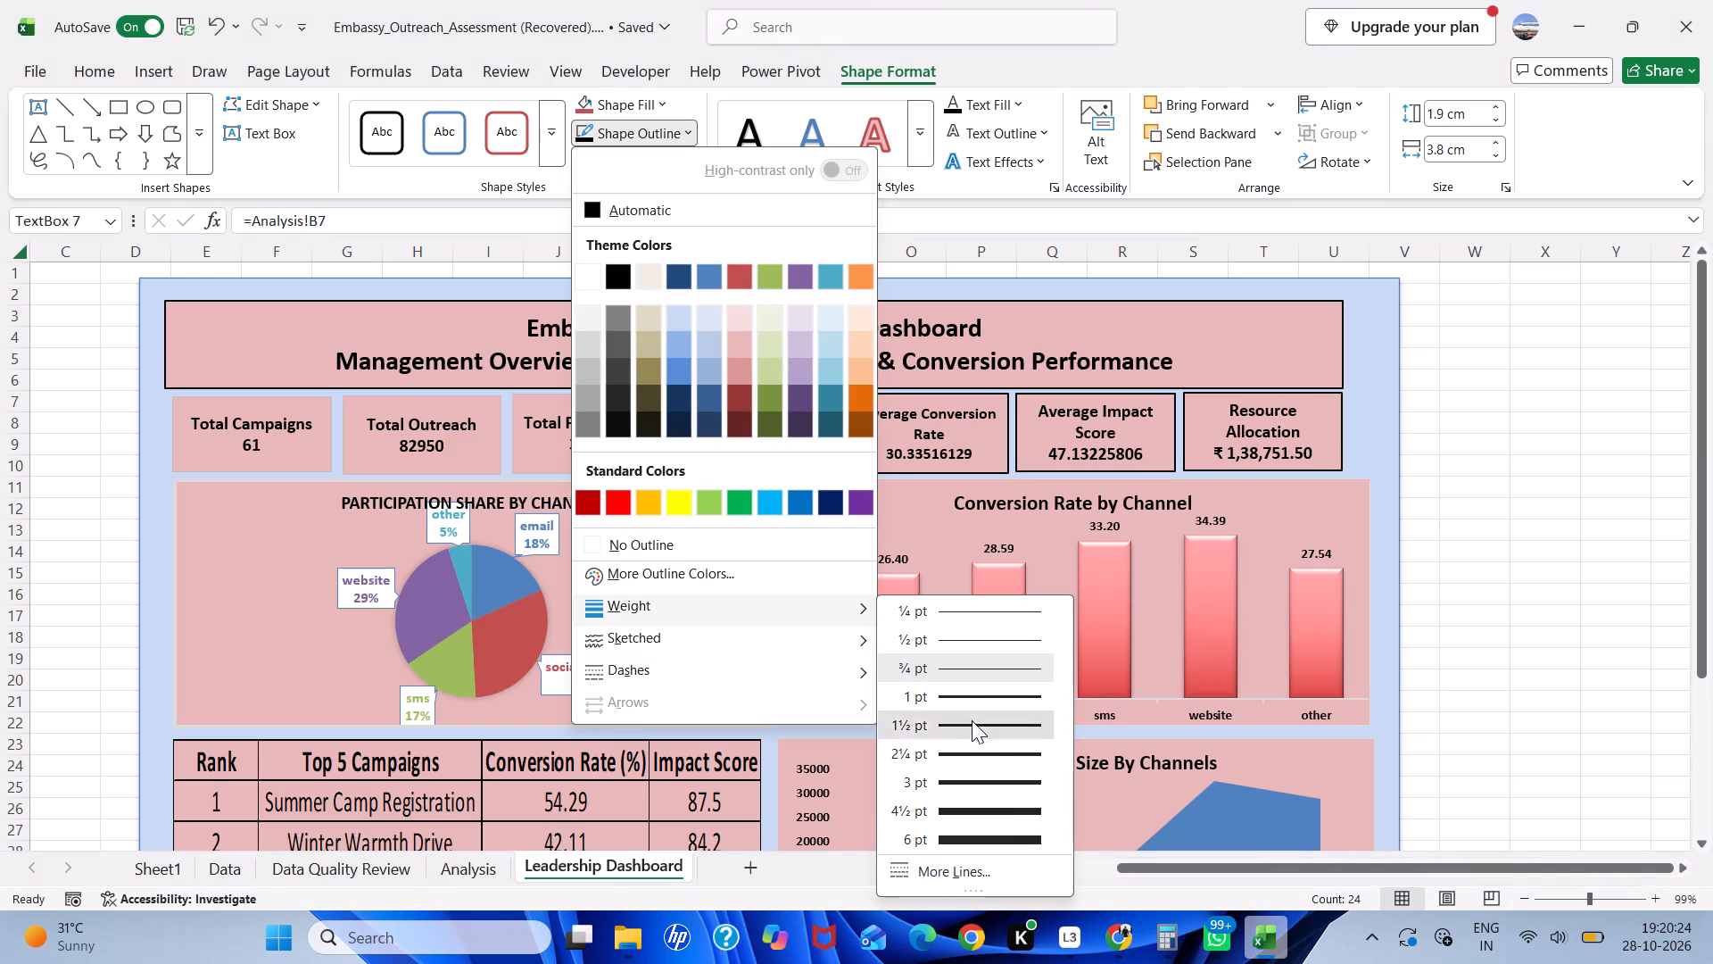
pyautogui.click(972, 720)
pyautogui.click(659, 132)
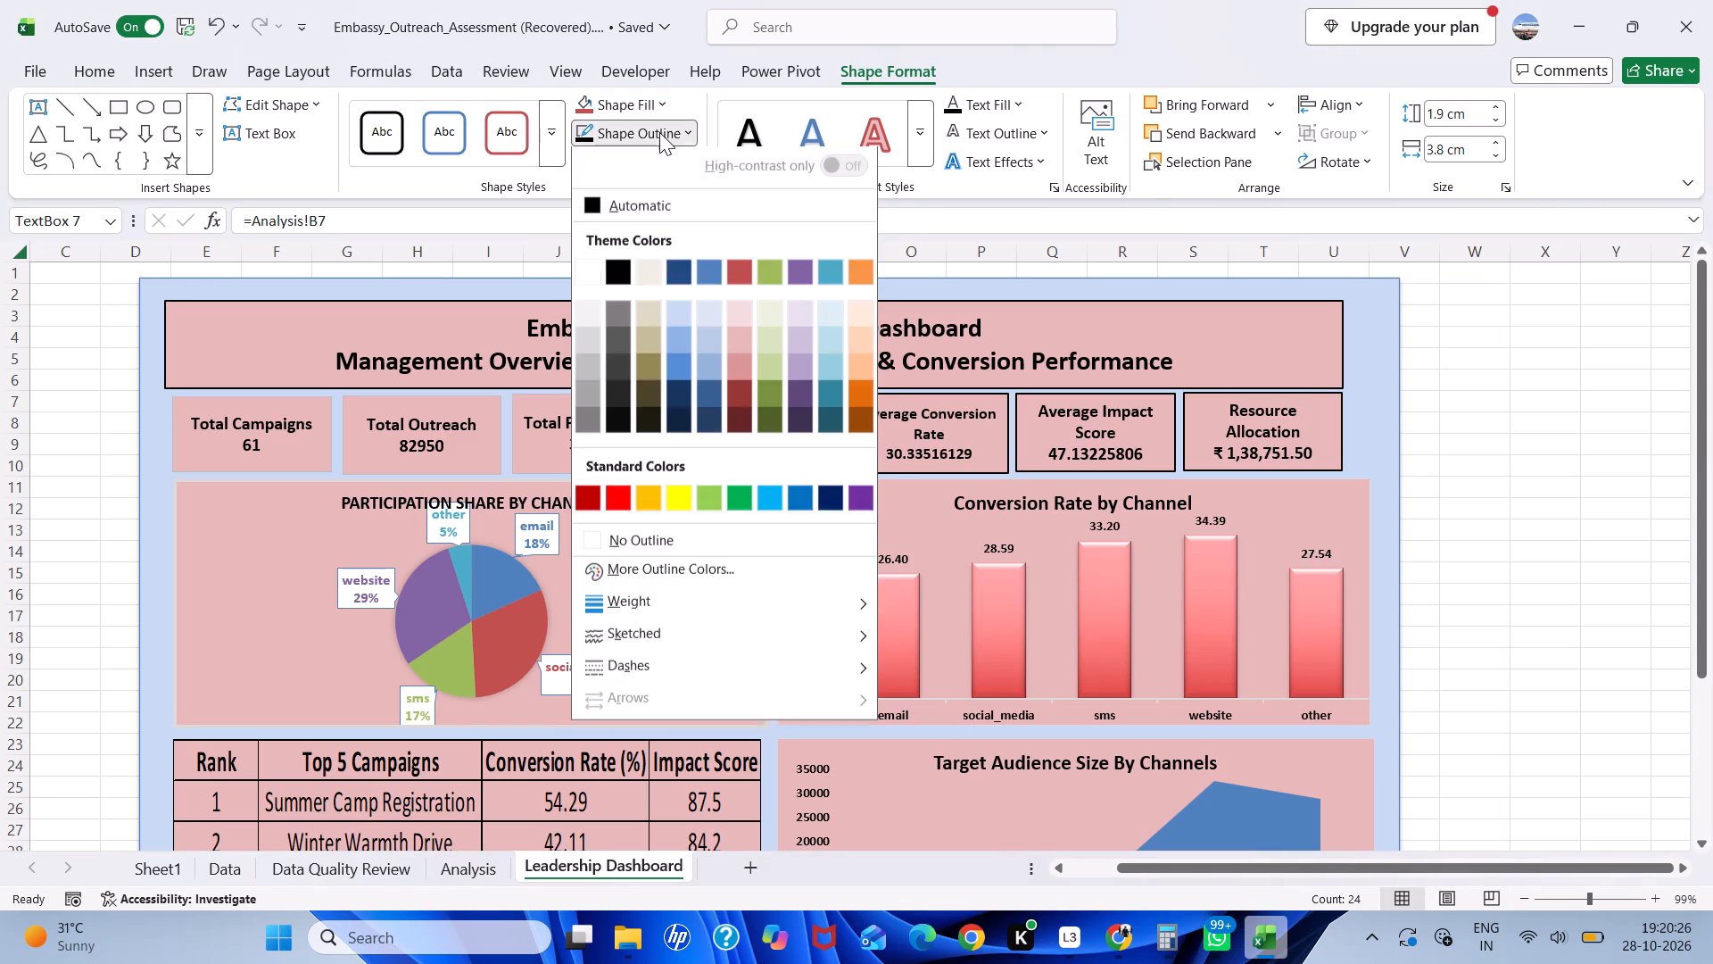
pyautogui.click(620, 283)
# Give the Total Participation card a 1½ pt shape outline in black.
pyautogui.click(614, 469)
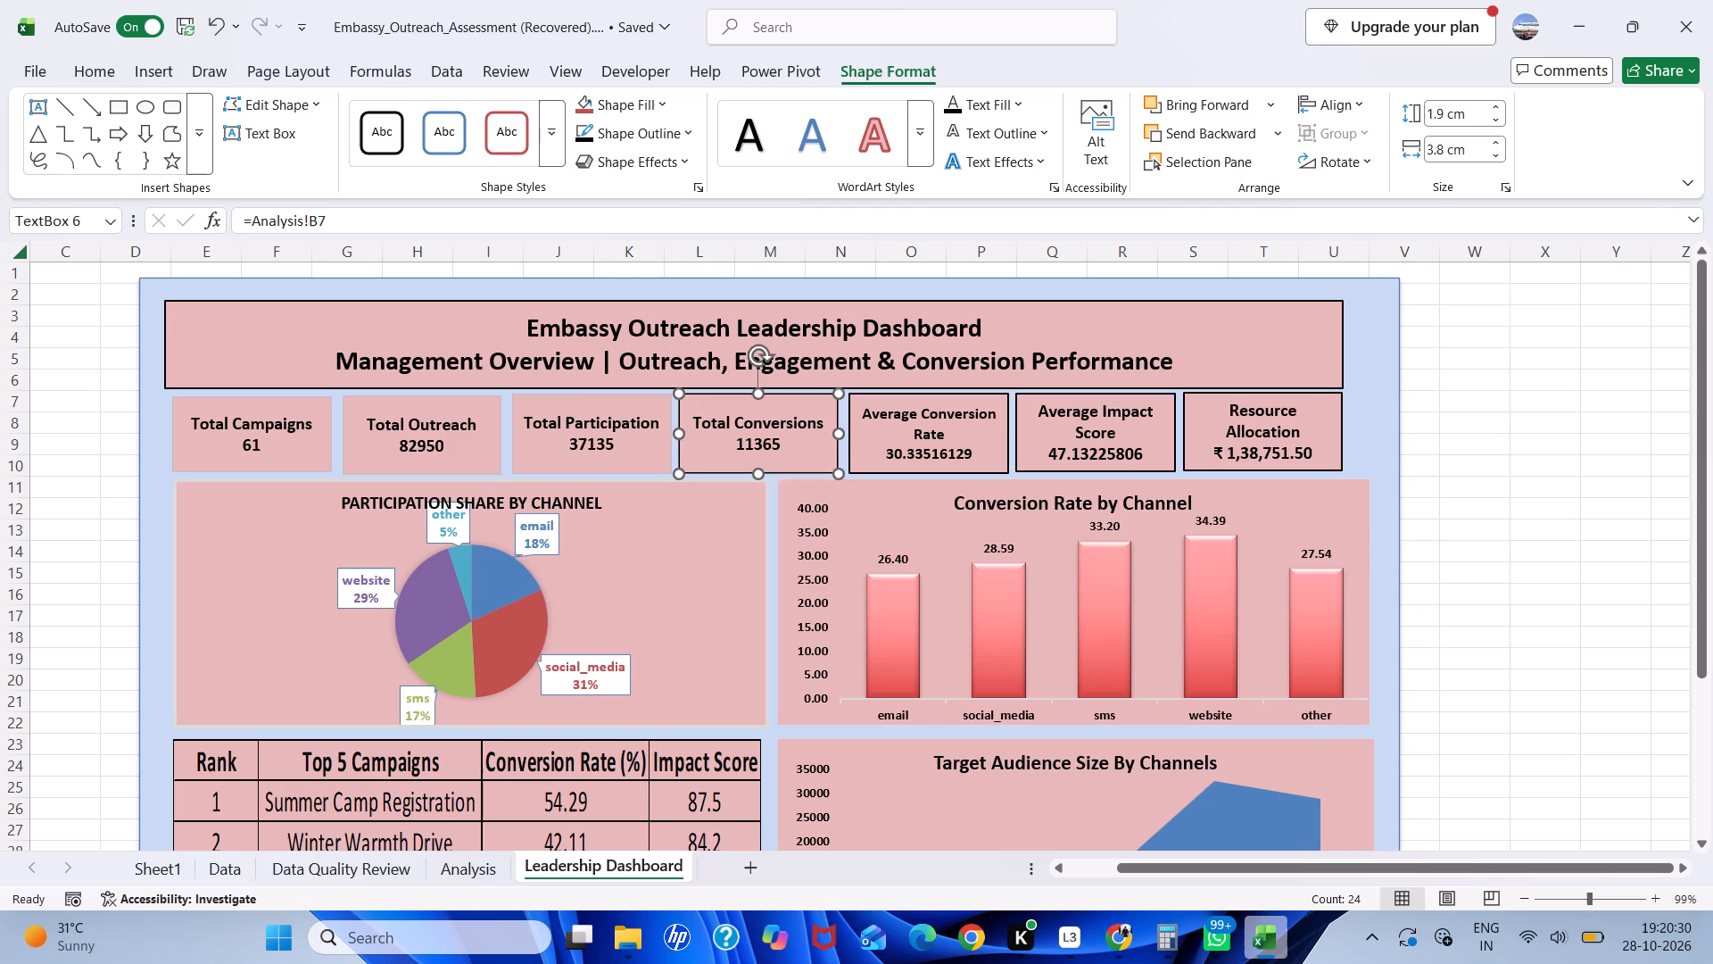
pyautogui.click(684, 128)
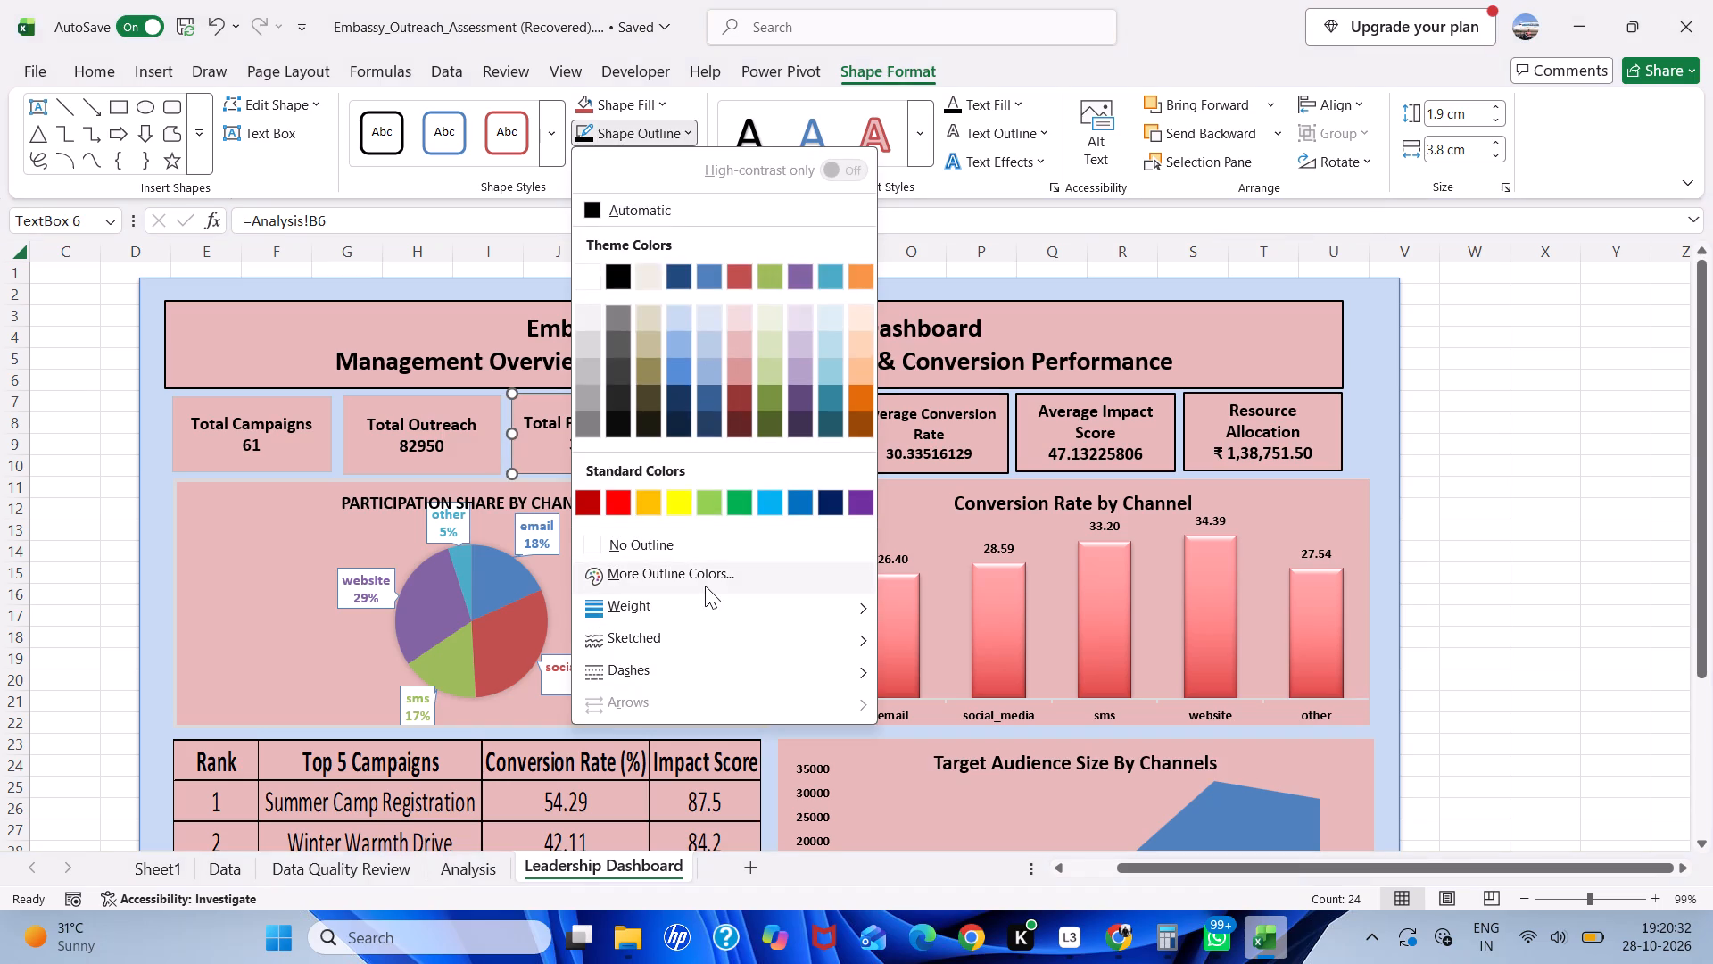
pyautogui.click(698, 600)
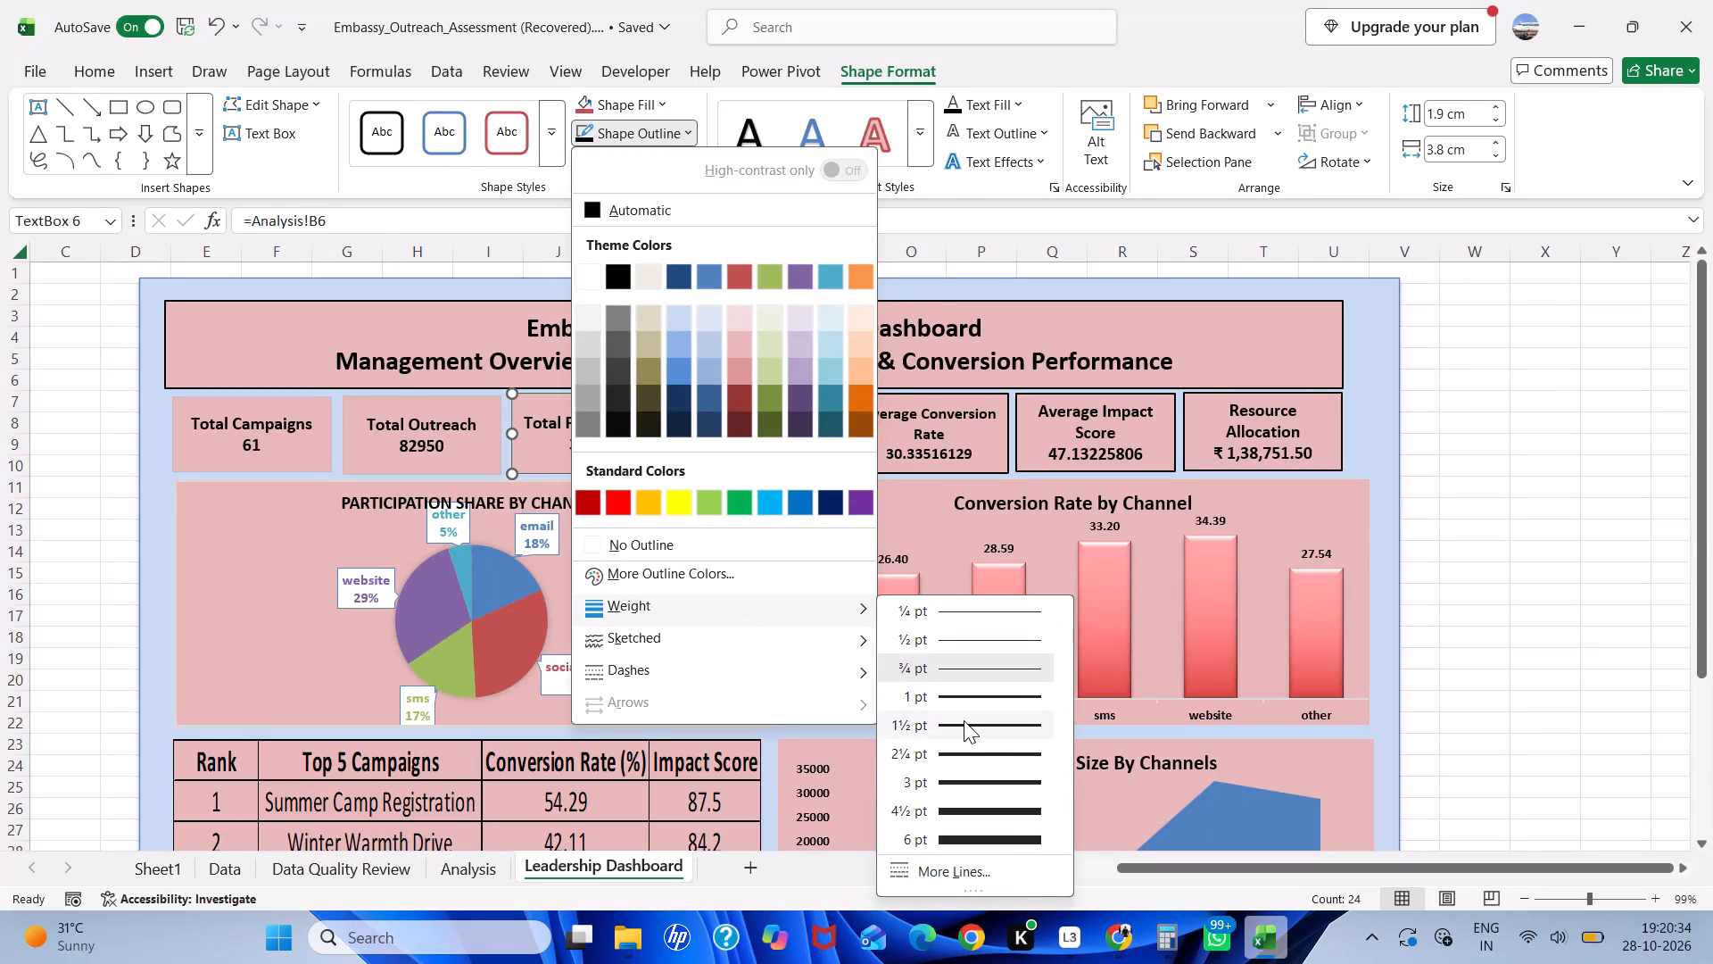
pyautogui.click(964, 720)
pyautogui.click(602, 135)
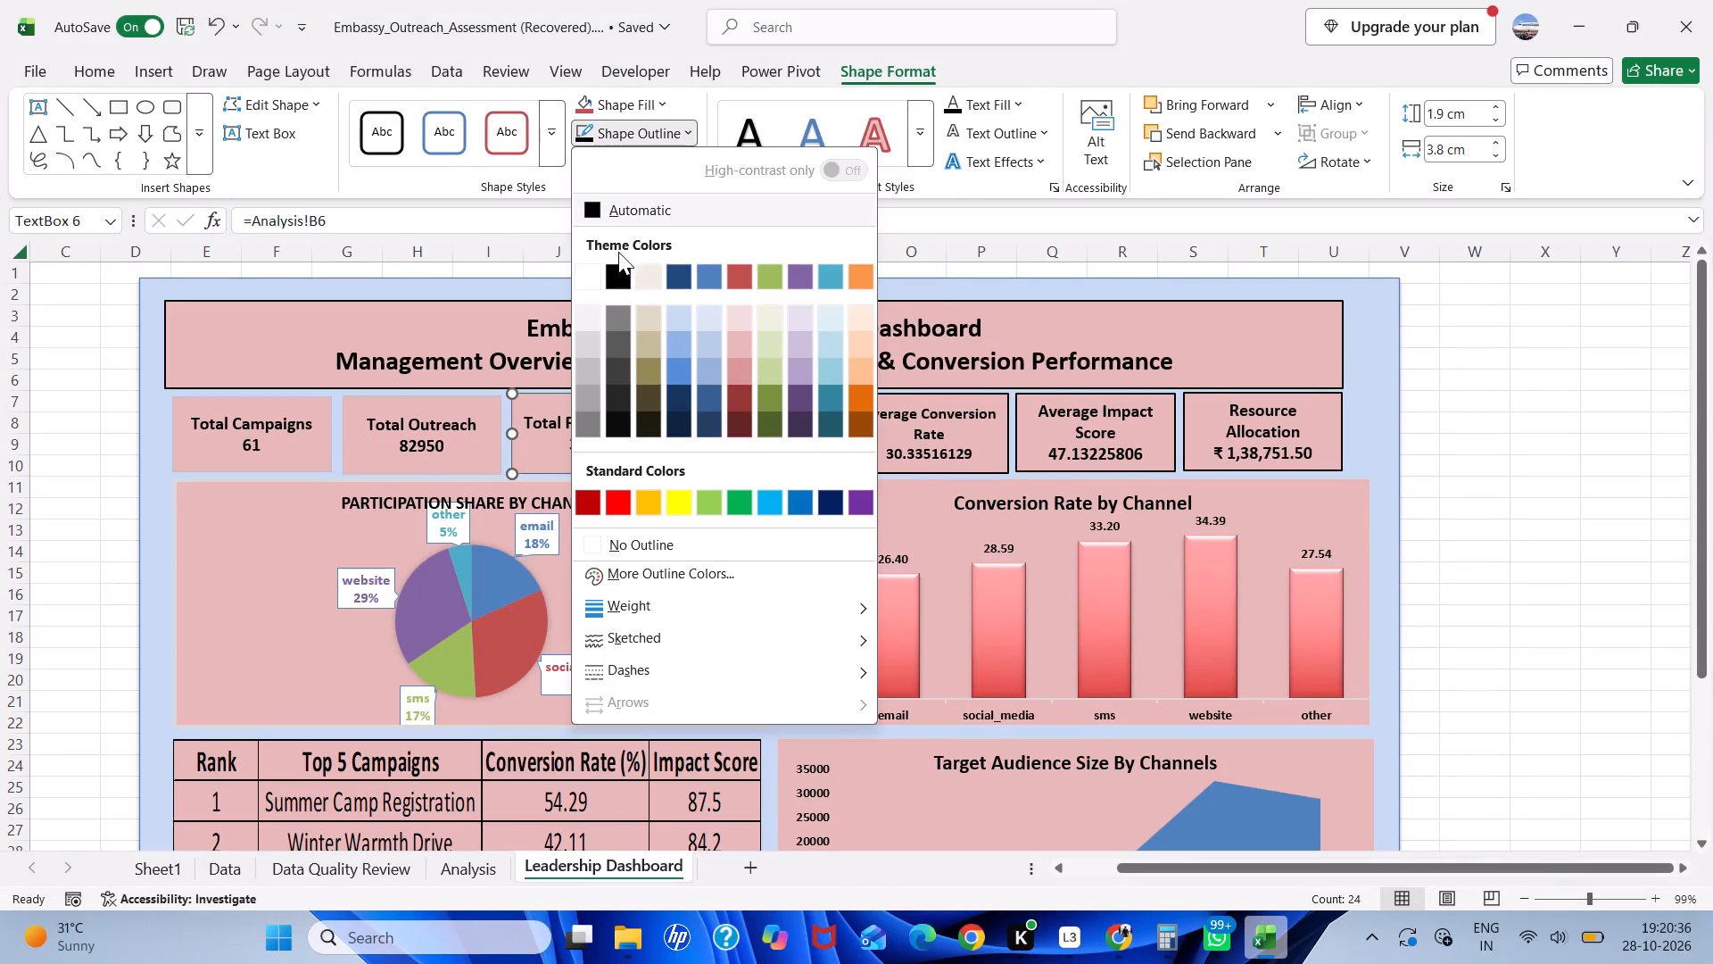
pyautogui.click(618, 278)
# Give the Total Outreach card a black shape outline with a weight of 1½ pt.
pyautogui.click(491, 478)
pyautogui.click(488, 457)
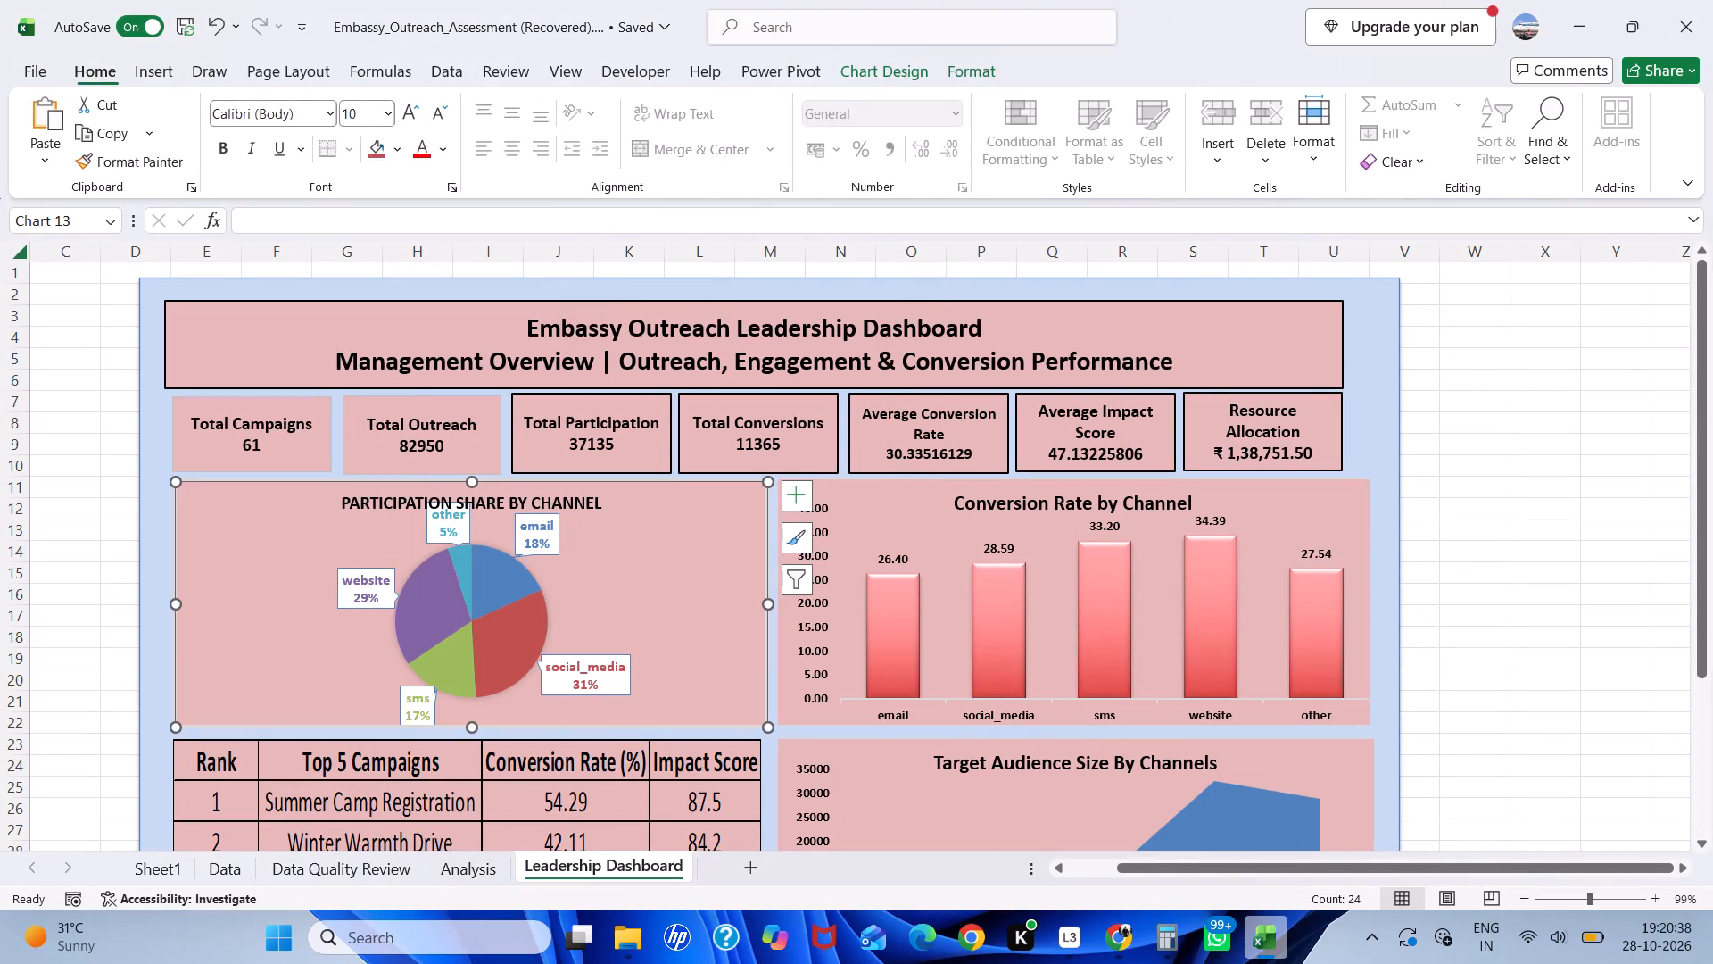
pyautogui.click(682, 135)
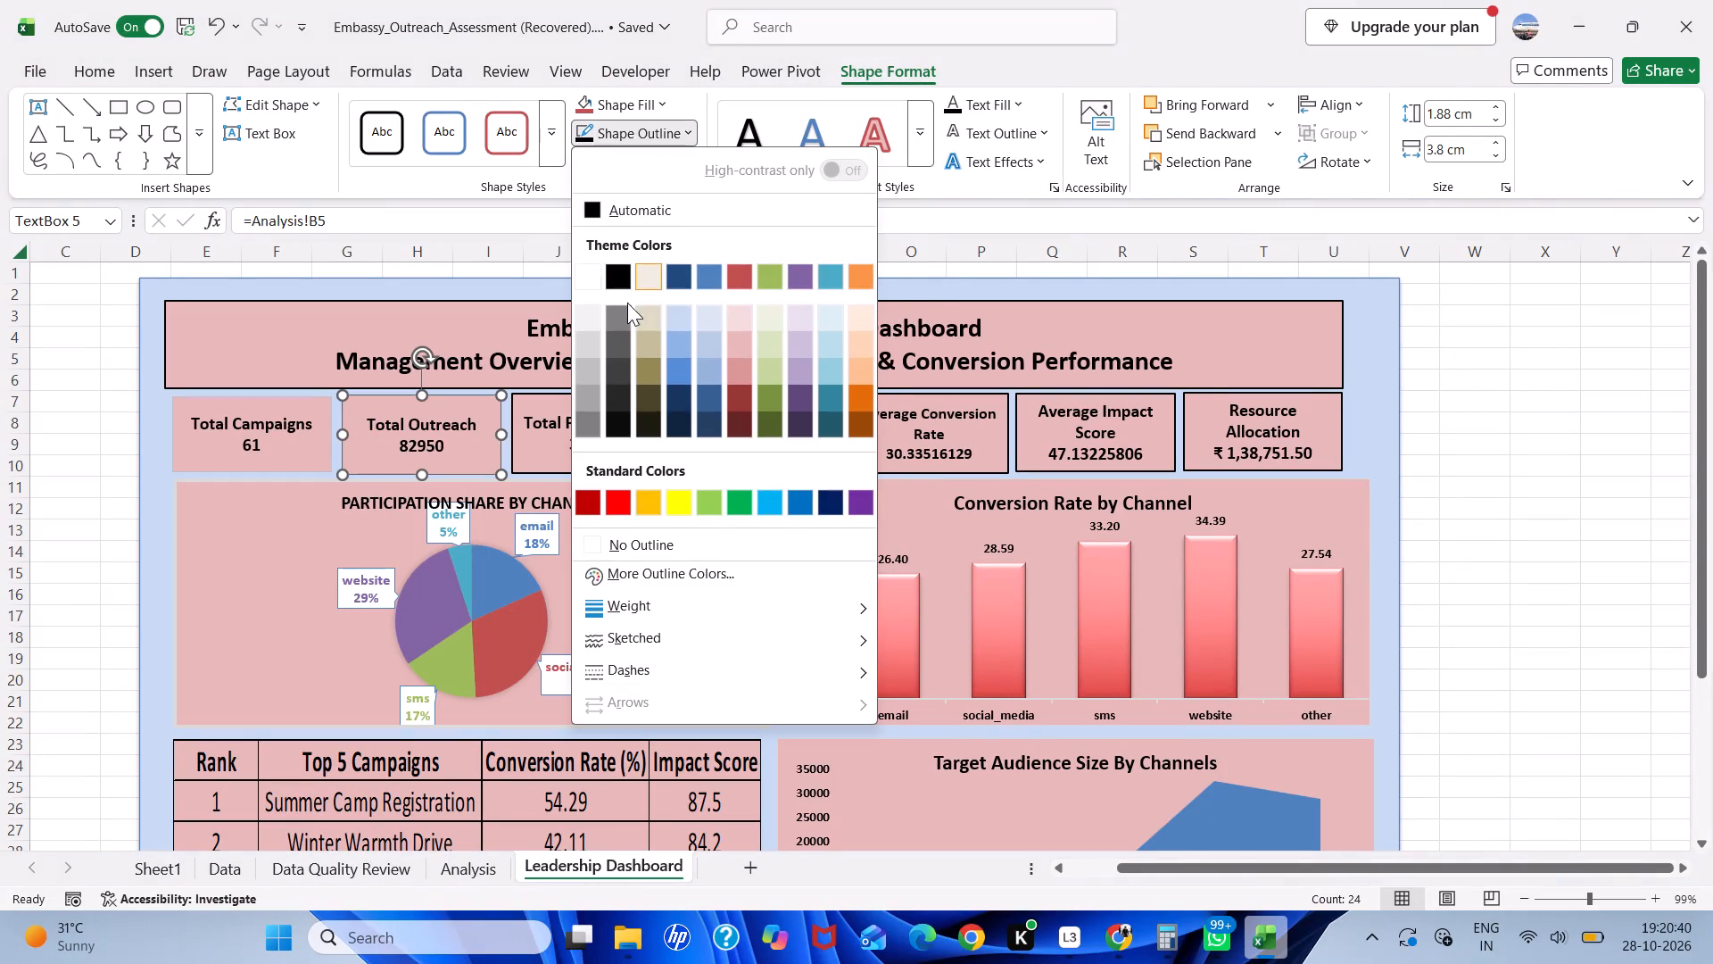
pyautogui.click(621, 273)
pyautogui.click(699, 127)
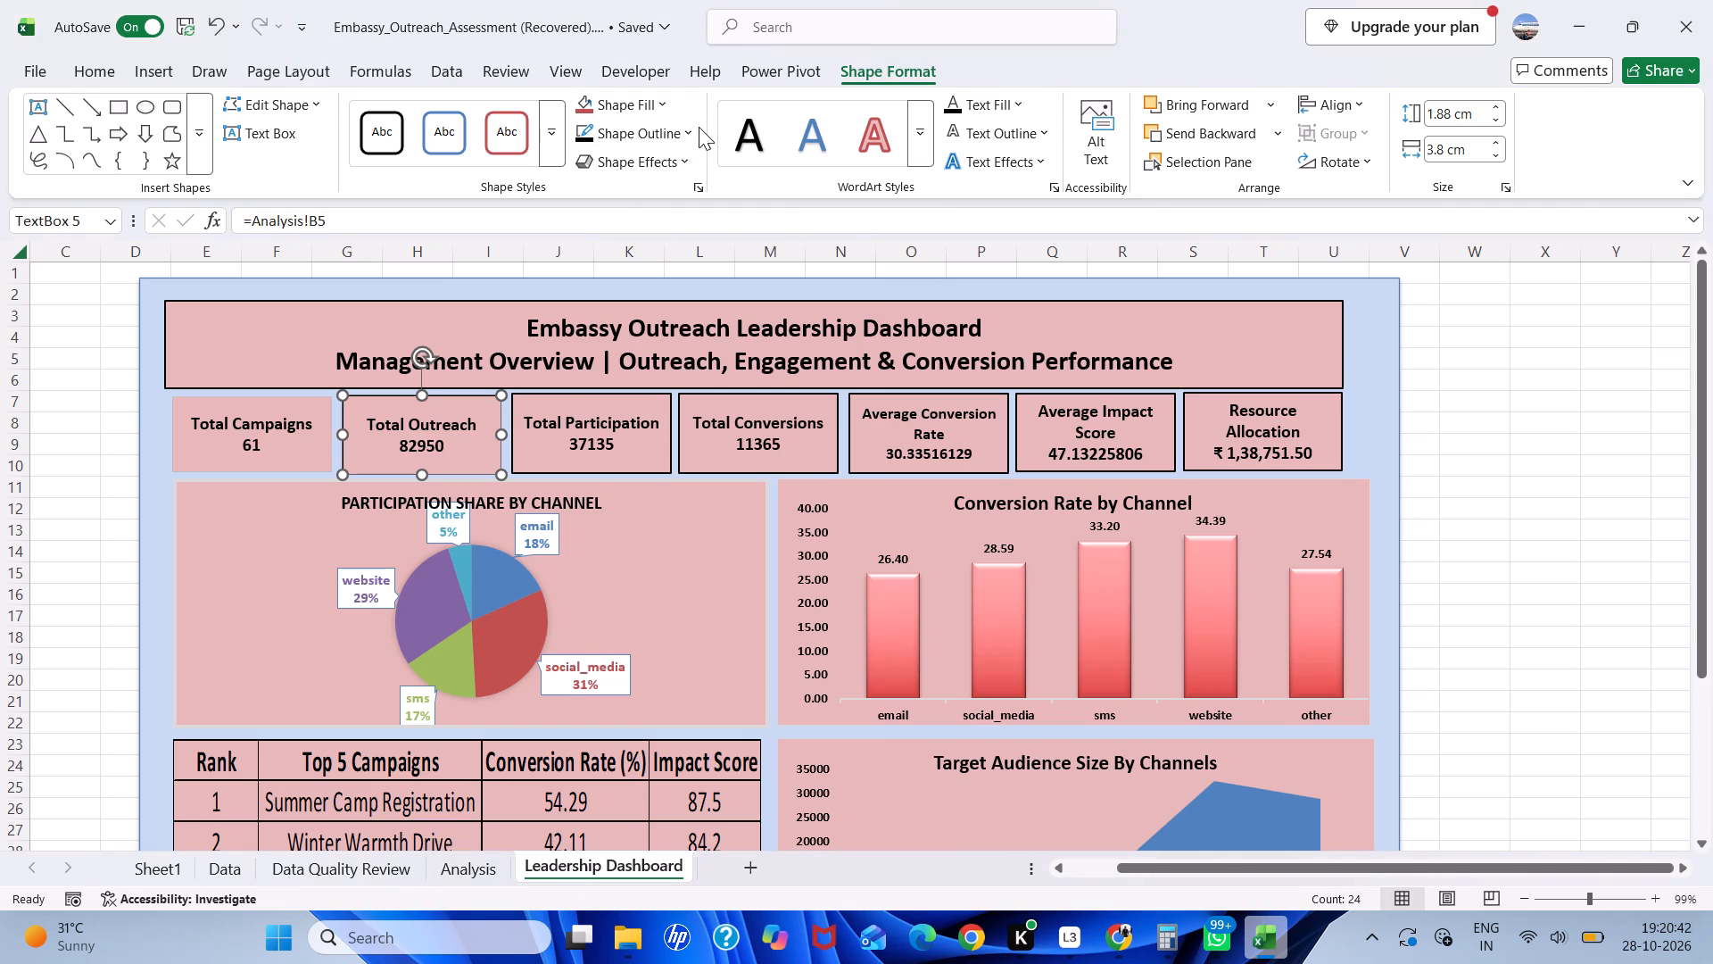
pyautogui.click(685, 129)
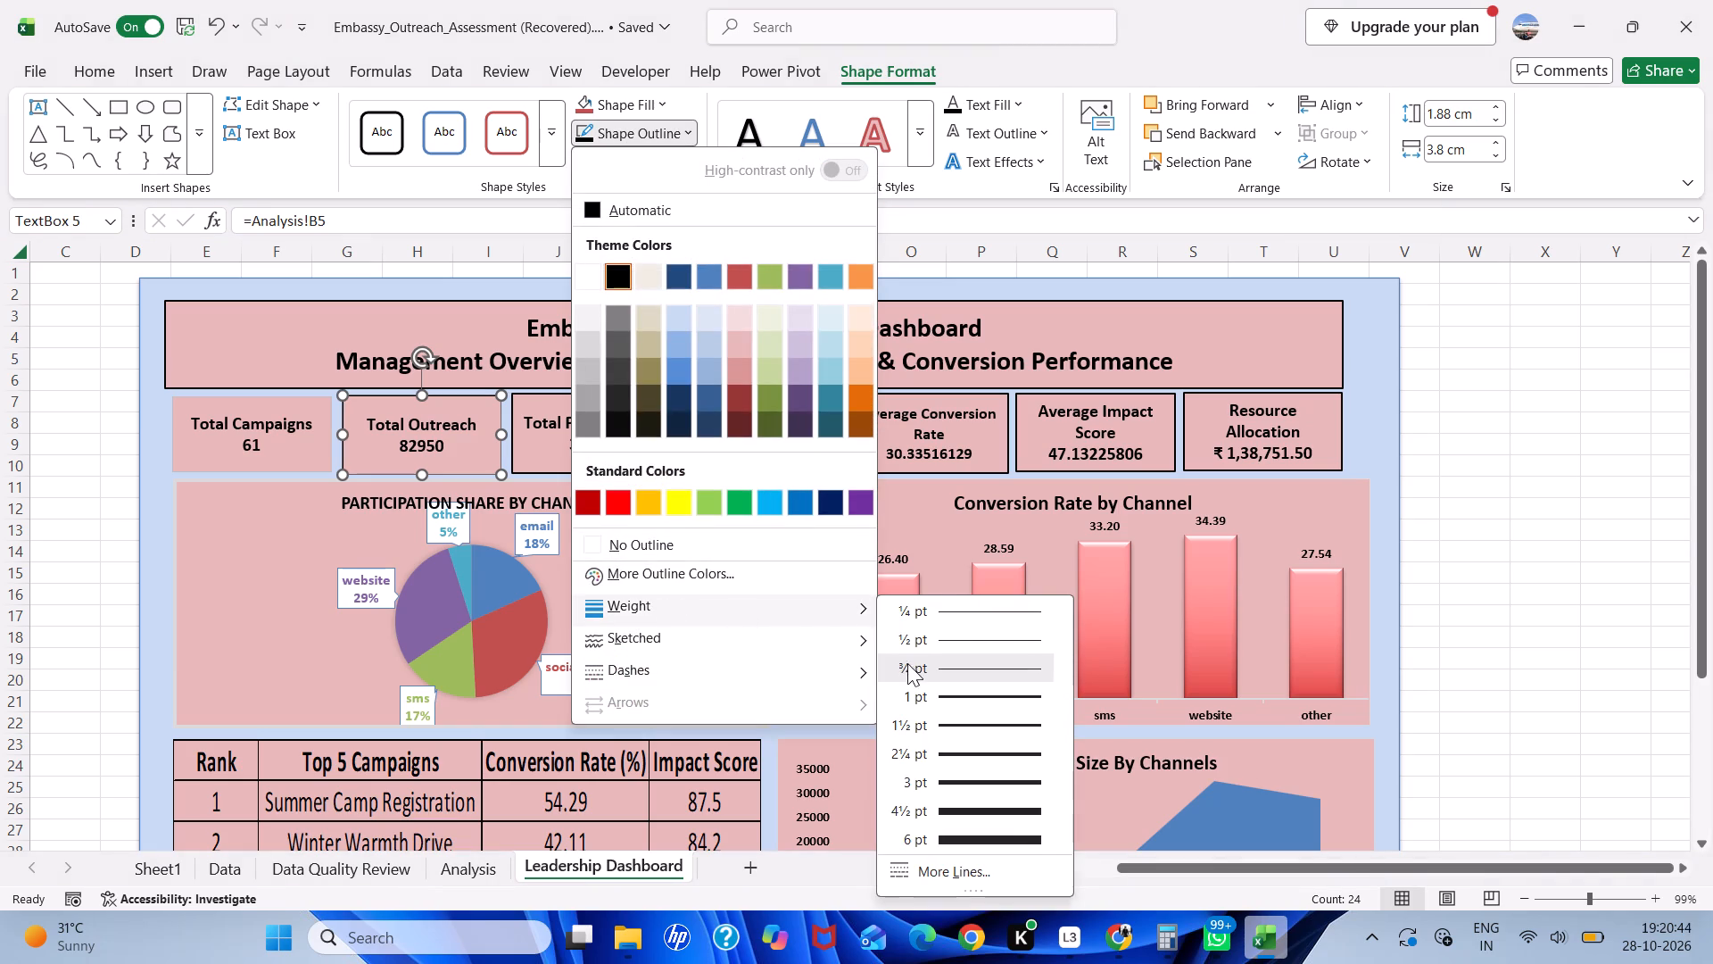
pyautogui.click(954, 726)
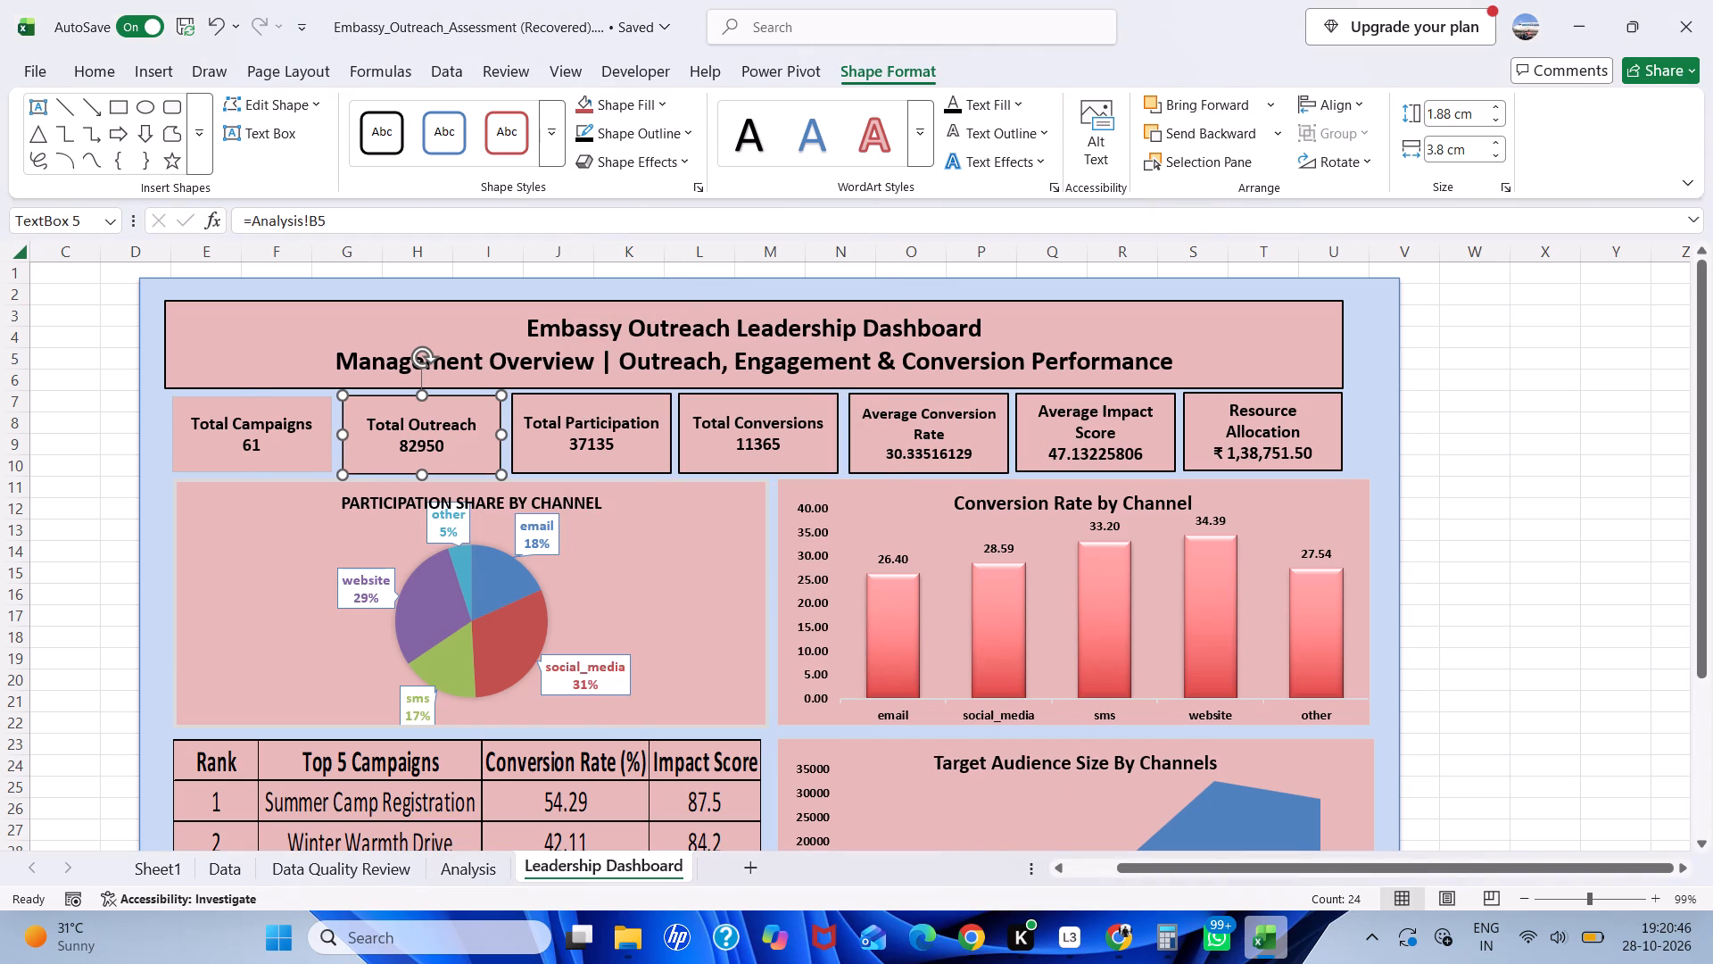
# Give the Total Campaigns card a 1½ pt shape outline in black.
pyautogui.click(326, 460)
pyautogui.click(687, 120)
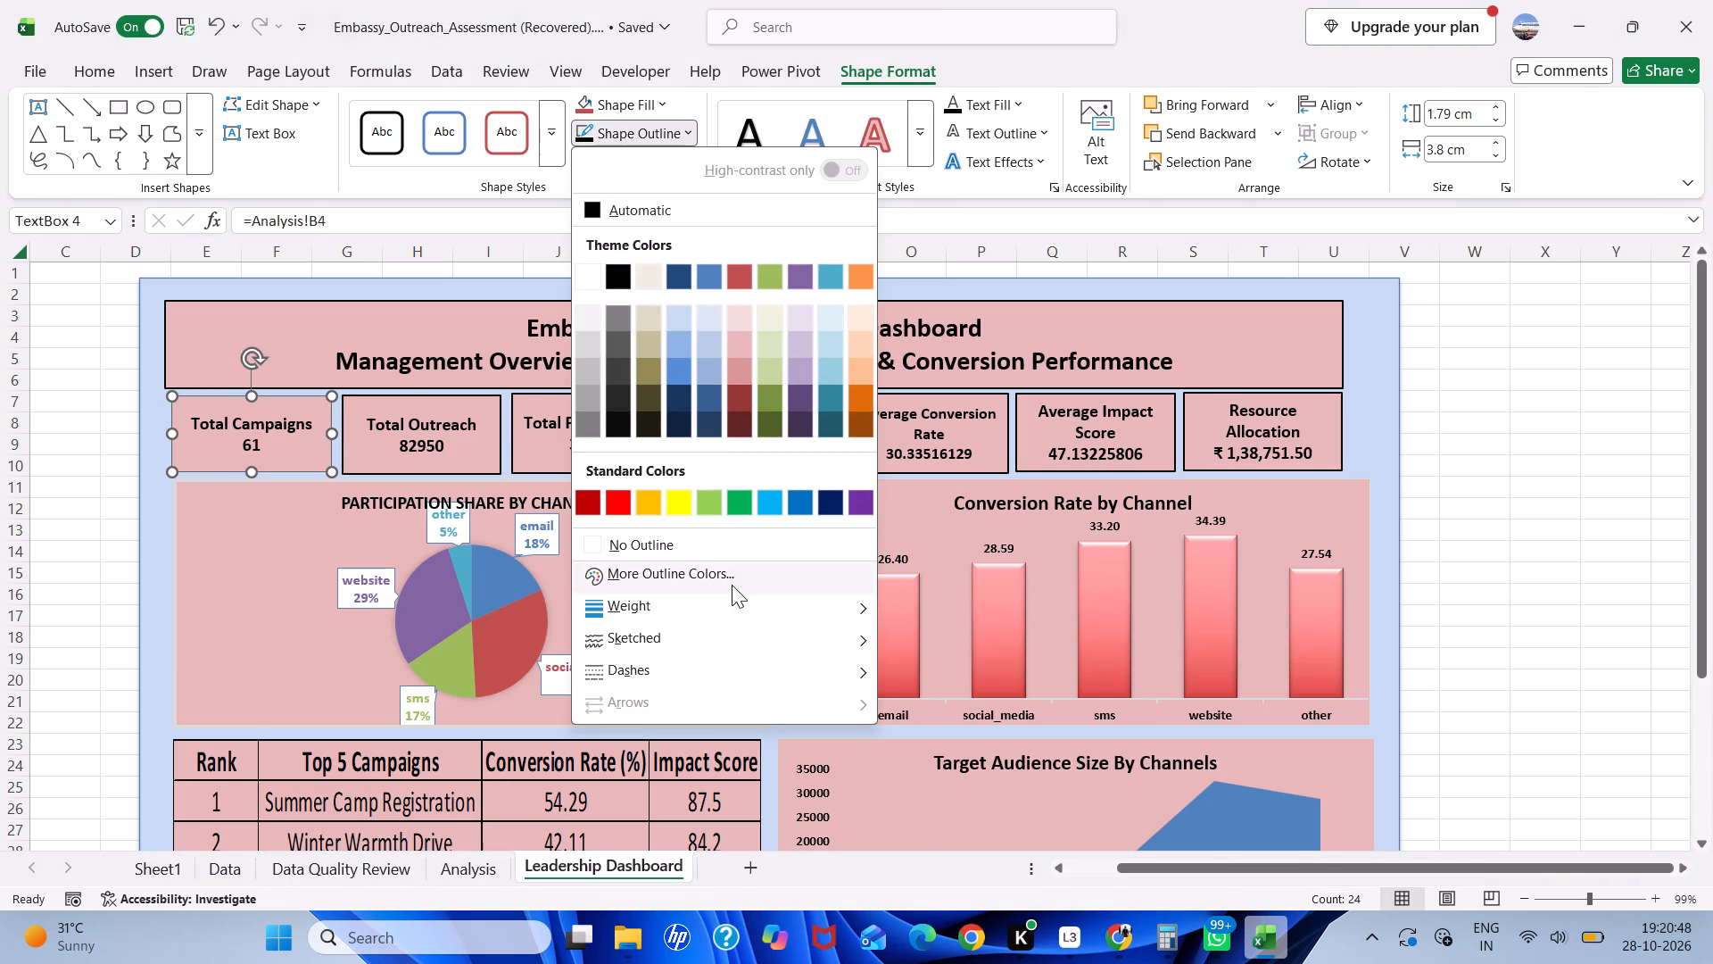
pyautogui.click(953, 725)
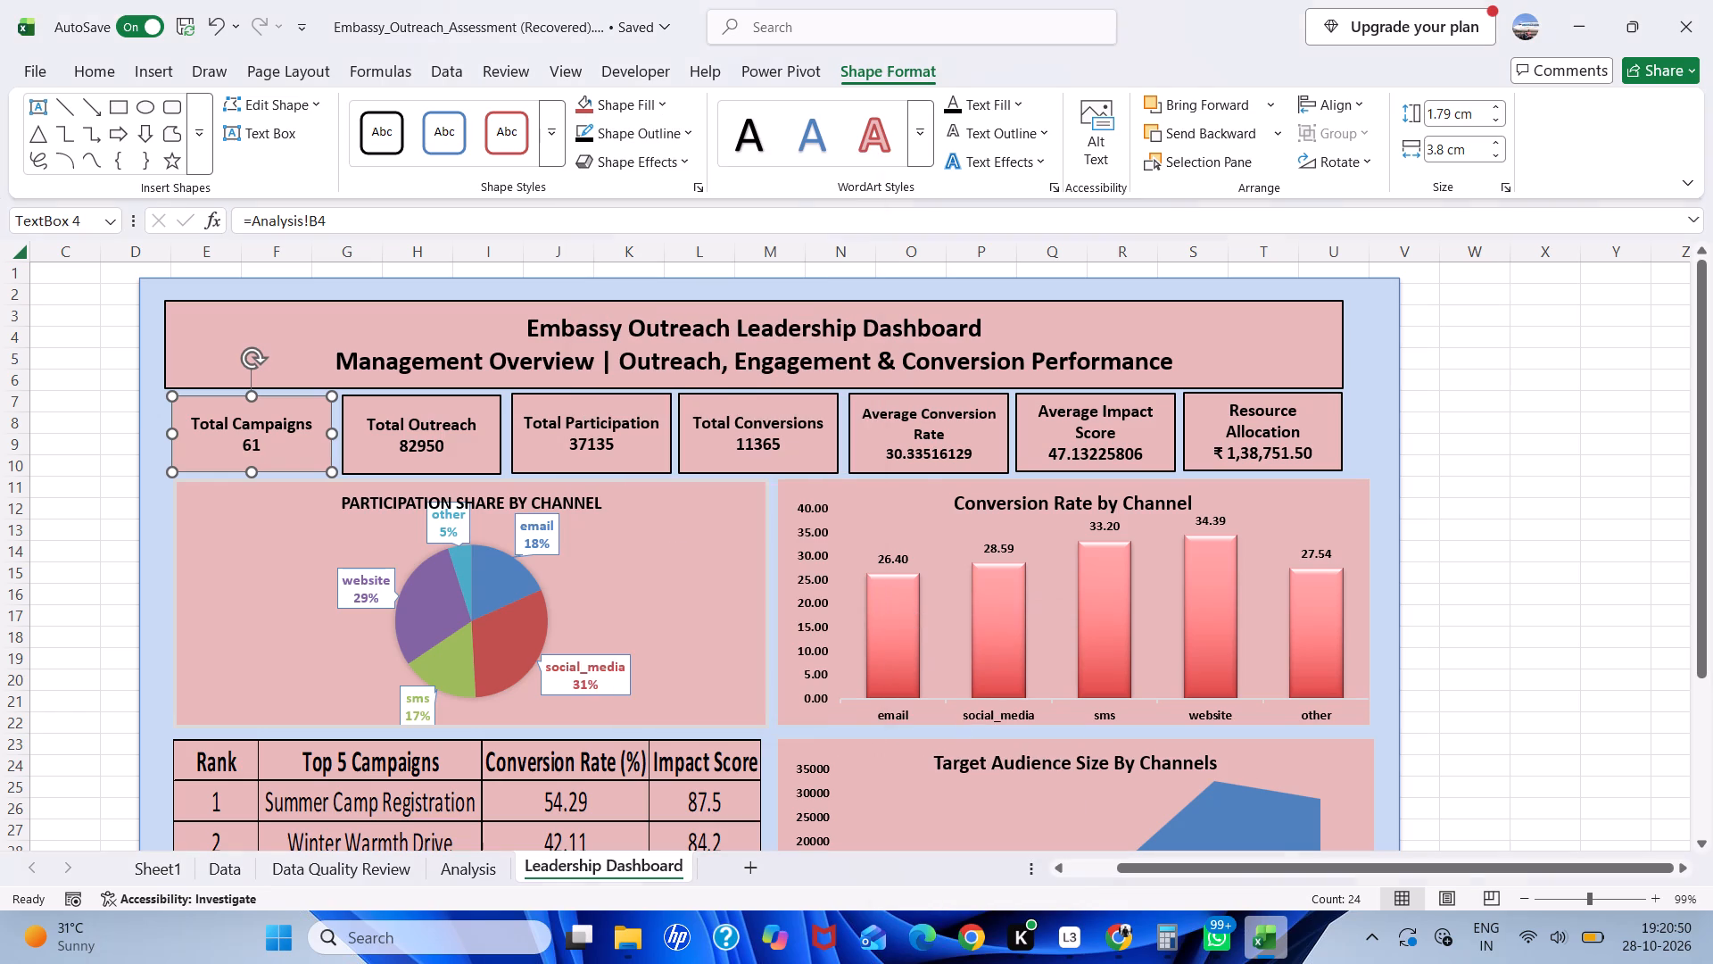
pyautogui.click(651, 129)
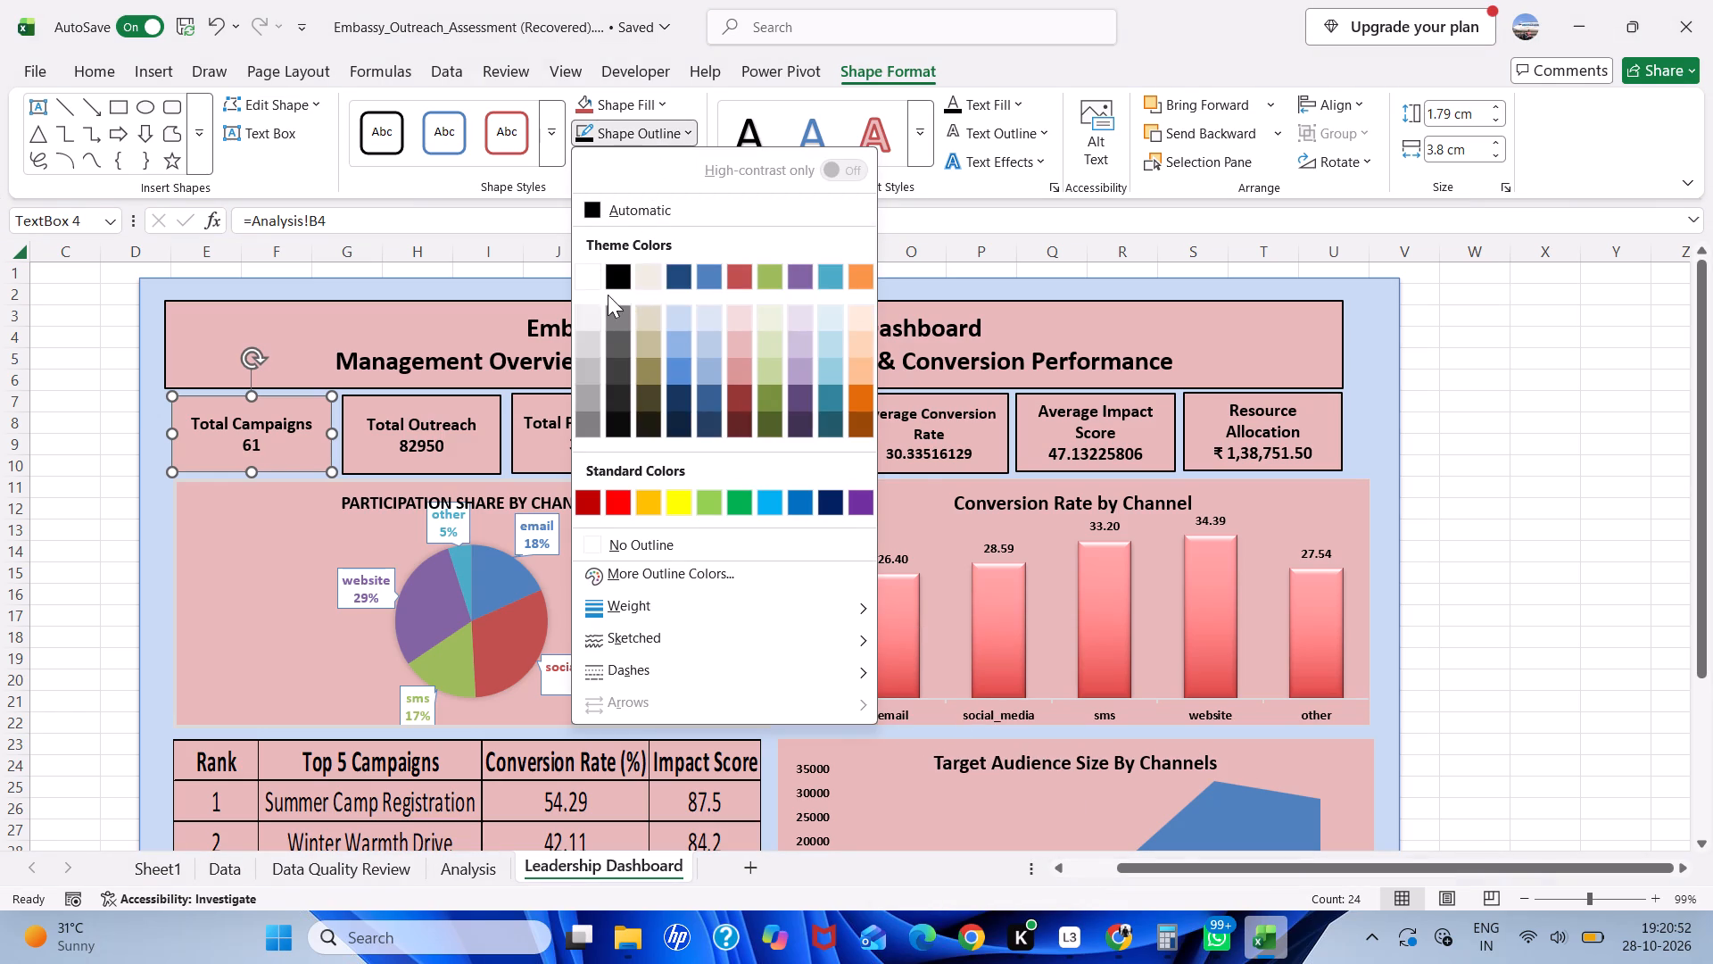
pyautogui.click(616, 291)
pyautogui.click(616, 276)
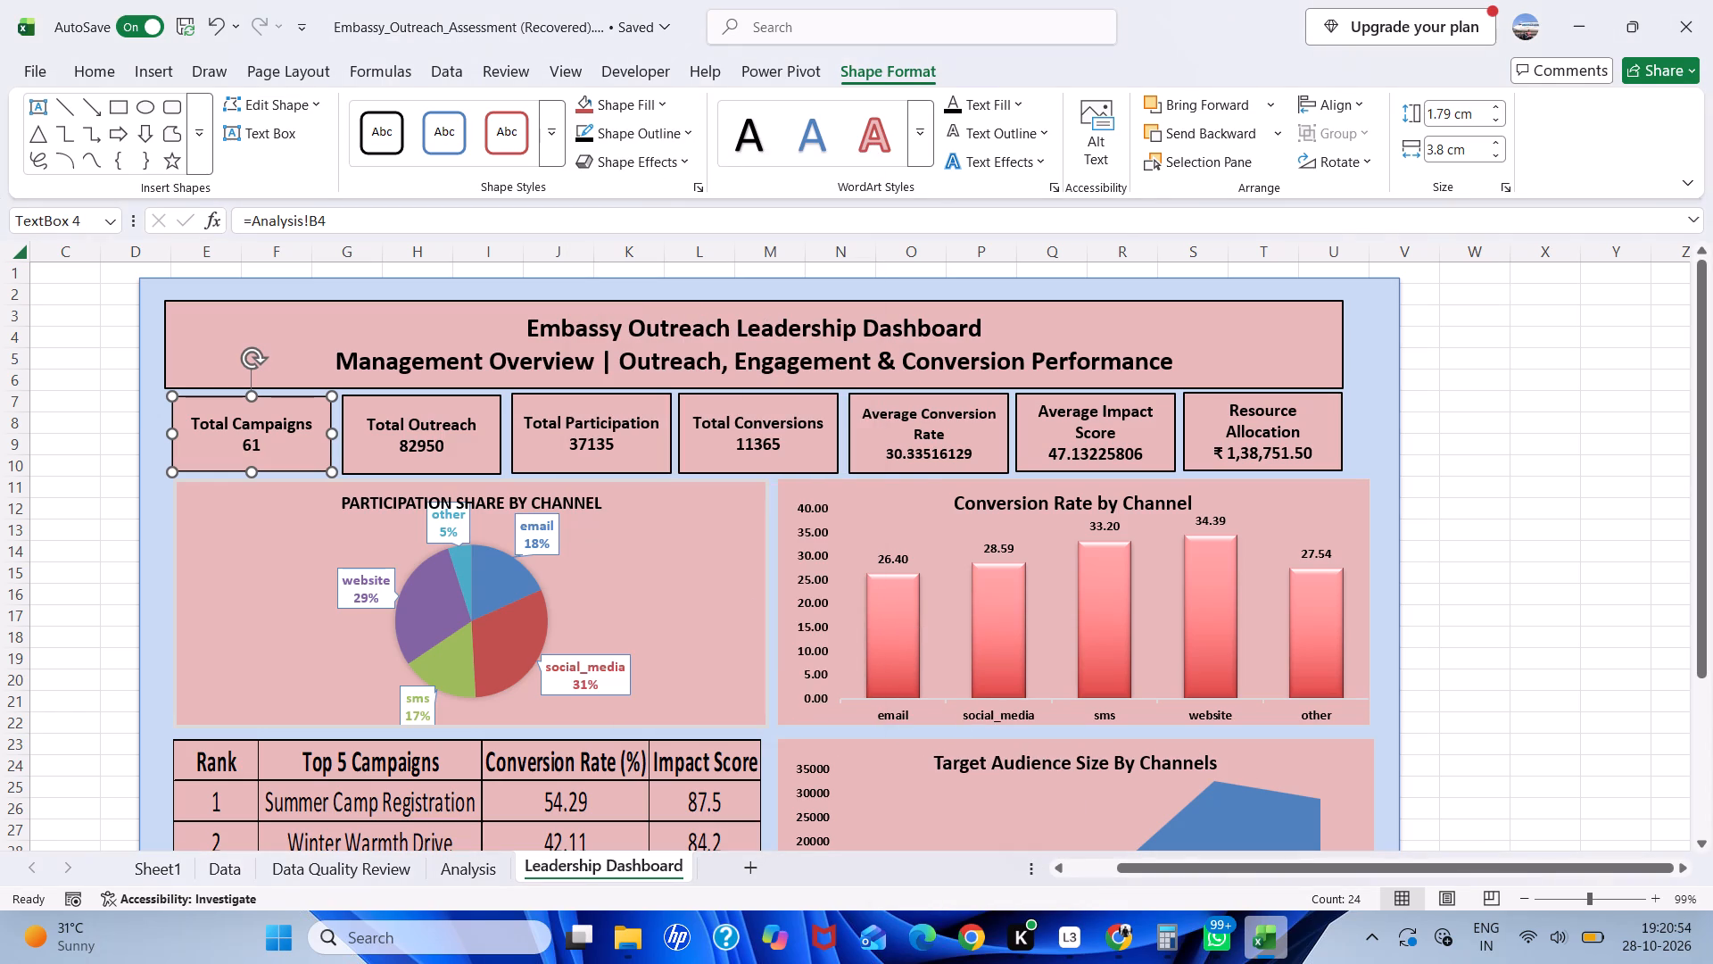
# Give the Participation Share by Channel pie chart area a 1½ pt shape outline in black.
pyautogui.click(192, 507)
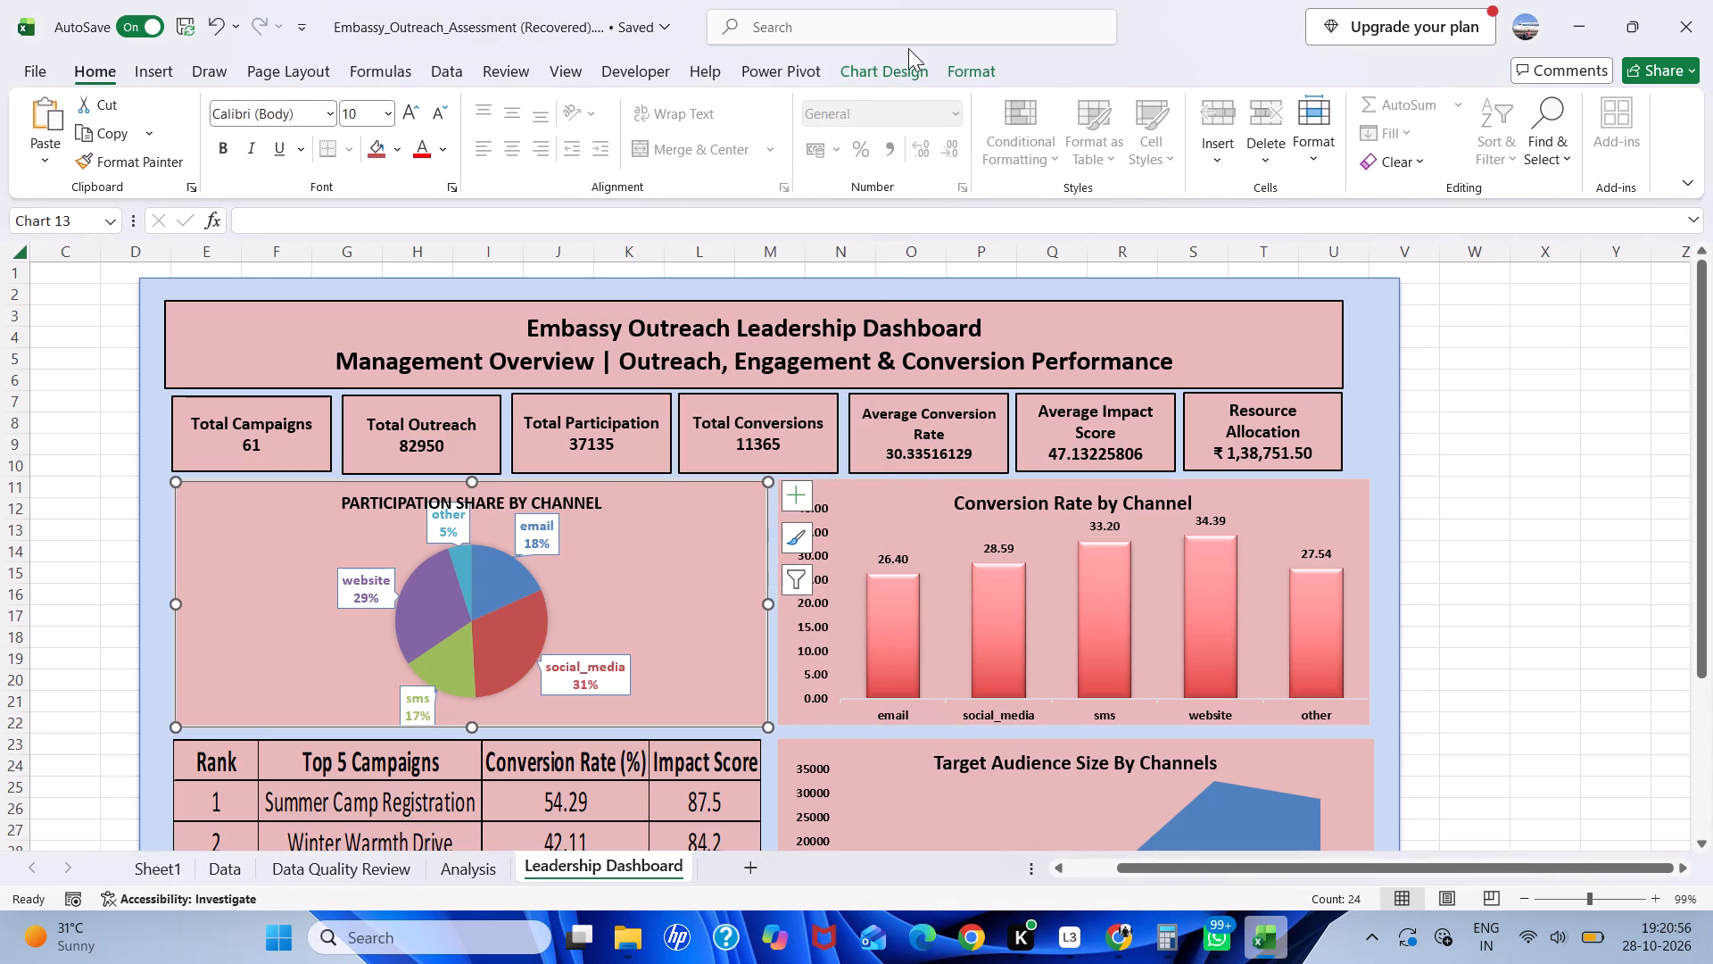
pyautogui.click(951, 65)
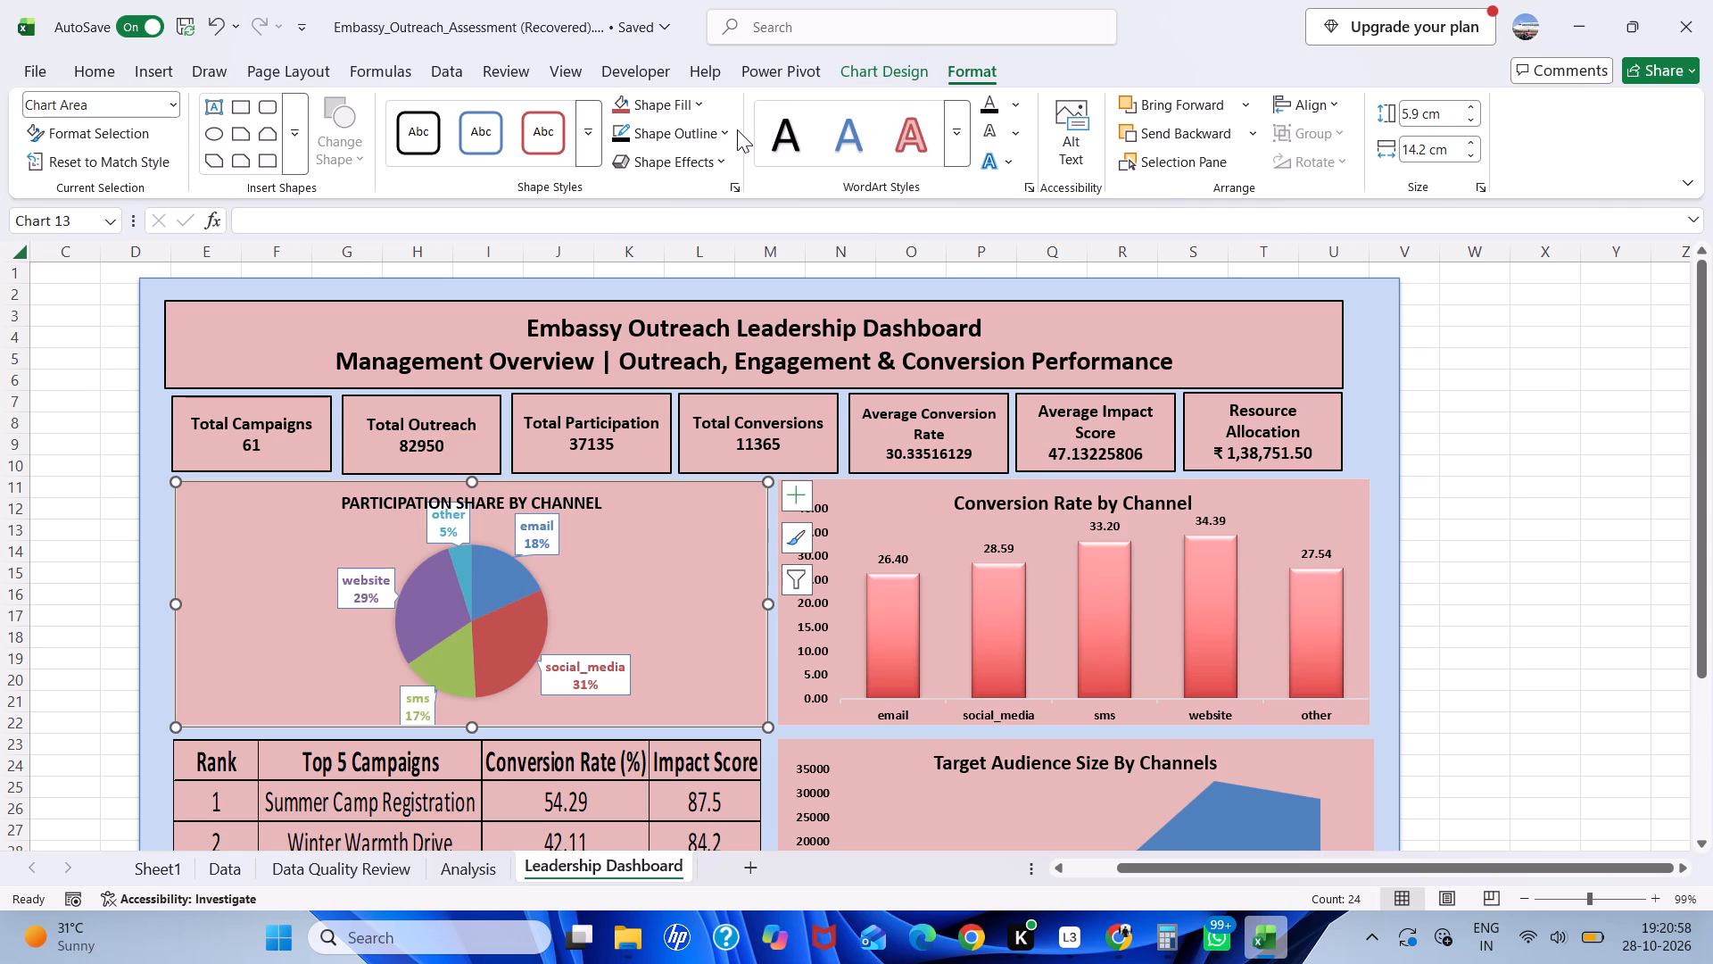
pyautogui.click(701, 135)
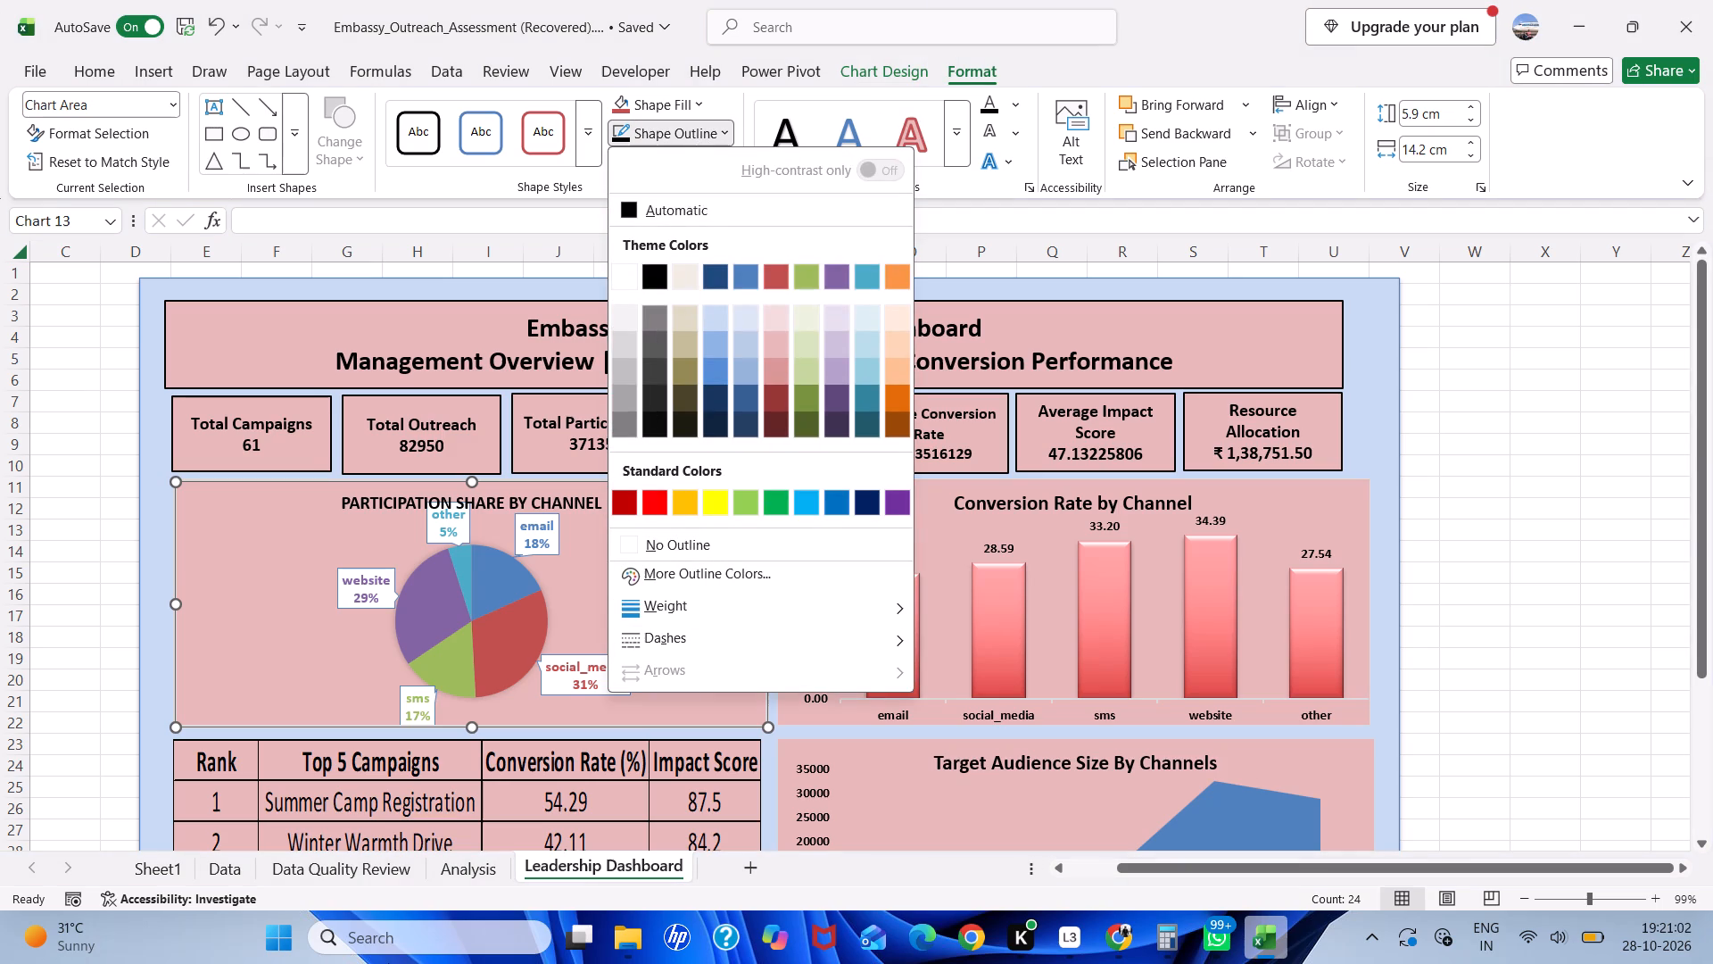
pyautogui.click(894, 606)
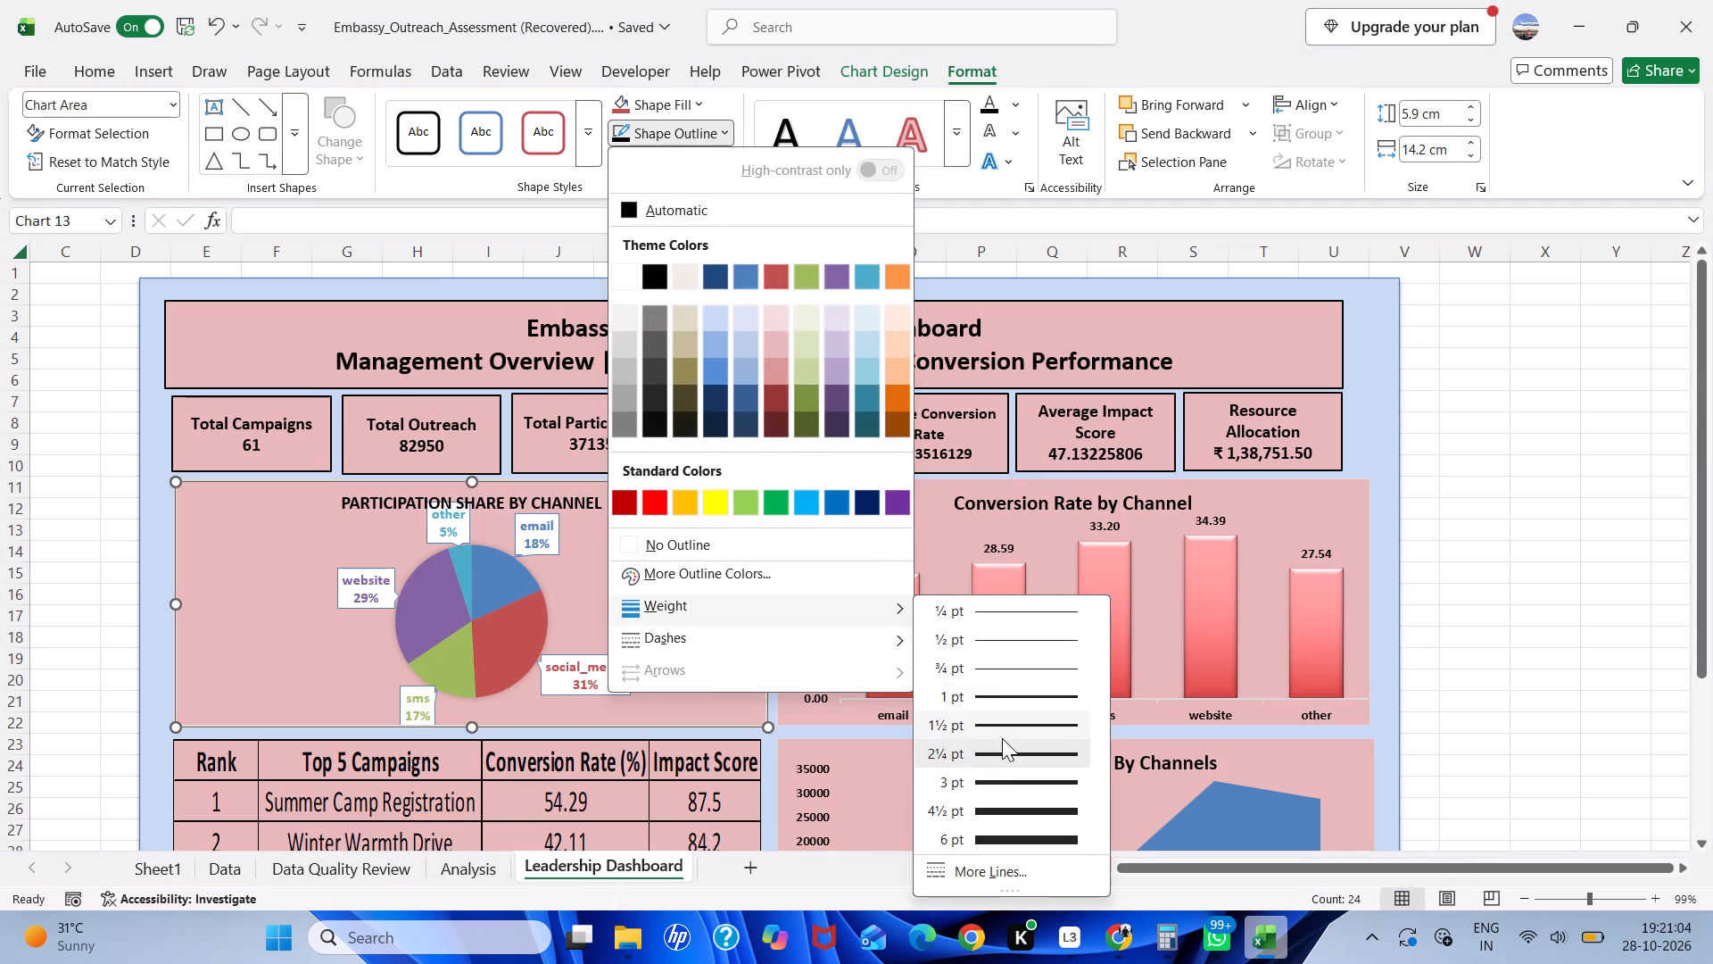
pyautogui.click(1011, 730)
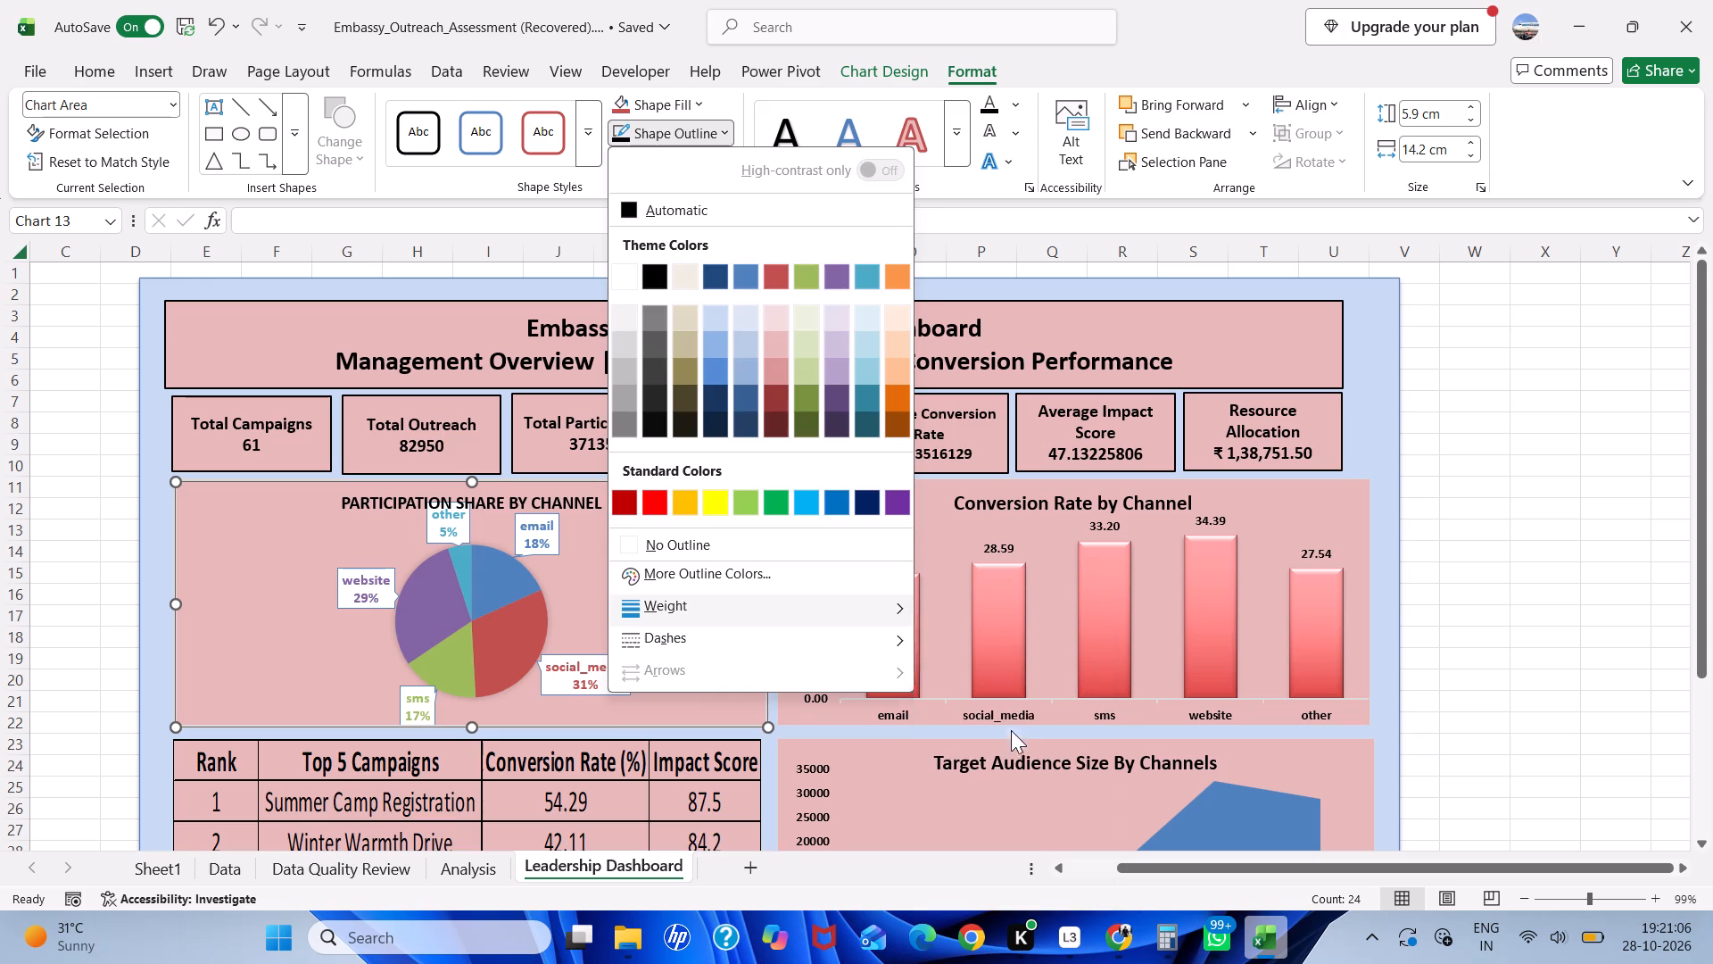
pyautogui.click(655, 130)
pyautogui.click(656, 278)
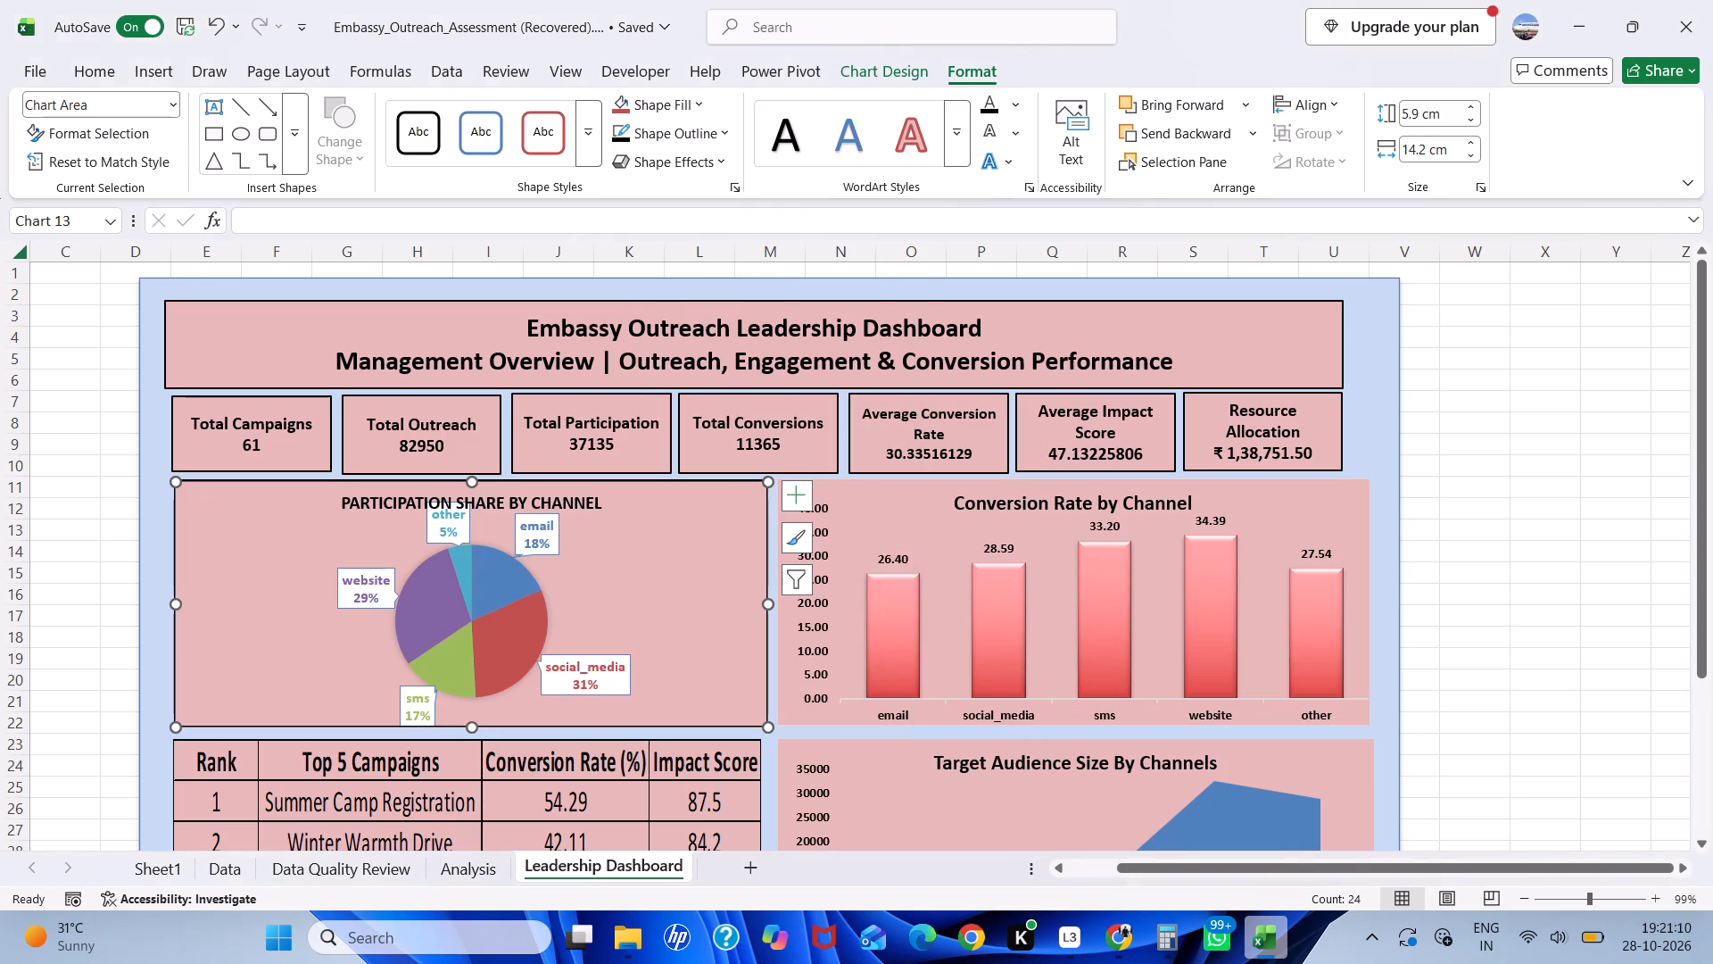
# Give the Conversion Rate by Channel column chart area a 1½ pt shape outline in black.
pyautogui.click(1355, 714)
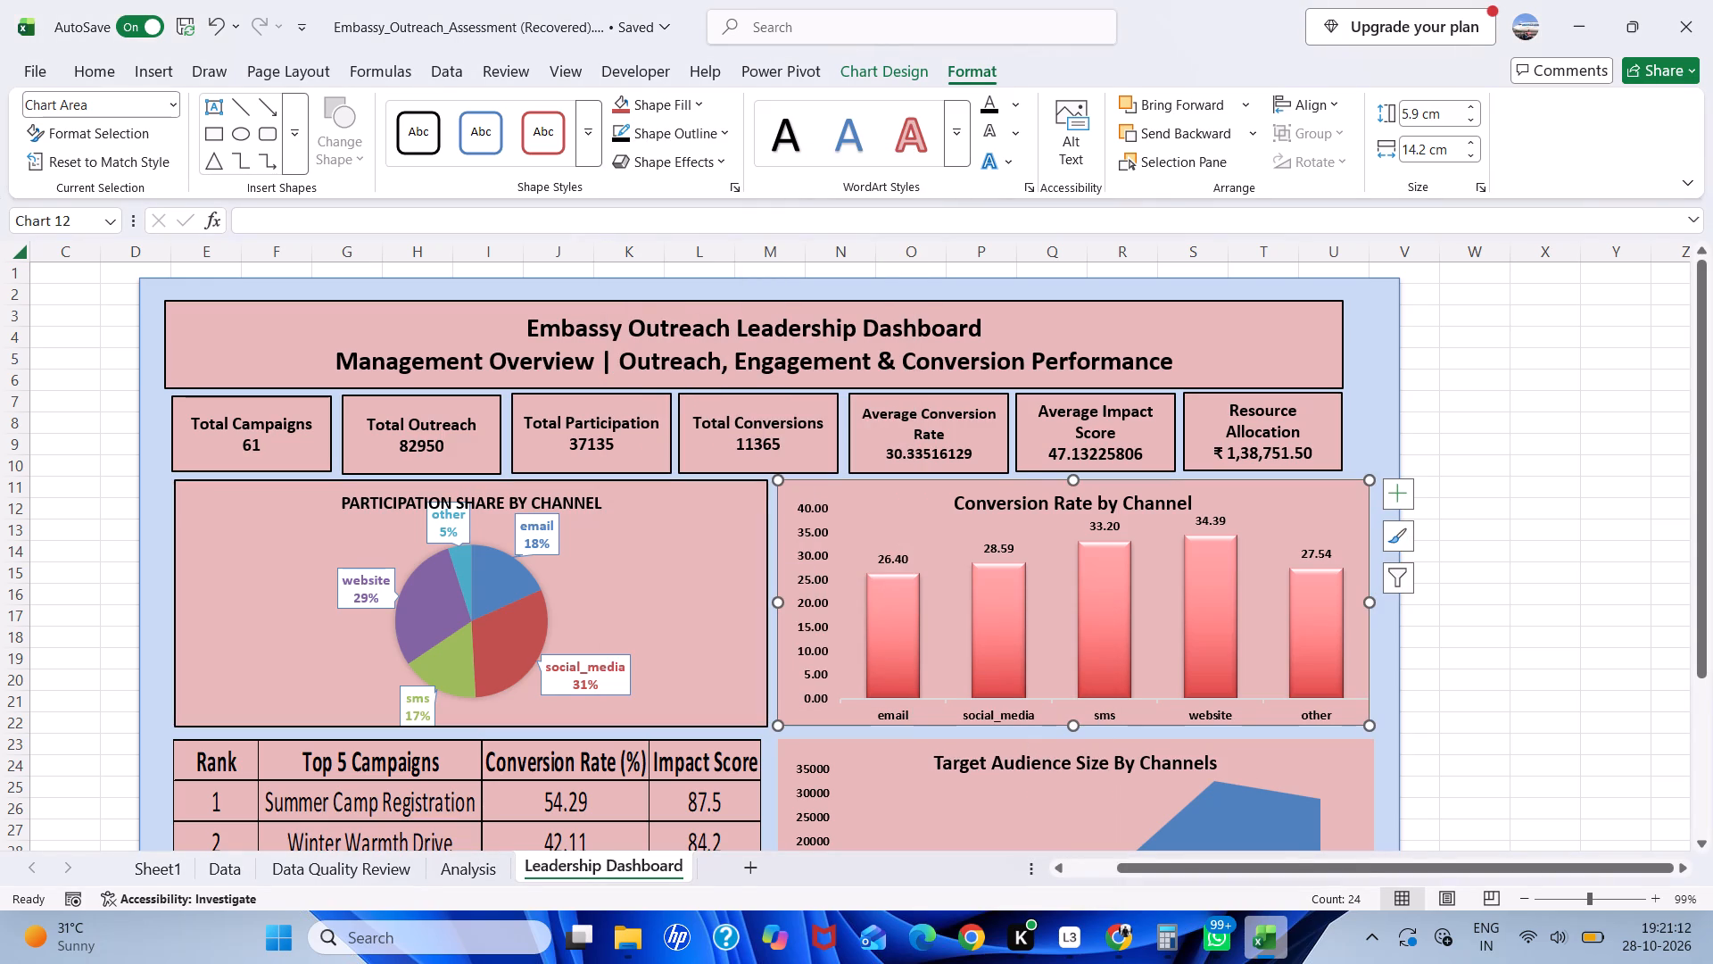
pyautogui.click(725, 141)
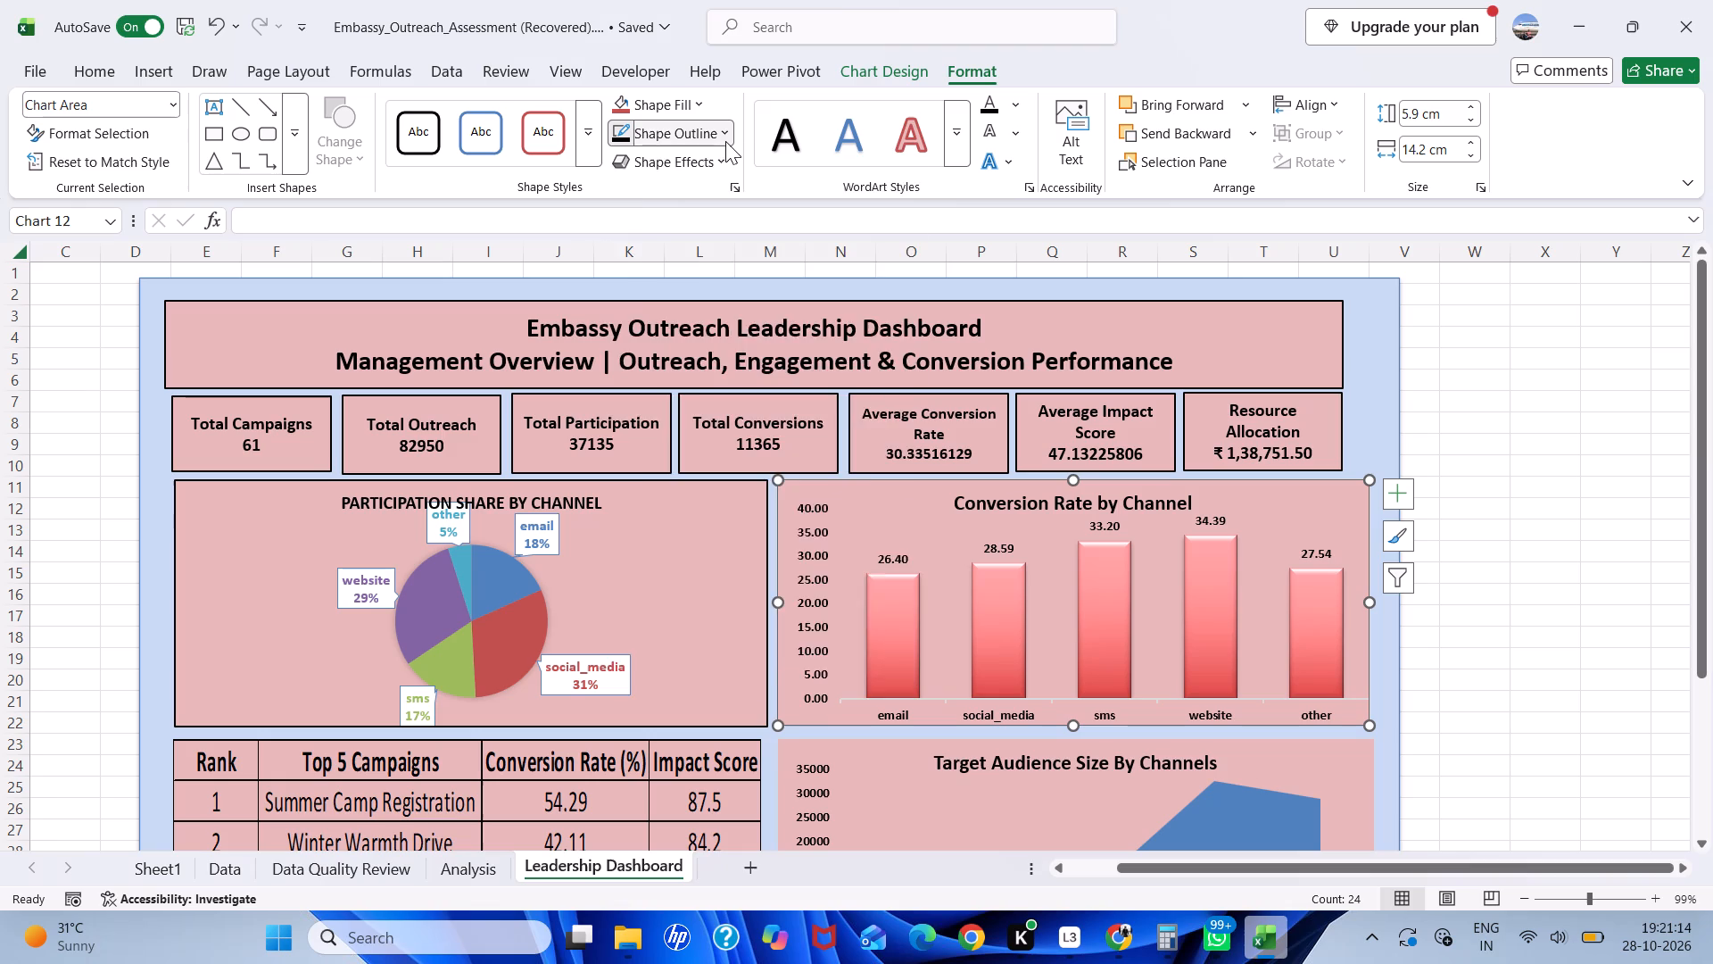
pyautogui.click(653, 271)
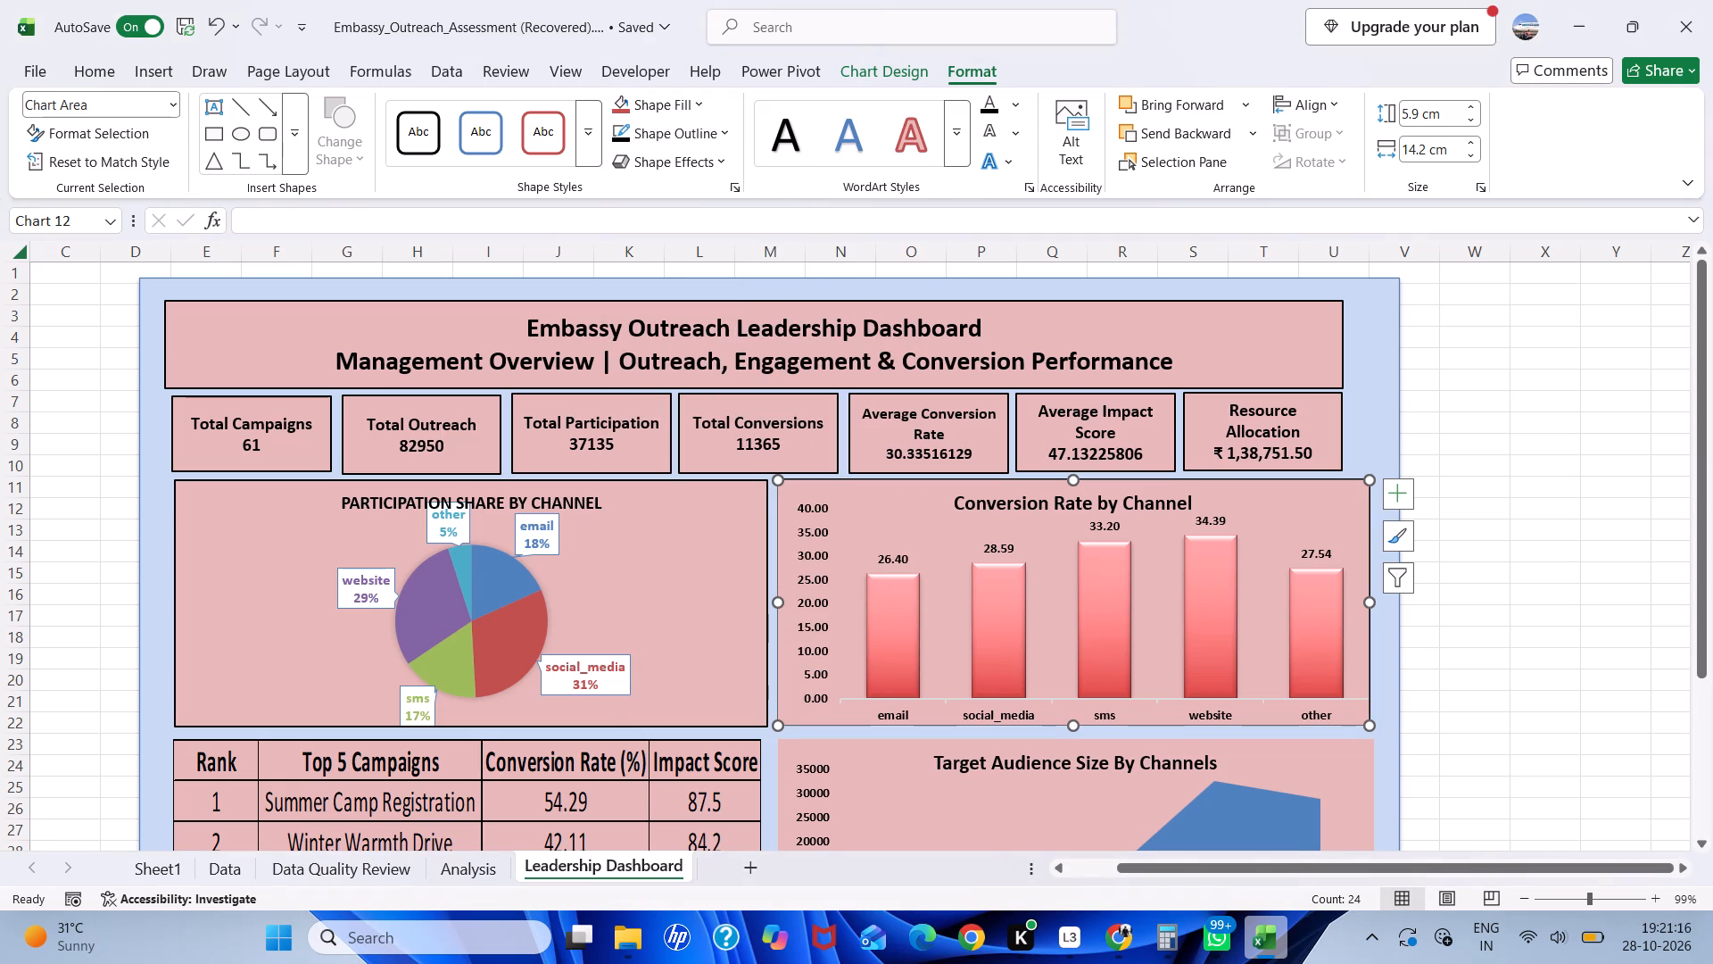
pyautogui.click(725, 123)
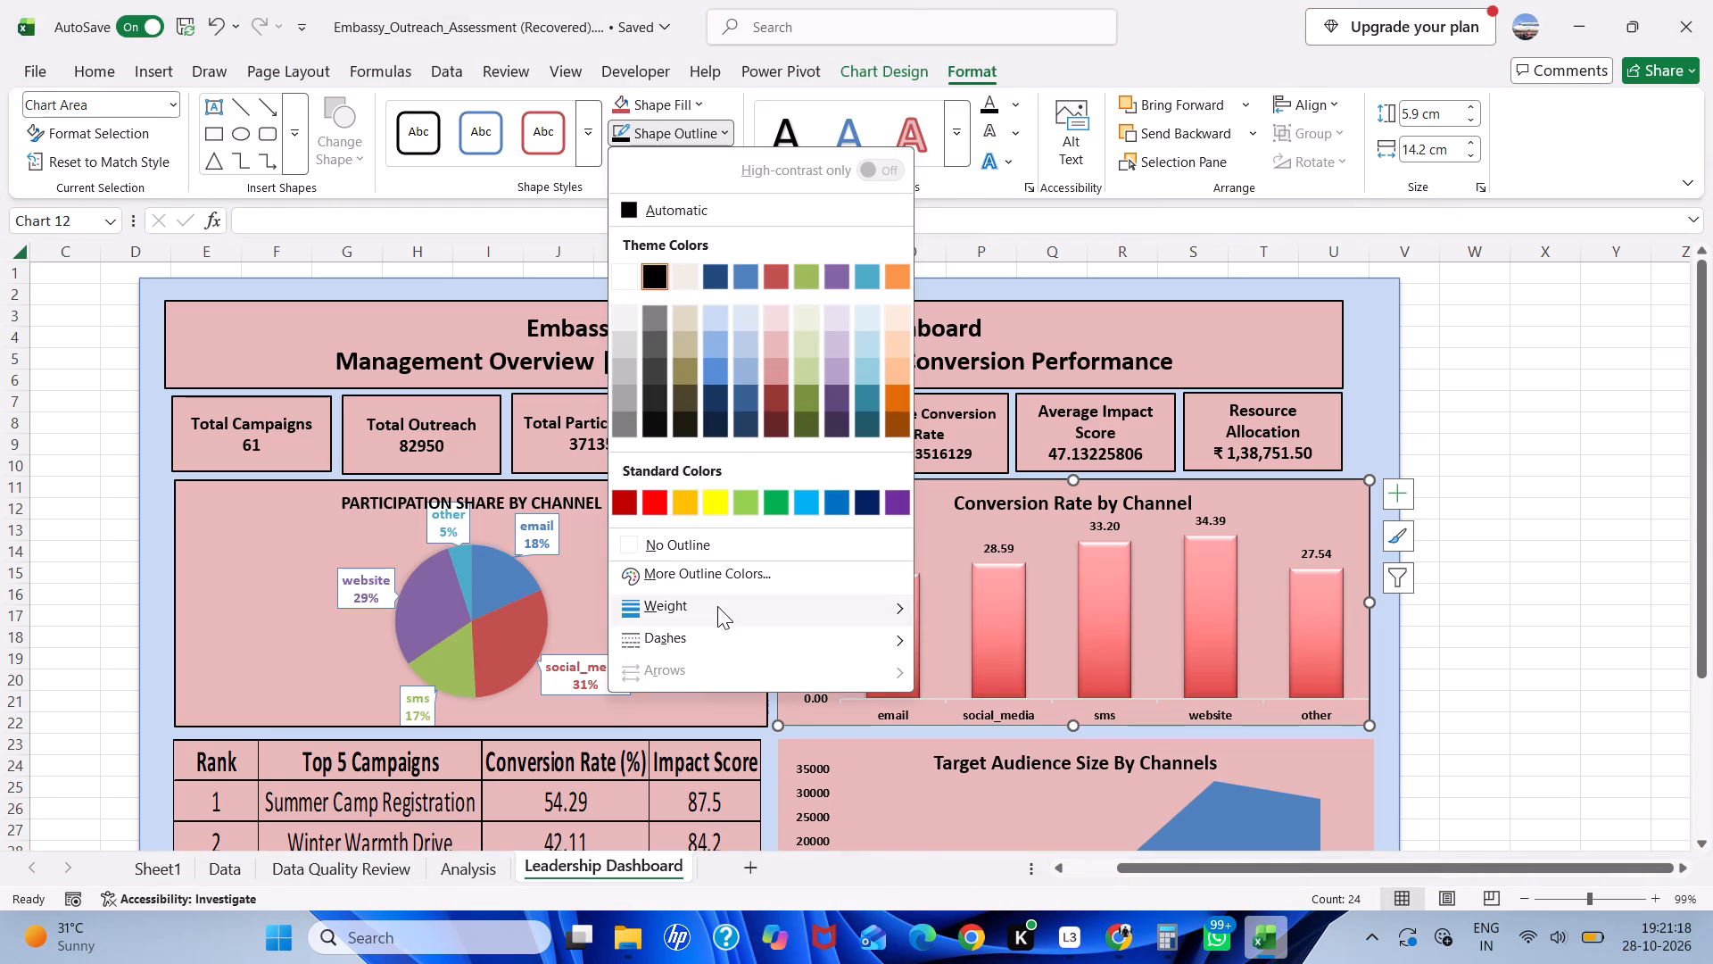
pyautogui.click(1000, 726)
# Give the Top 5 Campaigns table picture a black picture border with a weight of 1½ pt.
pyautogui.scroll(-2, 859, 702)
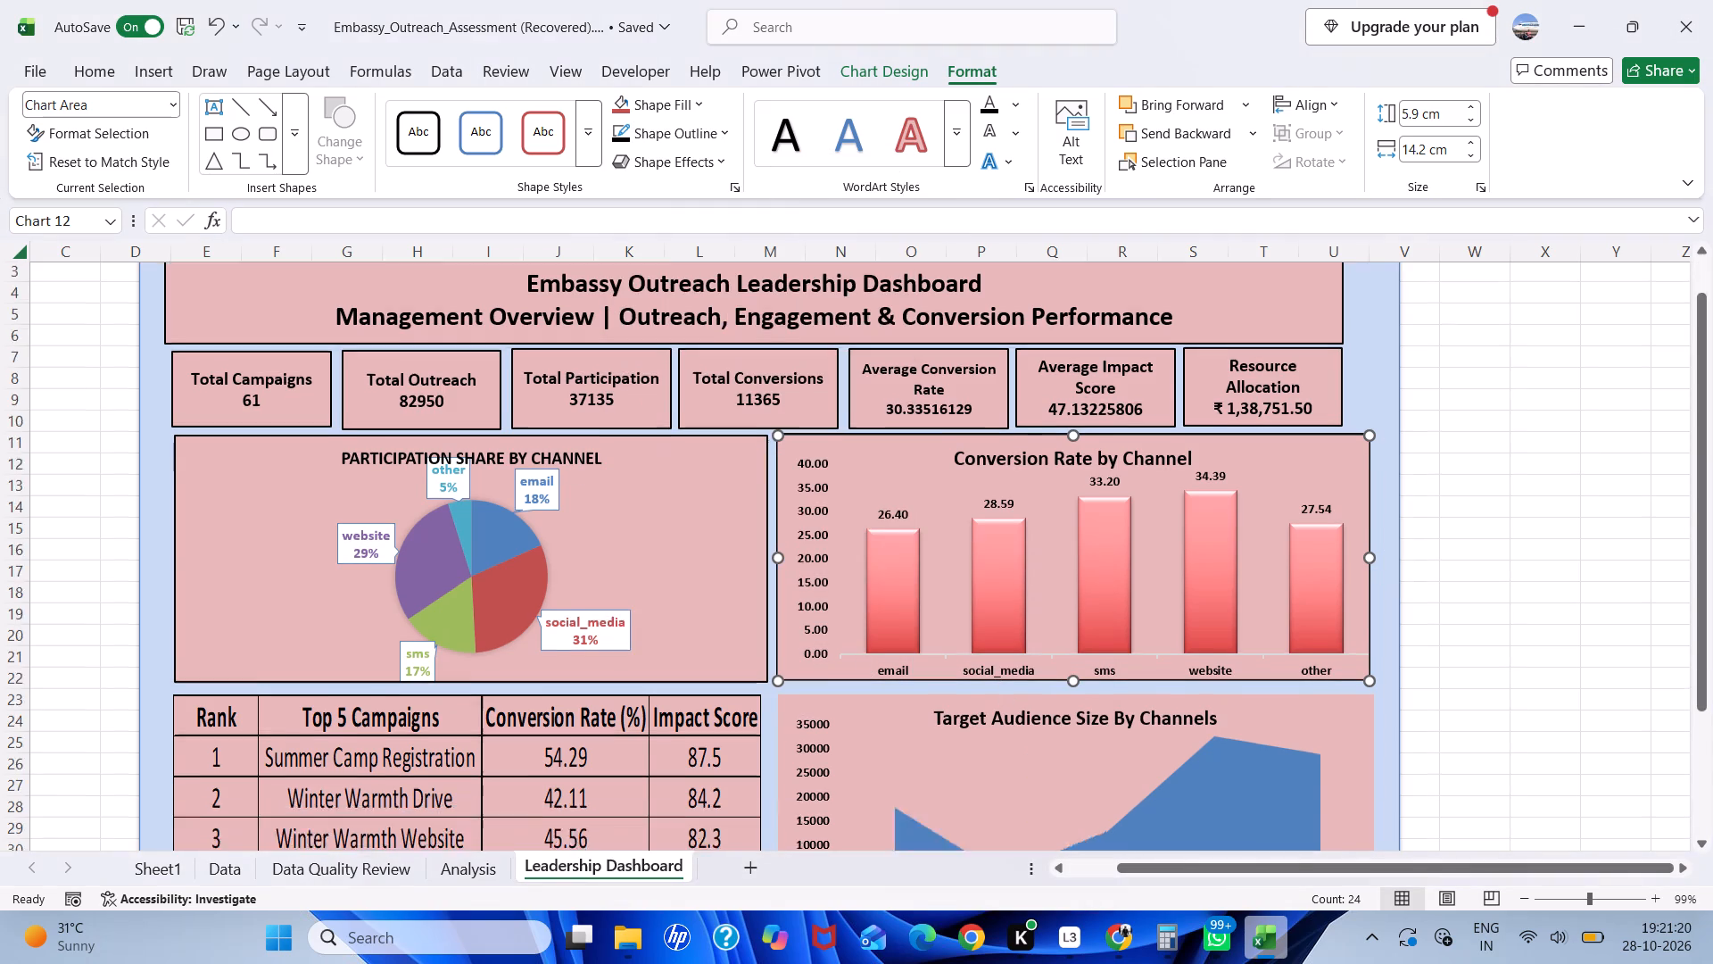
pyautogui.scroll(-1, 862, 702)
pyautogui.click(751, 682)
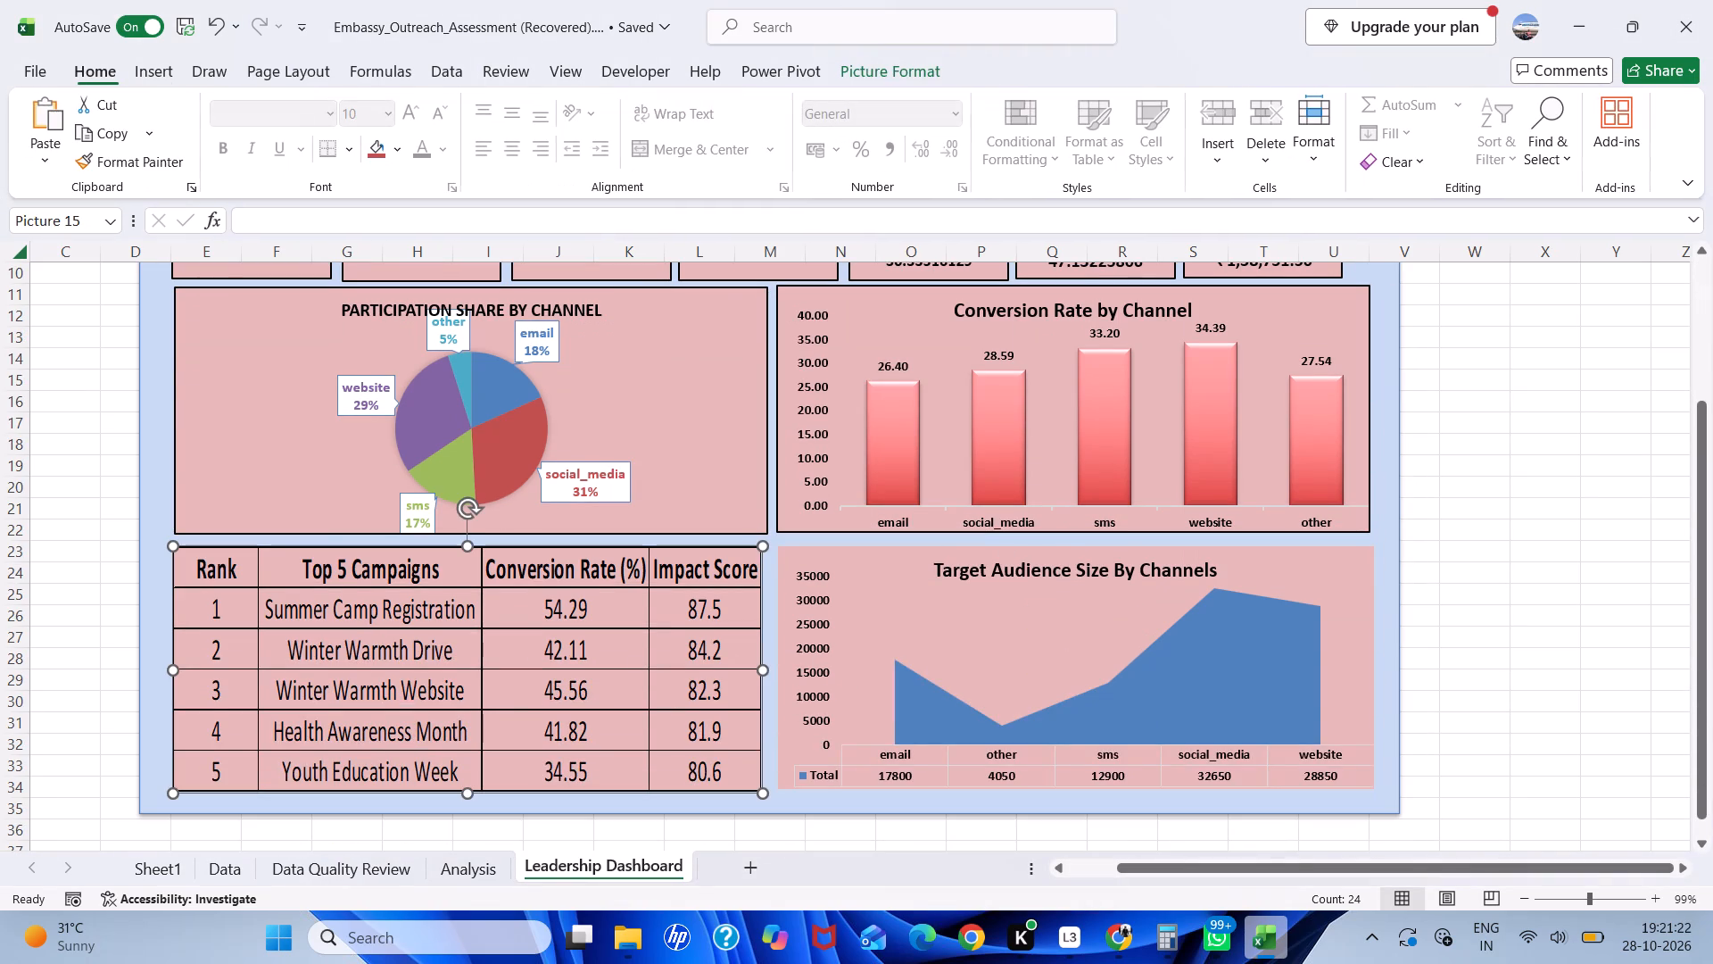
pyautogui.click(883, 80)
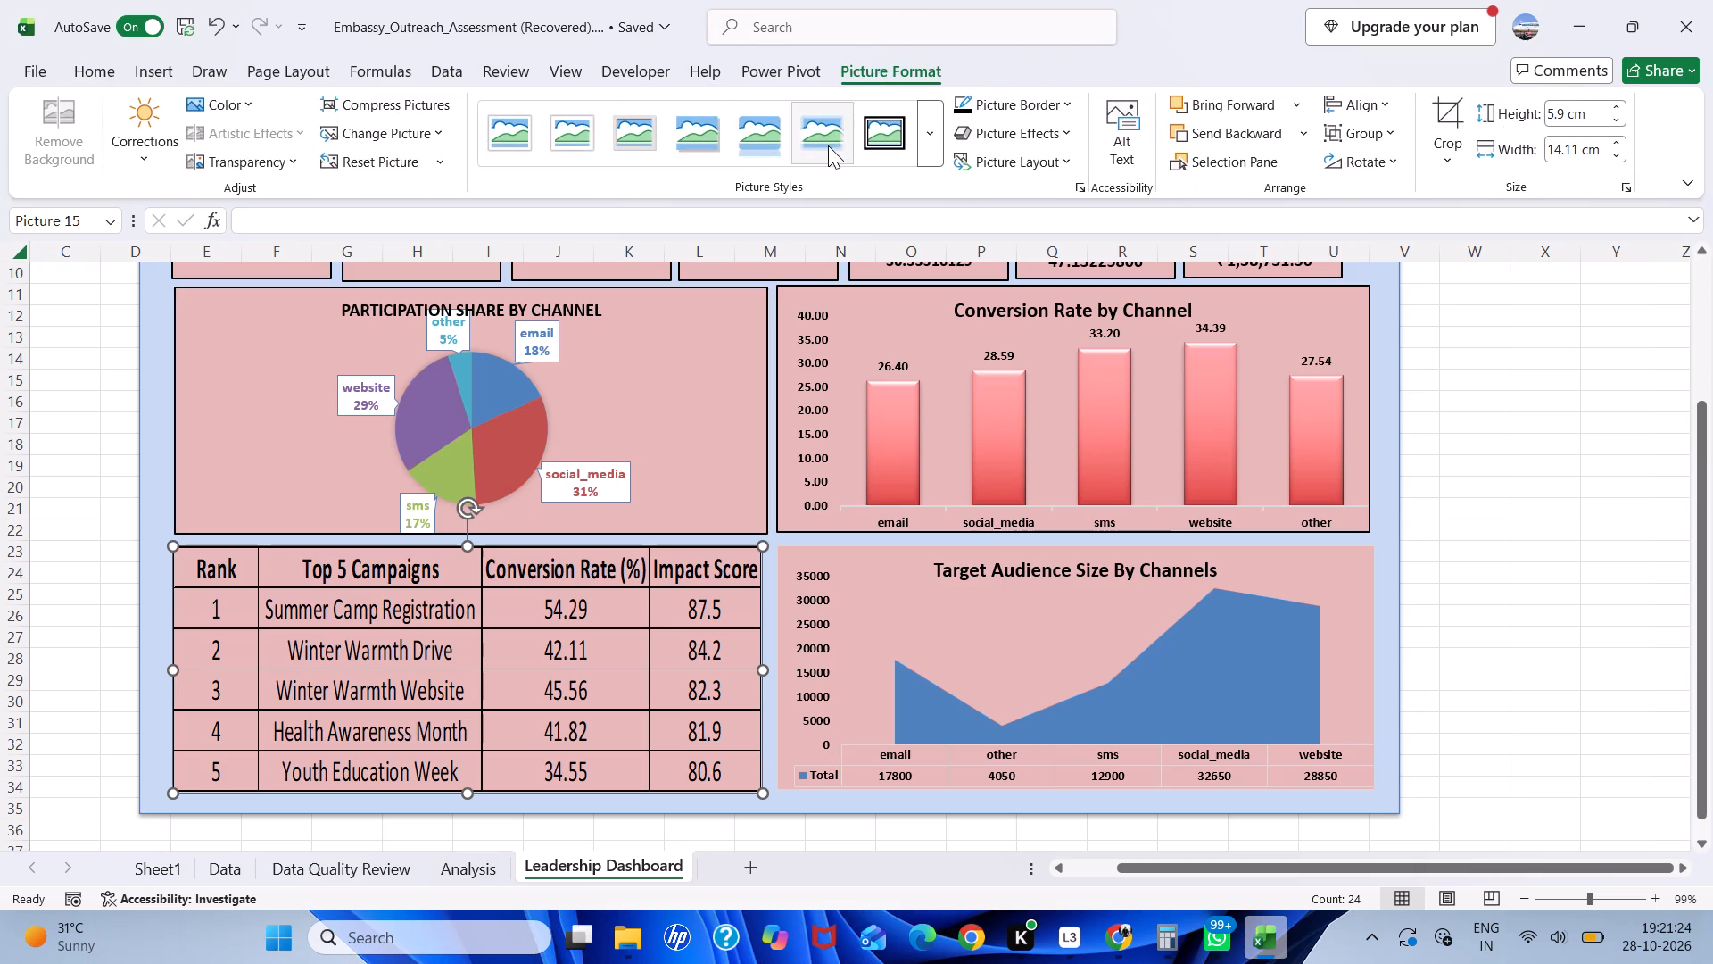
pyautogui.click(1069, 108)
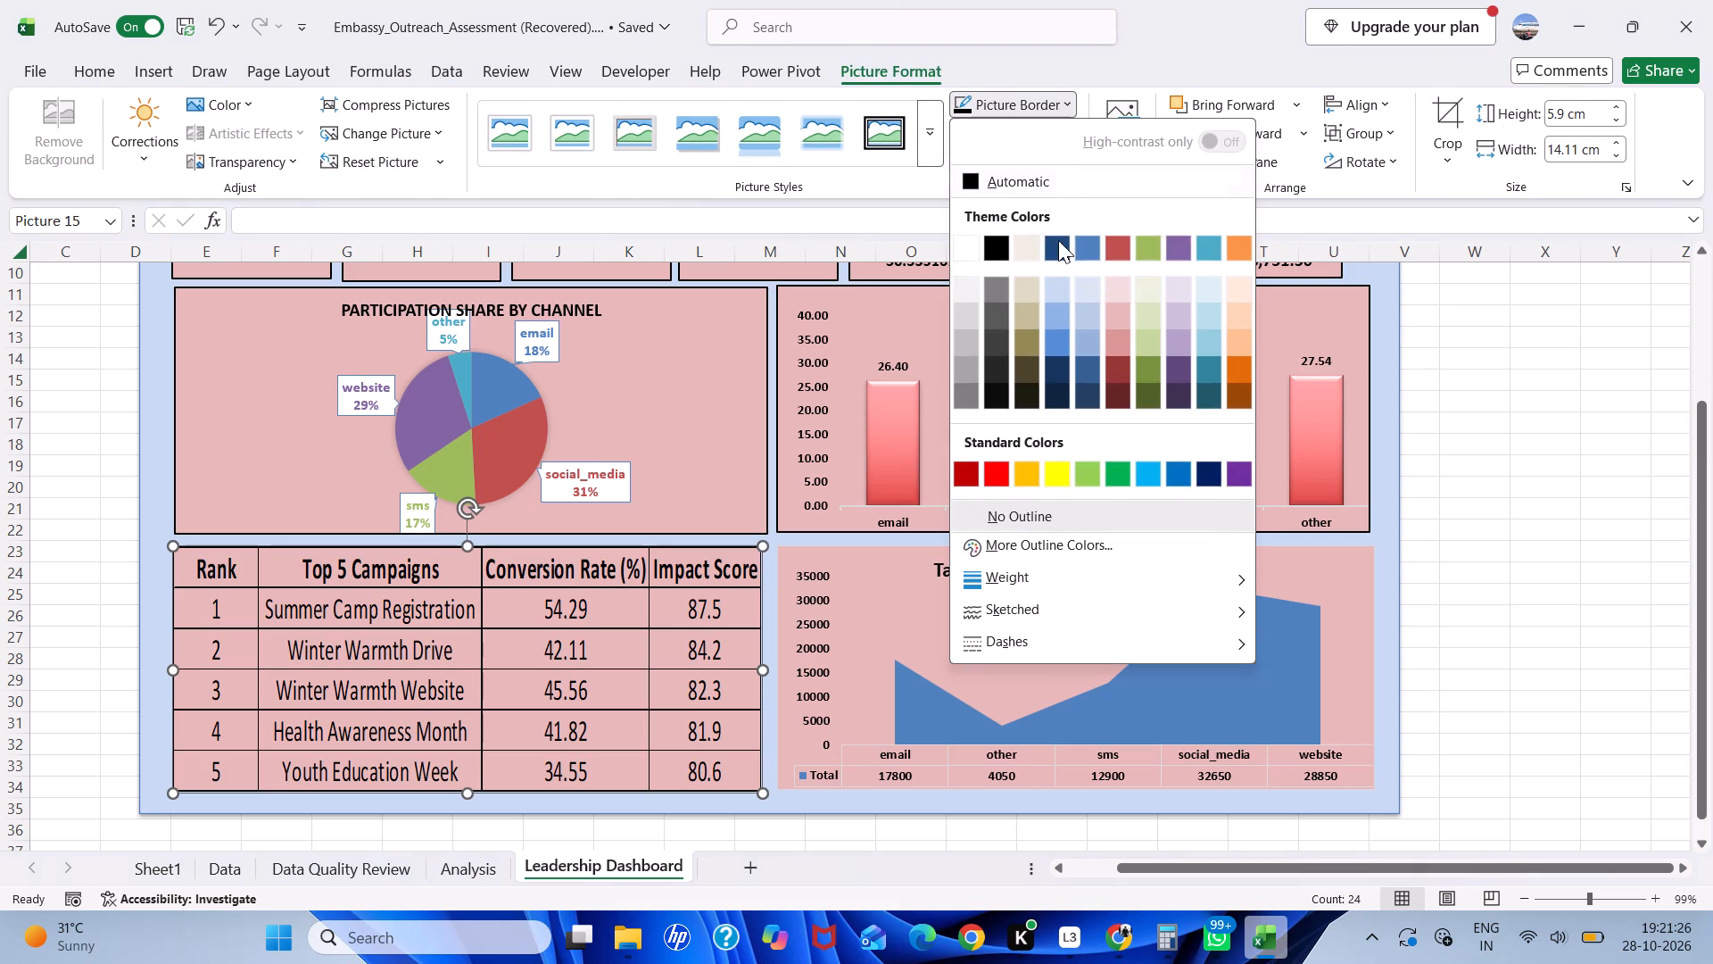
pyautogui.click(1009, 251)
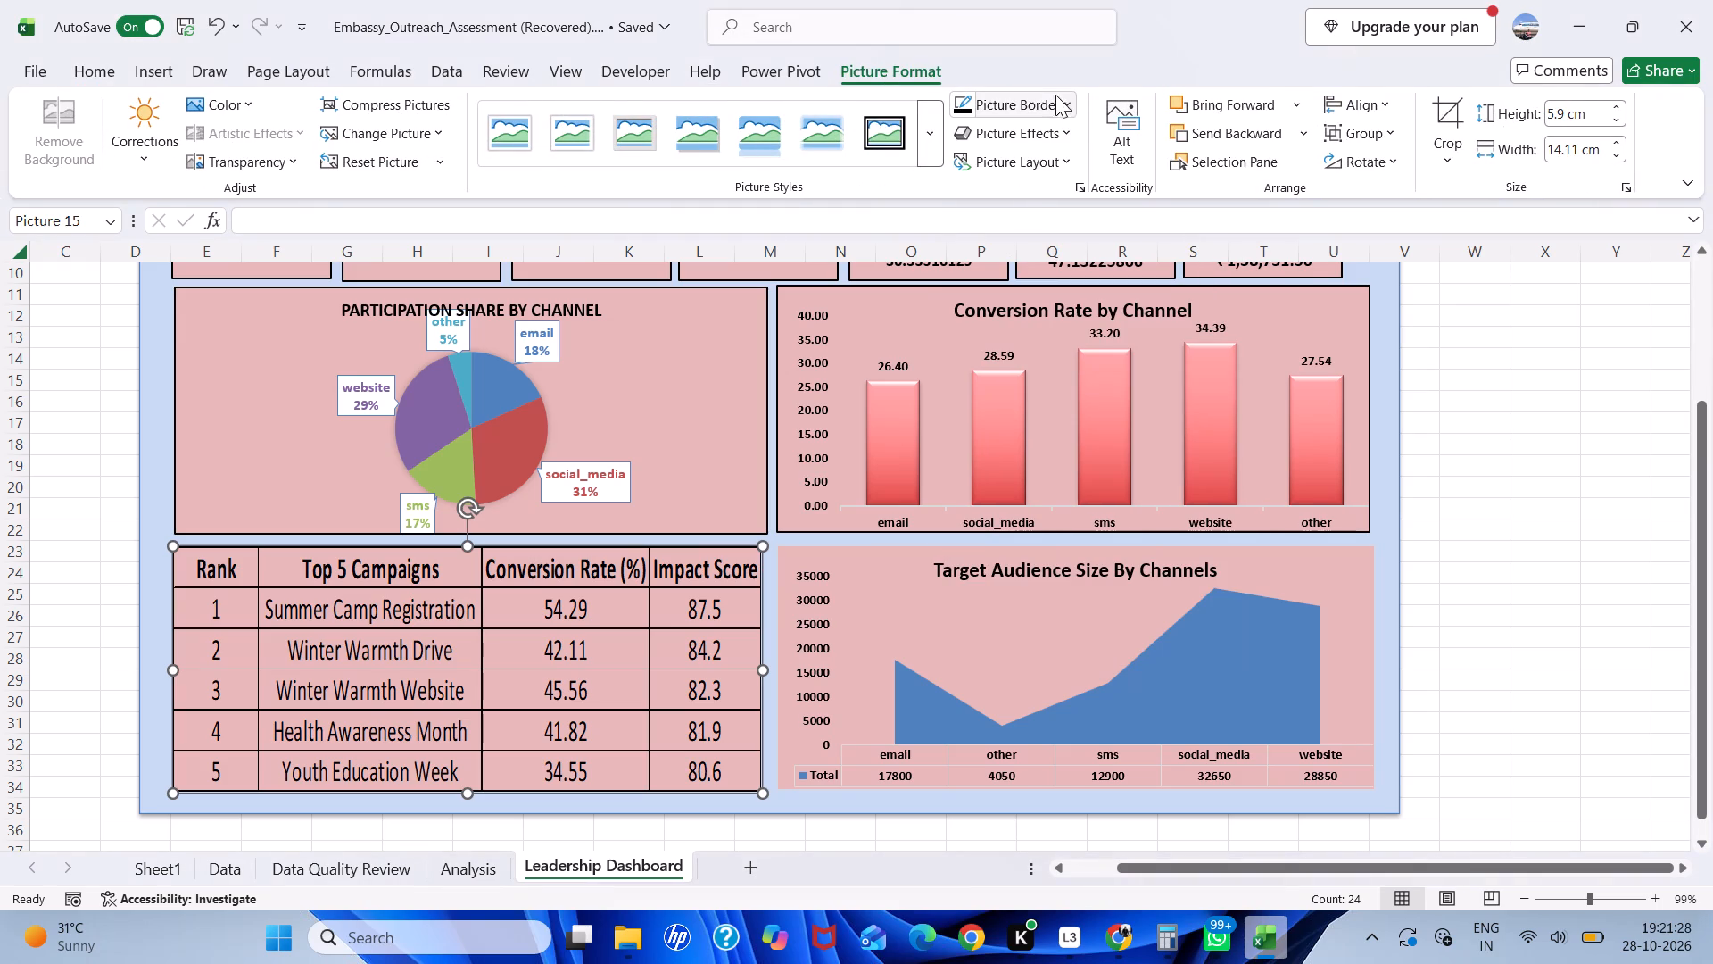
pyautogui.click(1058, 102)
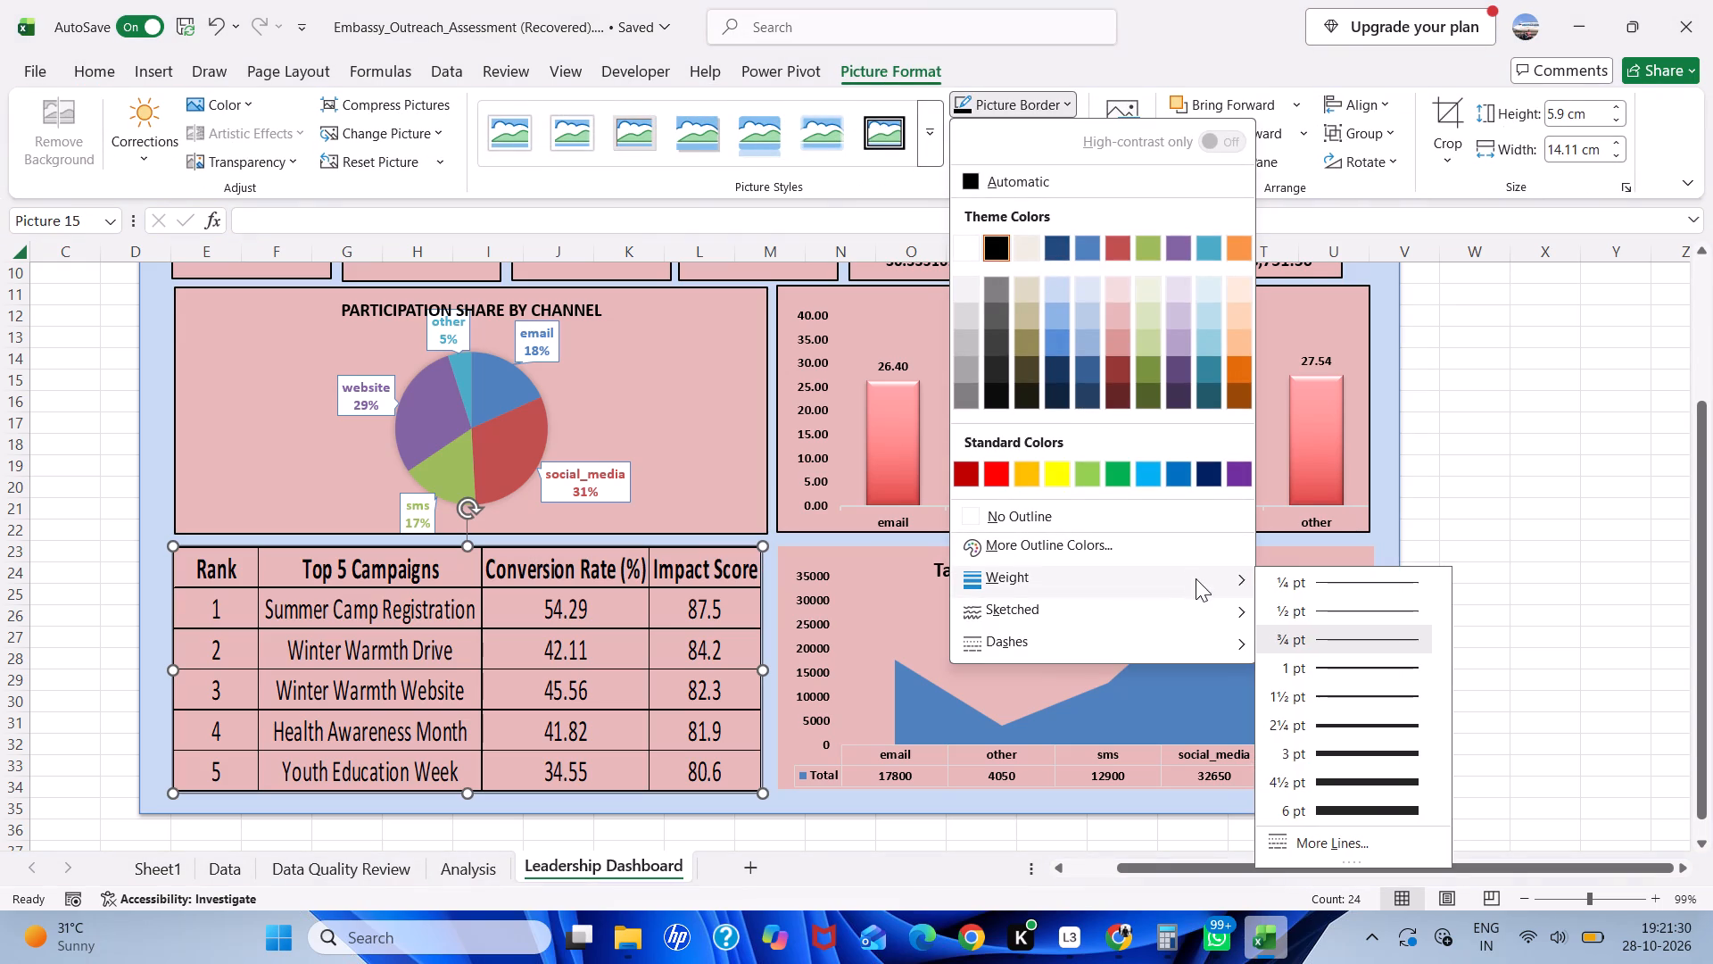
pyautogui.click(1335, 700)
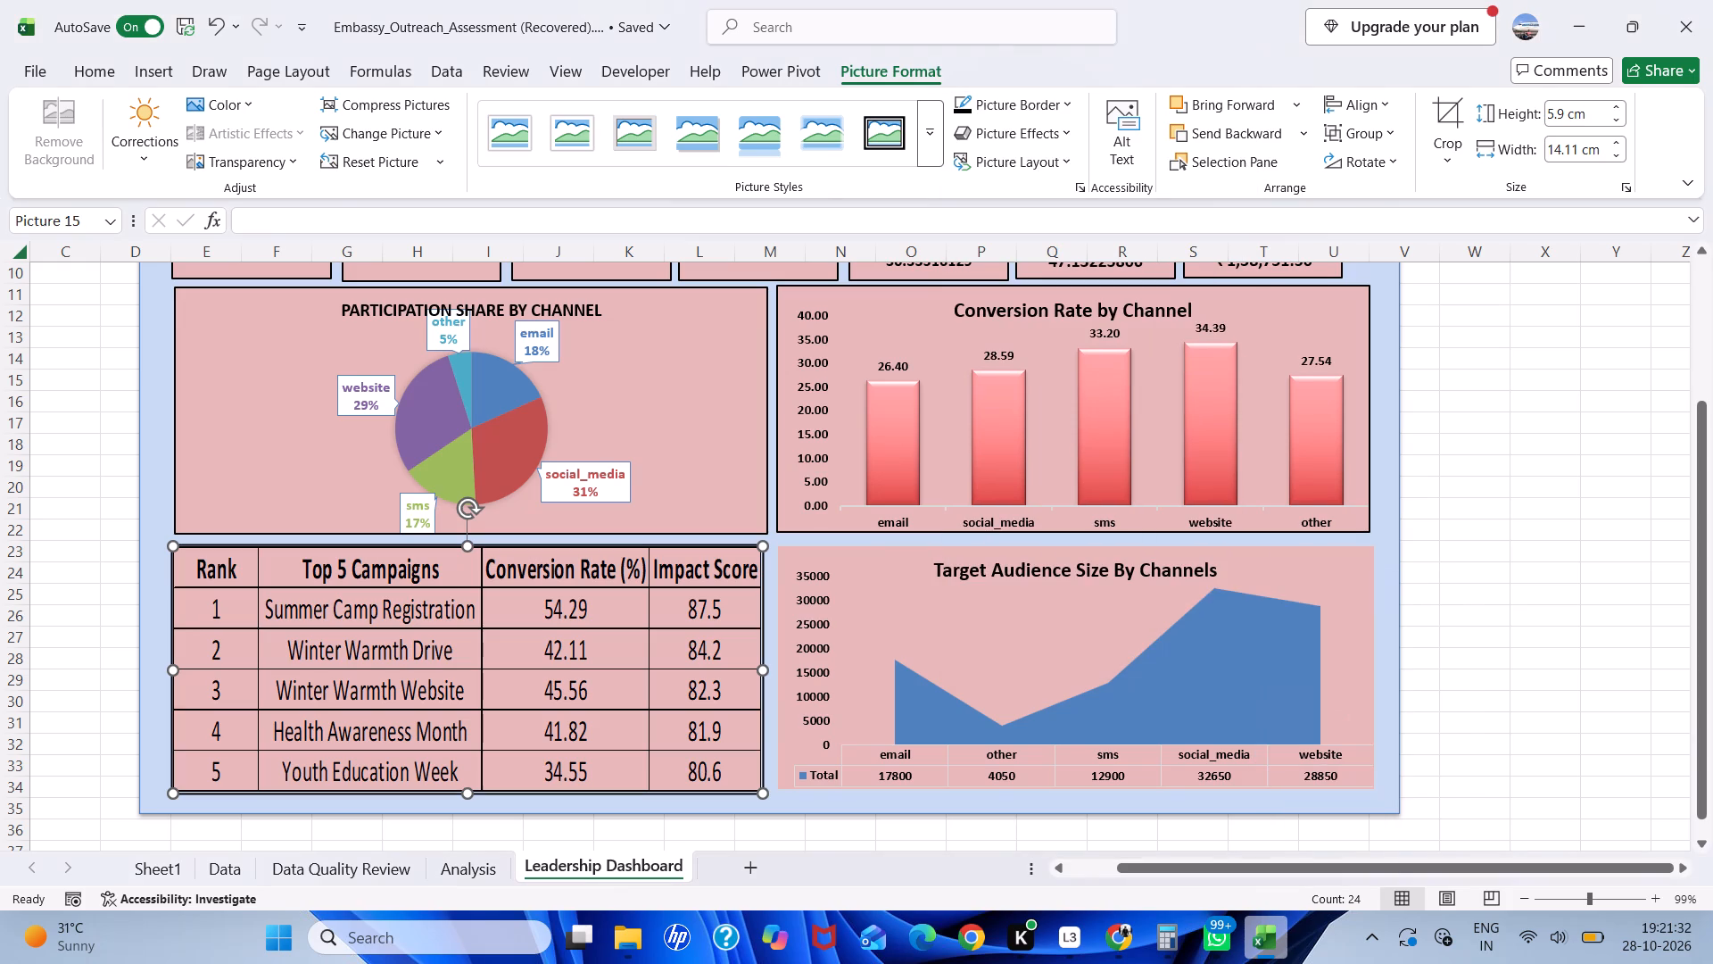
# Give the Target Audience Size By Channels area chart's chart area a 1½ pt shape outline in black.
pyautogui.click(1350, 727)
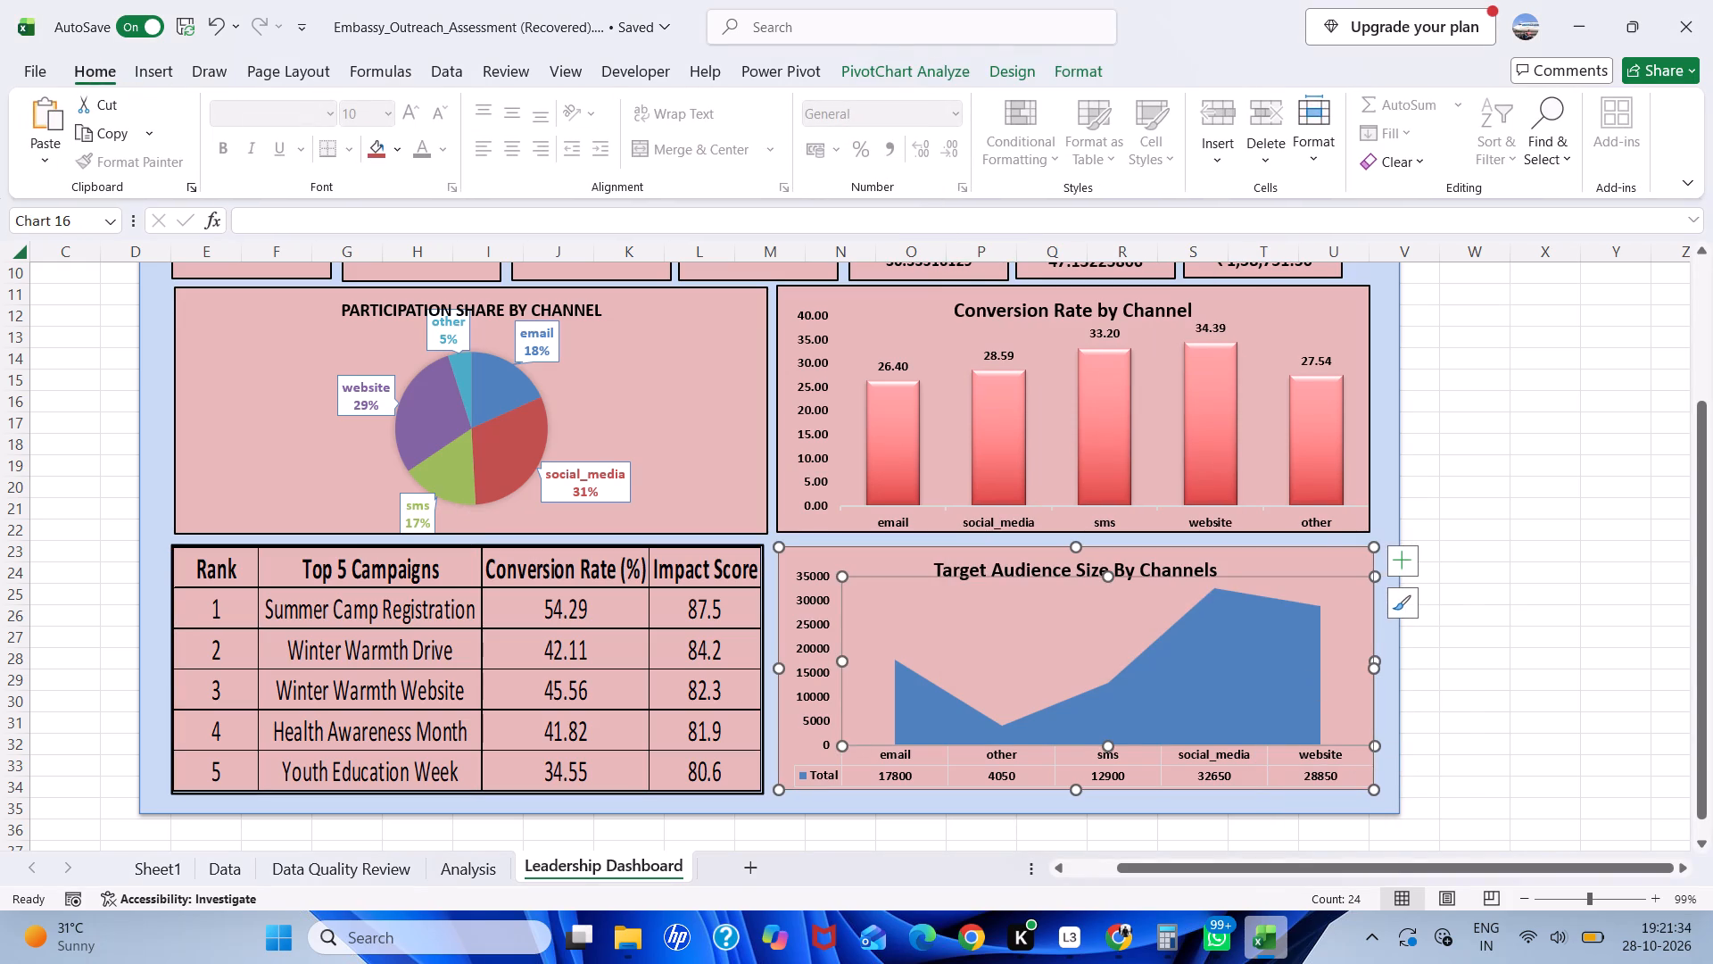
pyautogui.click(1346, 568)
pyautogui.click(1053, 72)
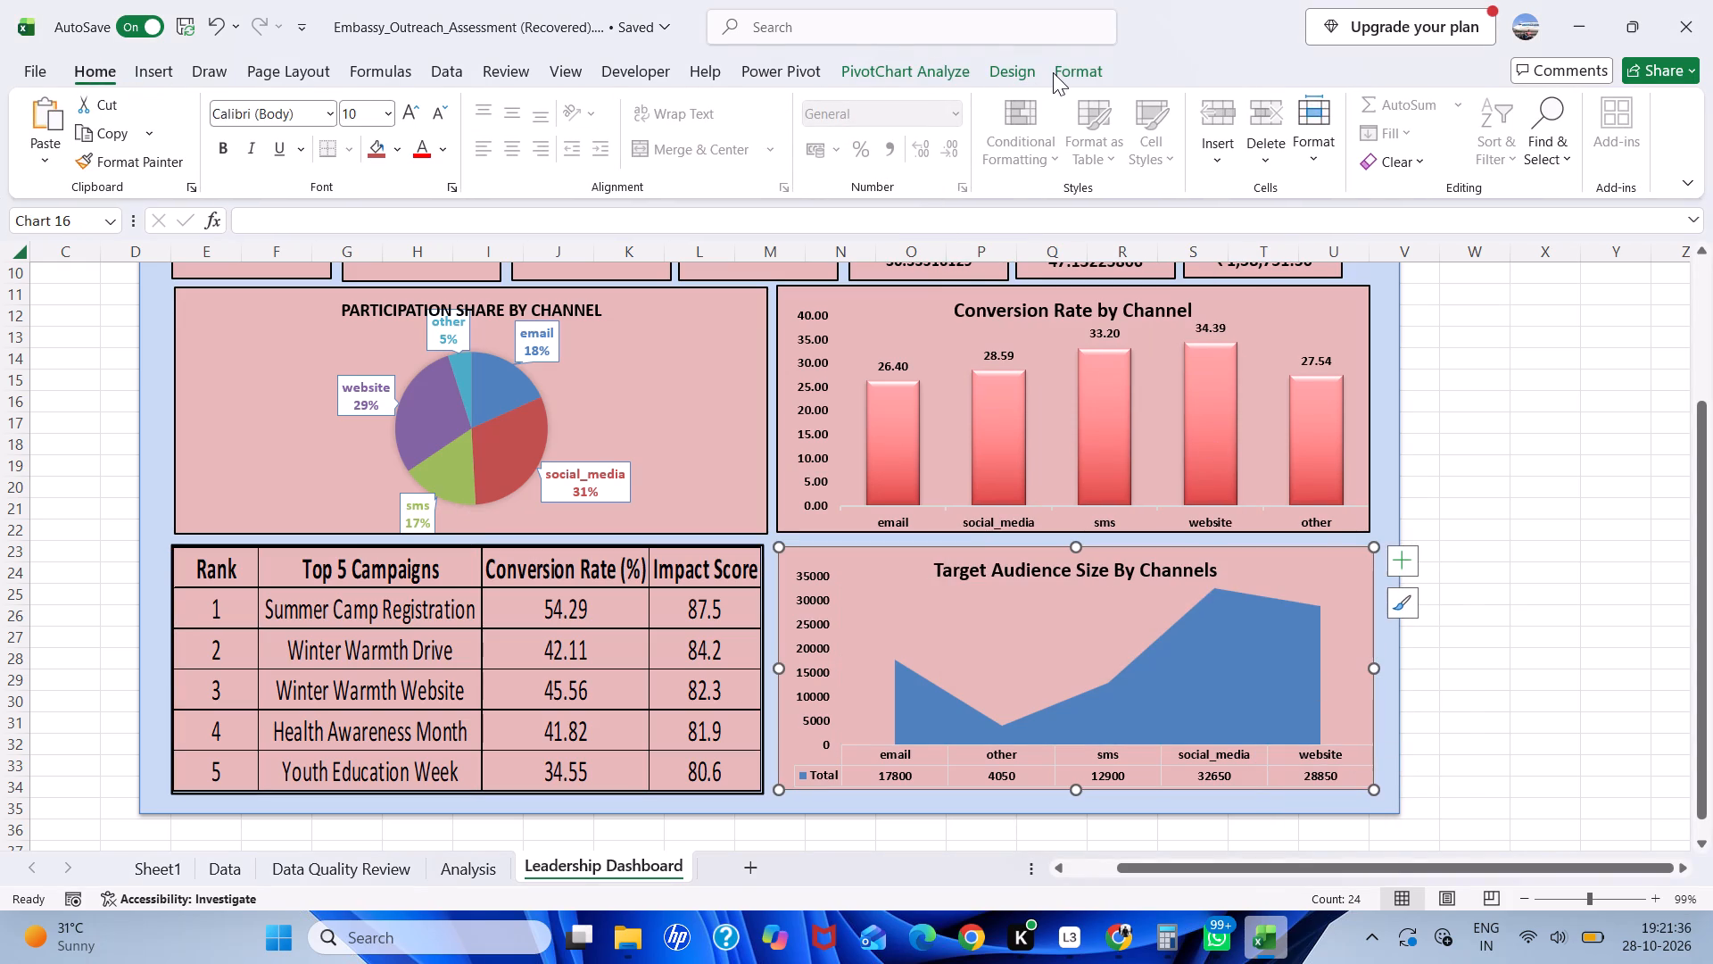
pyautogui.click(726, 139)
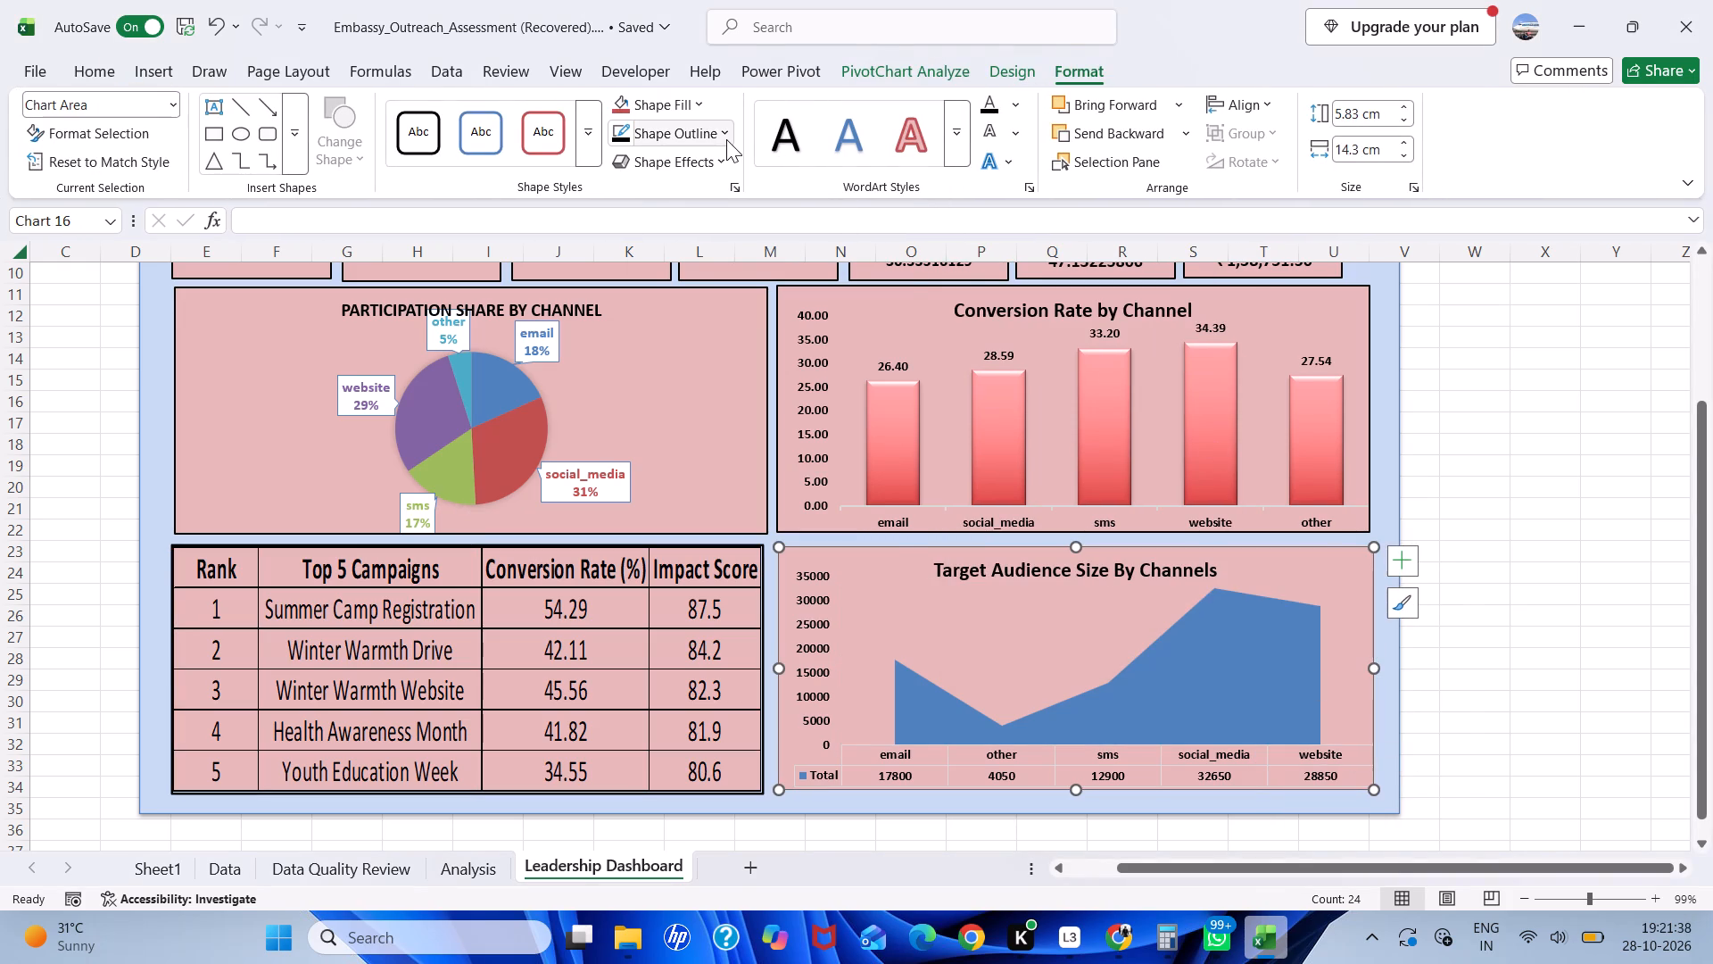
pyautogui.click(652, 280)
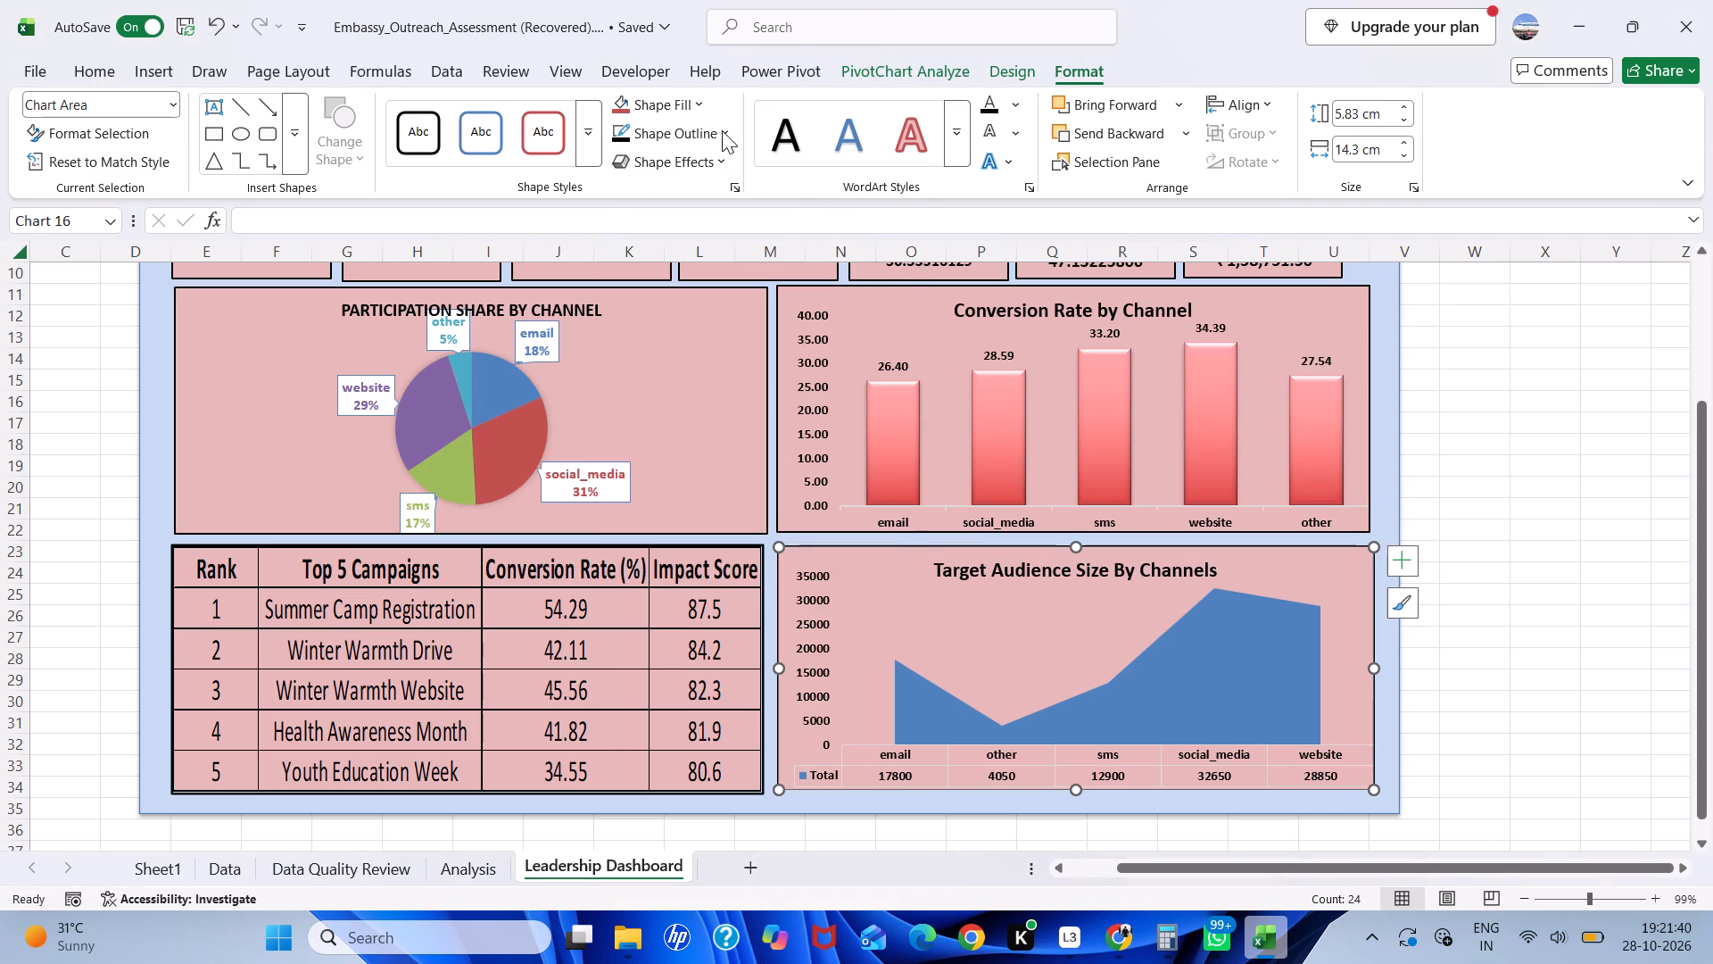
pyautogui.click(722, 130)
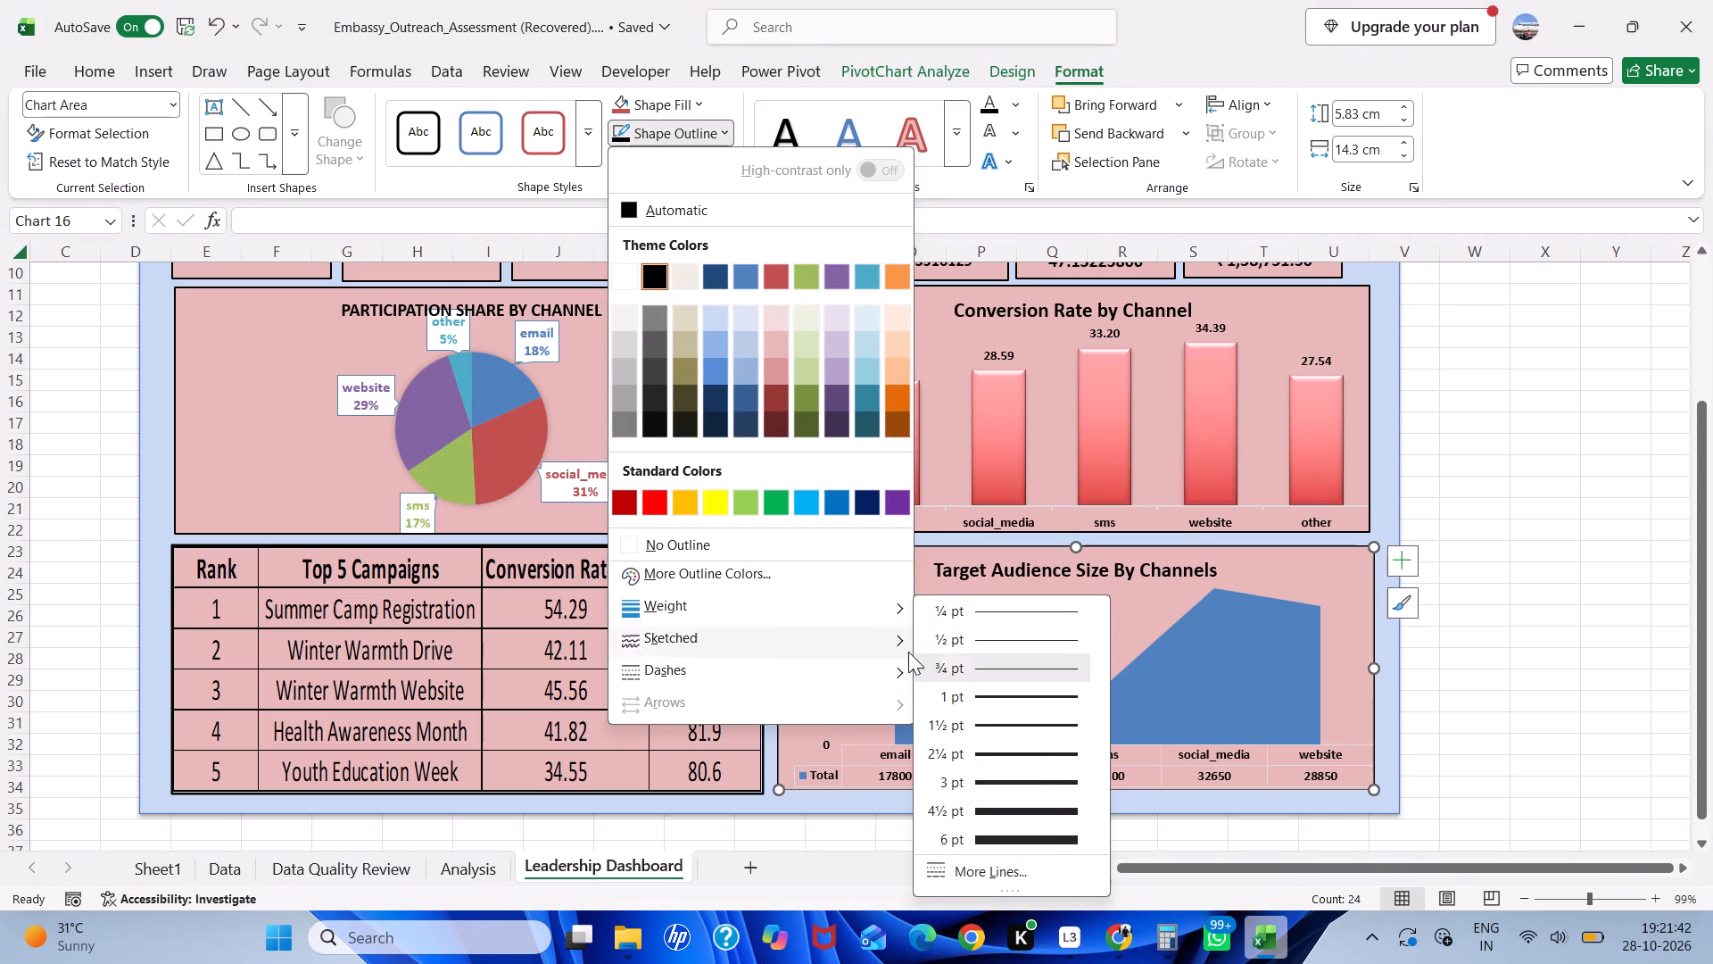
pyautogui.click(1032, 723)
pyautogui.click(1543, 667)
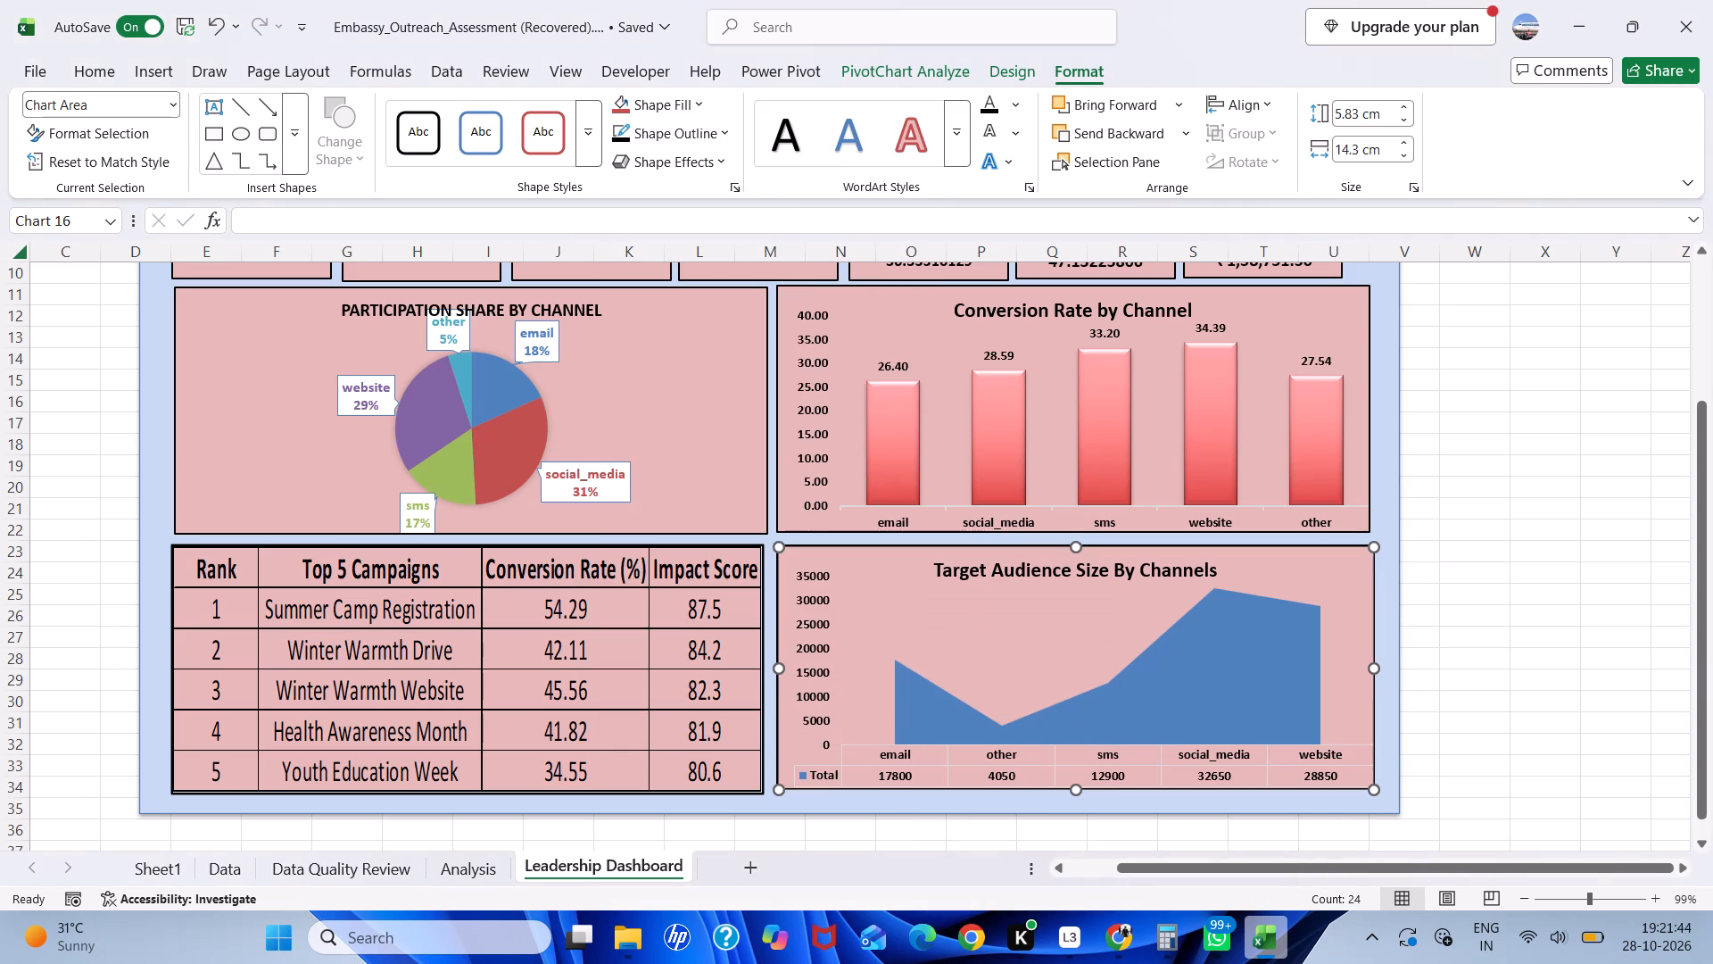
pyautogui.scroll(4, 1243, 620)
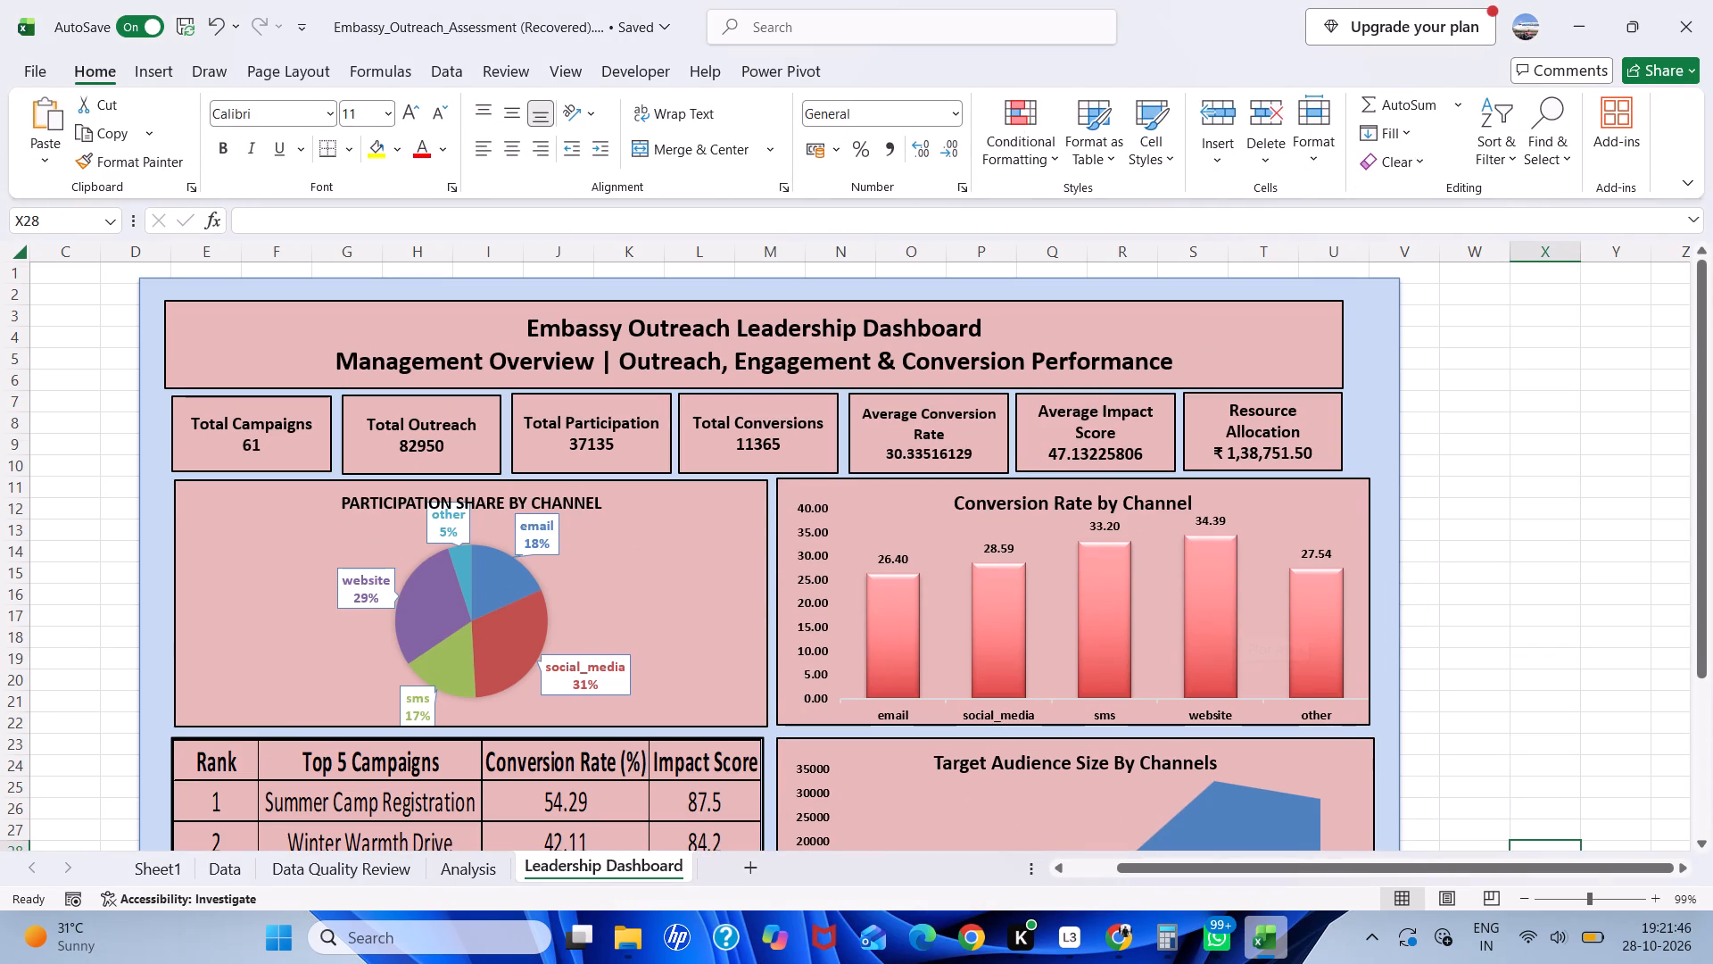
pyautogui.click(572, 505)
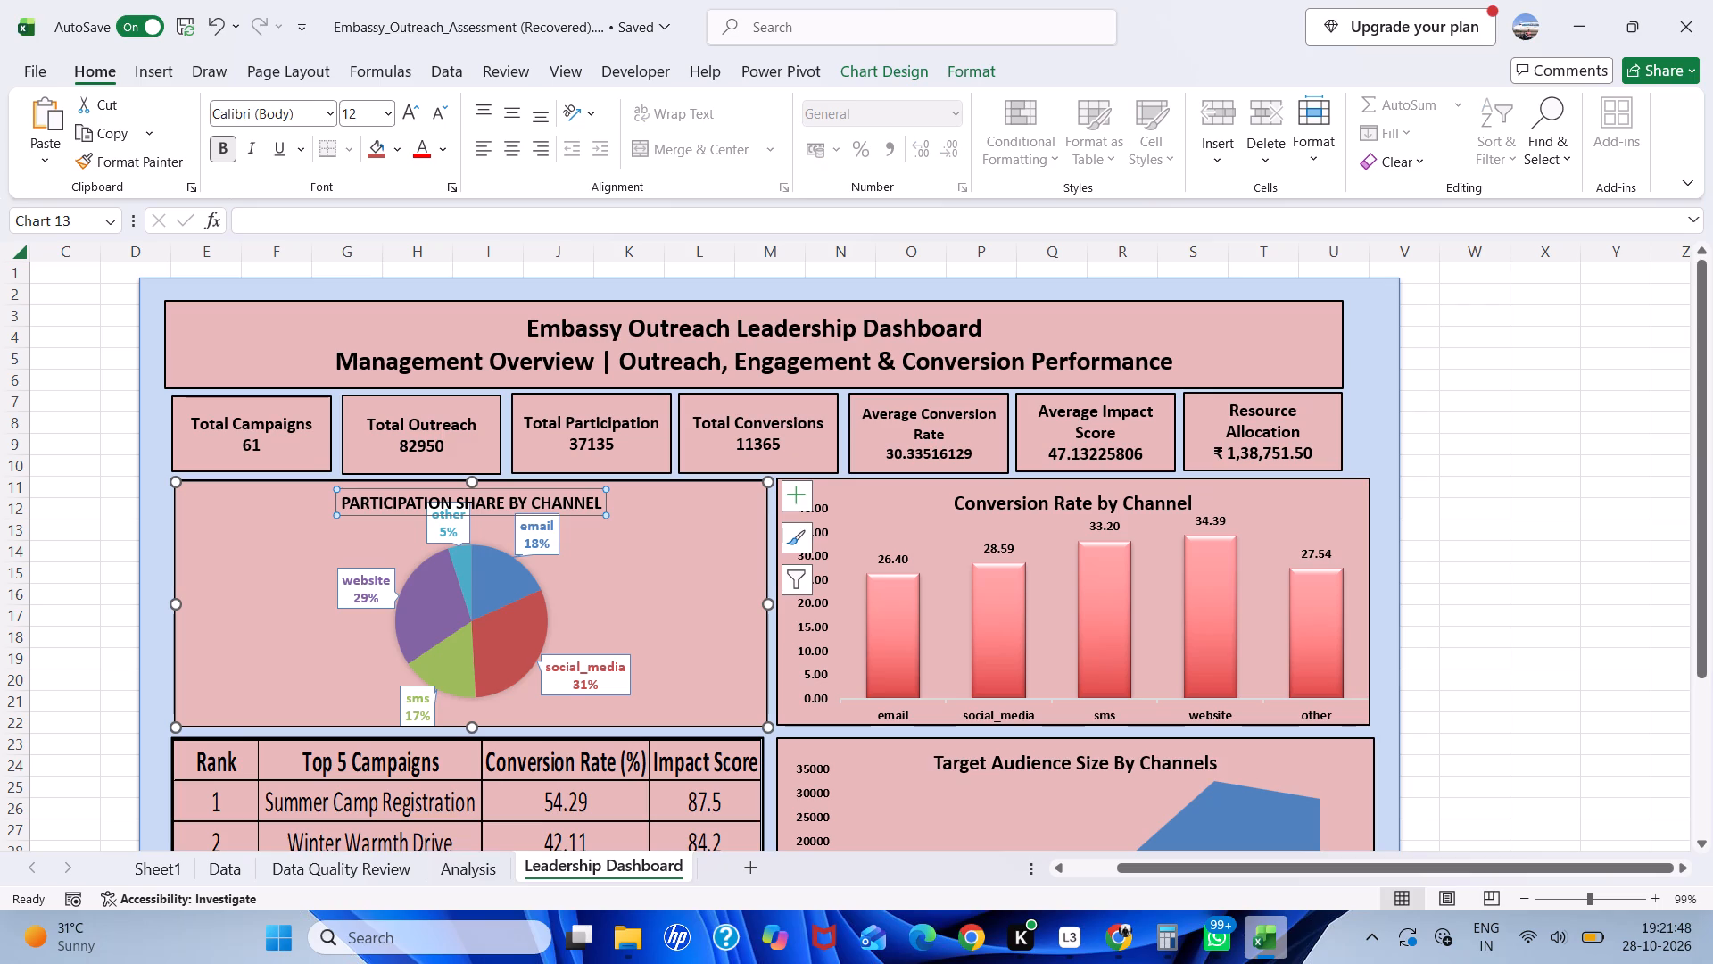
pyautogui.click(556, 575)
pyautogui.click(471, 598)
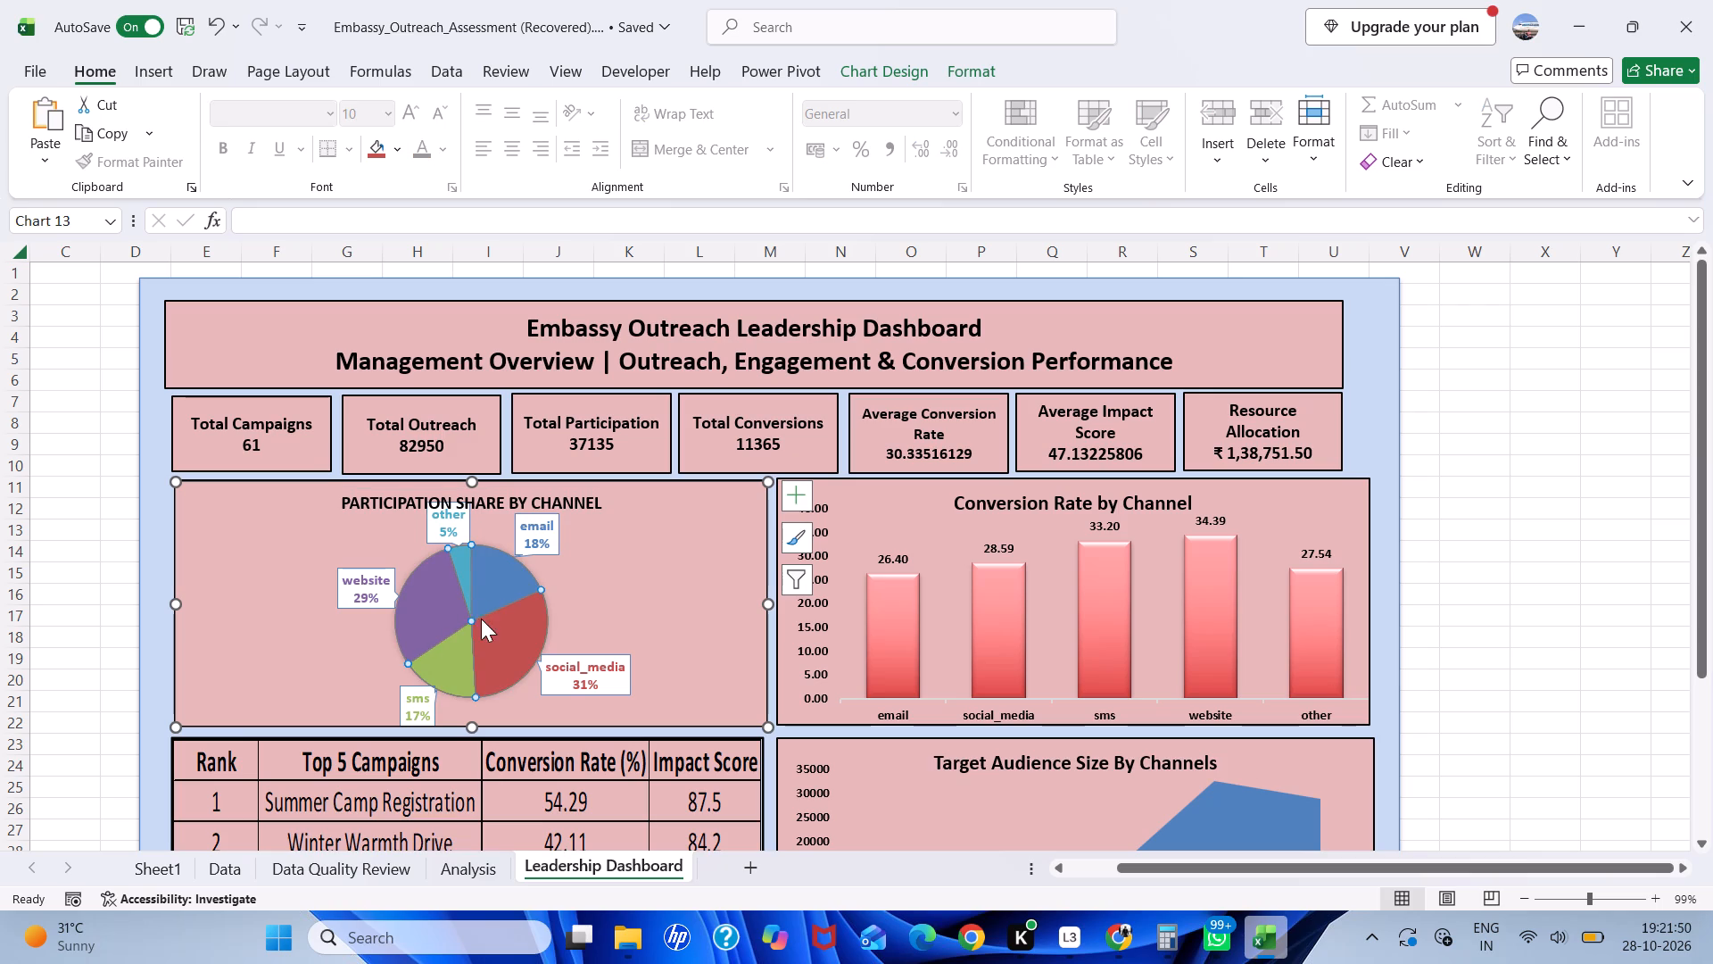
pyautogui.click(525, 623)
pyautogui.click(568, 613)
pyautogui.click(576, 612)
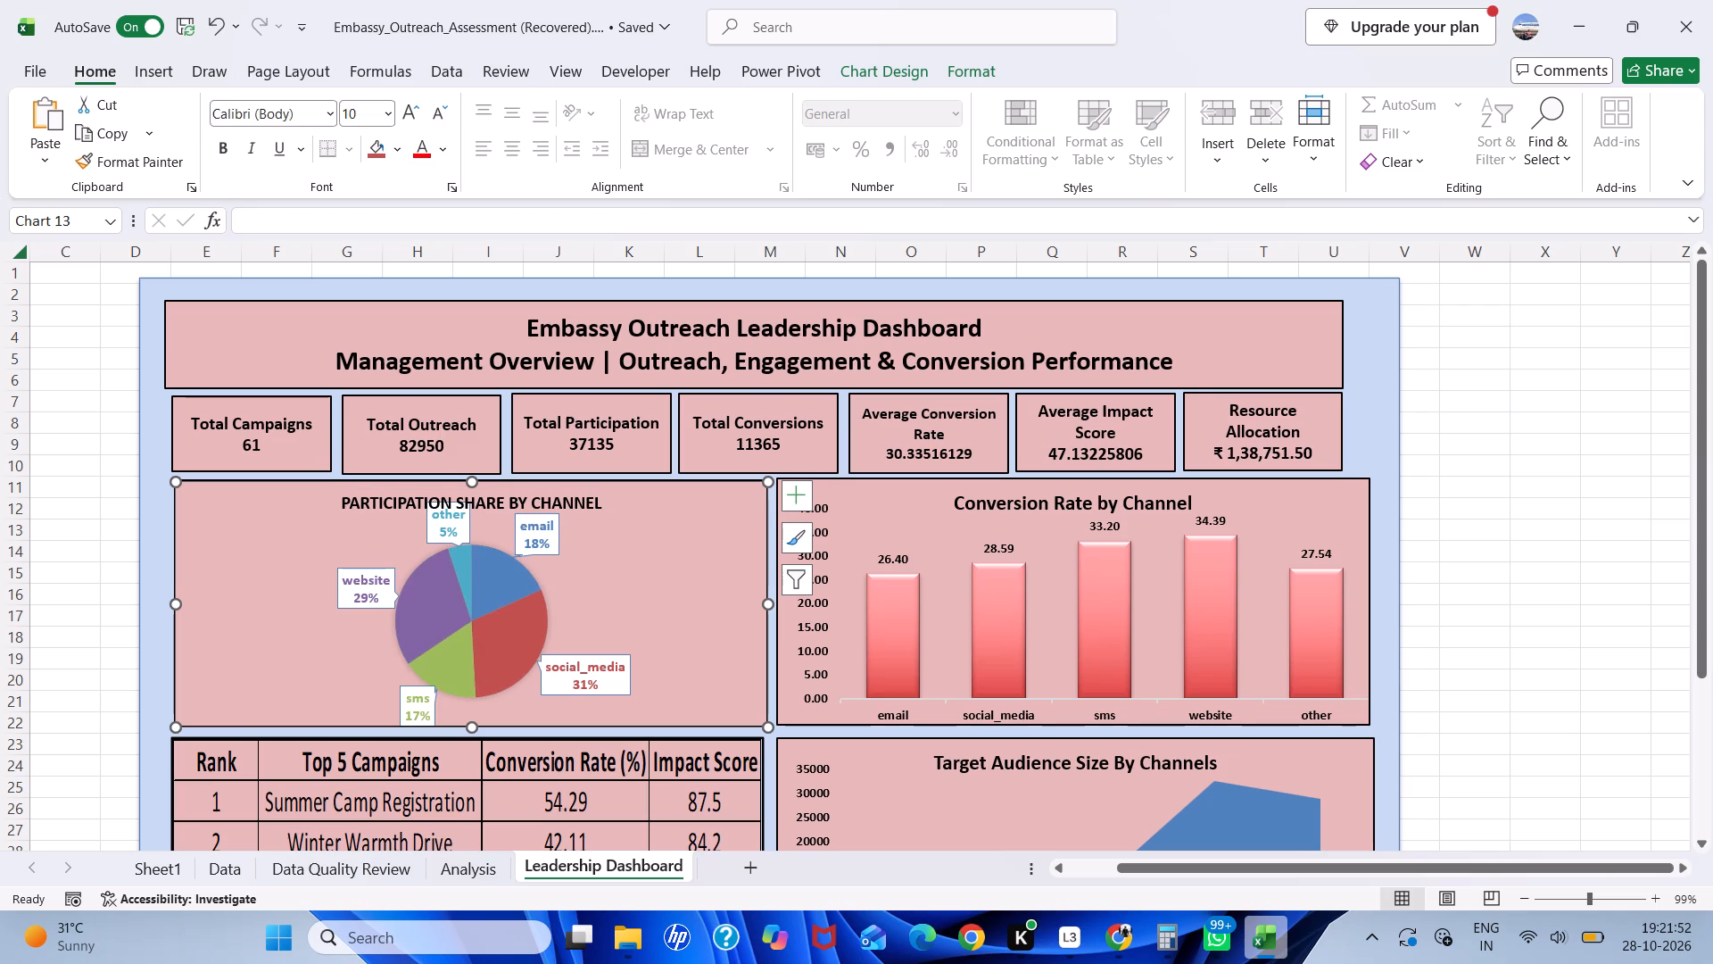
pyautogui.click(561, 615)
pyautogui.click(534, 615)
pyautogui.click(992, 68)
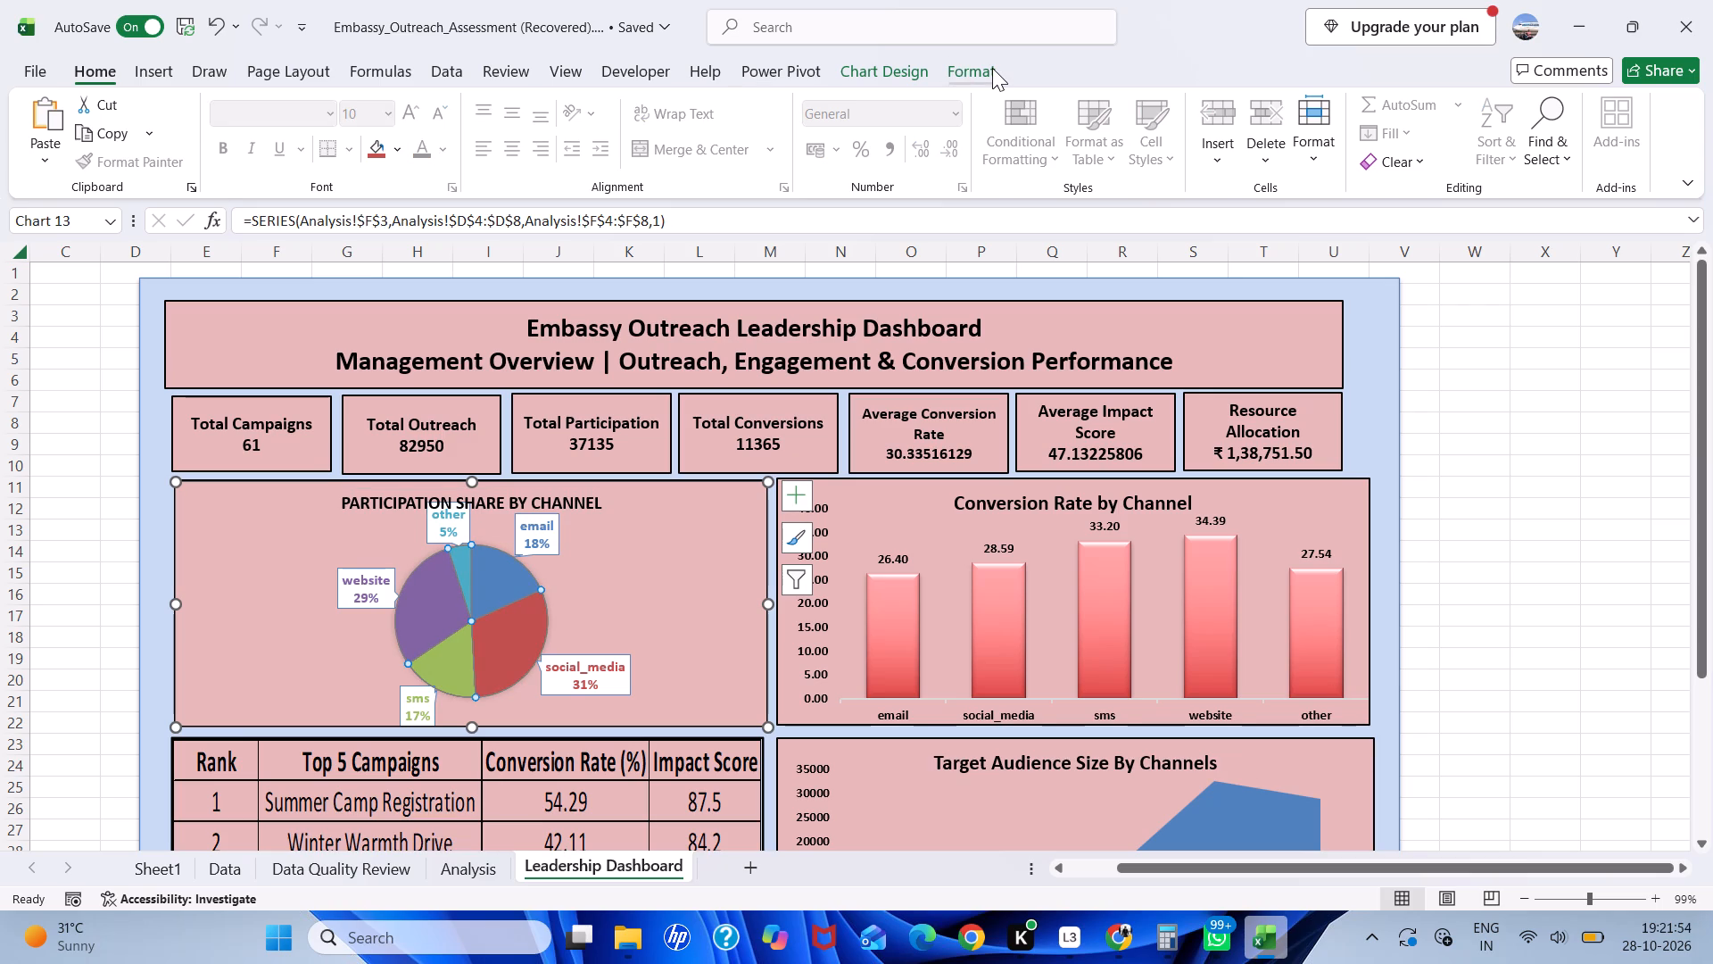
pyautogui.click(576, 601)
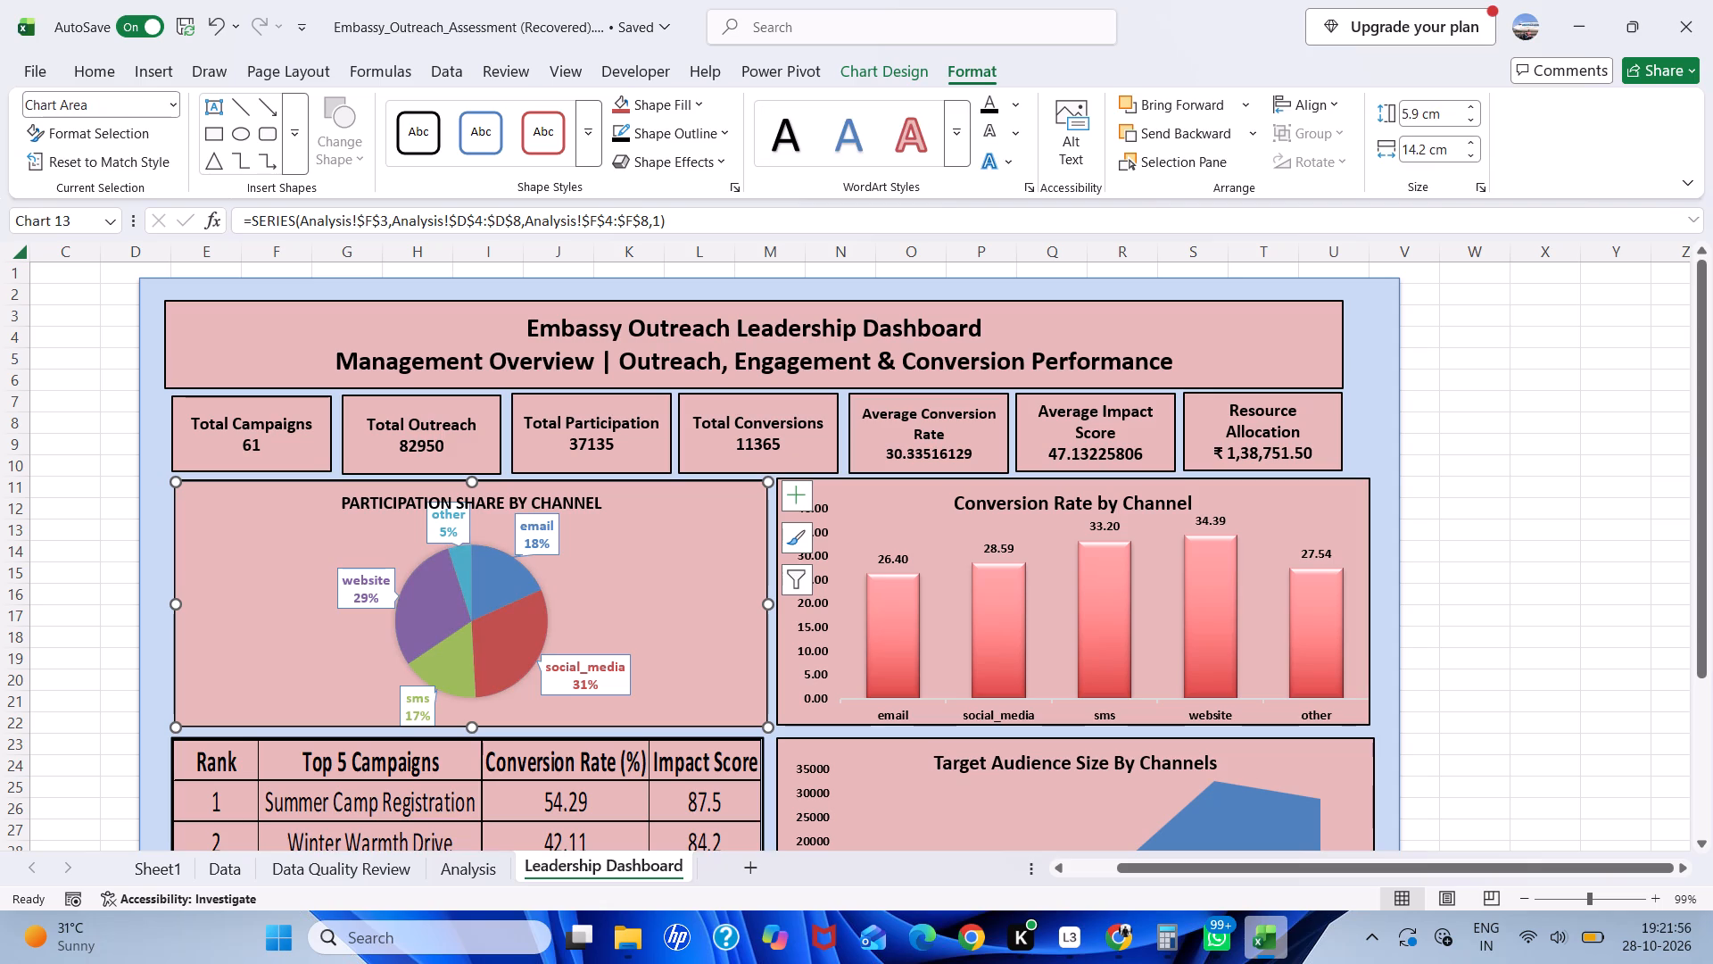
# Reduce the font size of the data labels in the Participation Share by Channel pie chart to 9.
pyautogui.click(459, 536)
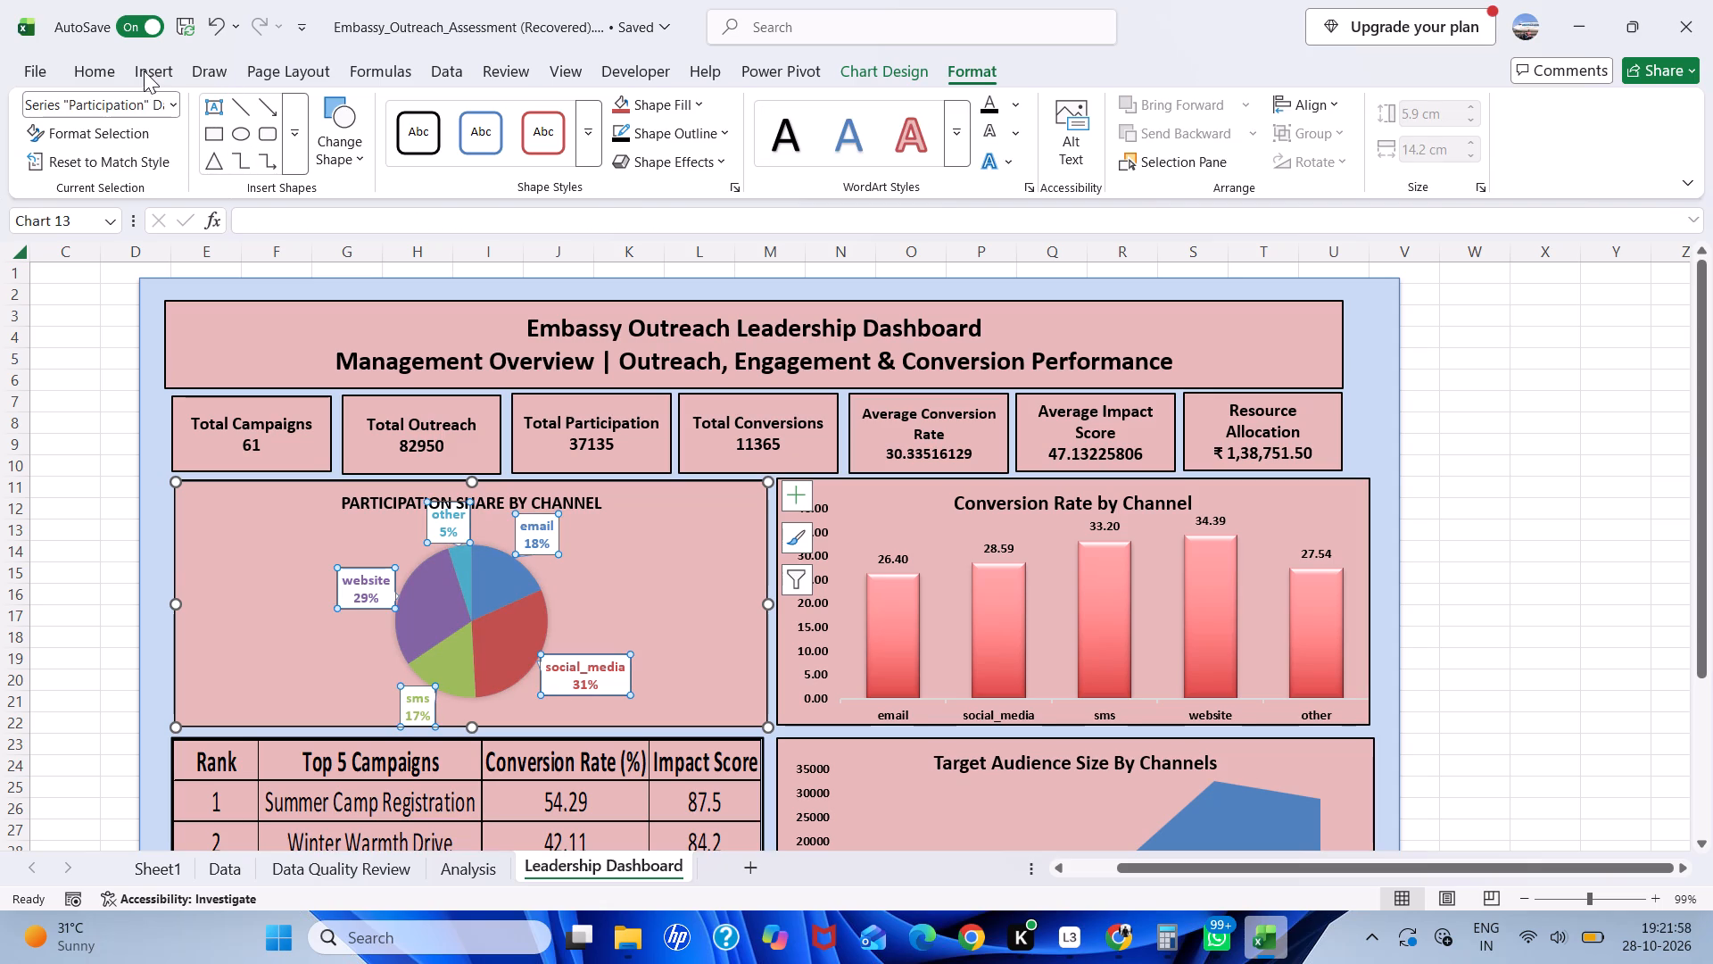
pyautogui.click(104, 71)
pyautogui.click(443, 109)
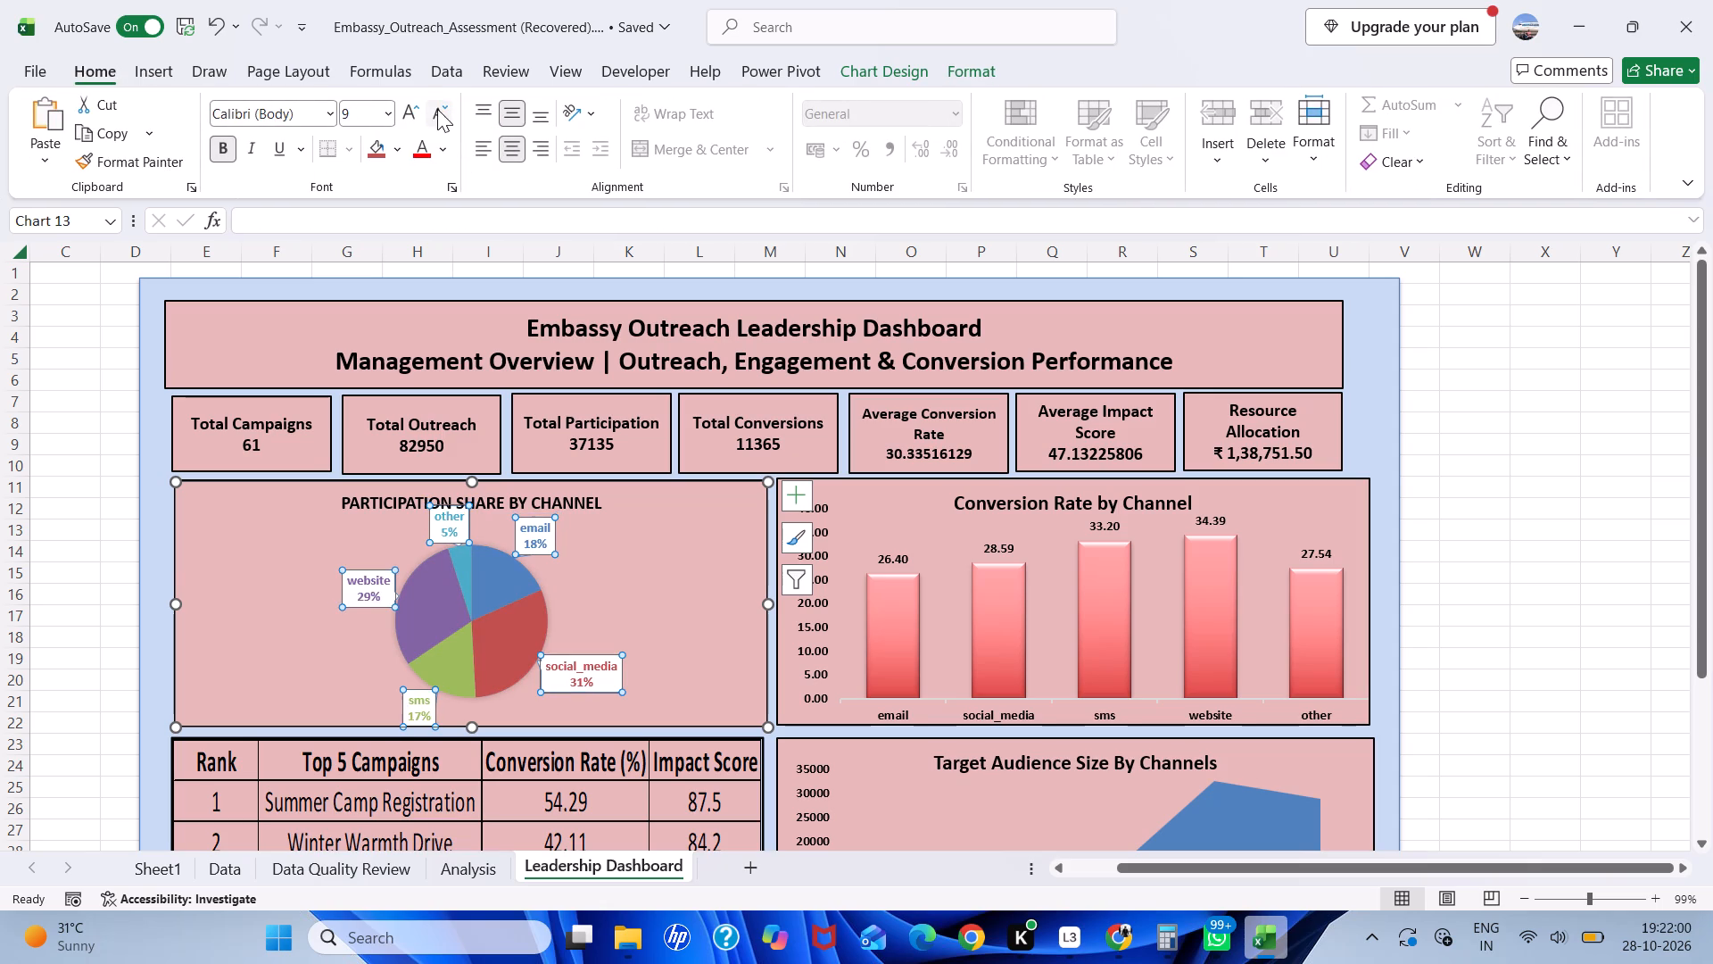
# Shift the Participation Share by Channel pie chart slightly left so its edge lines up with the Top 5 Campaigns table.
pyautogui.click(736, 629)
pyautogui.click(577, 620)
pyautogui.click(559, 620)
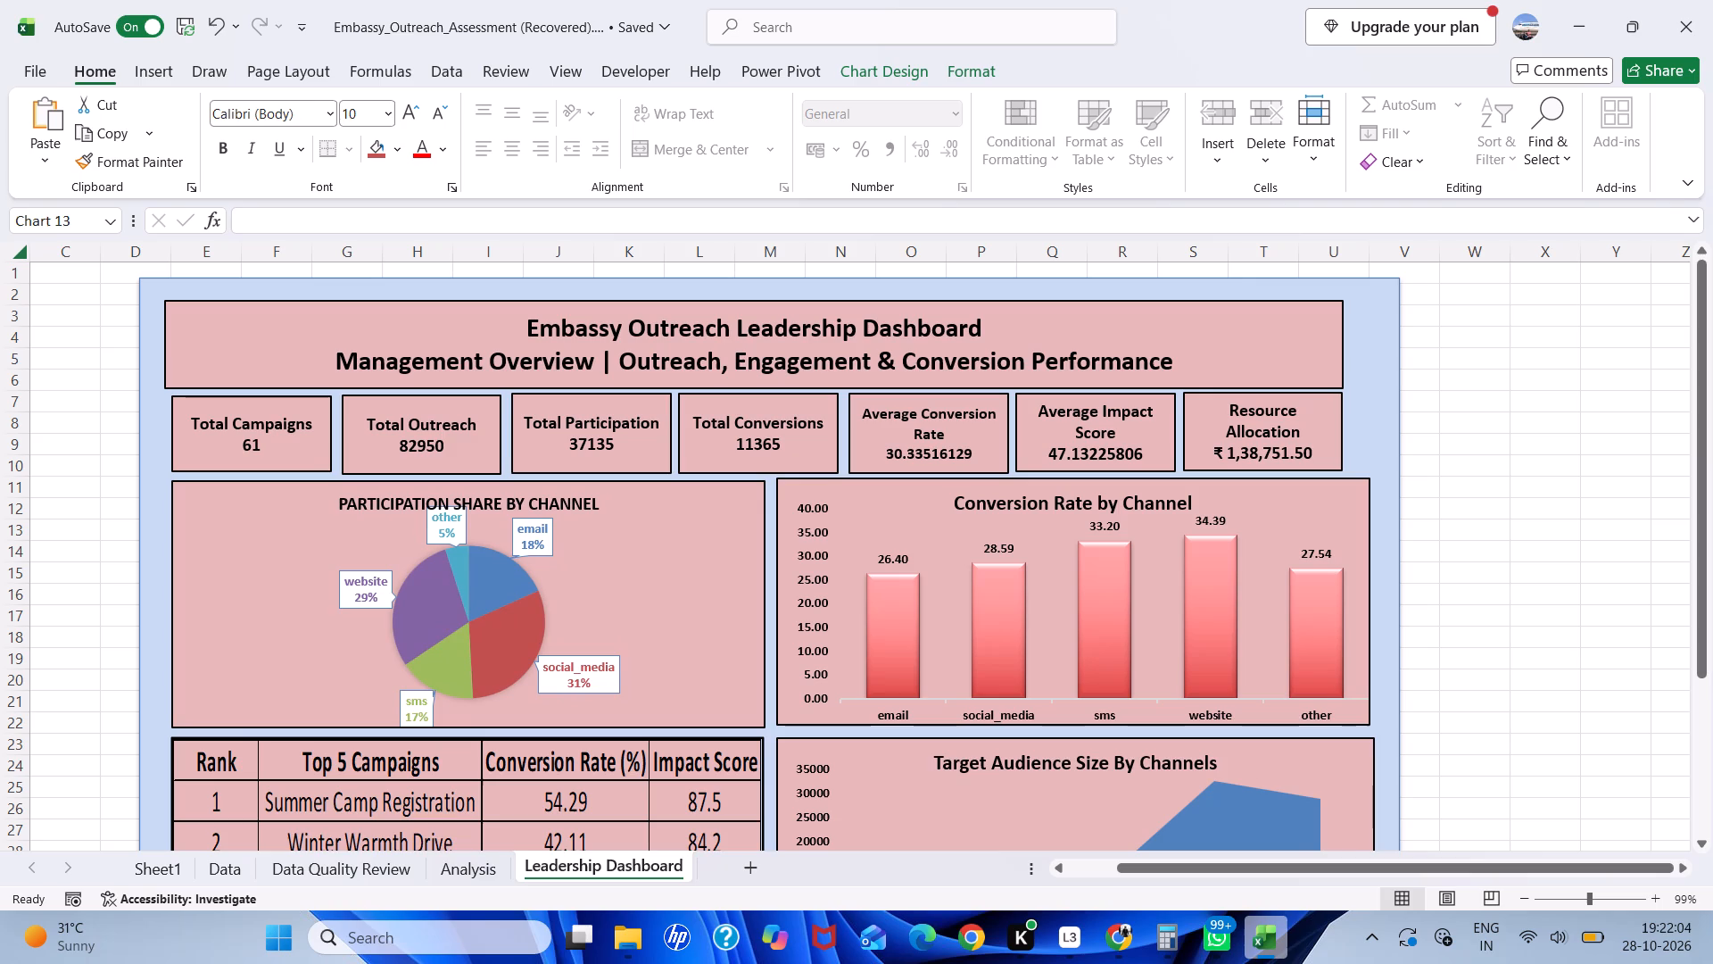
pyautogui.click(1471, 565)
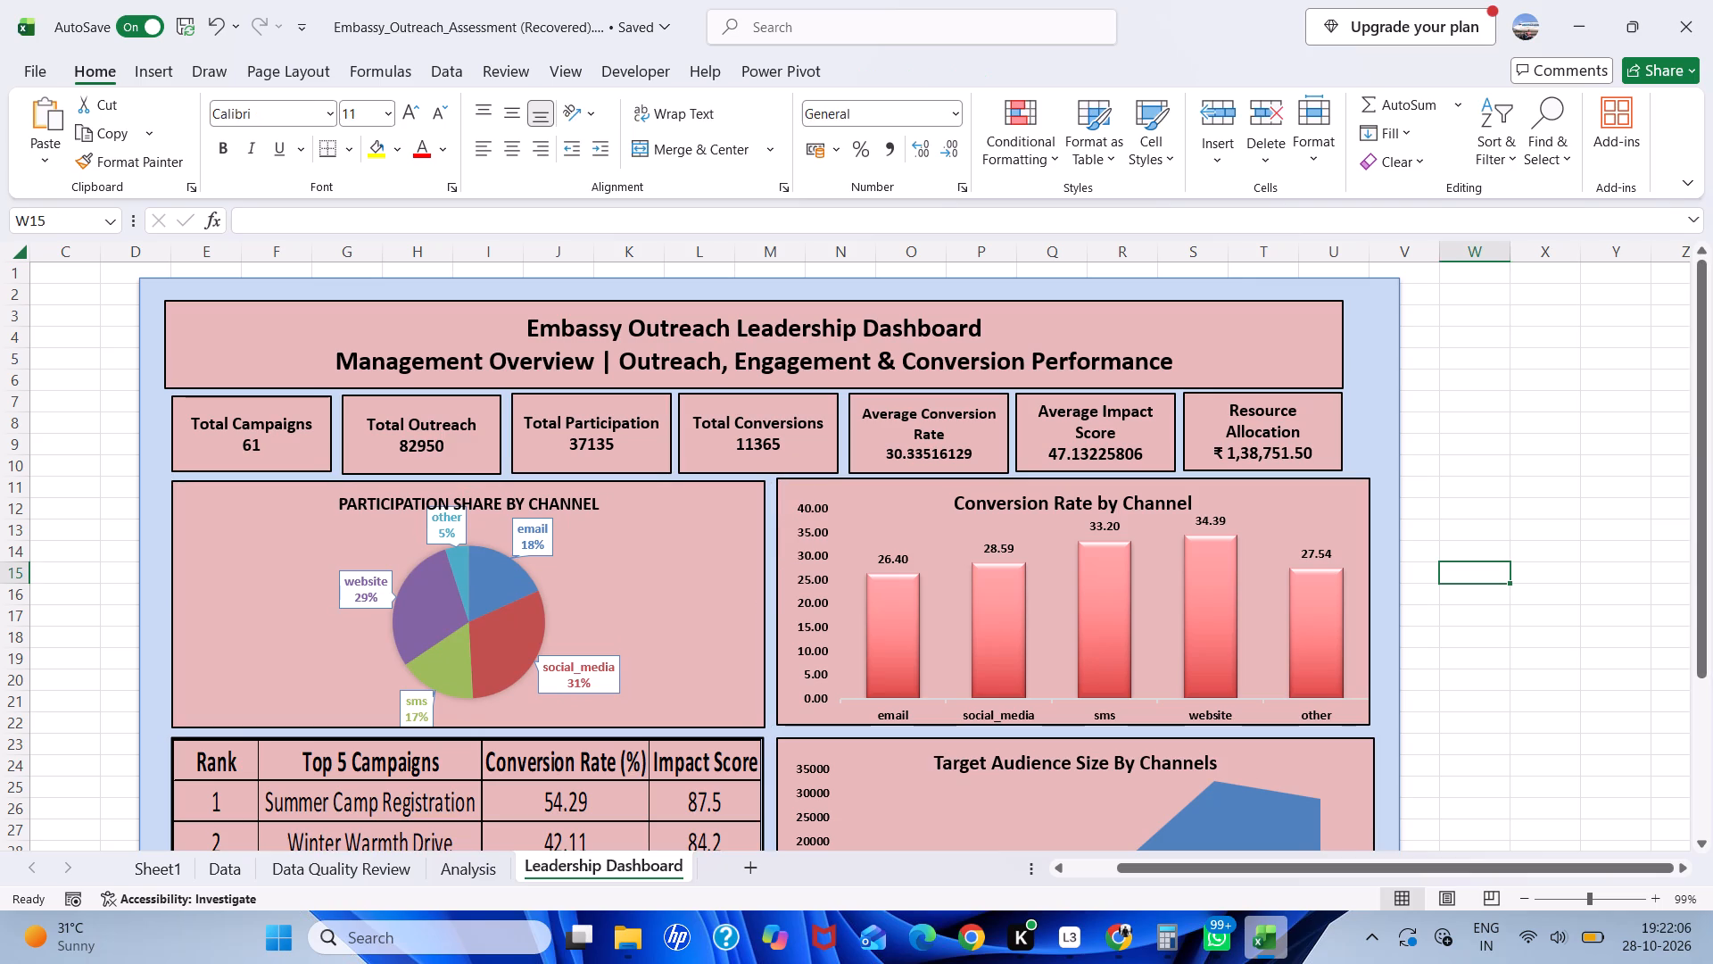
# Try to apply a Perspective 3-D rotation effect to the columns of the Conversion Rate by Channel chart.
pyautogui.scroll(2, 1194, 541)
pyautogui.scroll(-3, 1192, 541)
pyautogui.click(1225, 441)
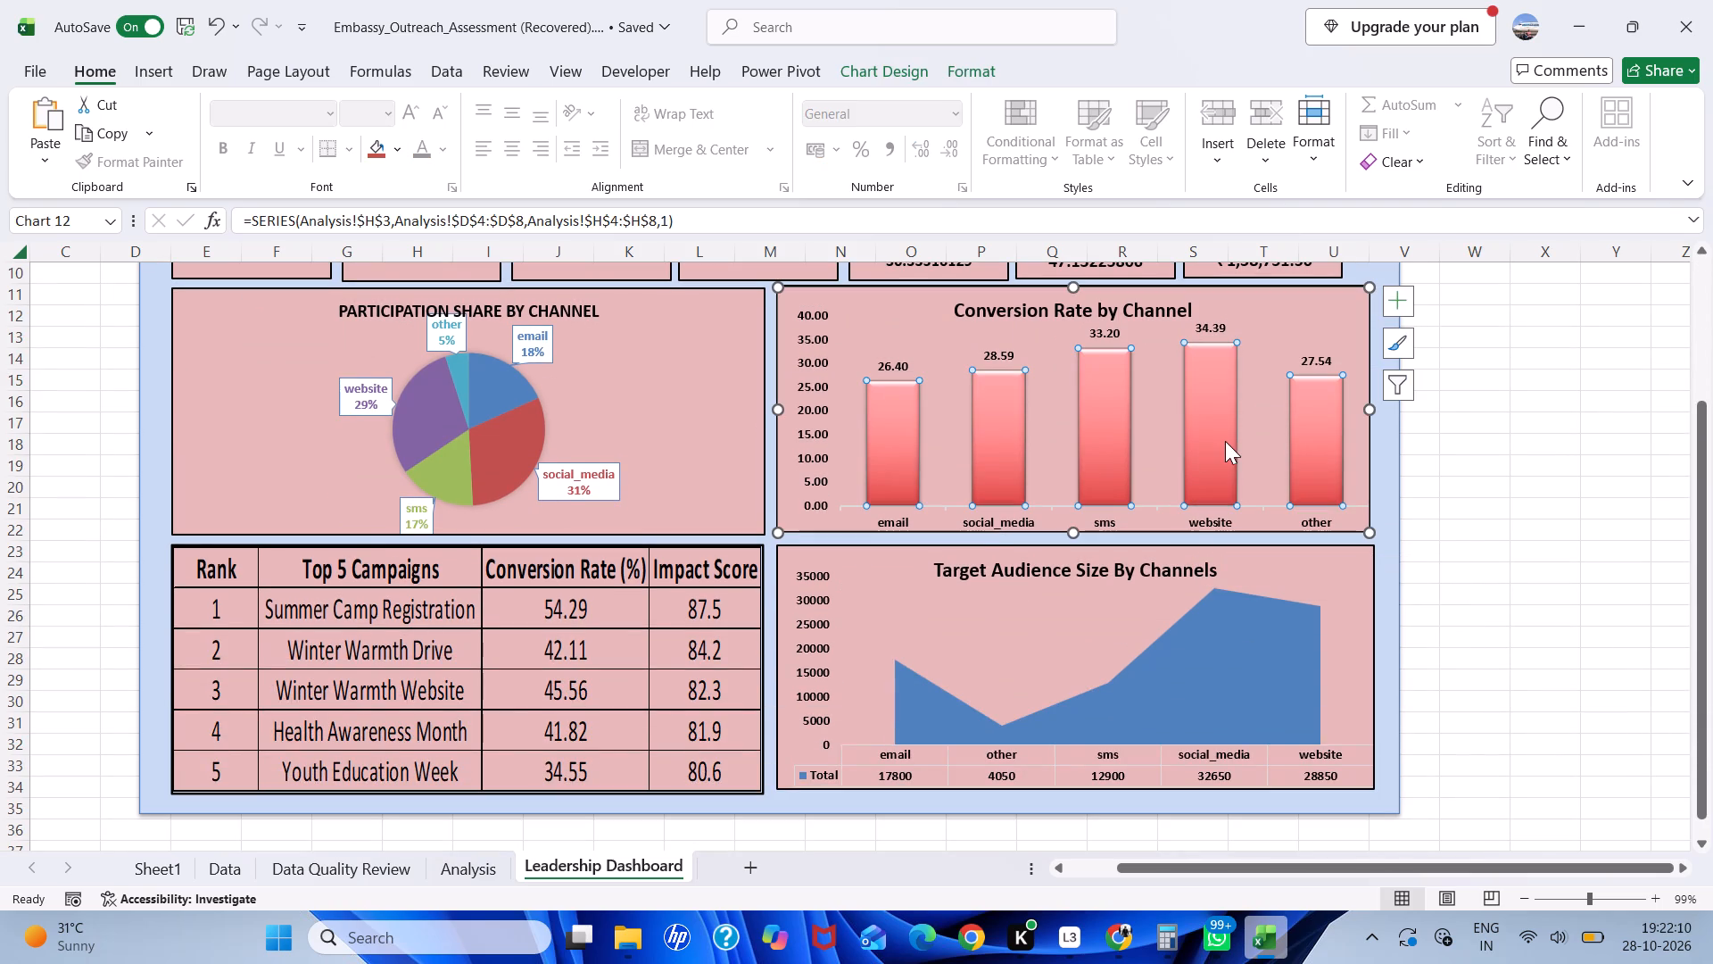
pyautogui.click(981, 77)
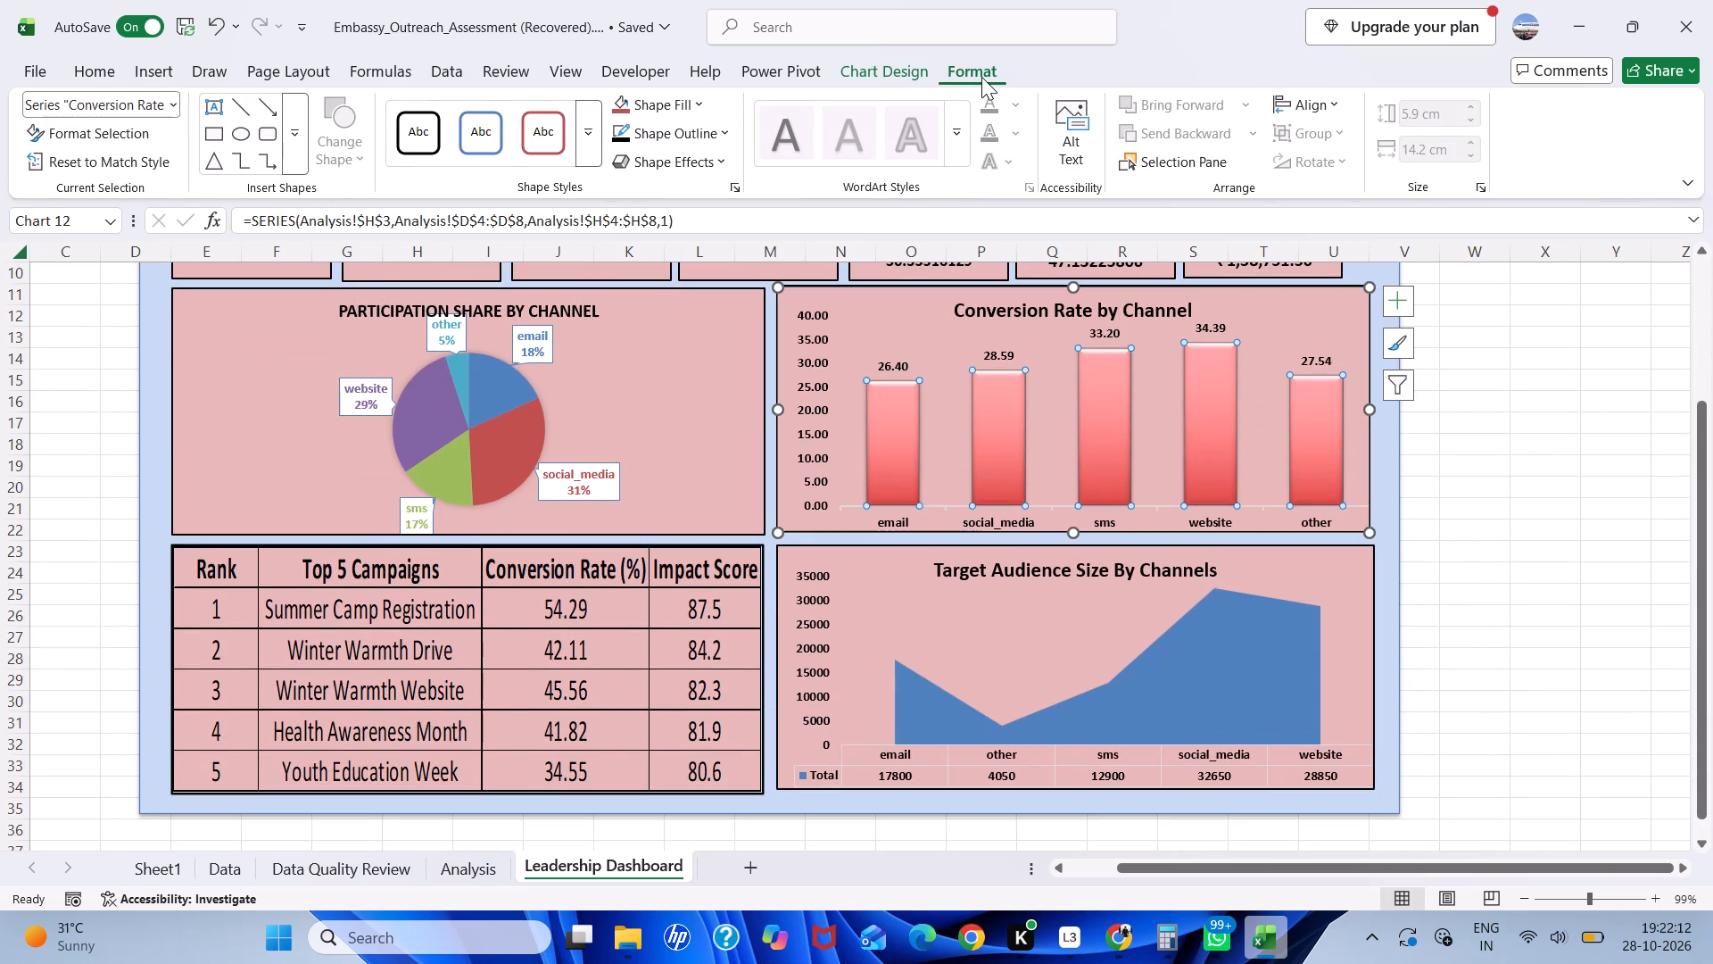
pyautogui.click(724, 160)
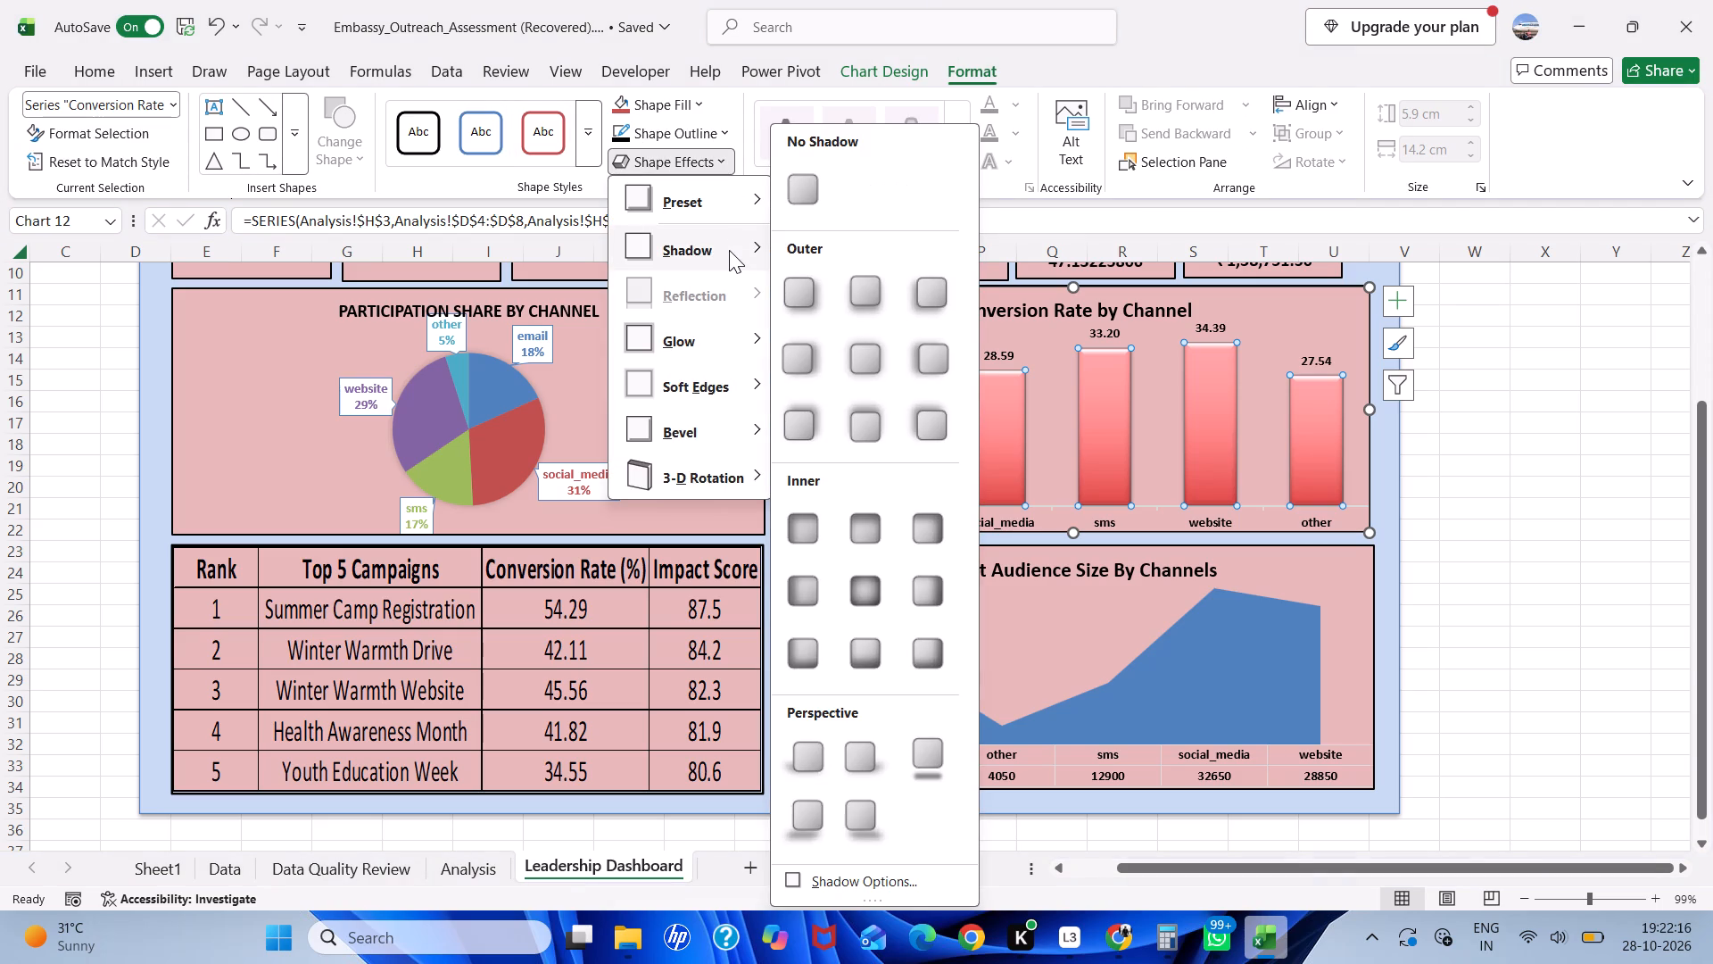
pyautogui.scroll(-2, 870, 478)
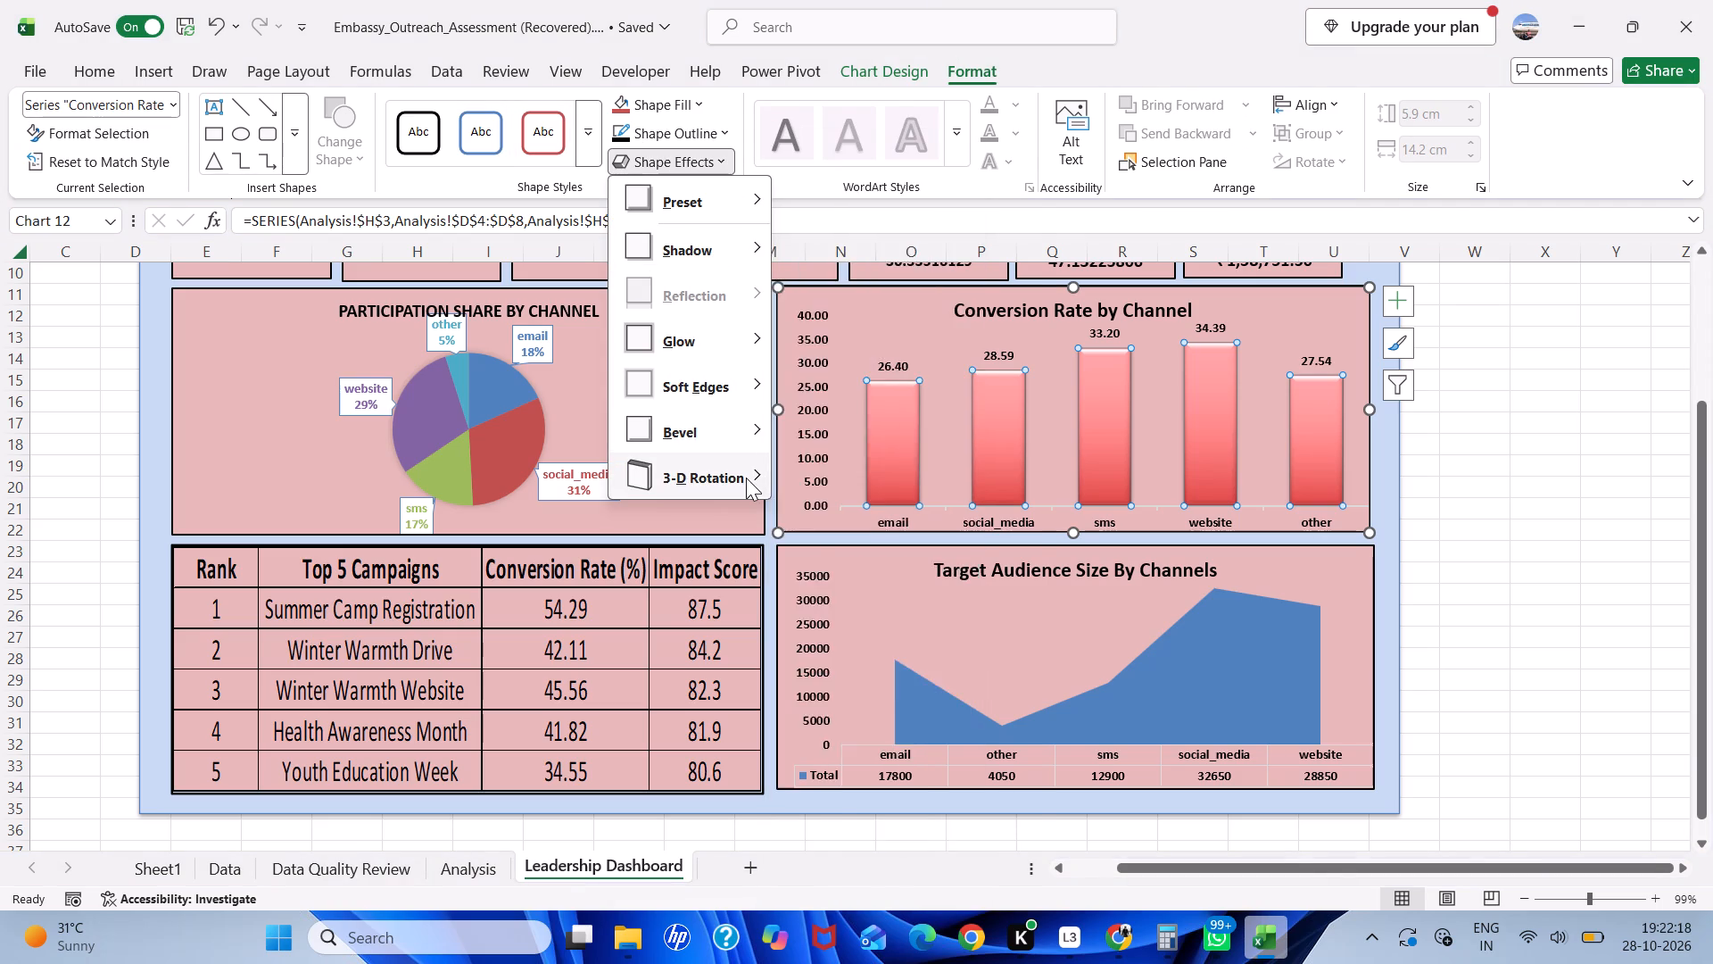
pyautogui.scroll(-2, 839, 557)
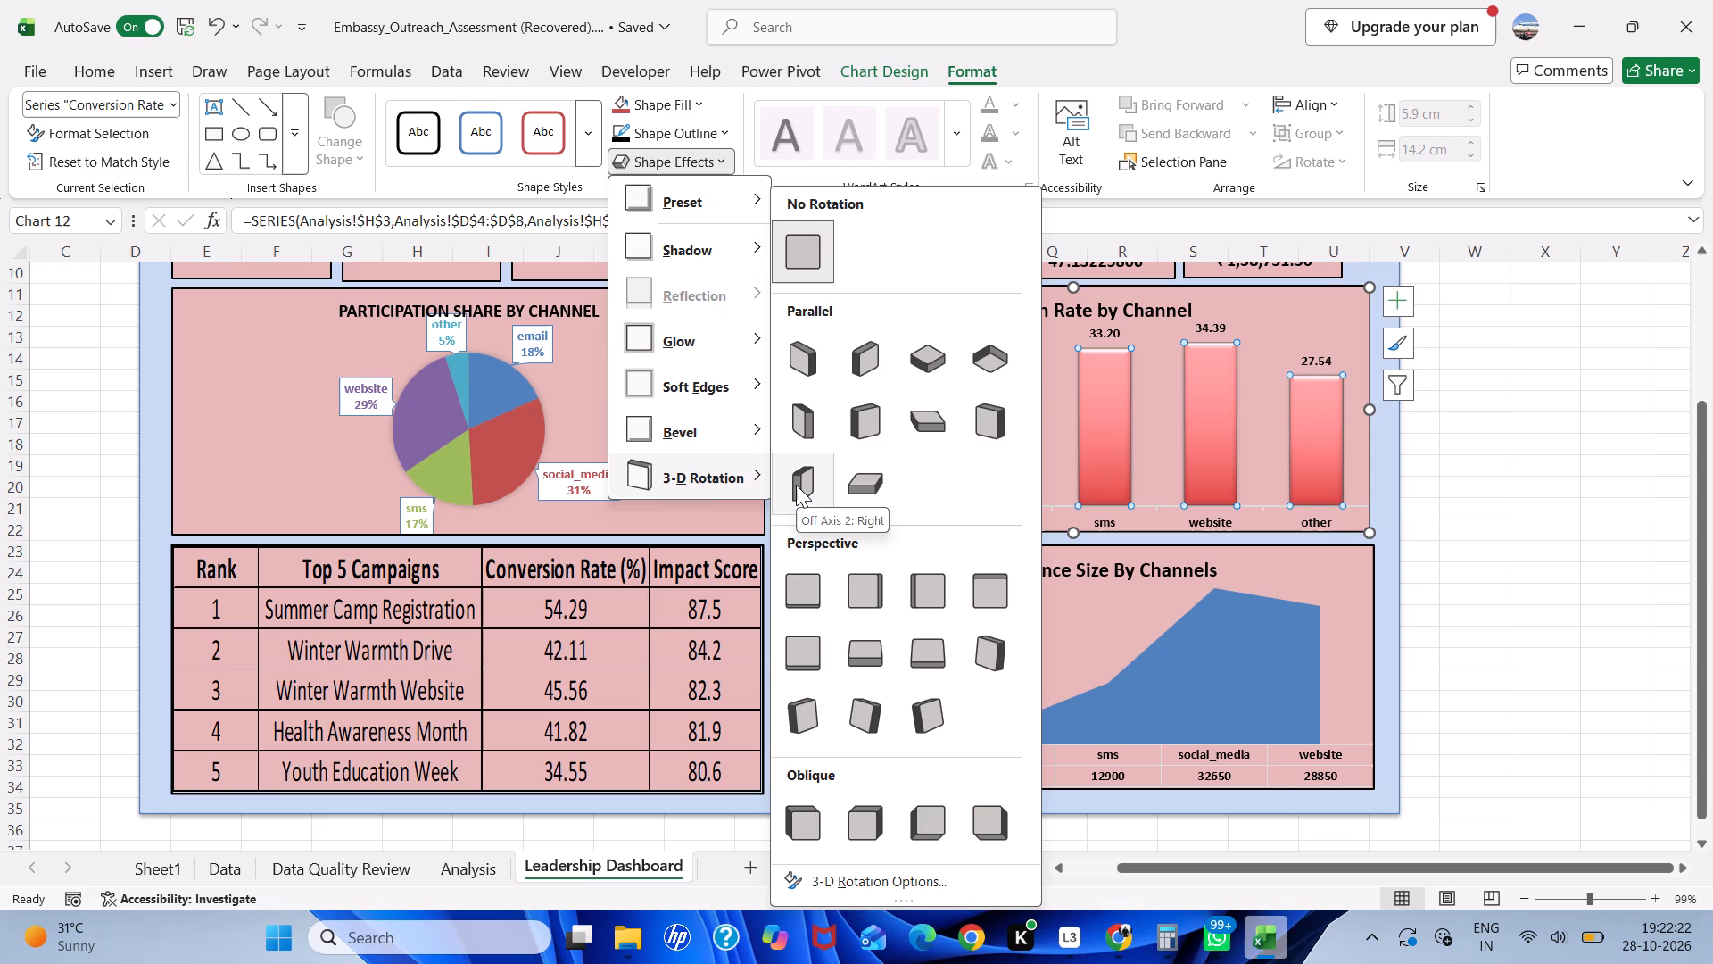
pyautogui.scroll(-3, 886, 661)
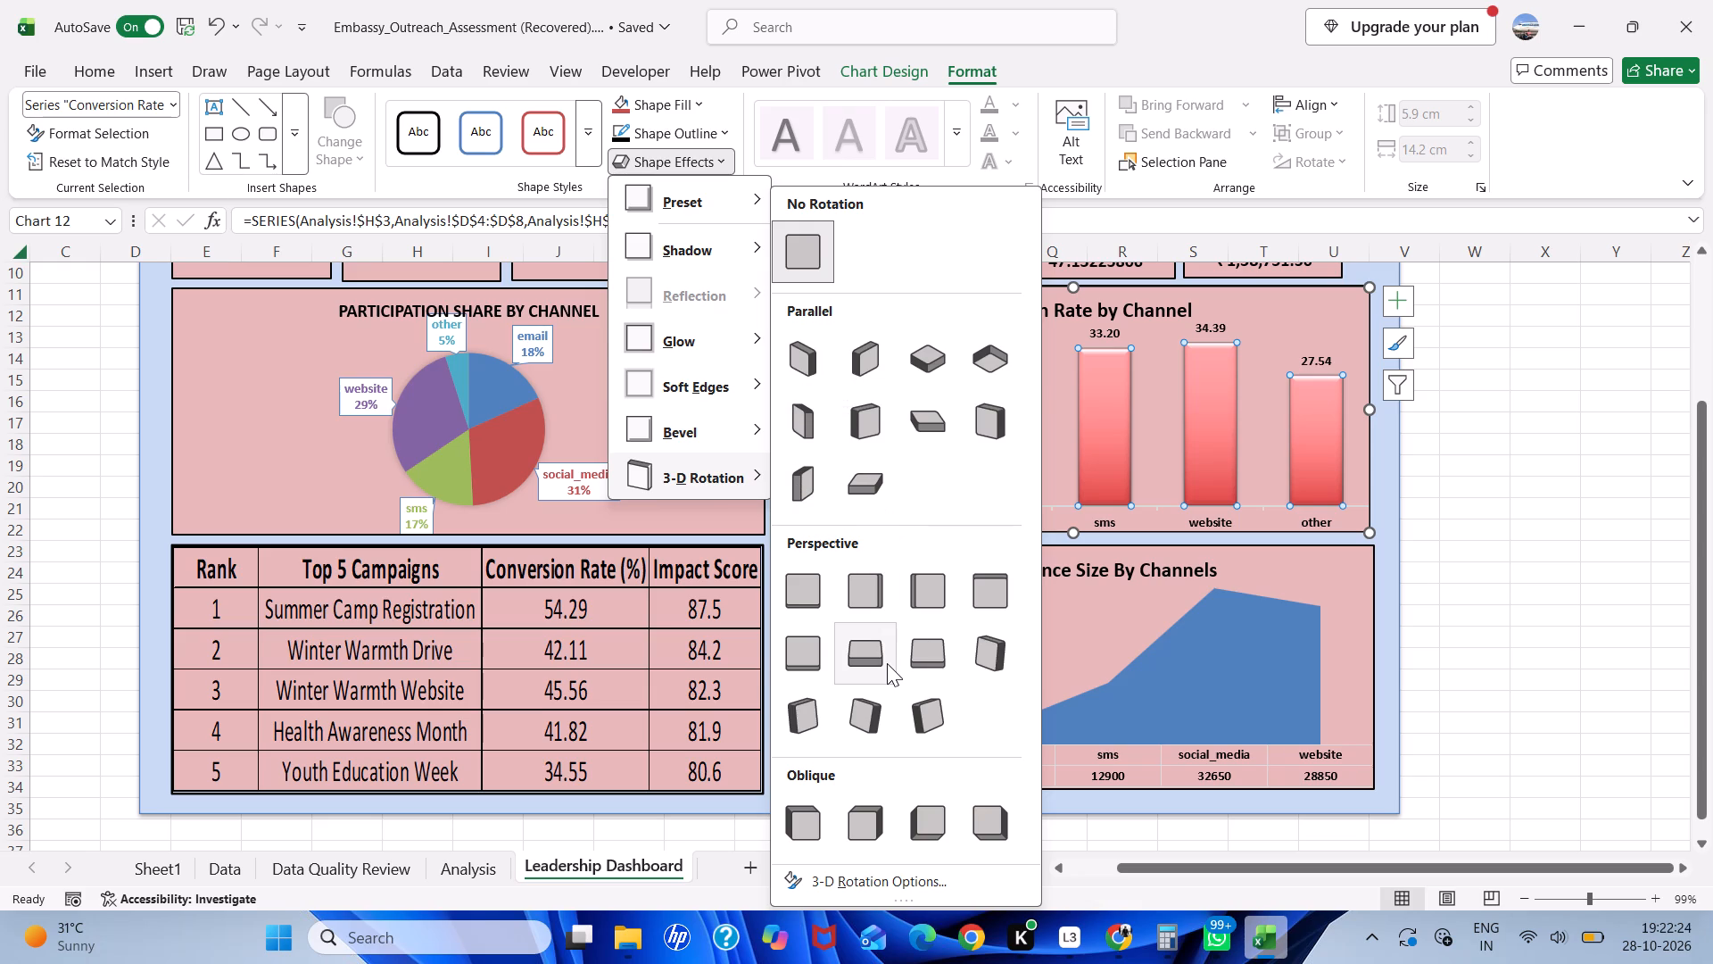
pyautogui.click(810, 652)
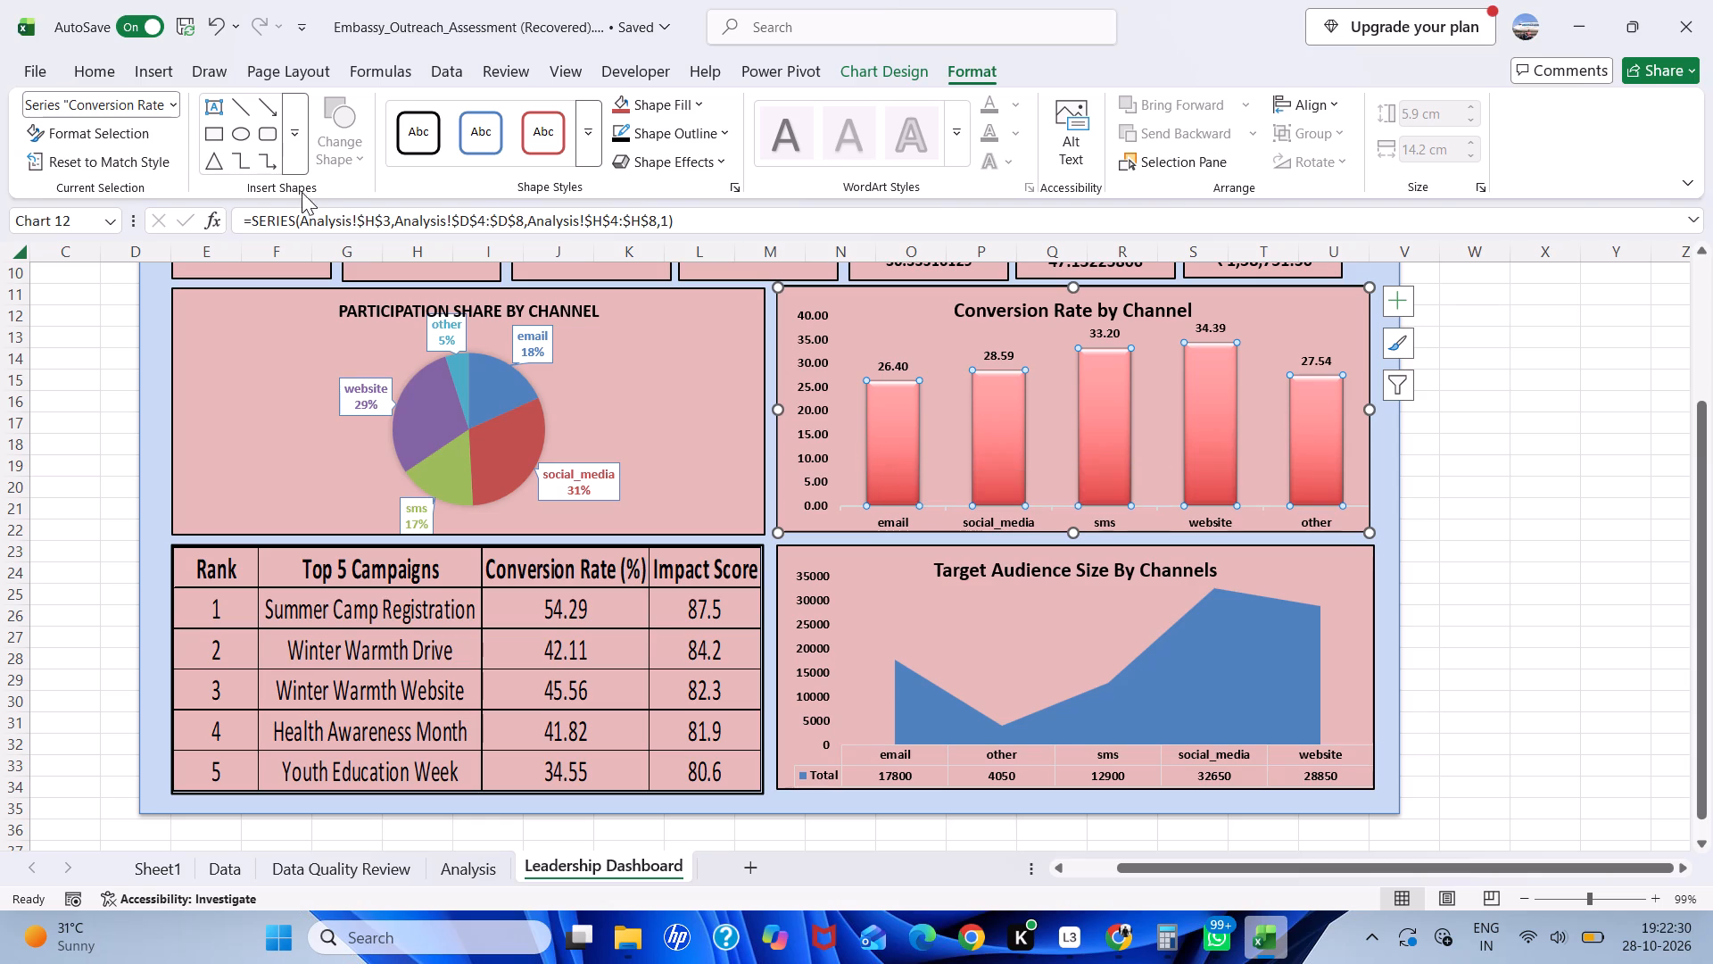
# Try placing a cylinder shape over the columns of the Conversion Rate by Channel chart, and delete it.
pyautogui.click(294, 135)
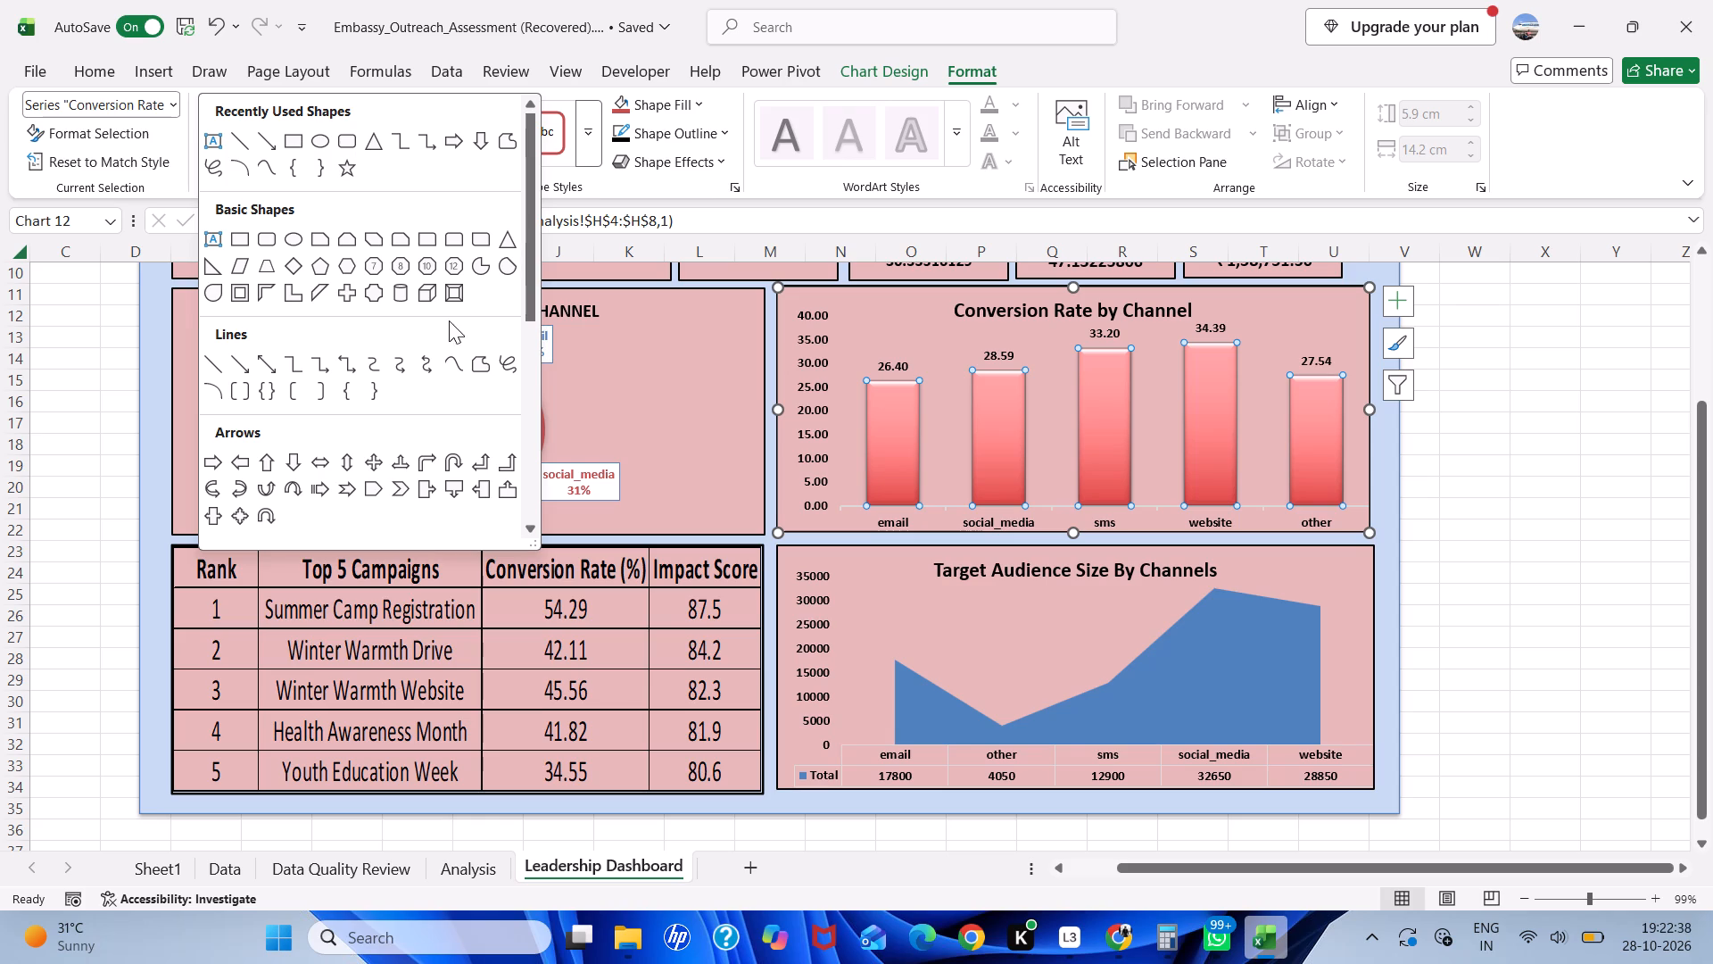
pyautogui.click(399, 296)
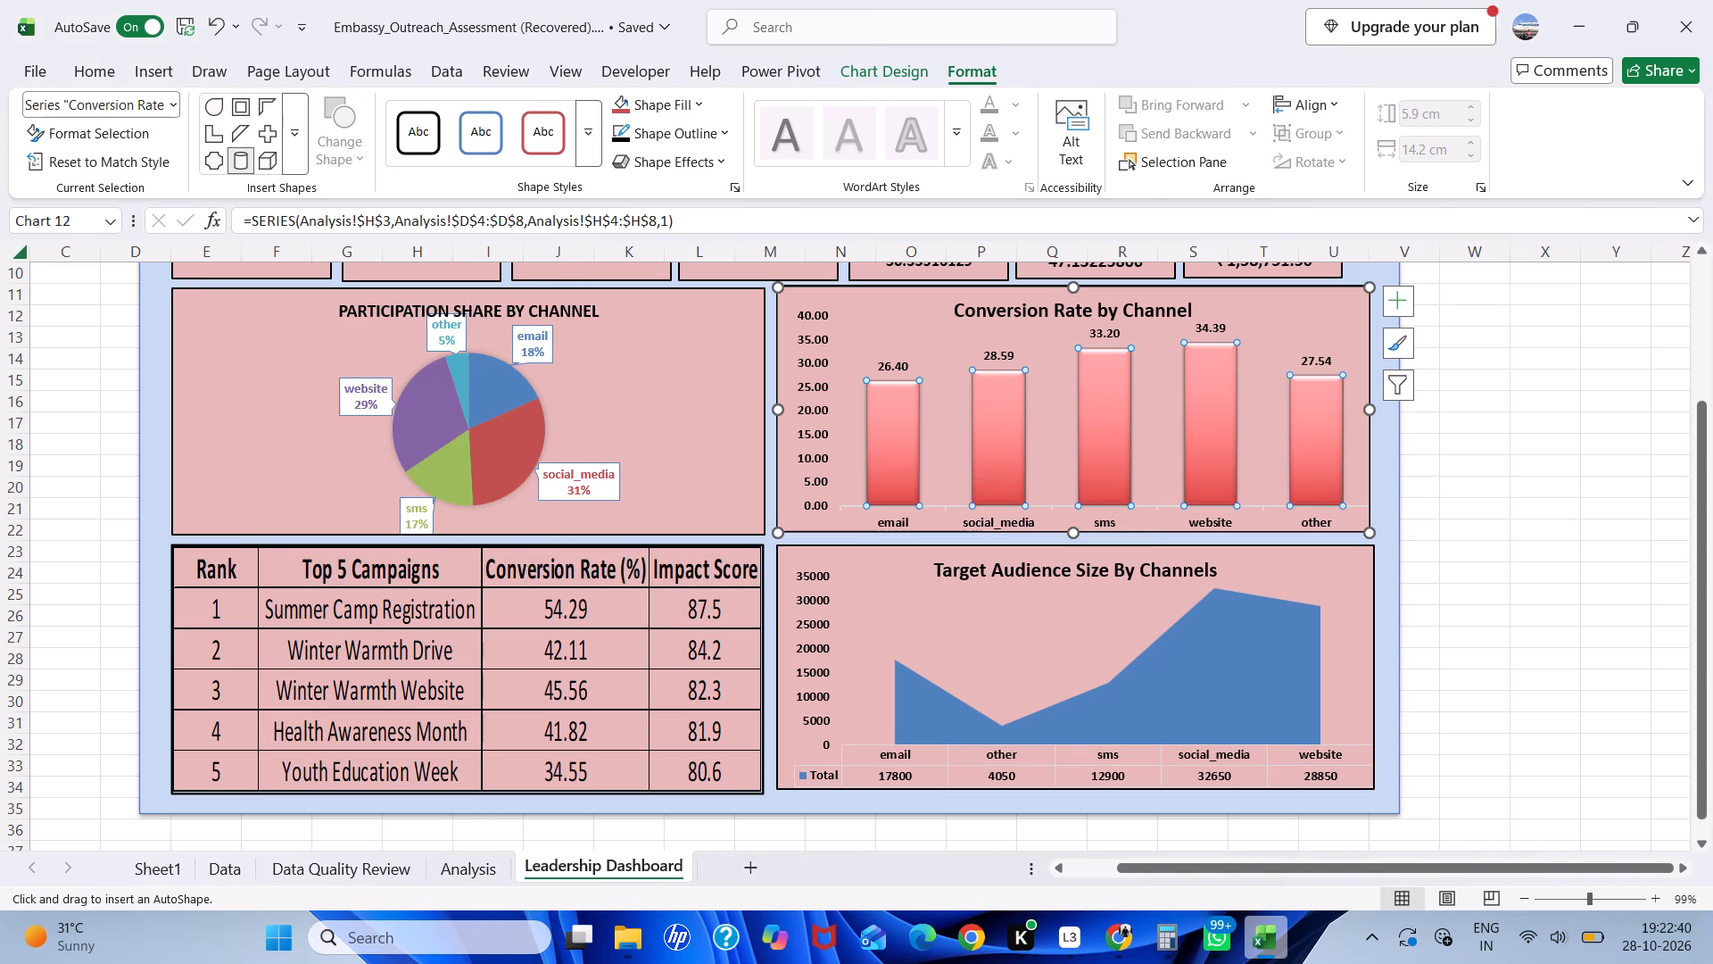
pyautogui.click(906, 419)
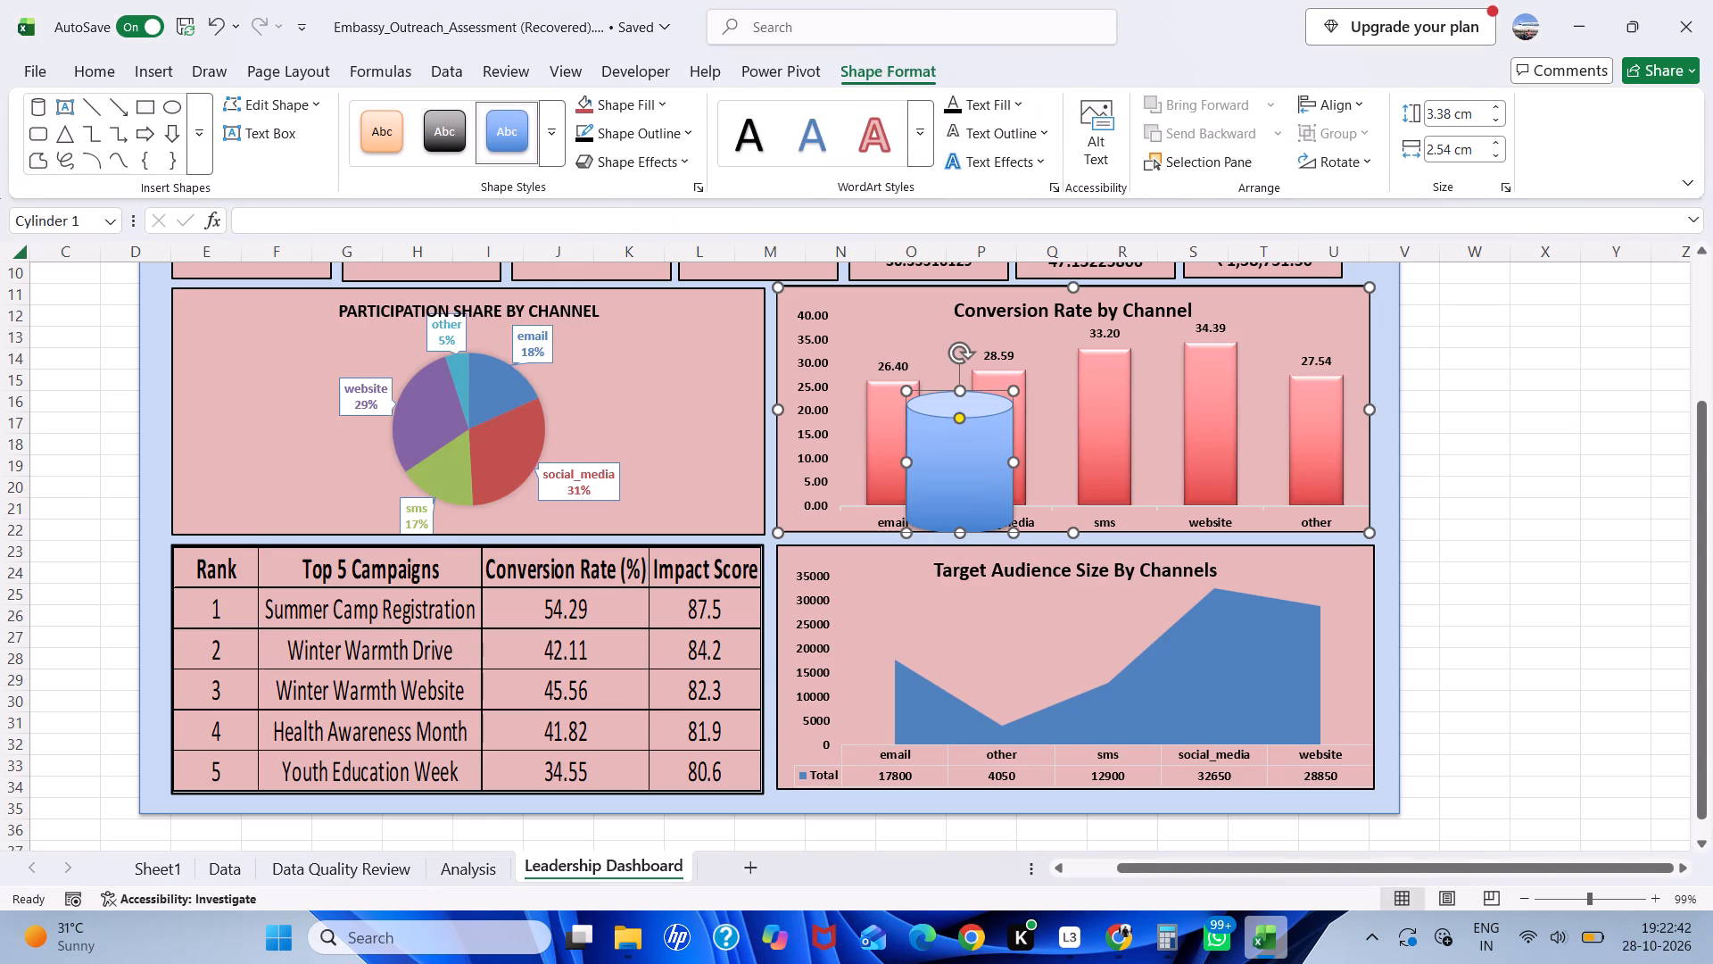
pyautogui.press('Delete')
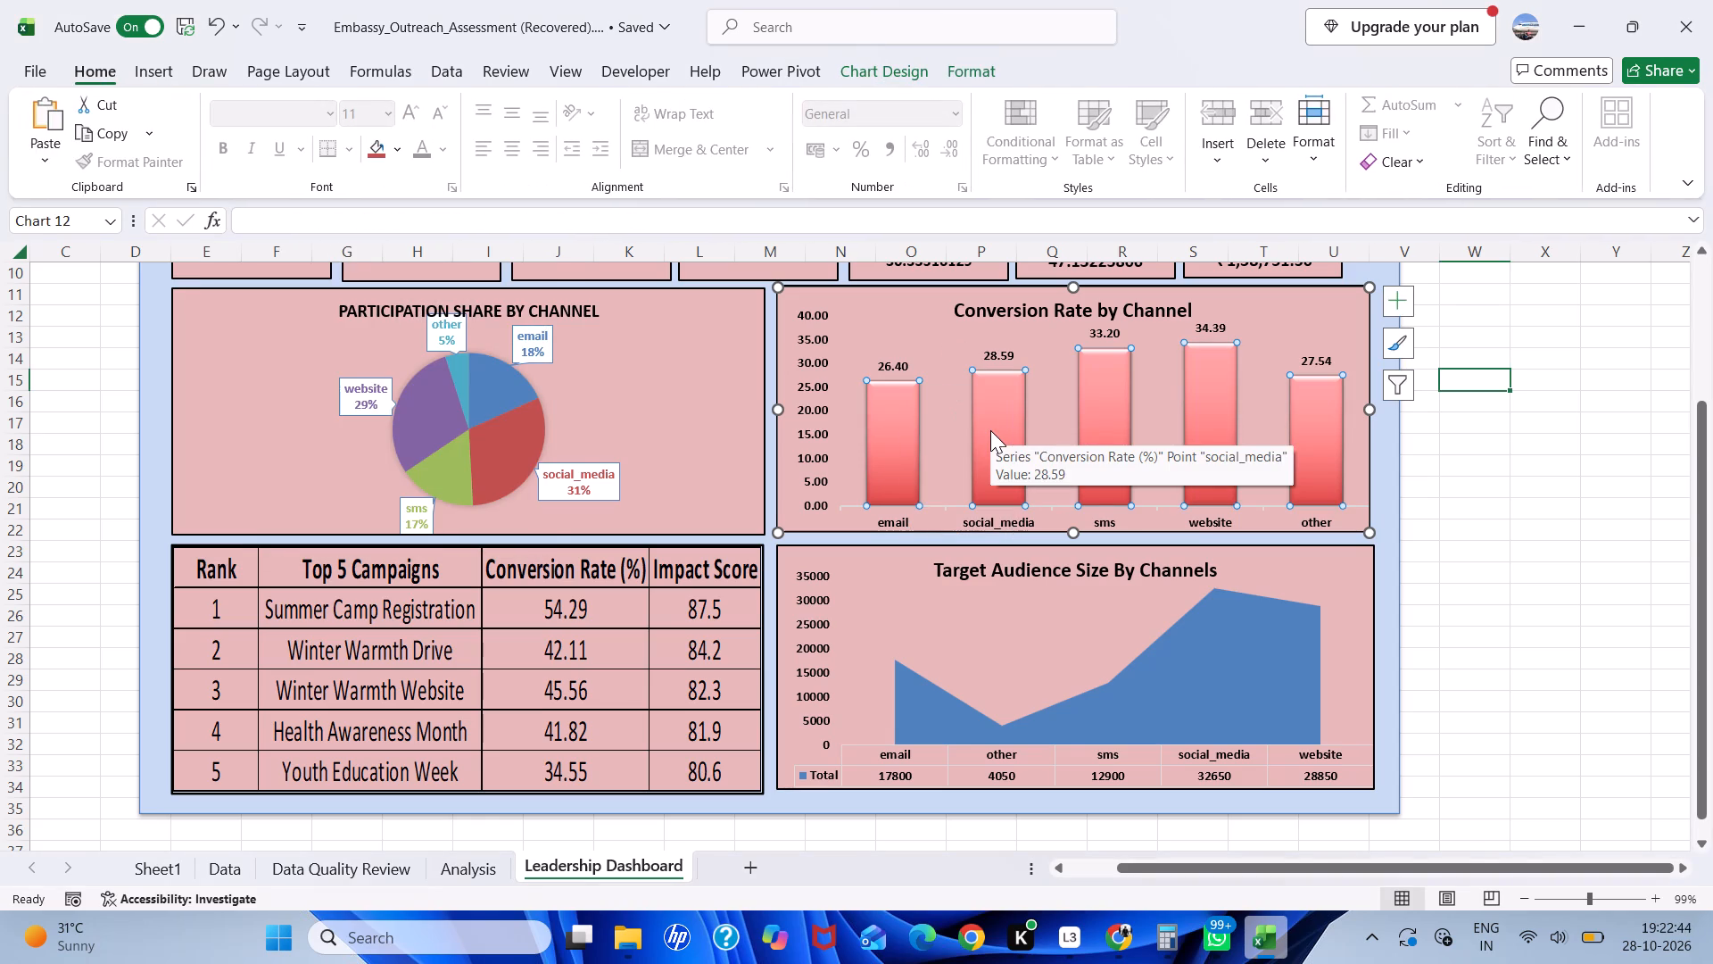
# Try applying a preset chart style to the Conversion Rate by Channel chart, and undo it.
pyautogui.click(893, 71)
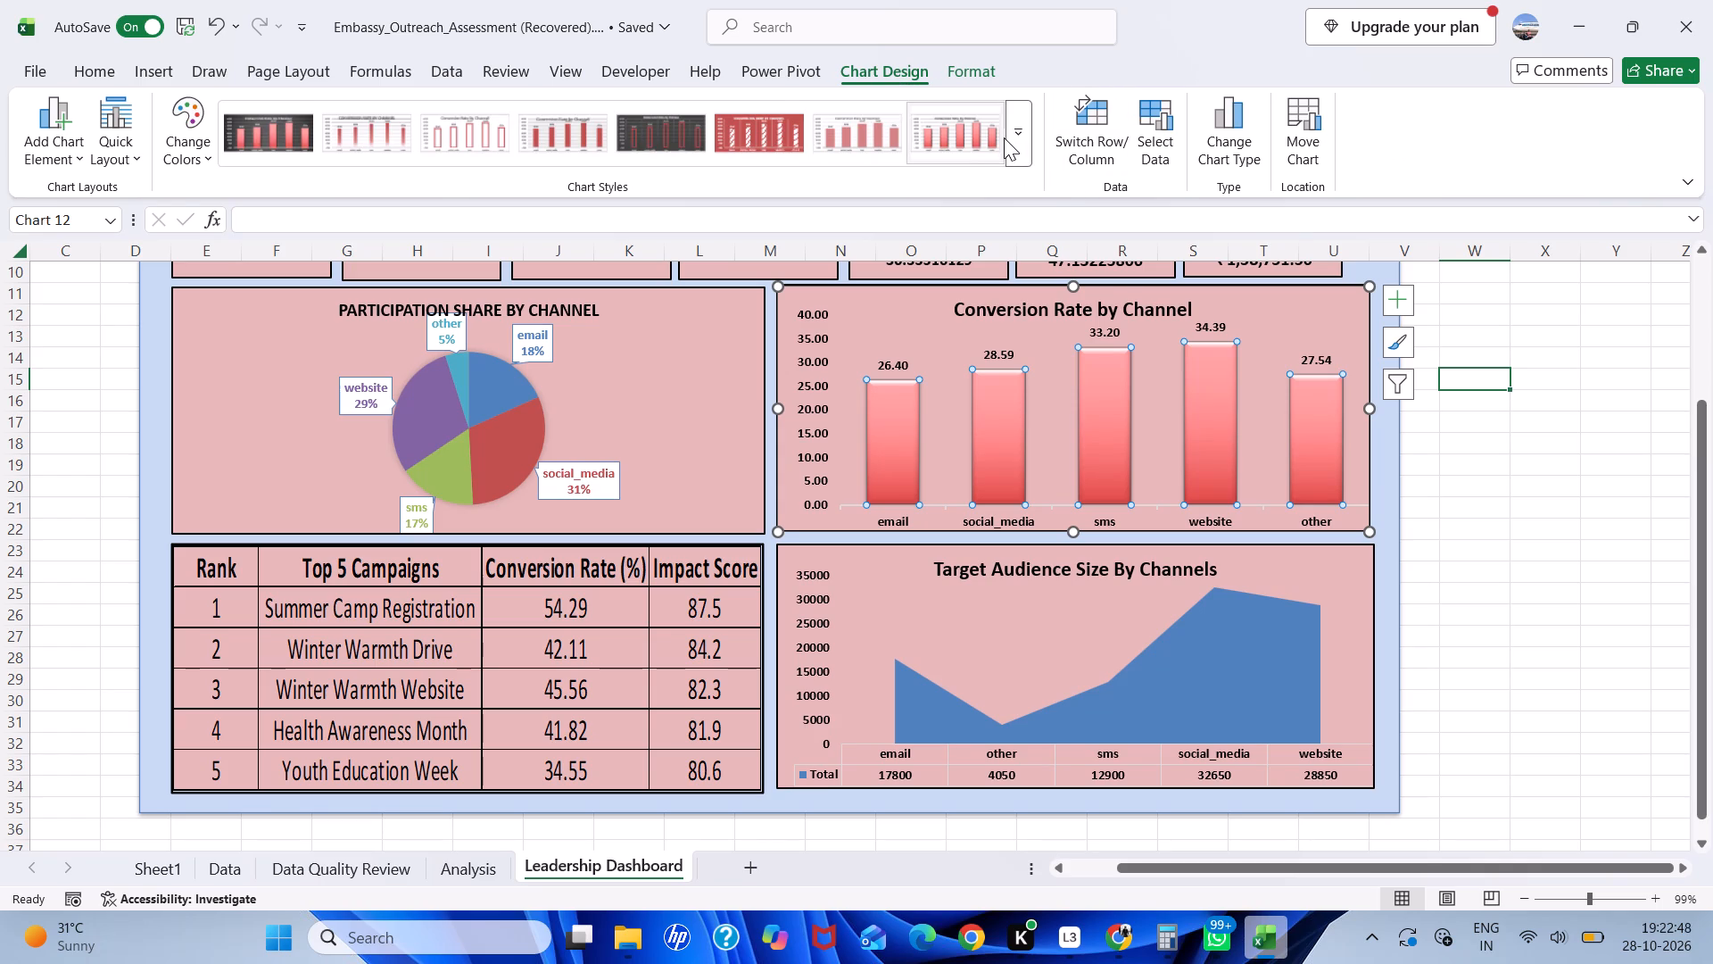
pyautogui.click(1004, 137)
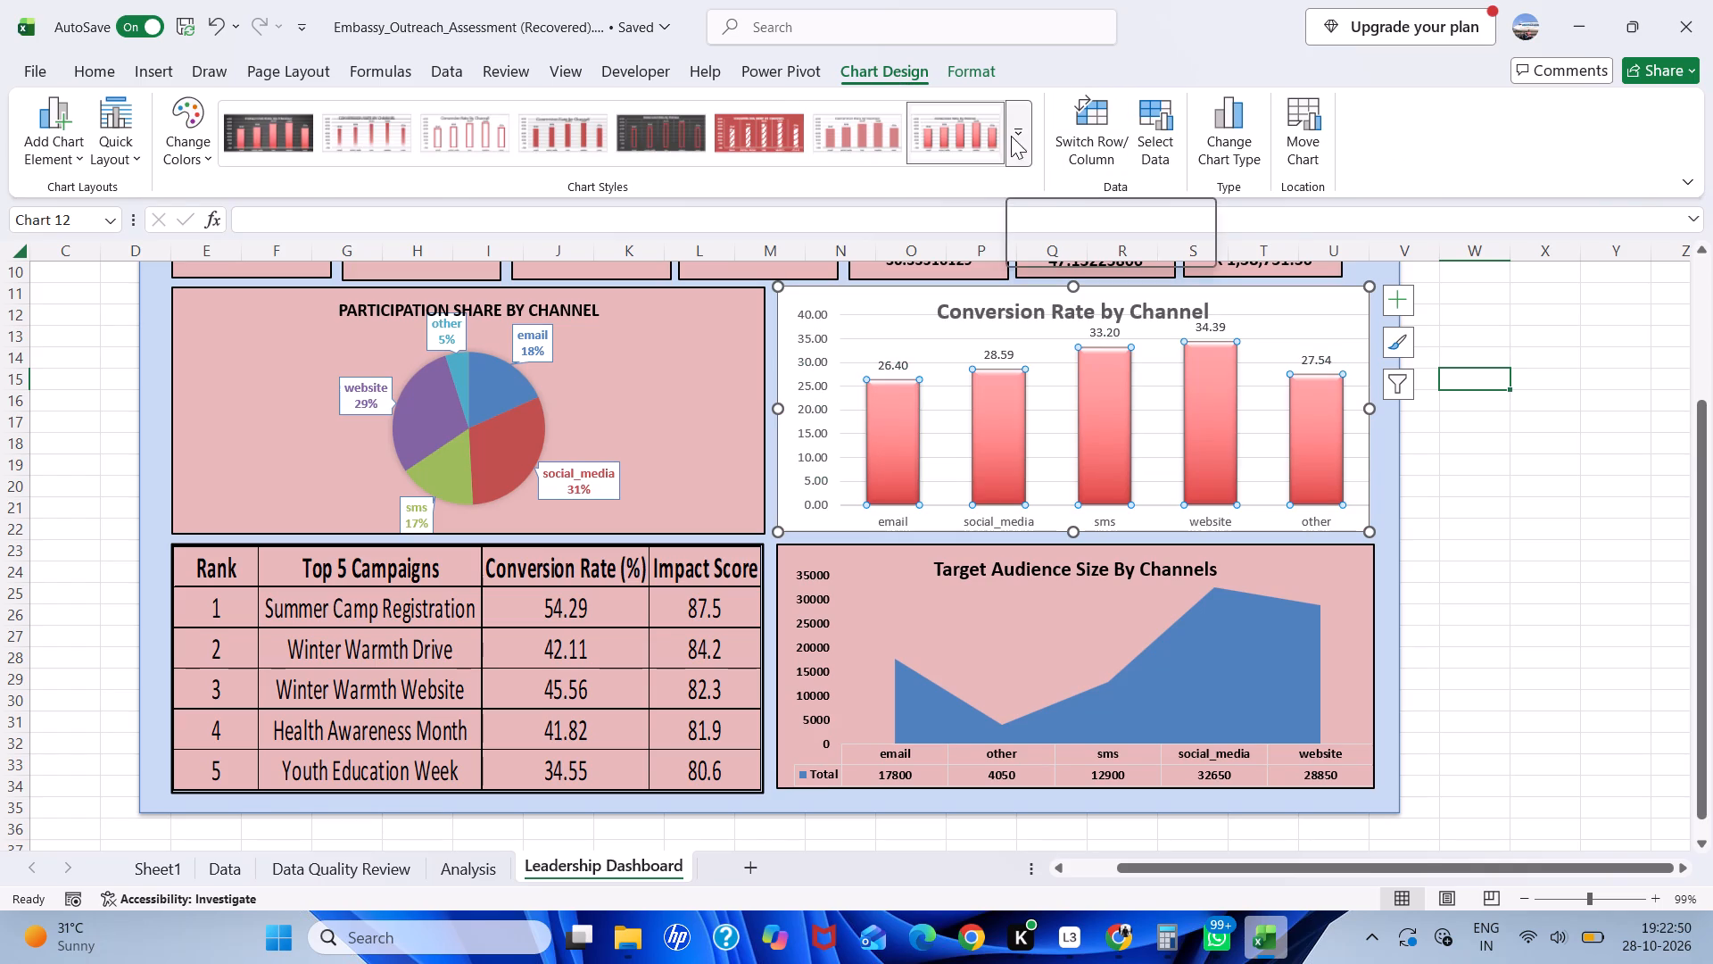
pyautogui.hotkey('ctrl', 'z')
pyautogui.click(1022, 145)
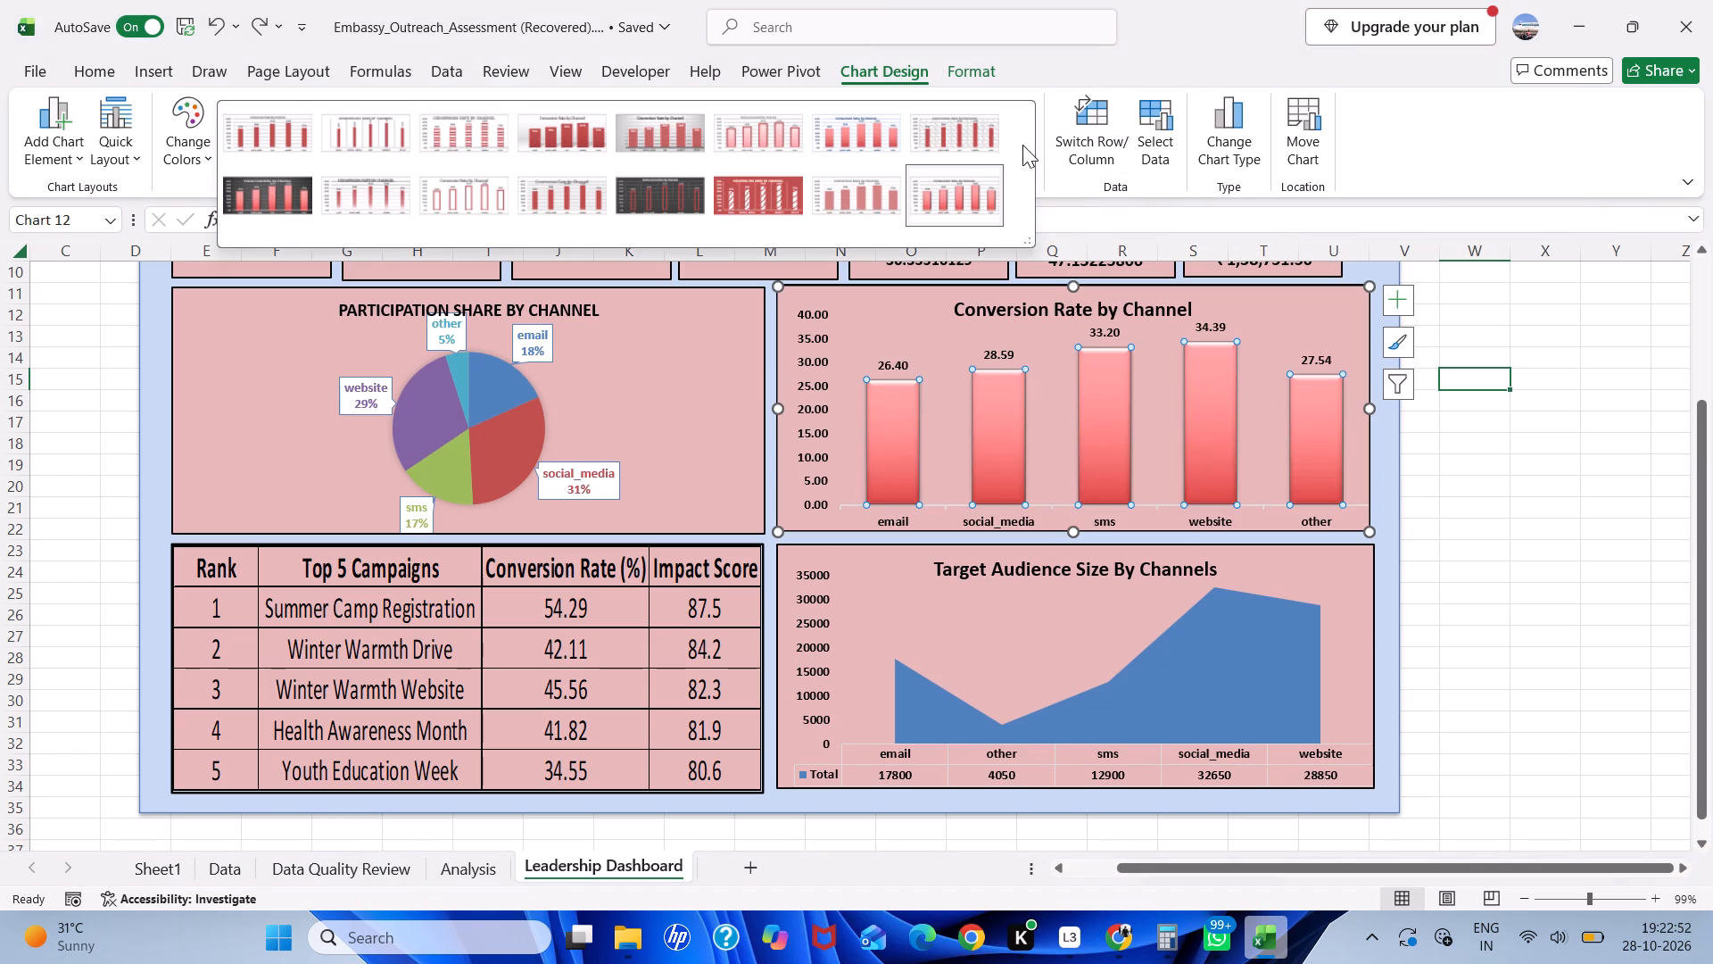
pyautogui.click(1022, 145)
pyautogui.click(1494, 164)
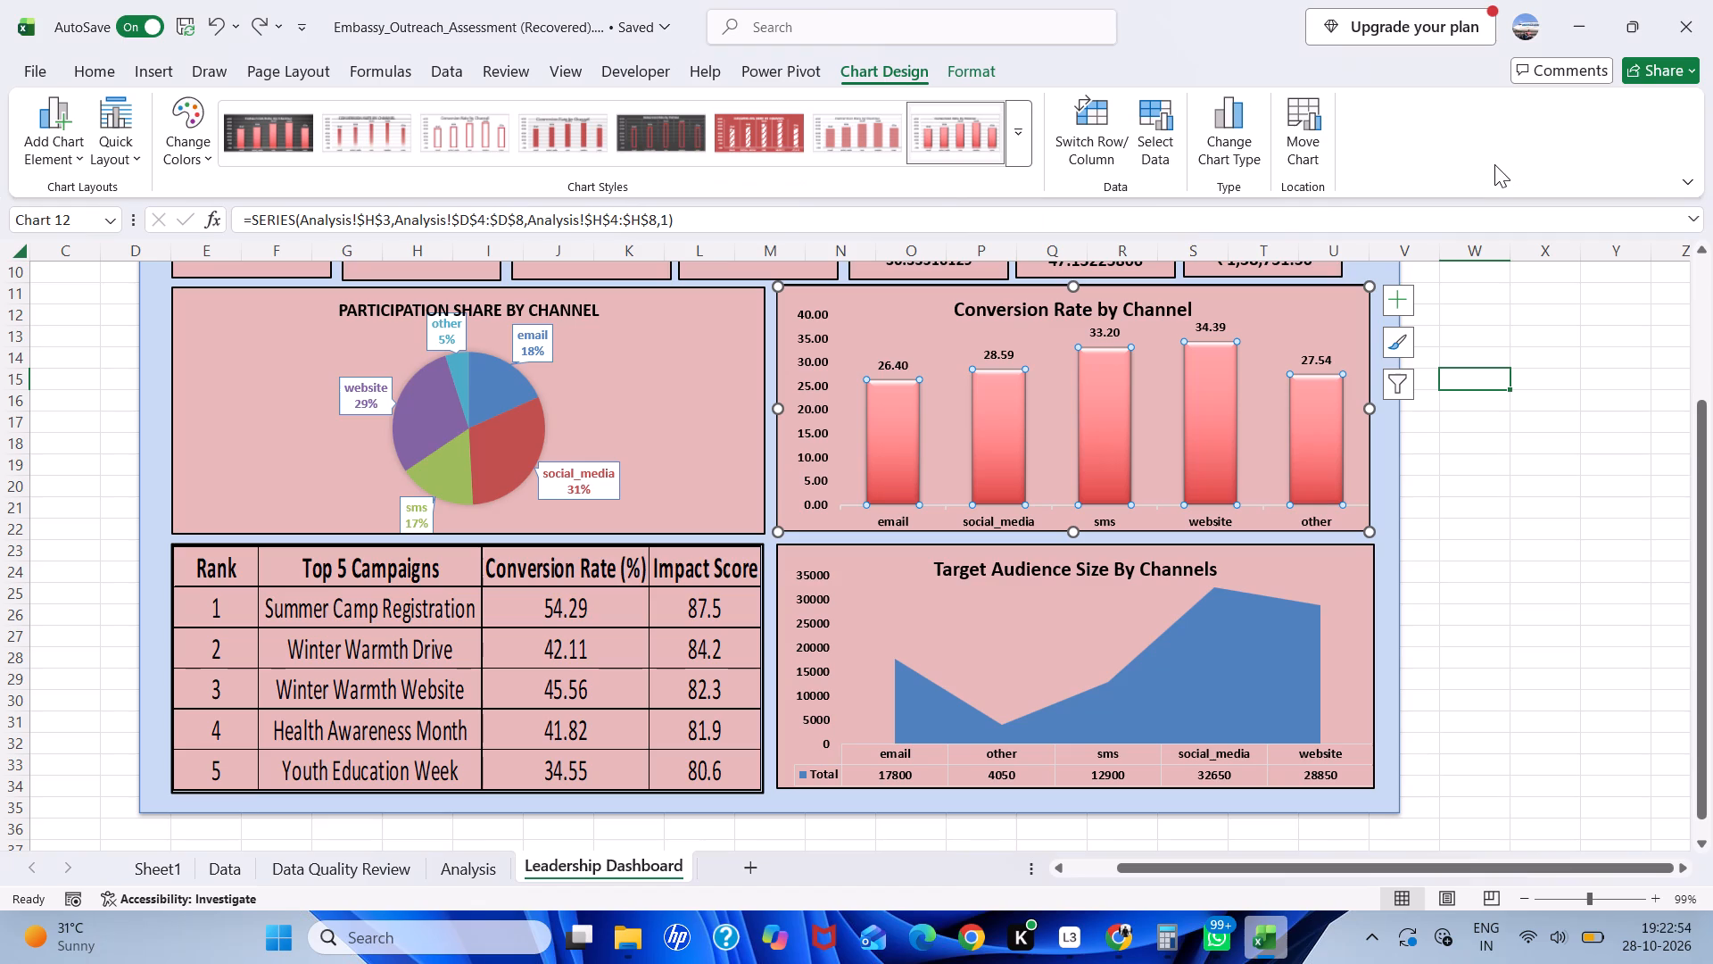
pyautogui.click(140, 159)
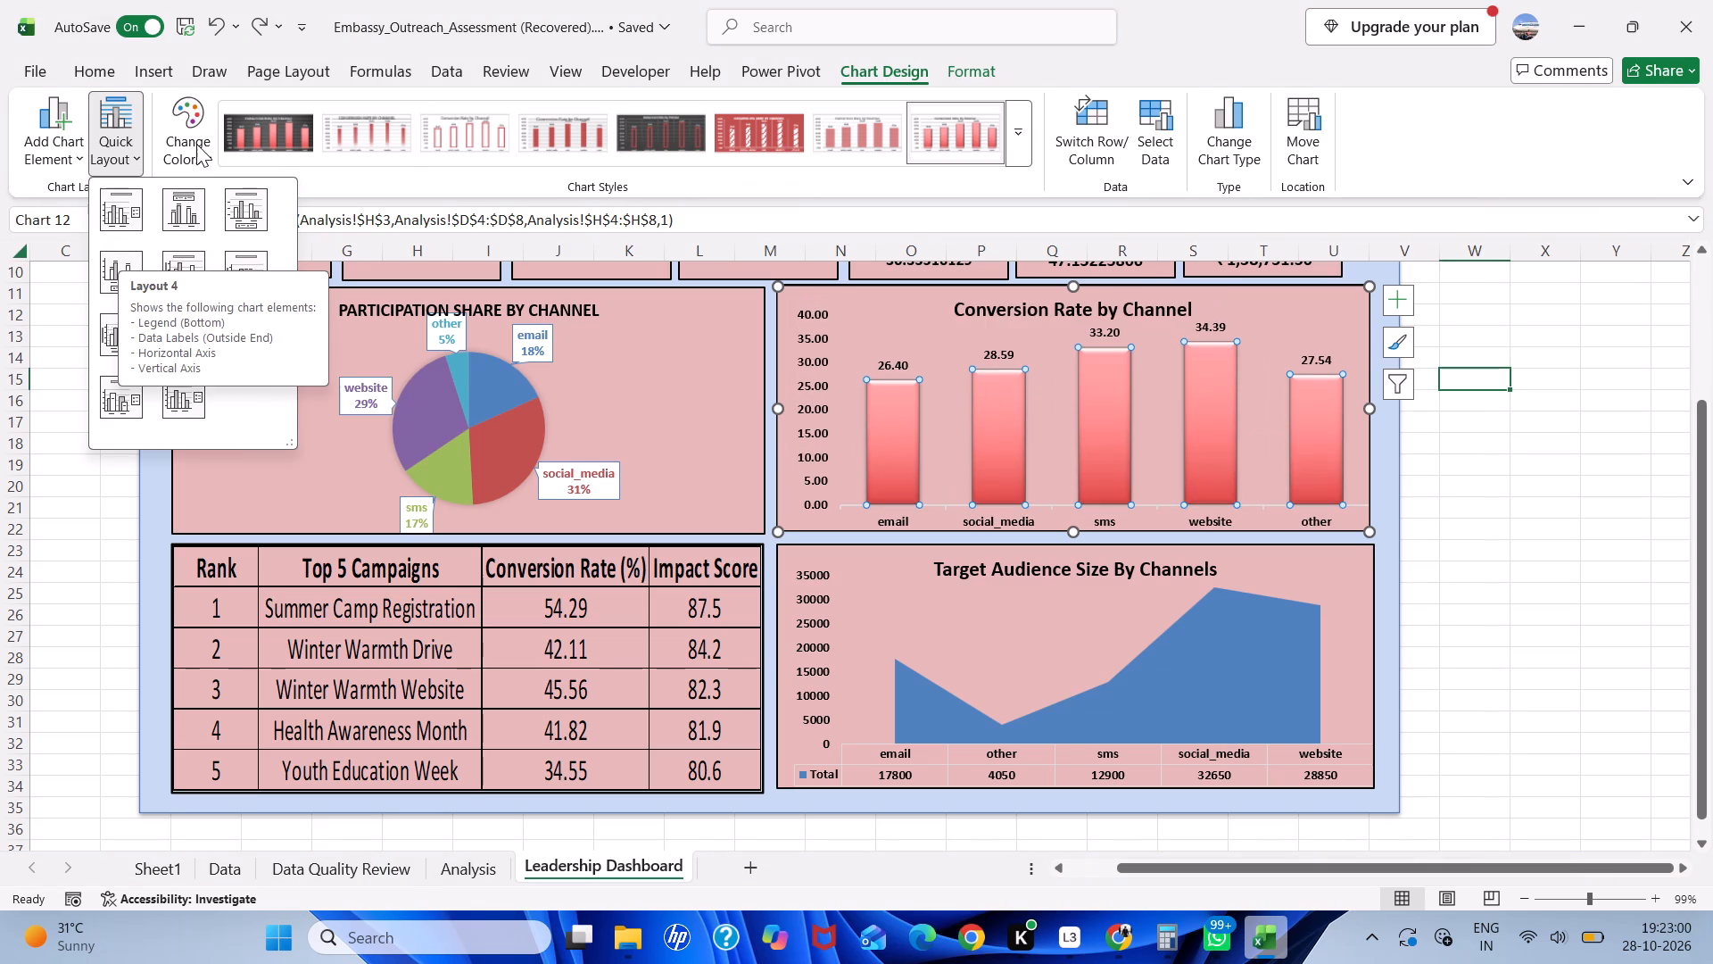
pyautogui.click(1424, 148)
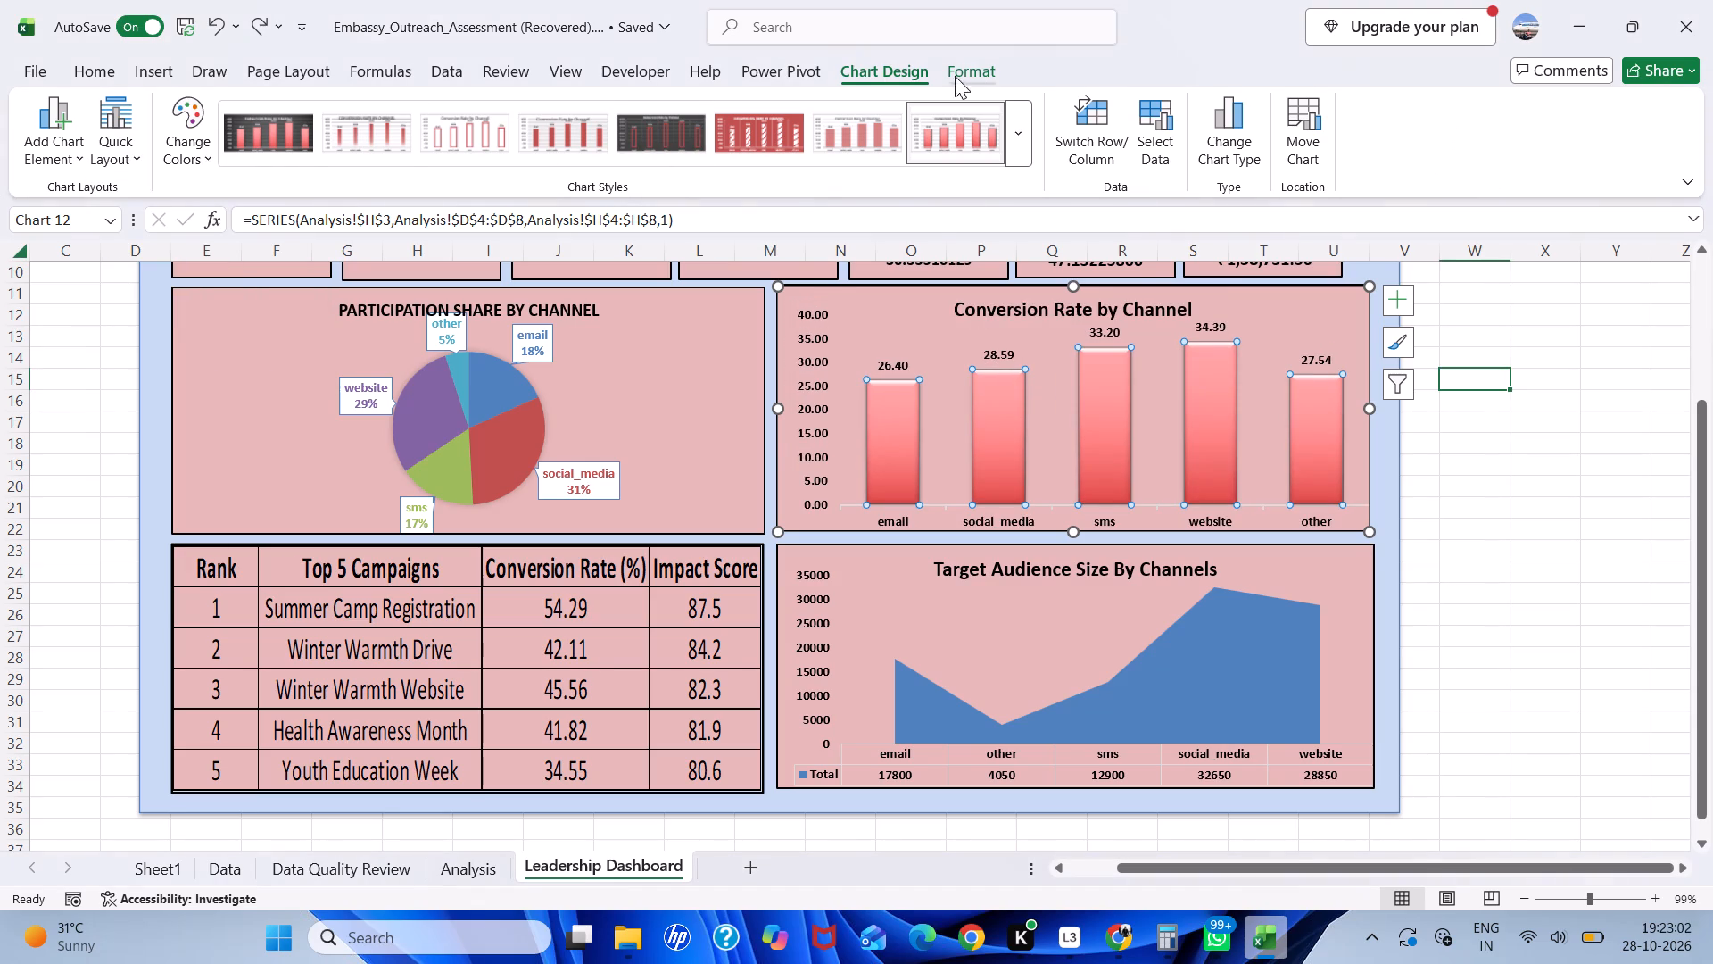
# Open the 3-D Format effect settings for the data series of the Conversion Rate by Channel chart.
pyautogui.click(970, 65)
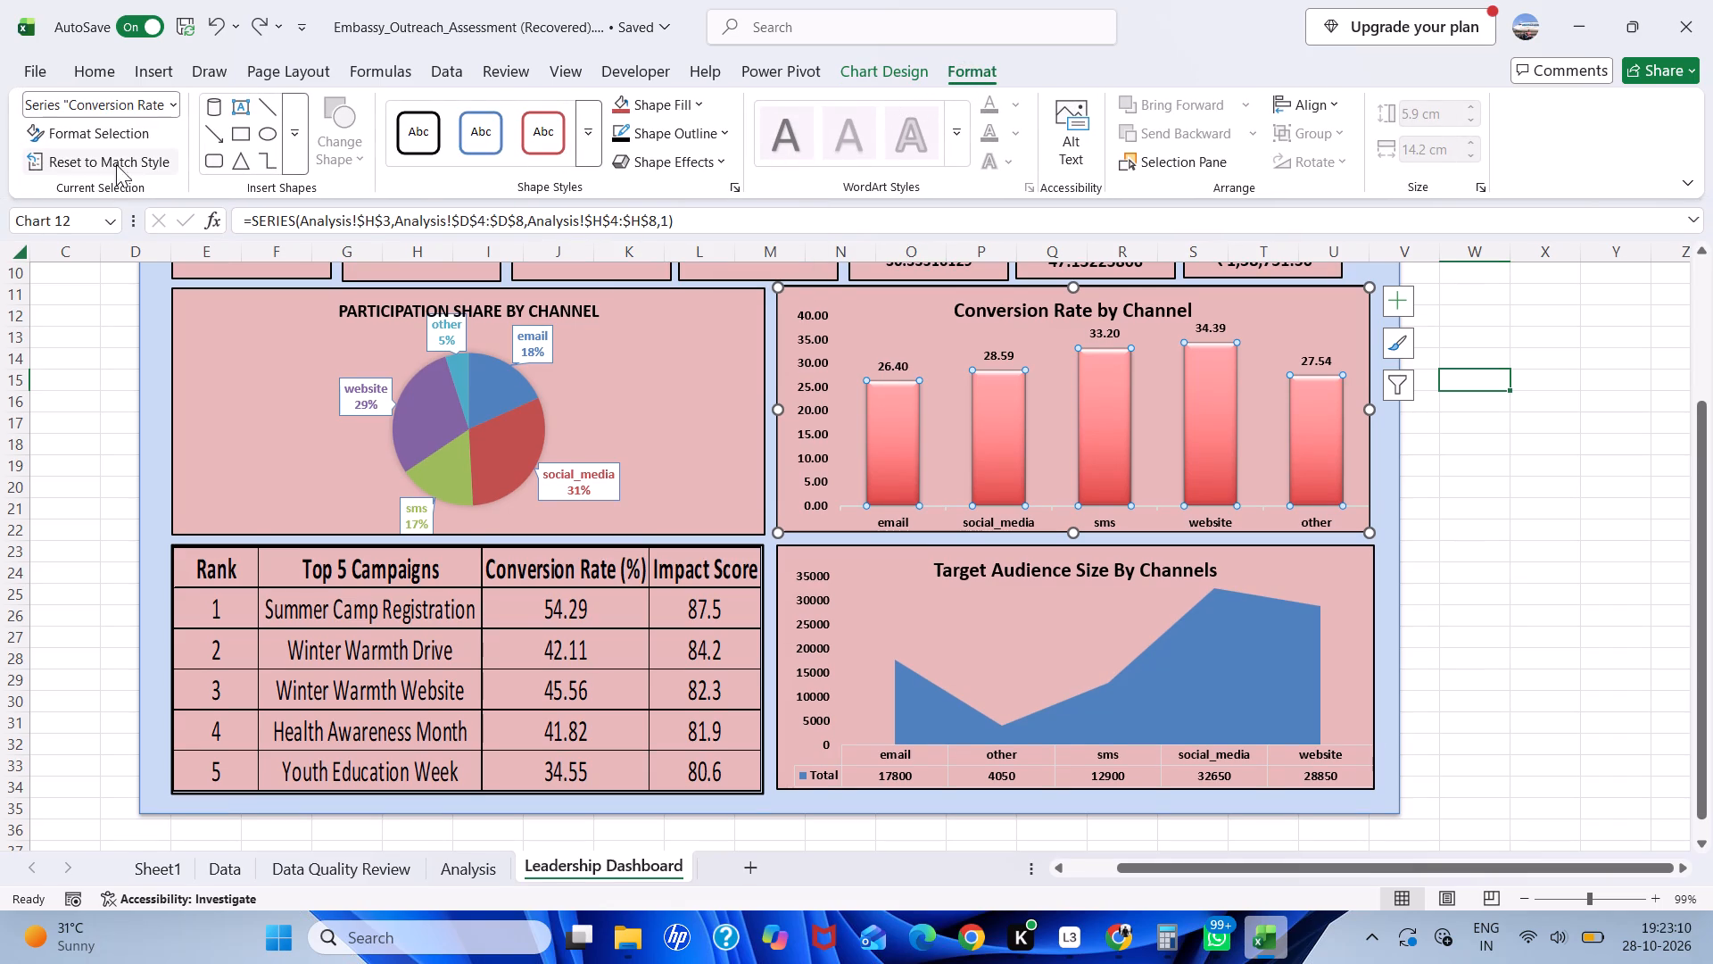
pyautogui.click(122, 135)
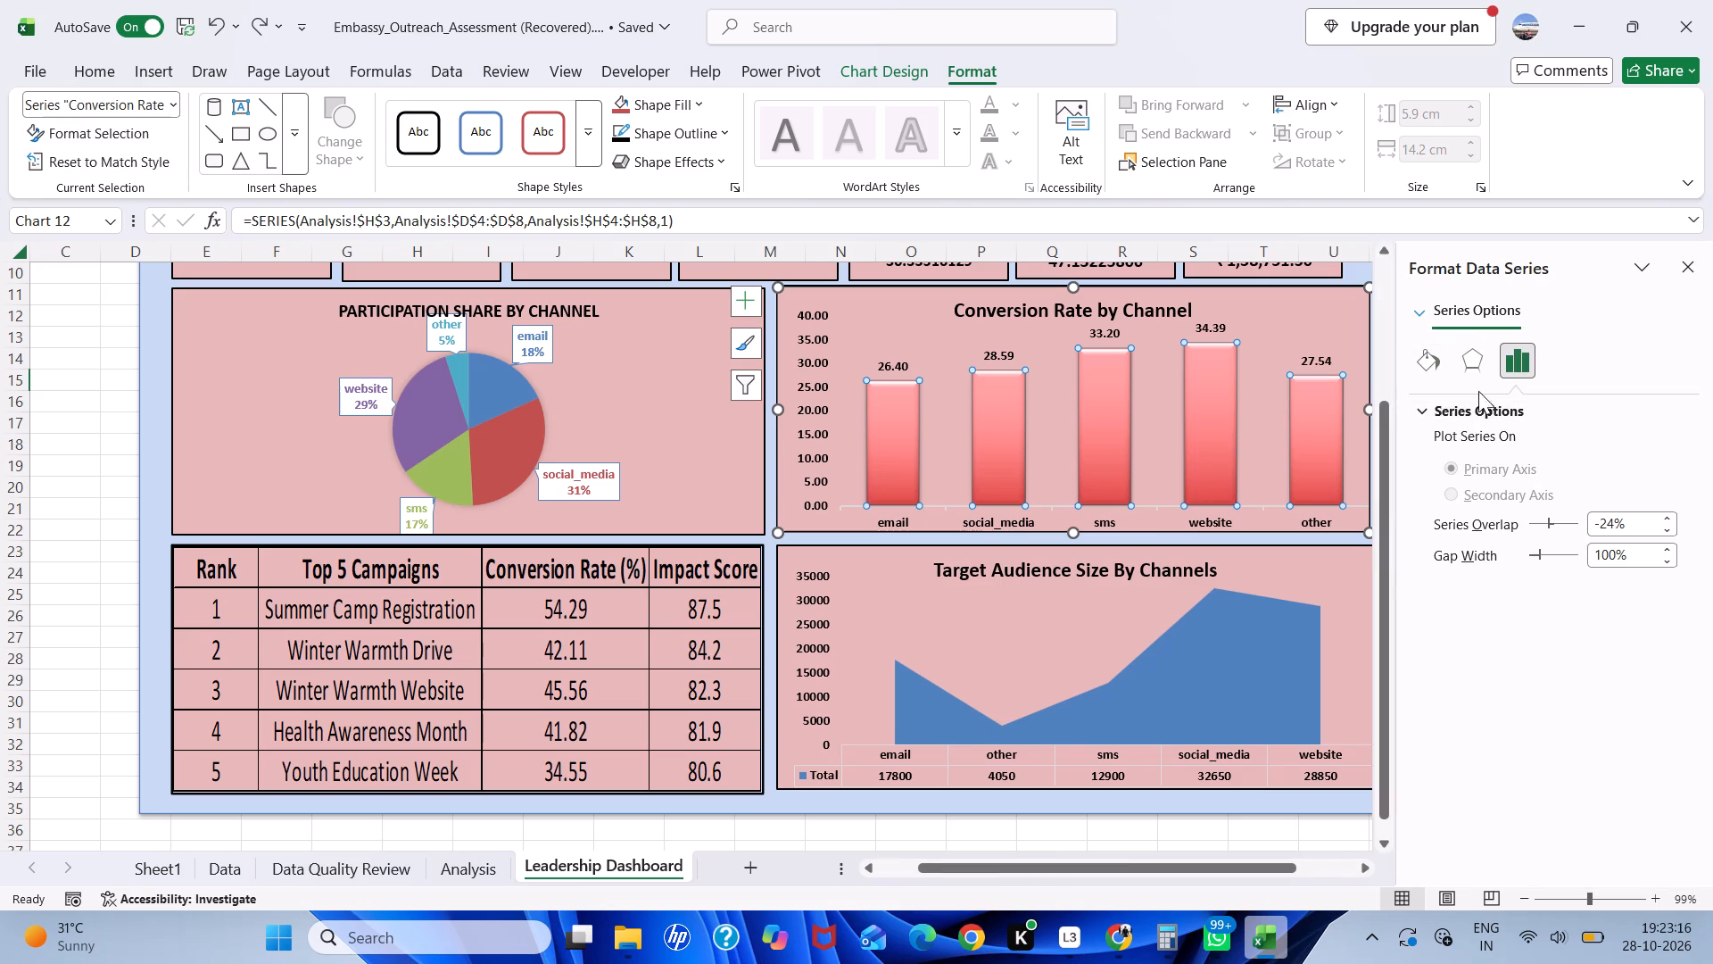
pyautogui.click(1472, 360)
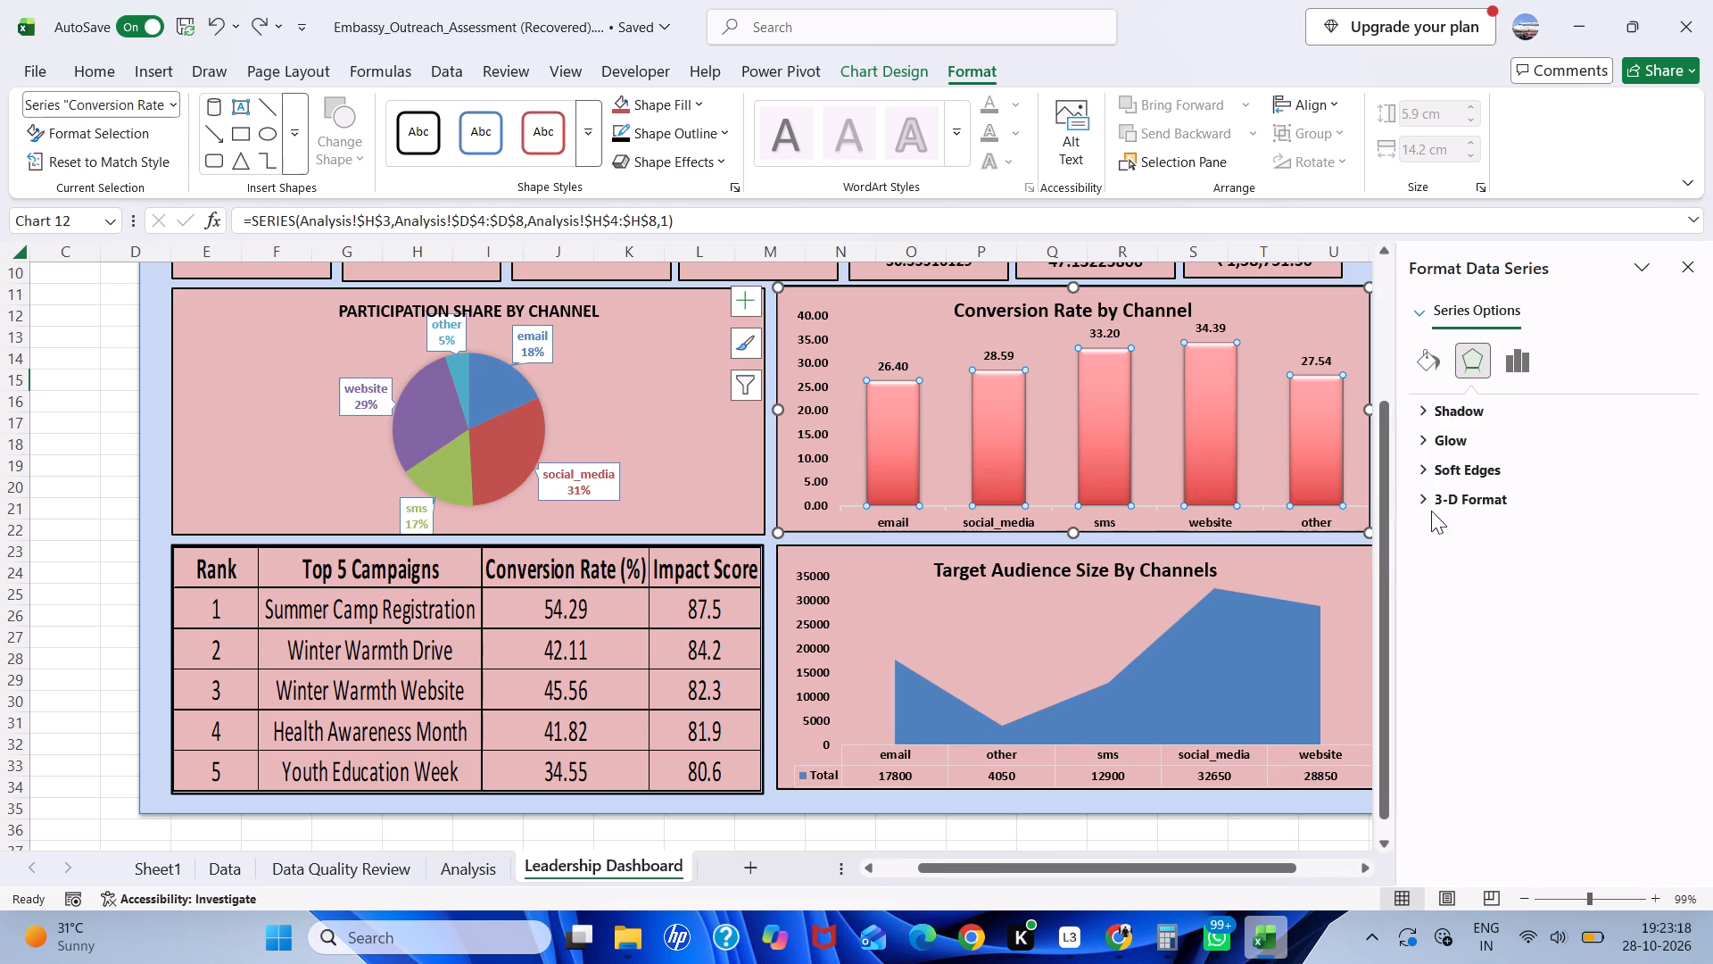
pyautogui.click(1422, 503)
# Examine the bevel, material and lighting options in the 3-D Format settings of the Conversion Rate series.
pyautogui.scroll(-1, 1555, 722)
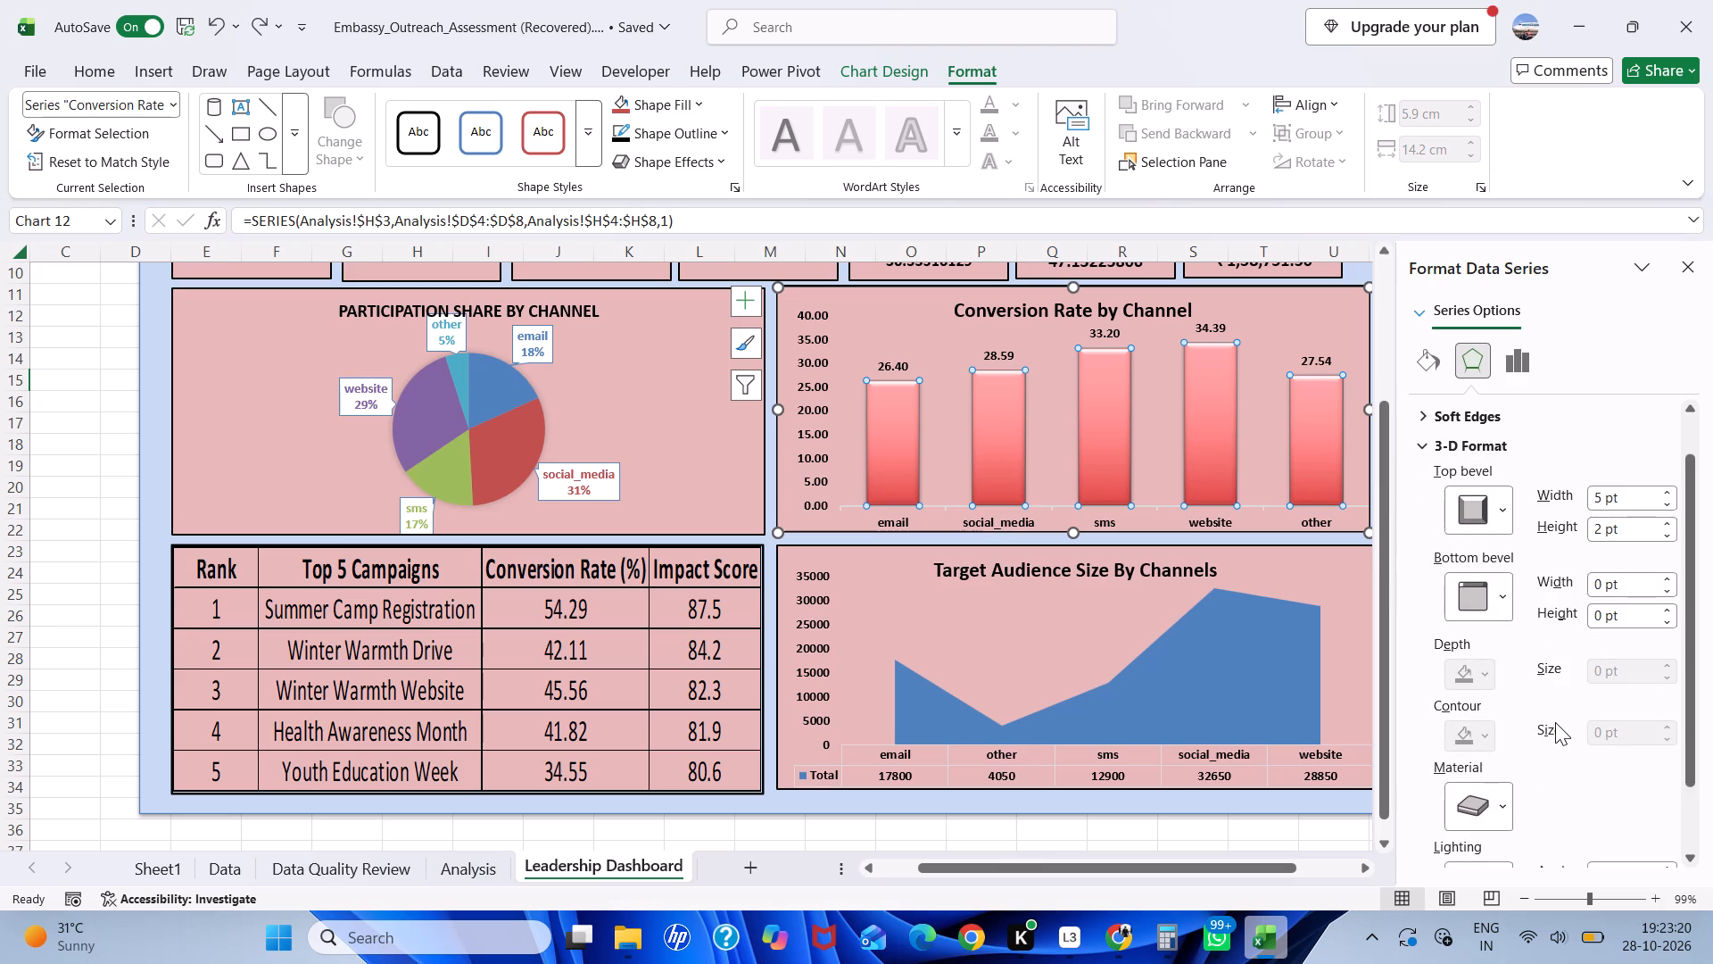
pyautogui.scroll(-5, 1556, 722)
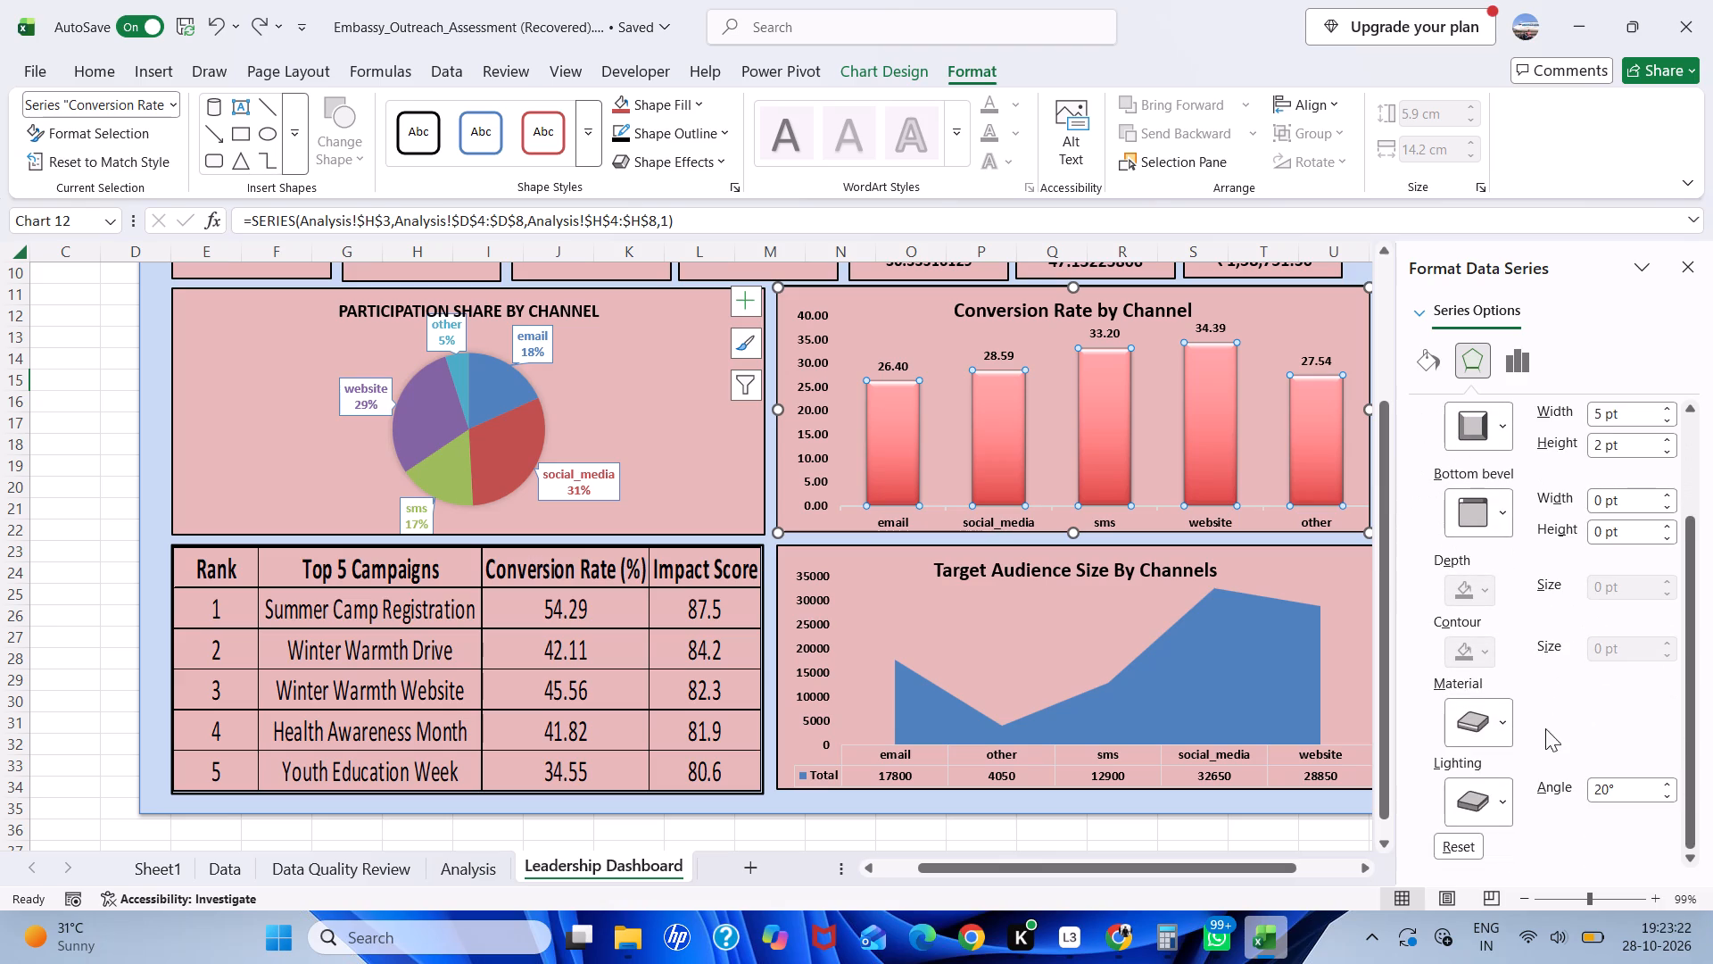
pyautogui.click(1498, 722)
pyautogui.click(1500, 720)
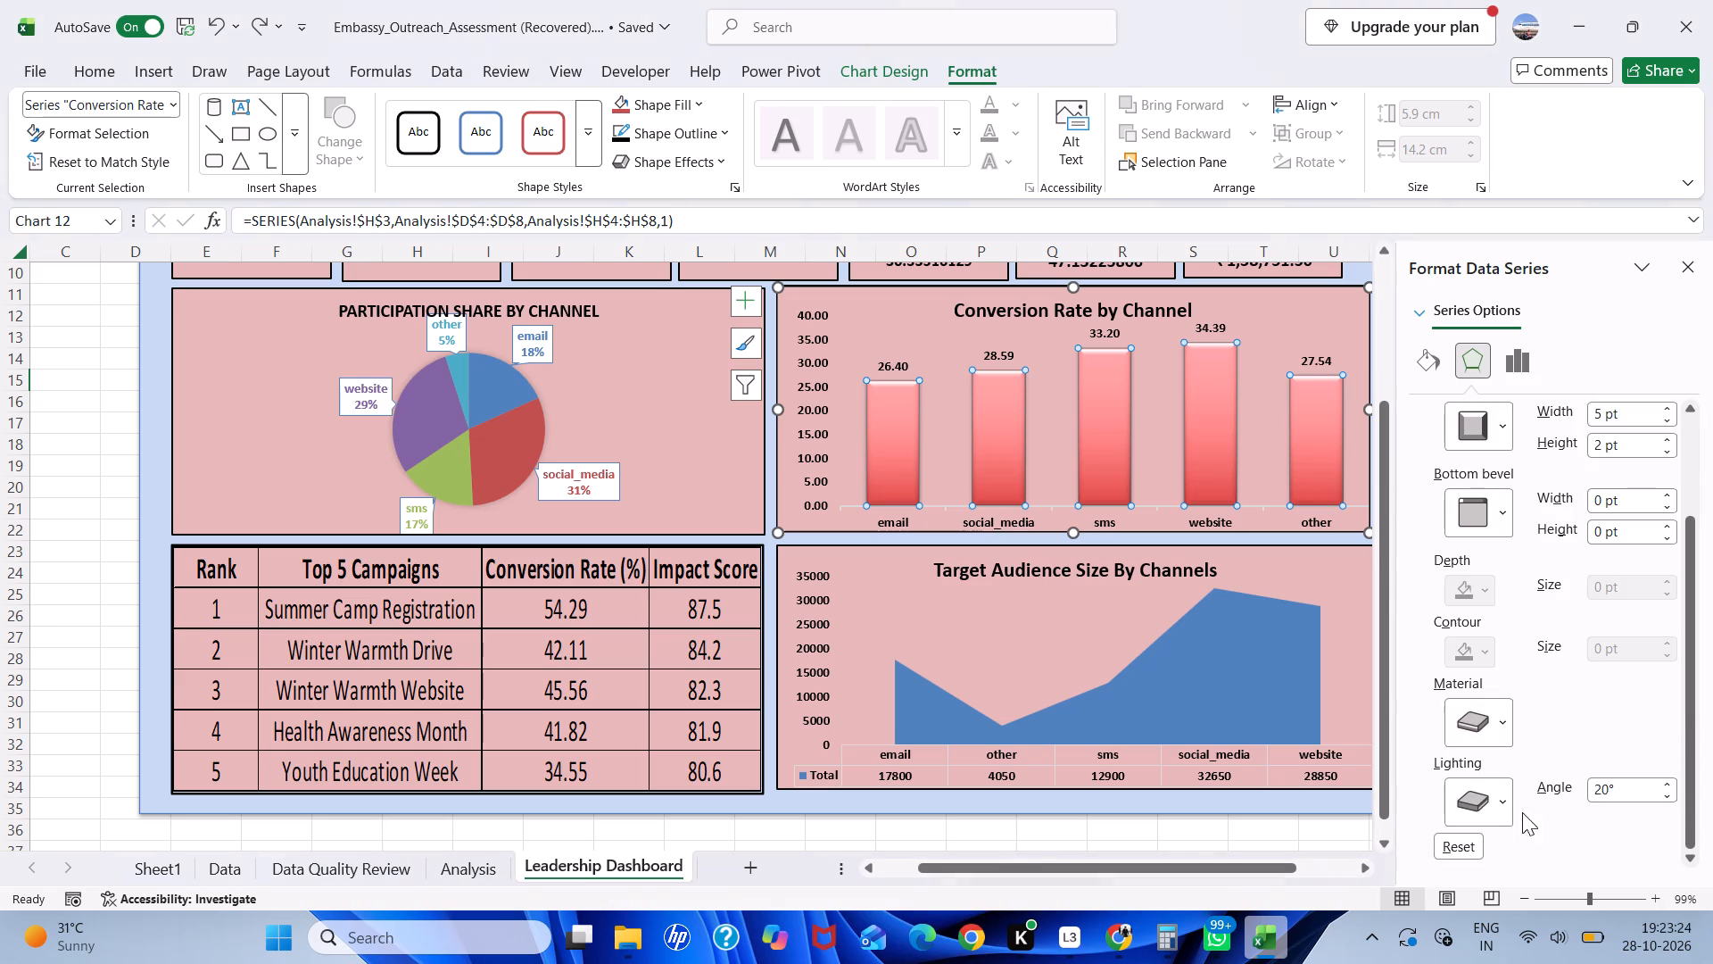
pyautogui.click(1501, 815)
pyautogui.click(1501, 815)
pyautogui.scroll(-6, 1560, 835)
pyautogui.scroll(4, 1574, 828)
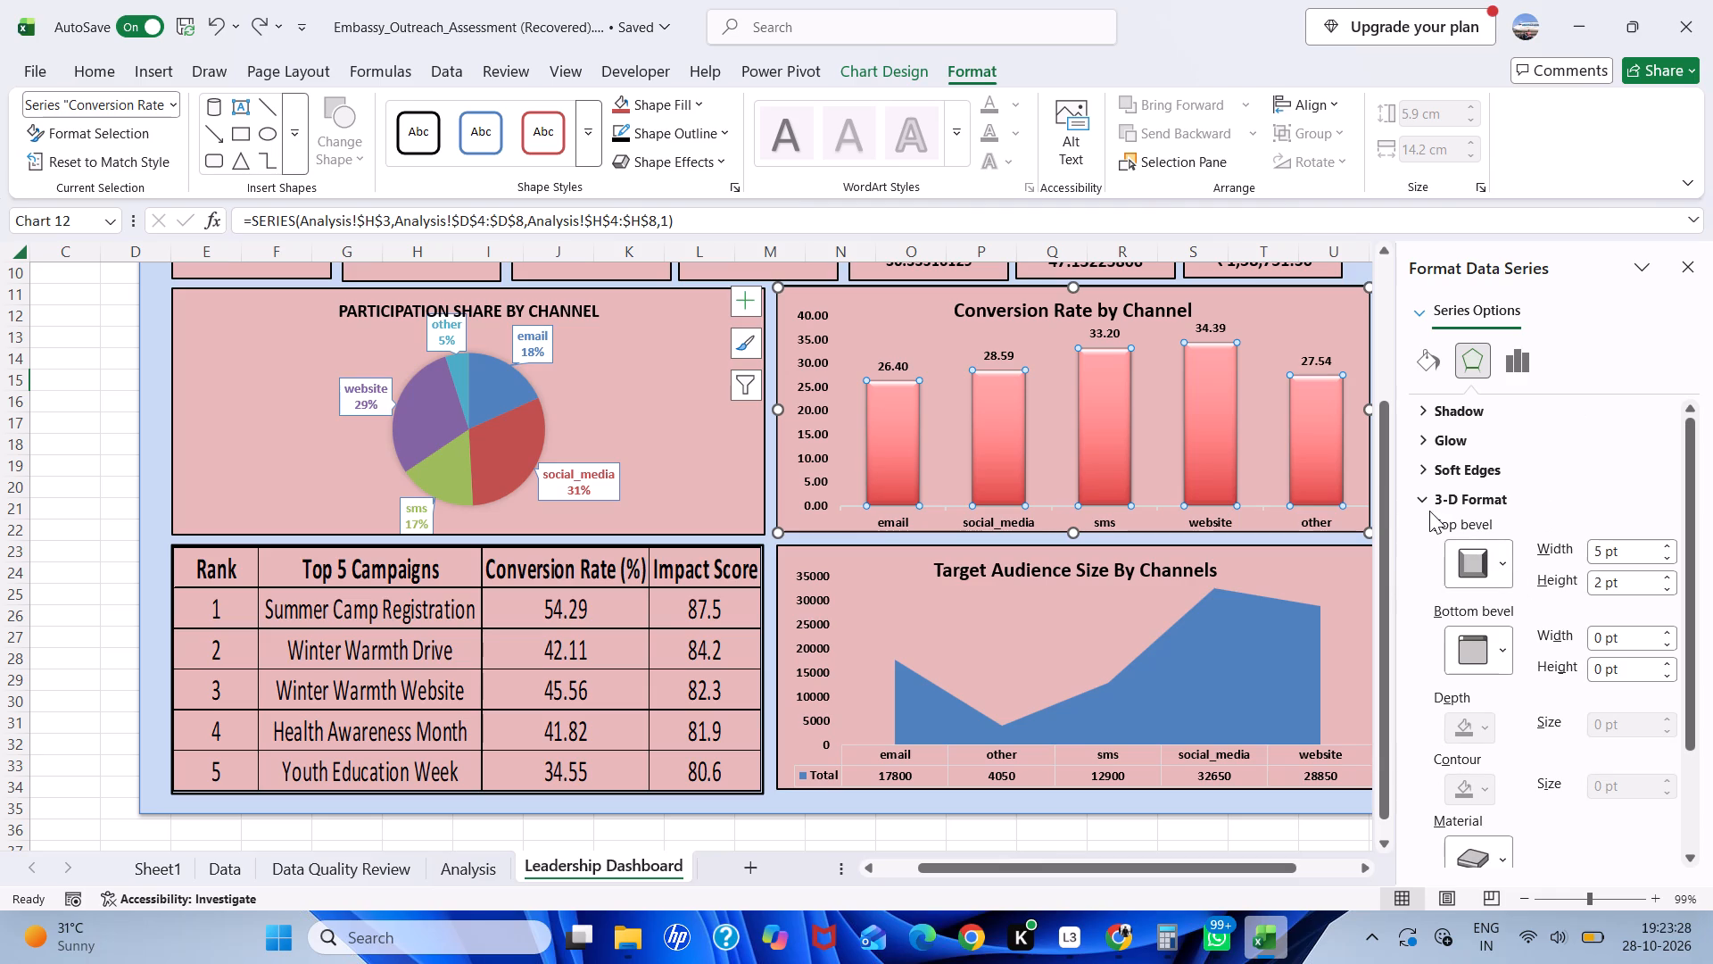
pyautogui.click(1502, 569)
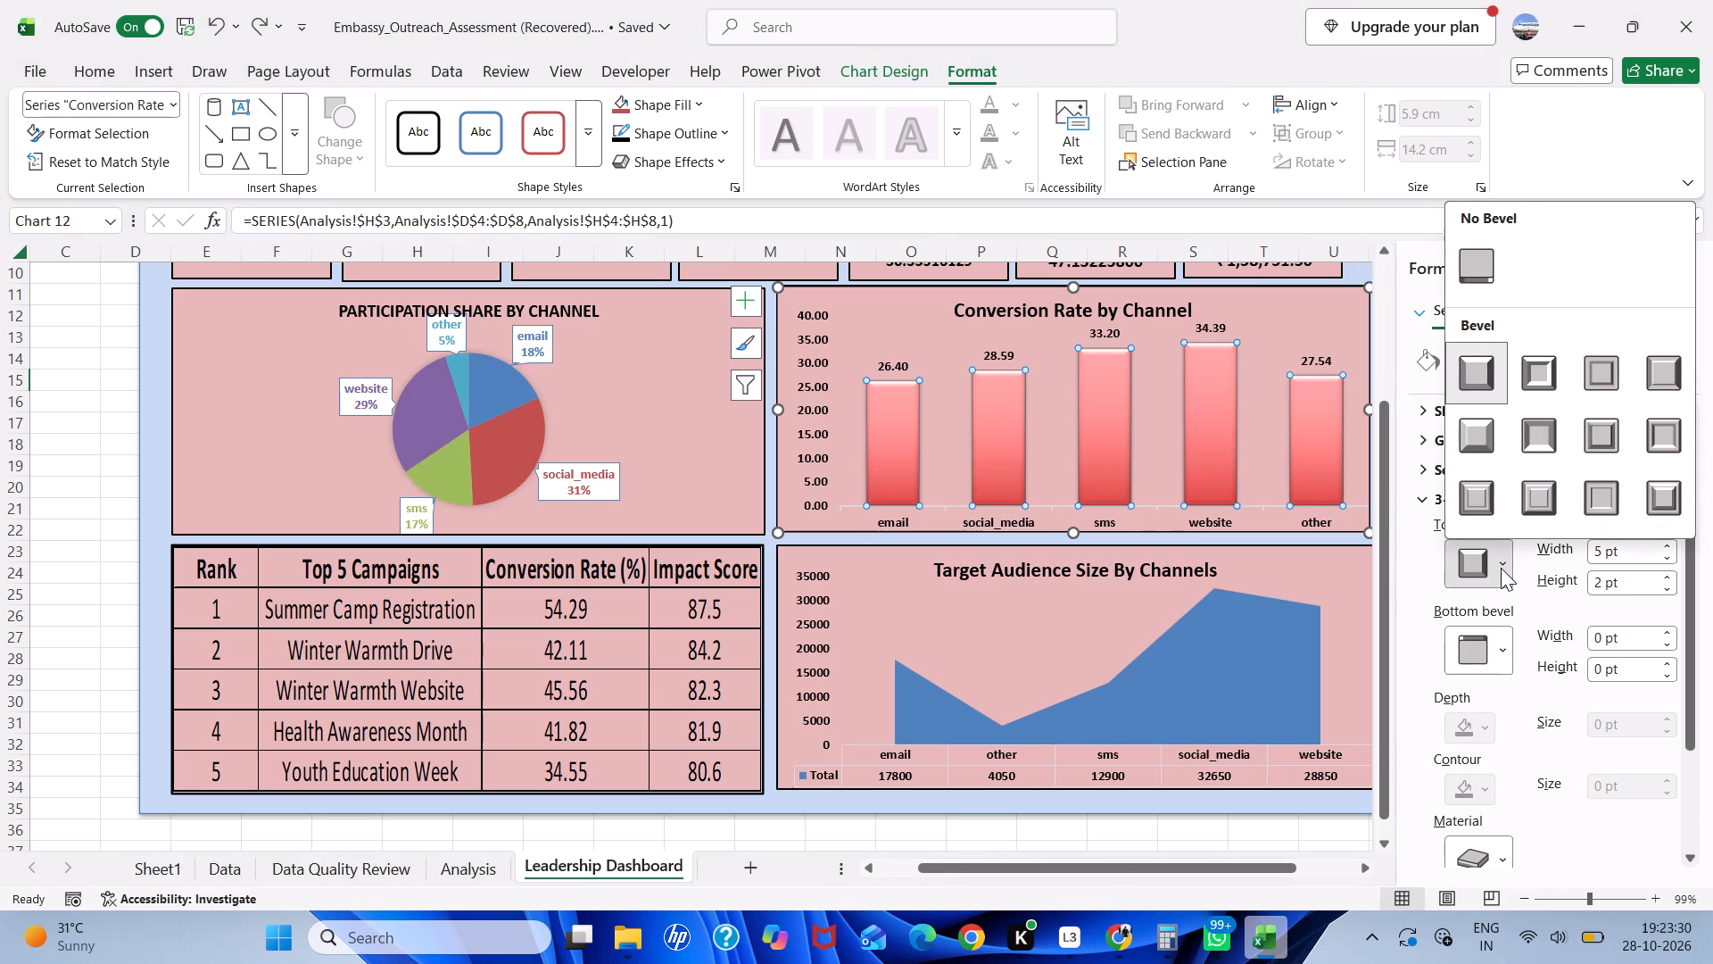
pyautogui.click(1501, 568)
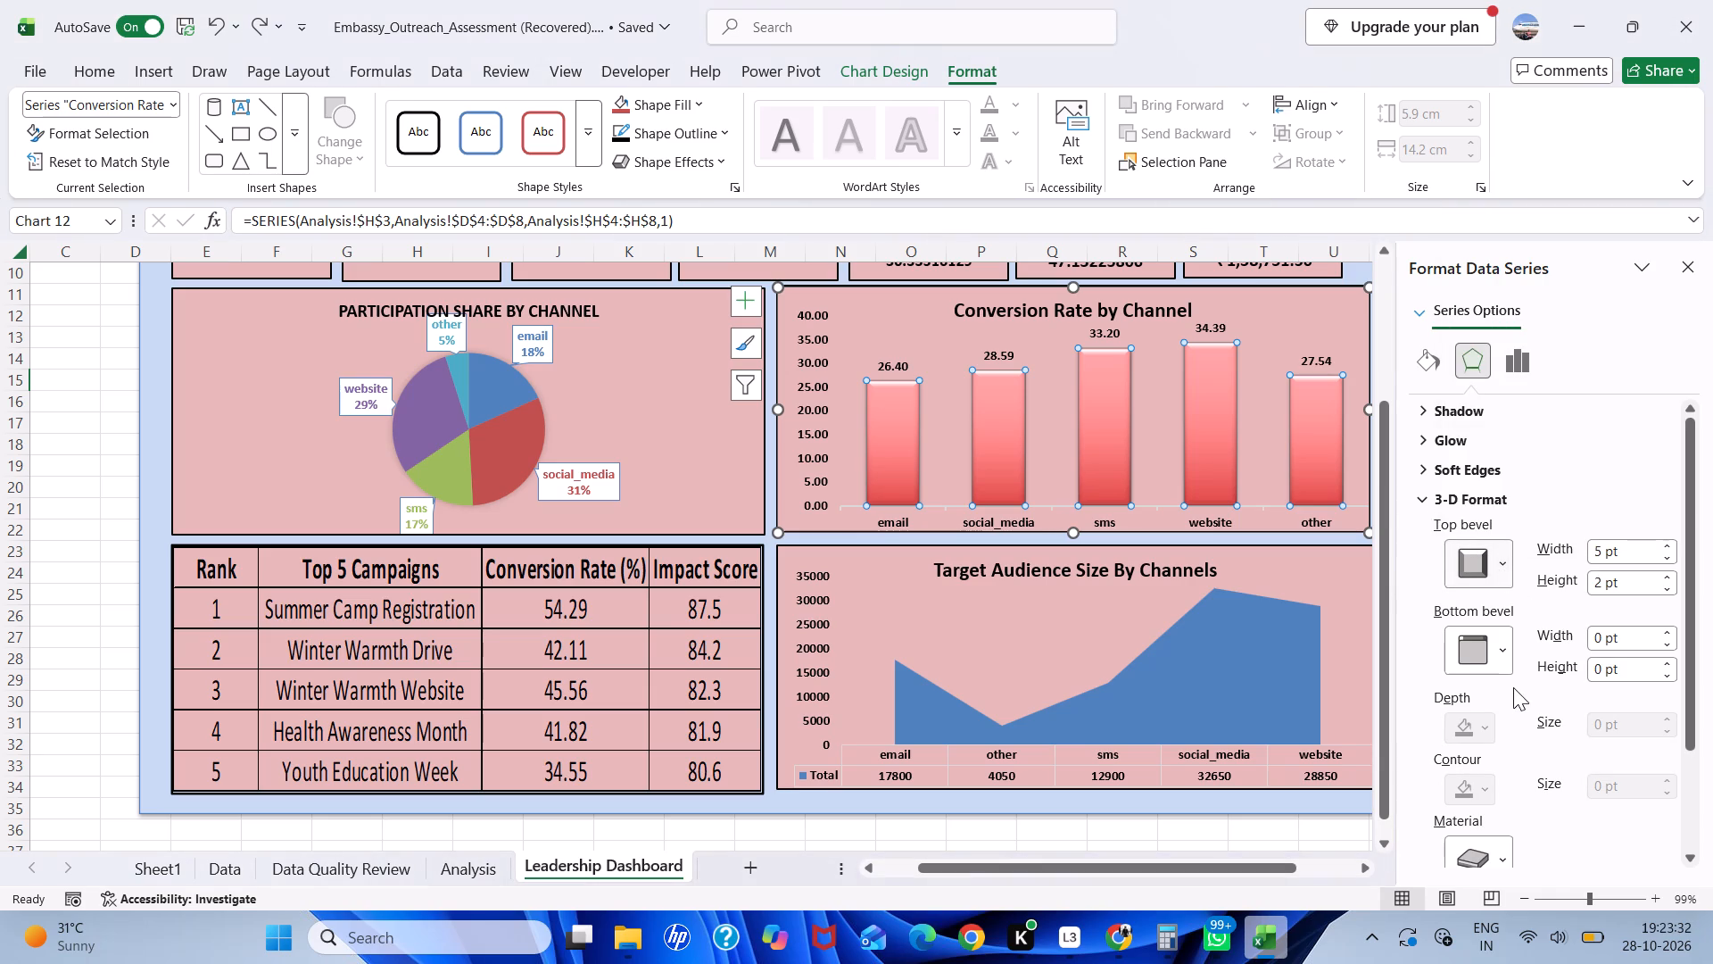
pyautogui.scroll(-4, 1513, 688)
pyautogui.scroll(1, 1513, 689)
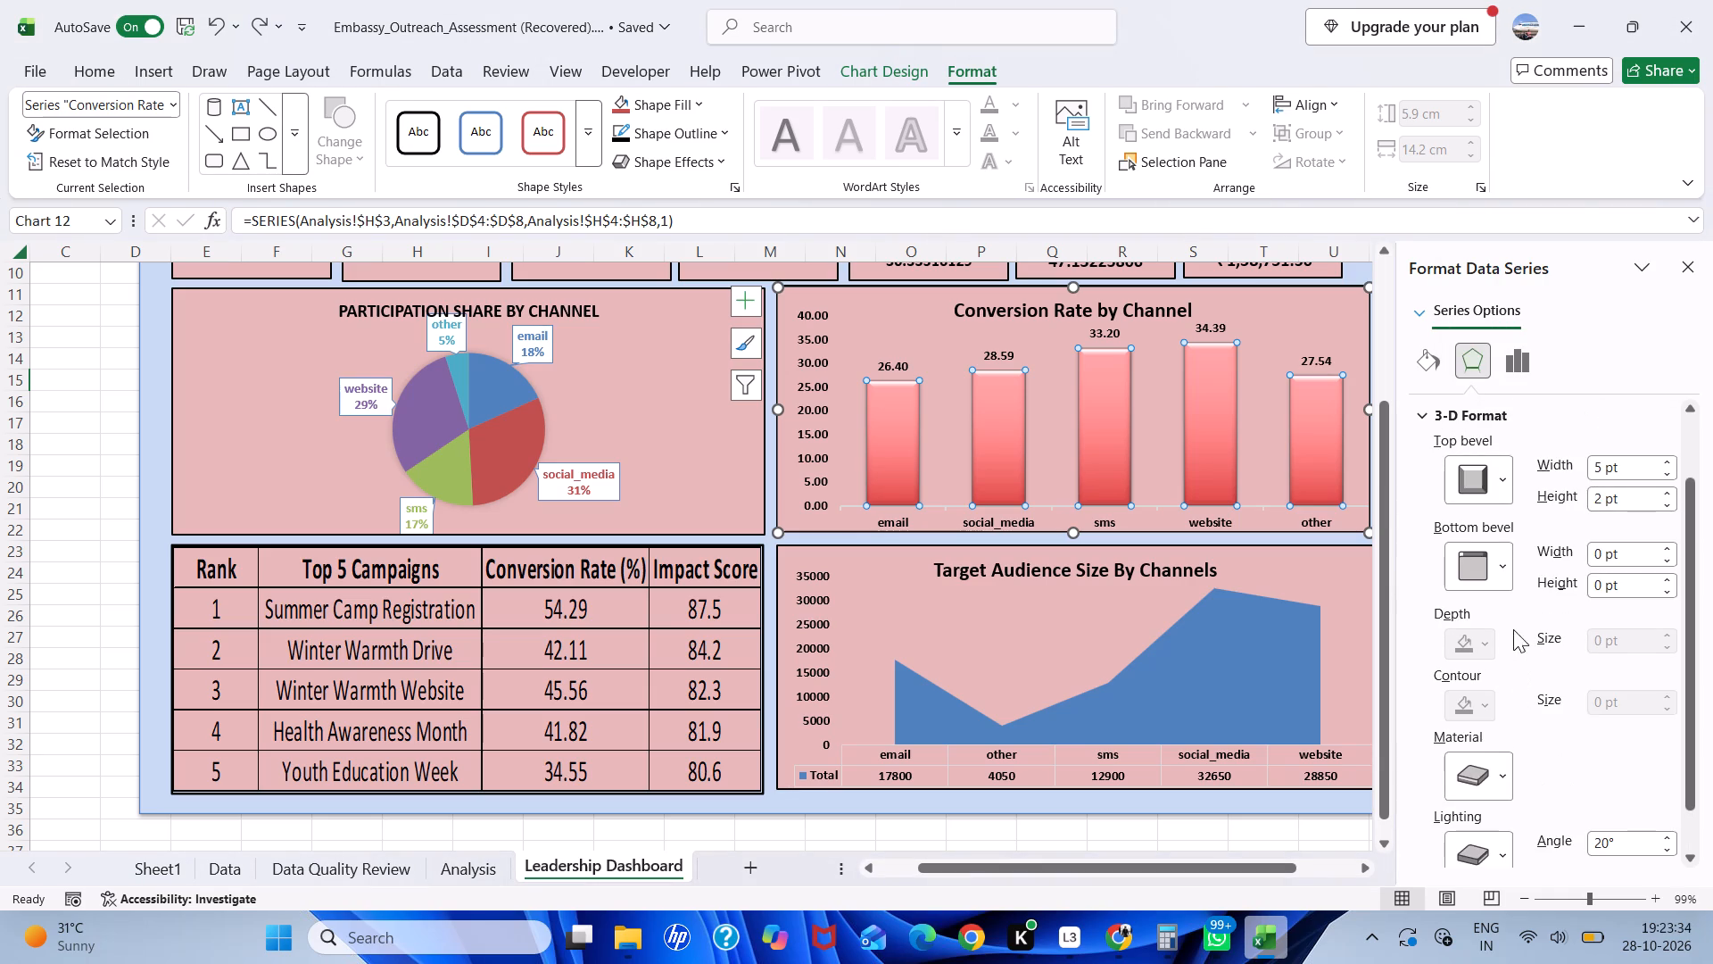
pyautogui.click(1505, 573)
pyautogui.click(1505, 571)
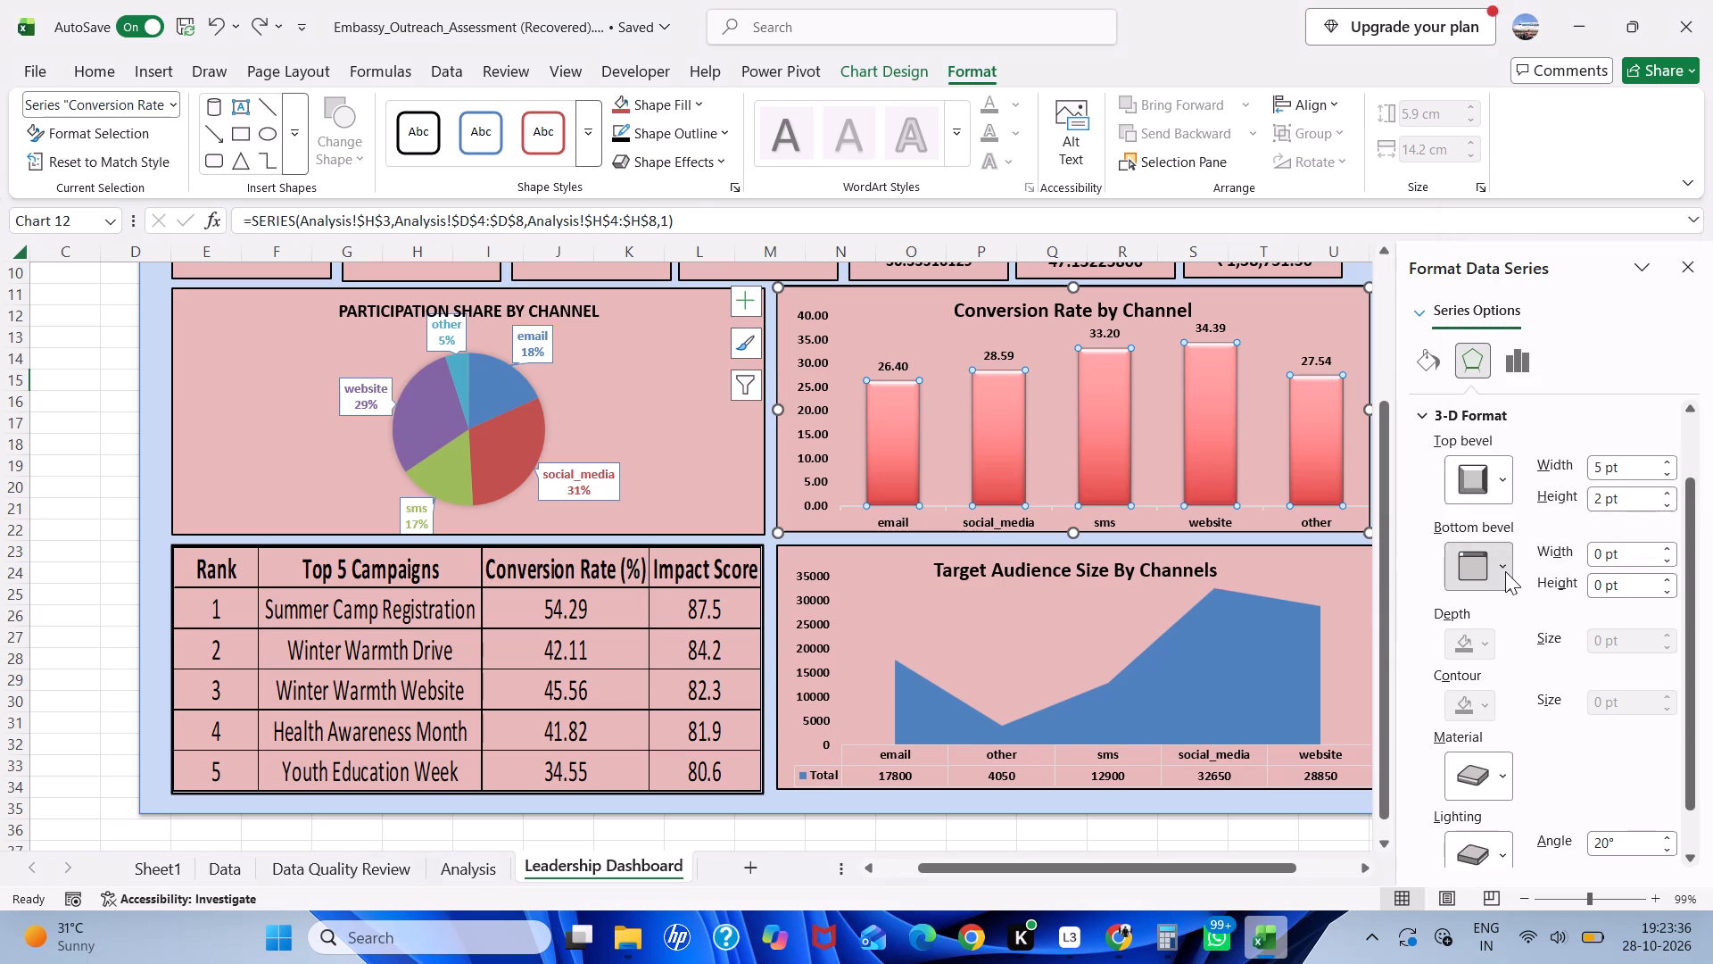
pyautogui.scroll(1, 1505, 571)
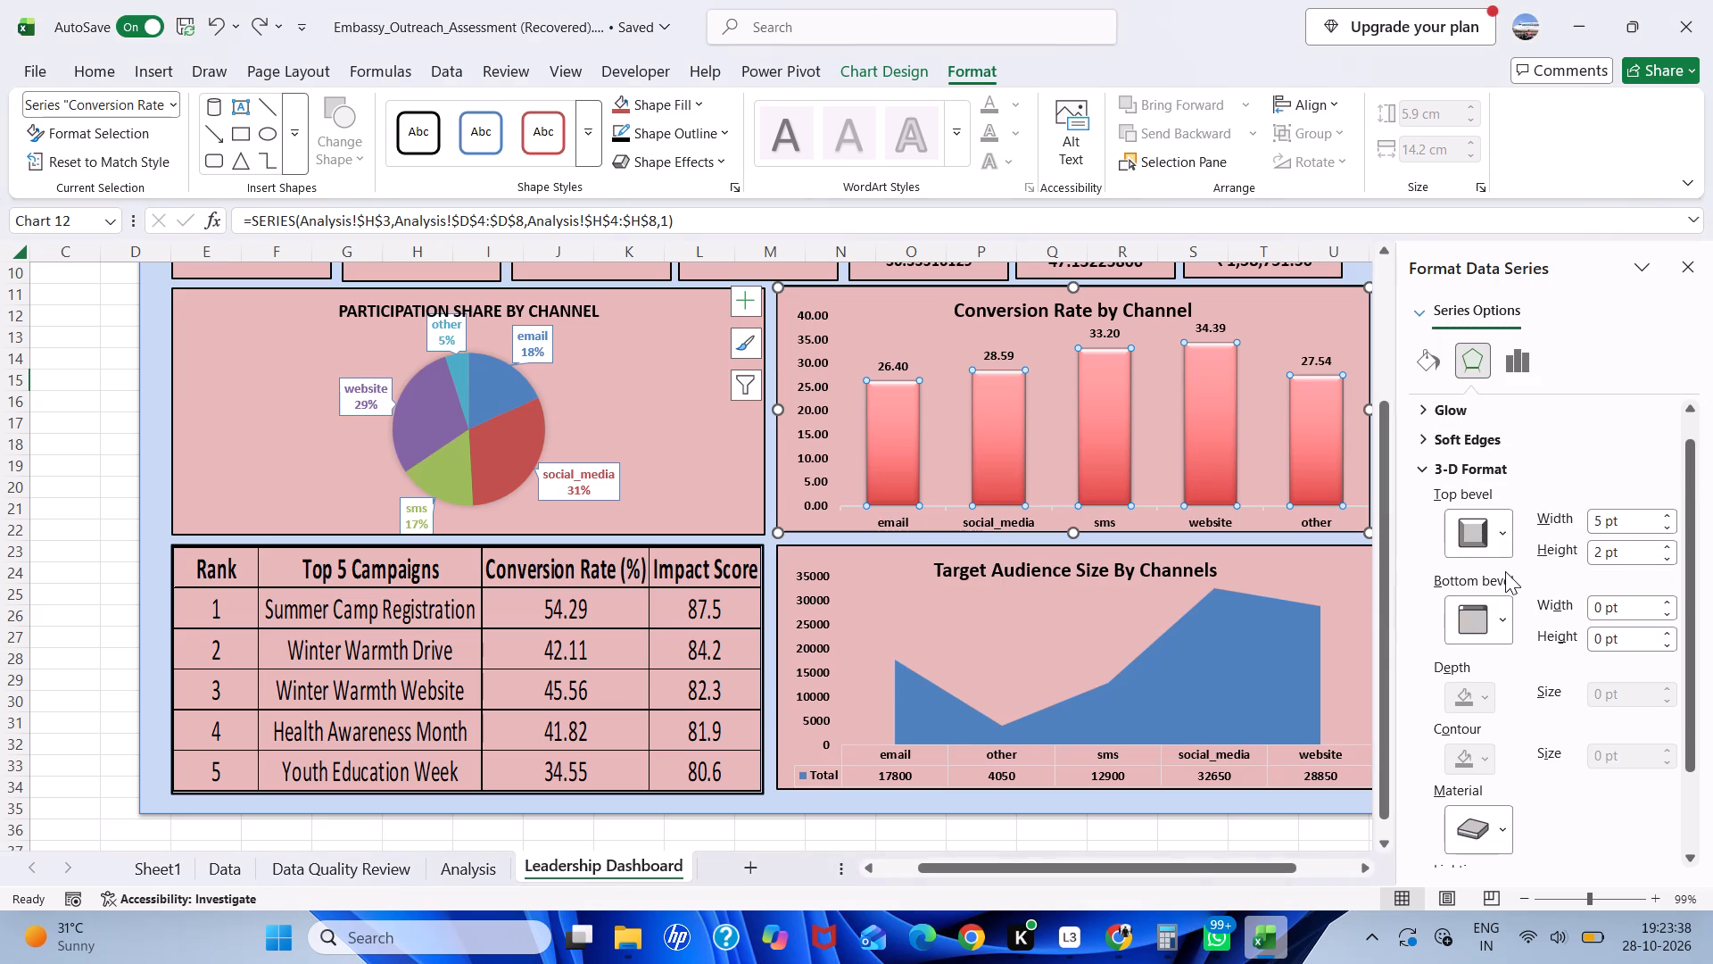
# Set the top bevel height of the Conversion Rate by Channel columns to 11 pt.
pyautogui.click(1667, 560)
pyautogui.tripleClick(1667, 560)
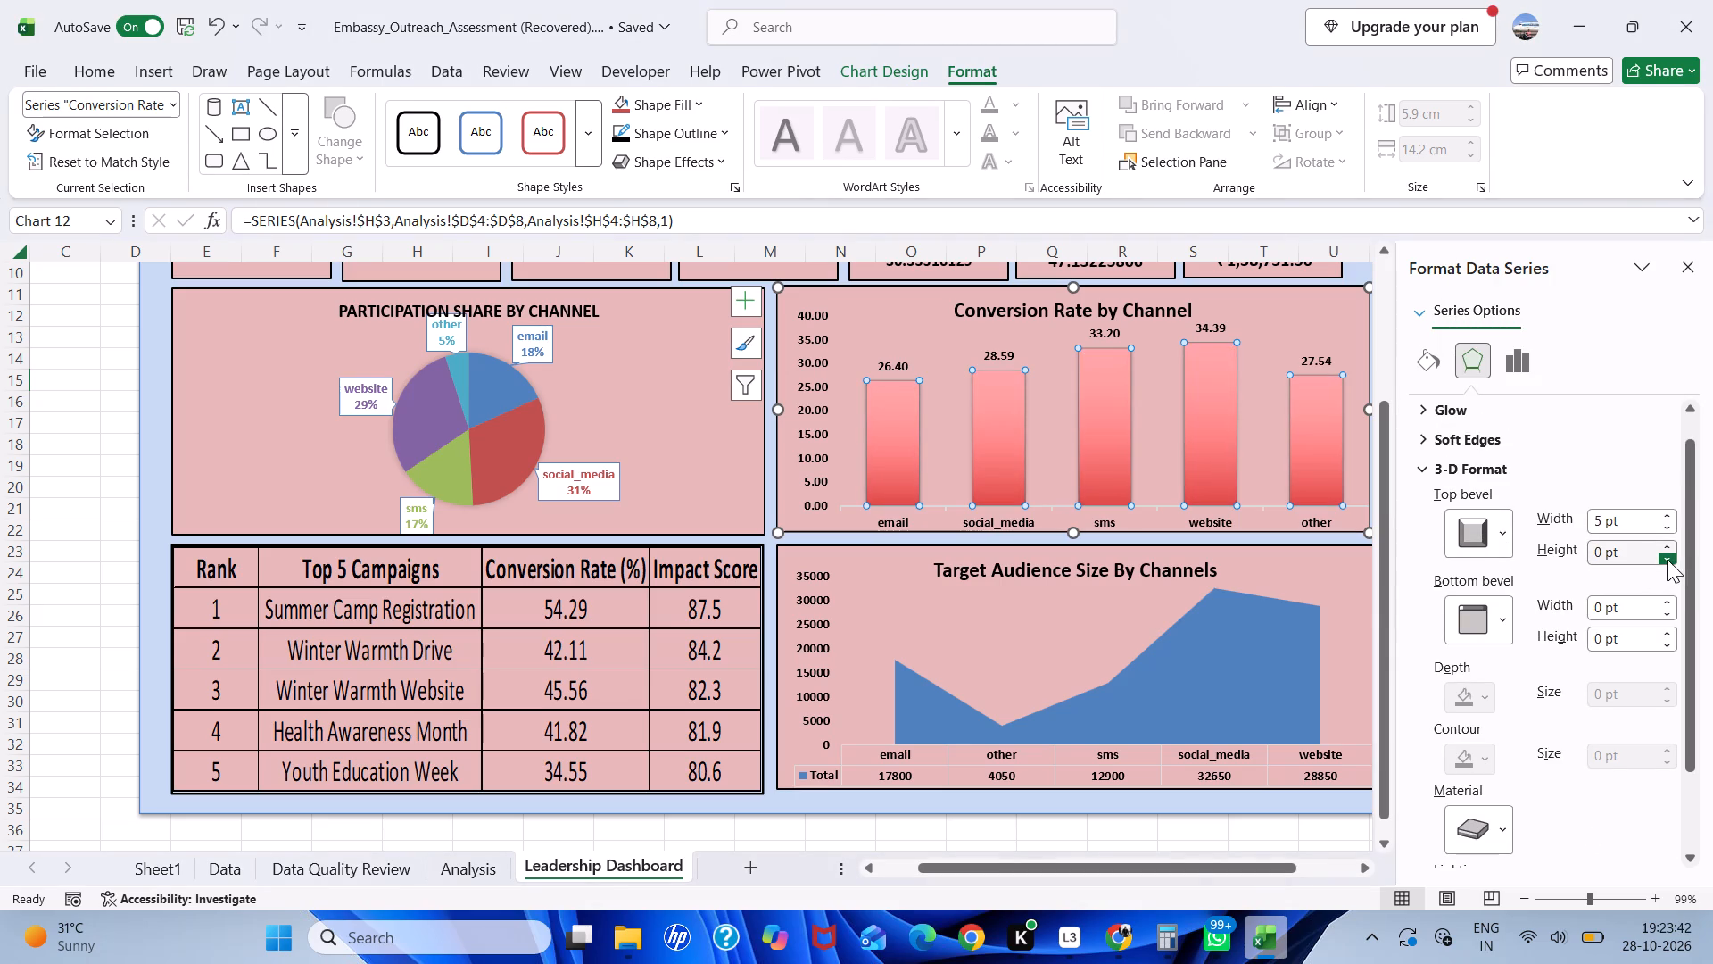
pyautogui.click(1667, 560)
pyautogui.click(1670, 547)
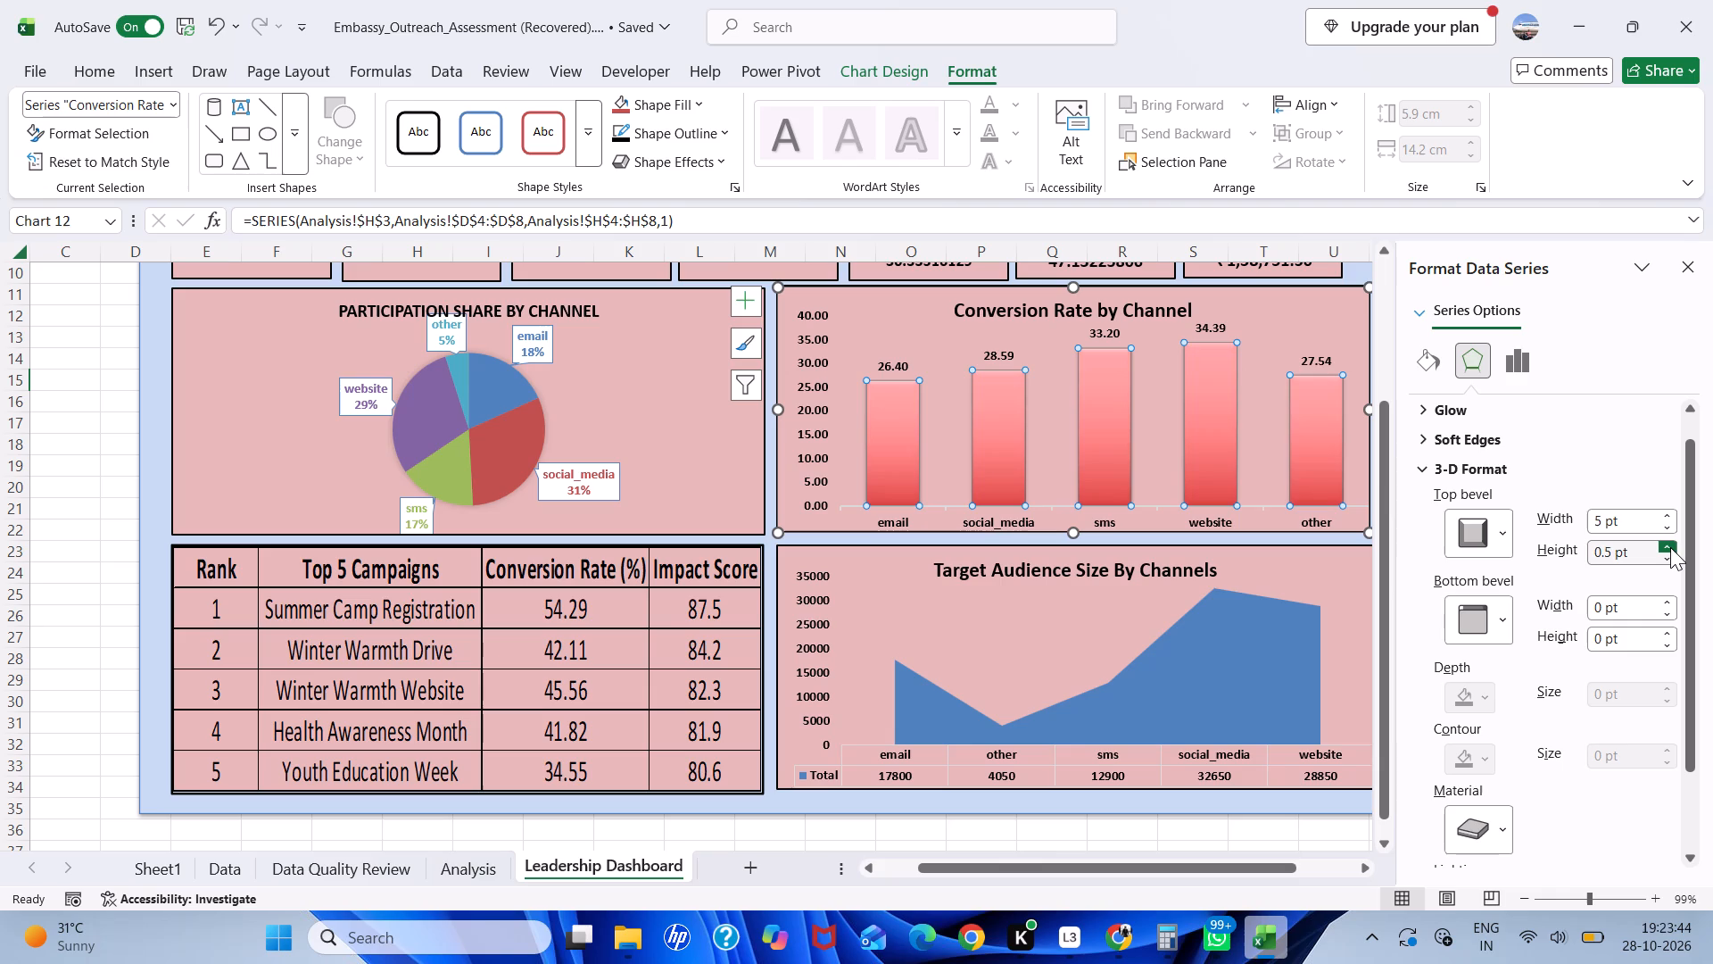
pyautogui.doubleClick(1670, 547)
pyautogui.click(1670, 547)
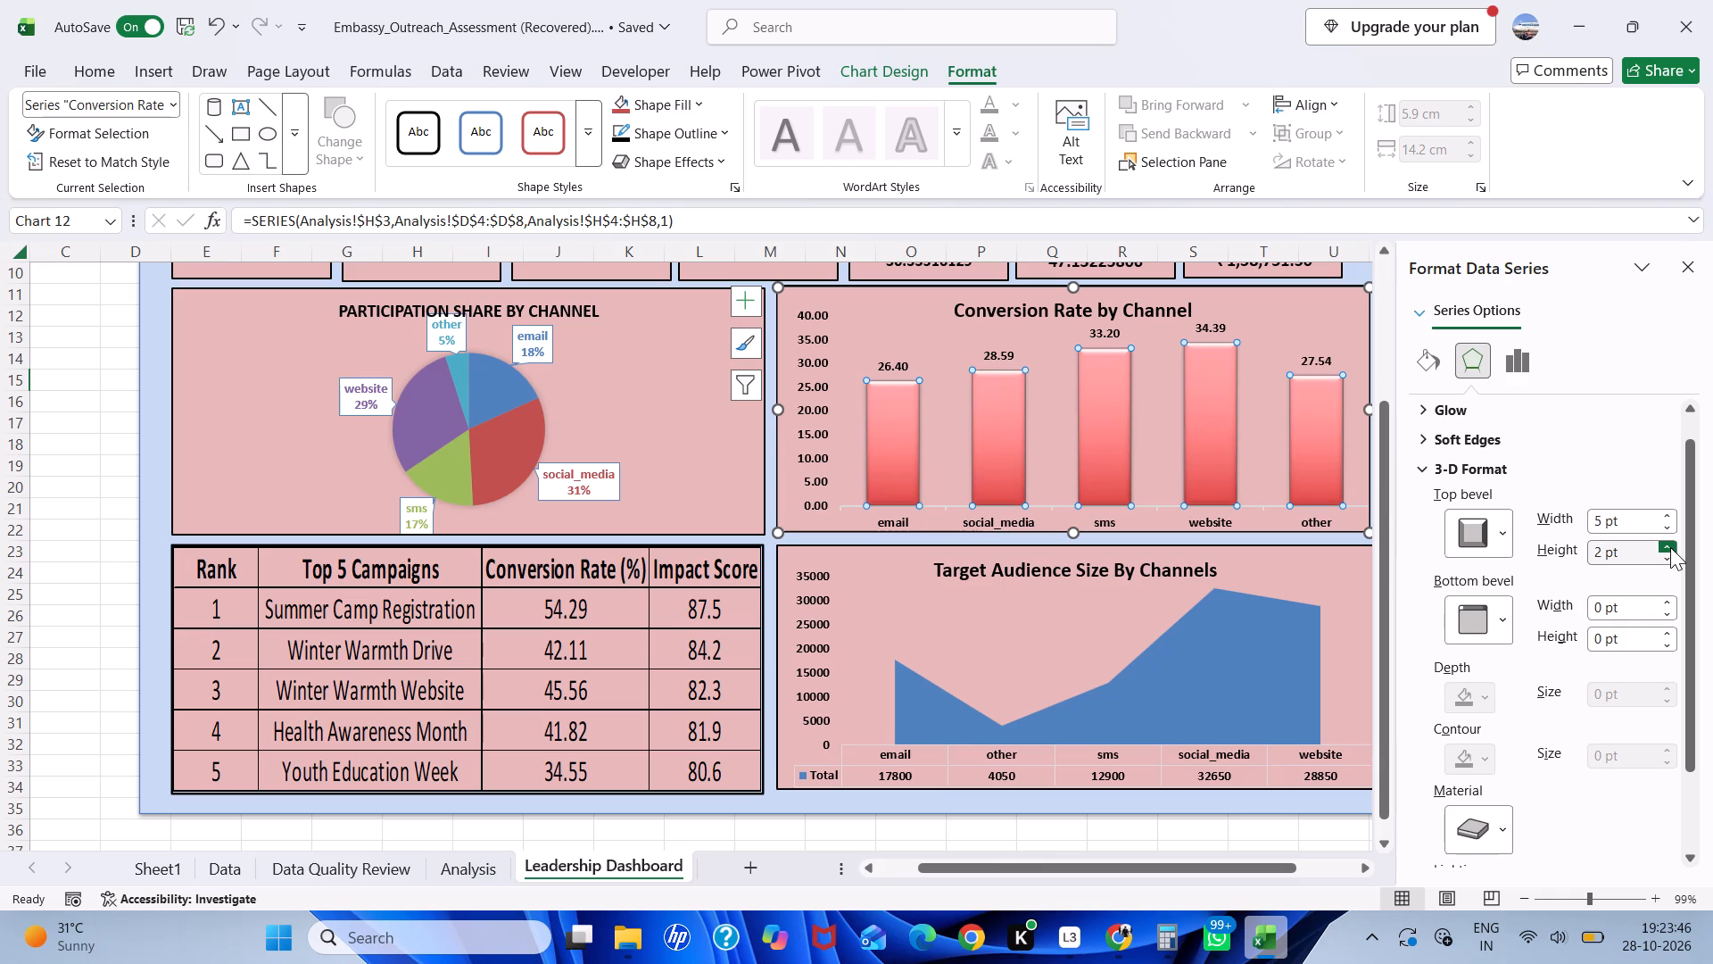
pyautogui.tripleClick(1670, 547)
pyautogui.tripleClick(1670, 547)
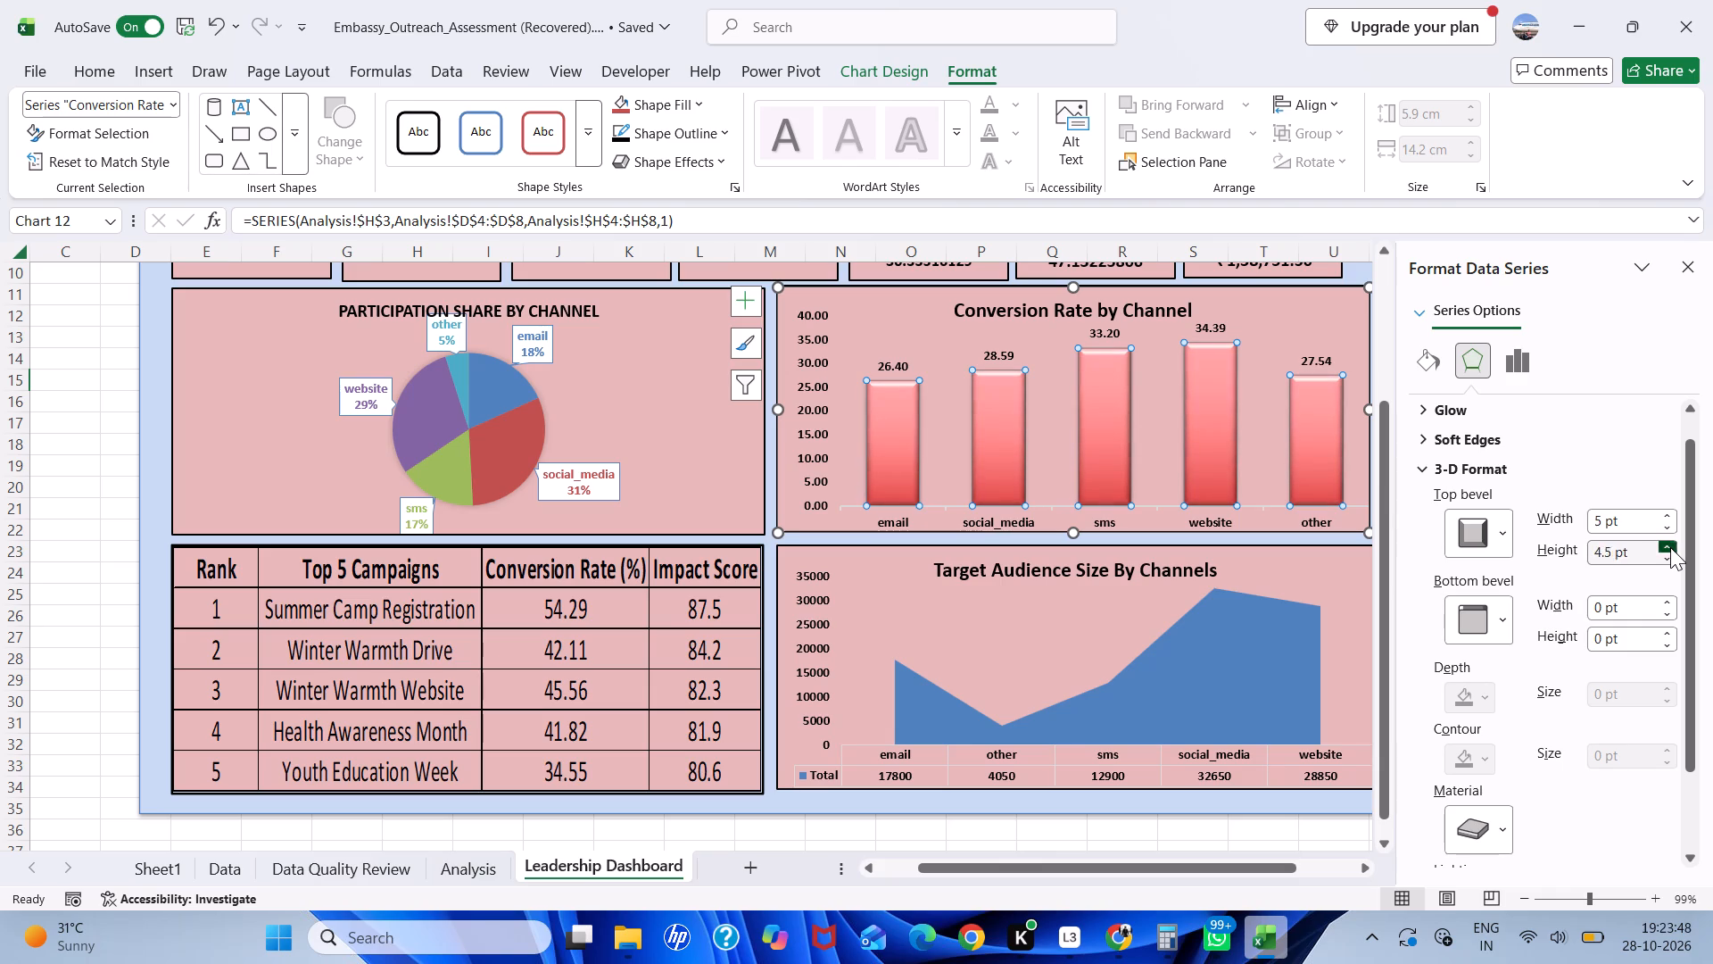
pyautogui.tripleClick(1670, 547)
pyautogui.tripleClick(1670, 547)
pyautogui.click(1670, 547)
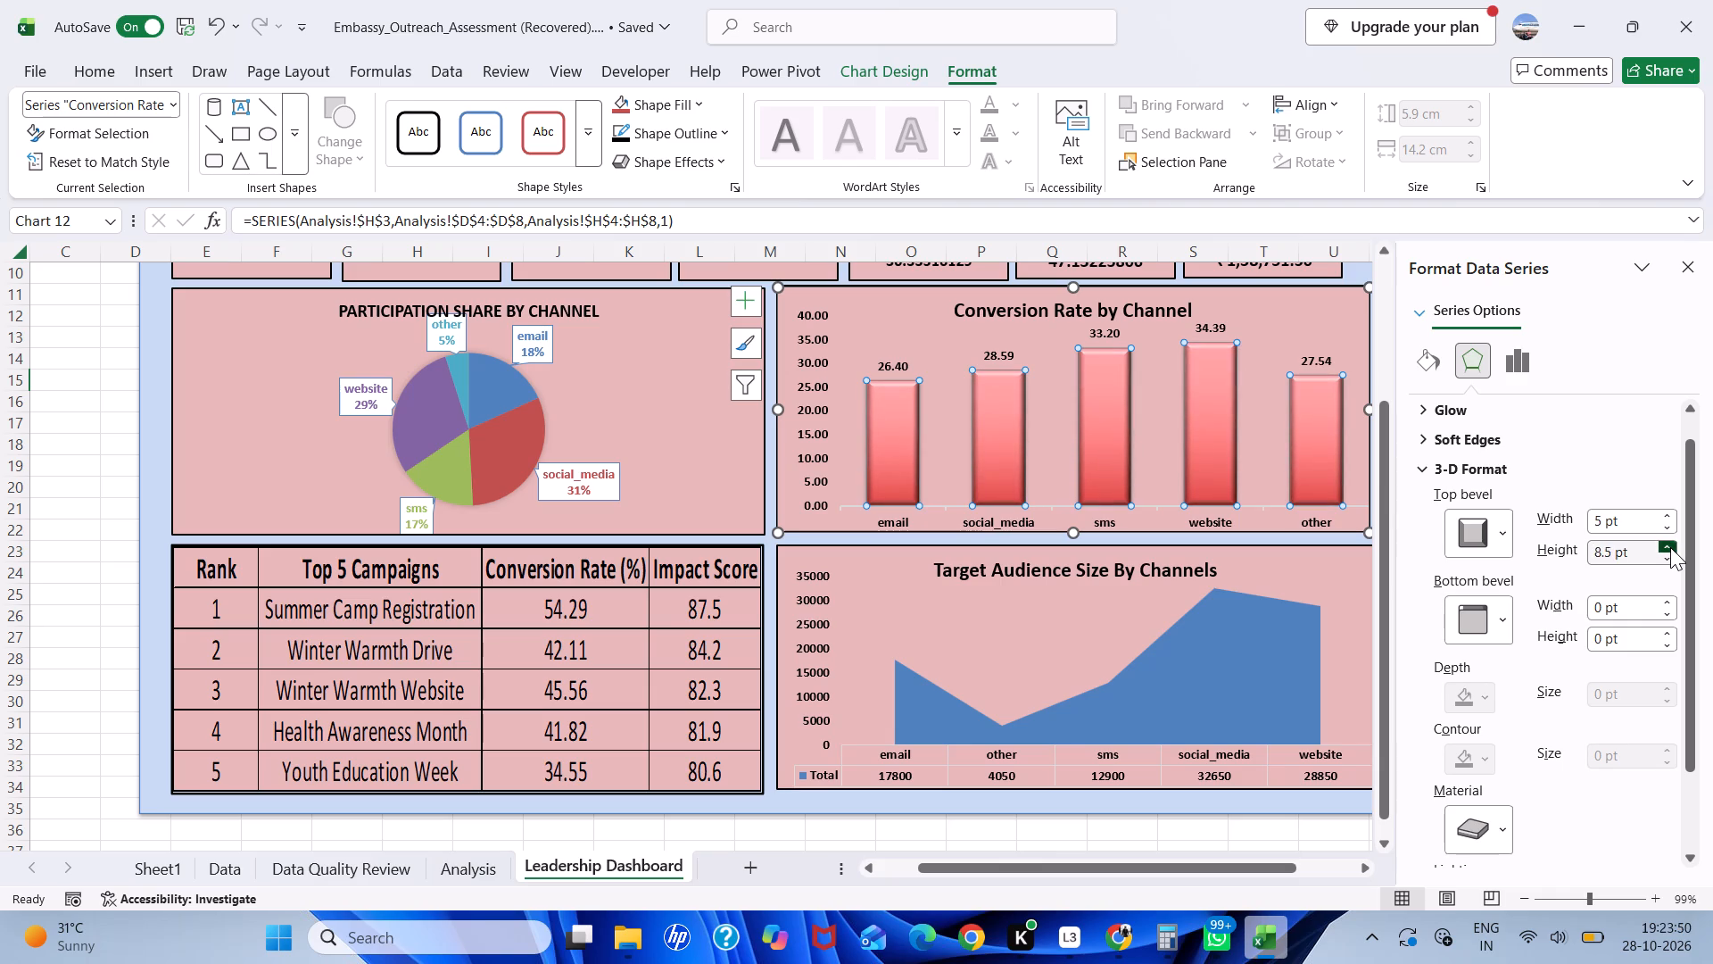
pyautogui.click(1670, 547)
pyautogui.doubleClick(1670, 547)
pyautogui.tripleClick(1670, 547)
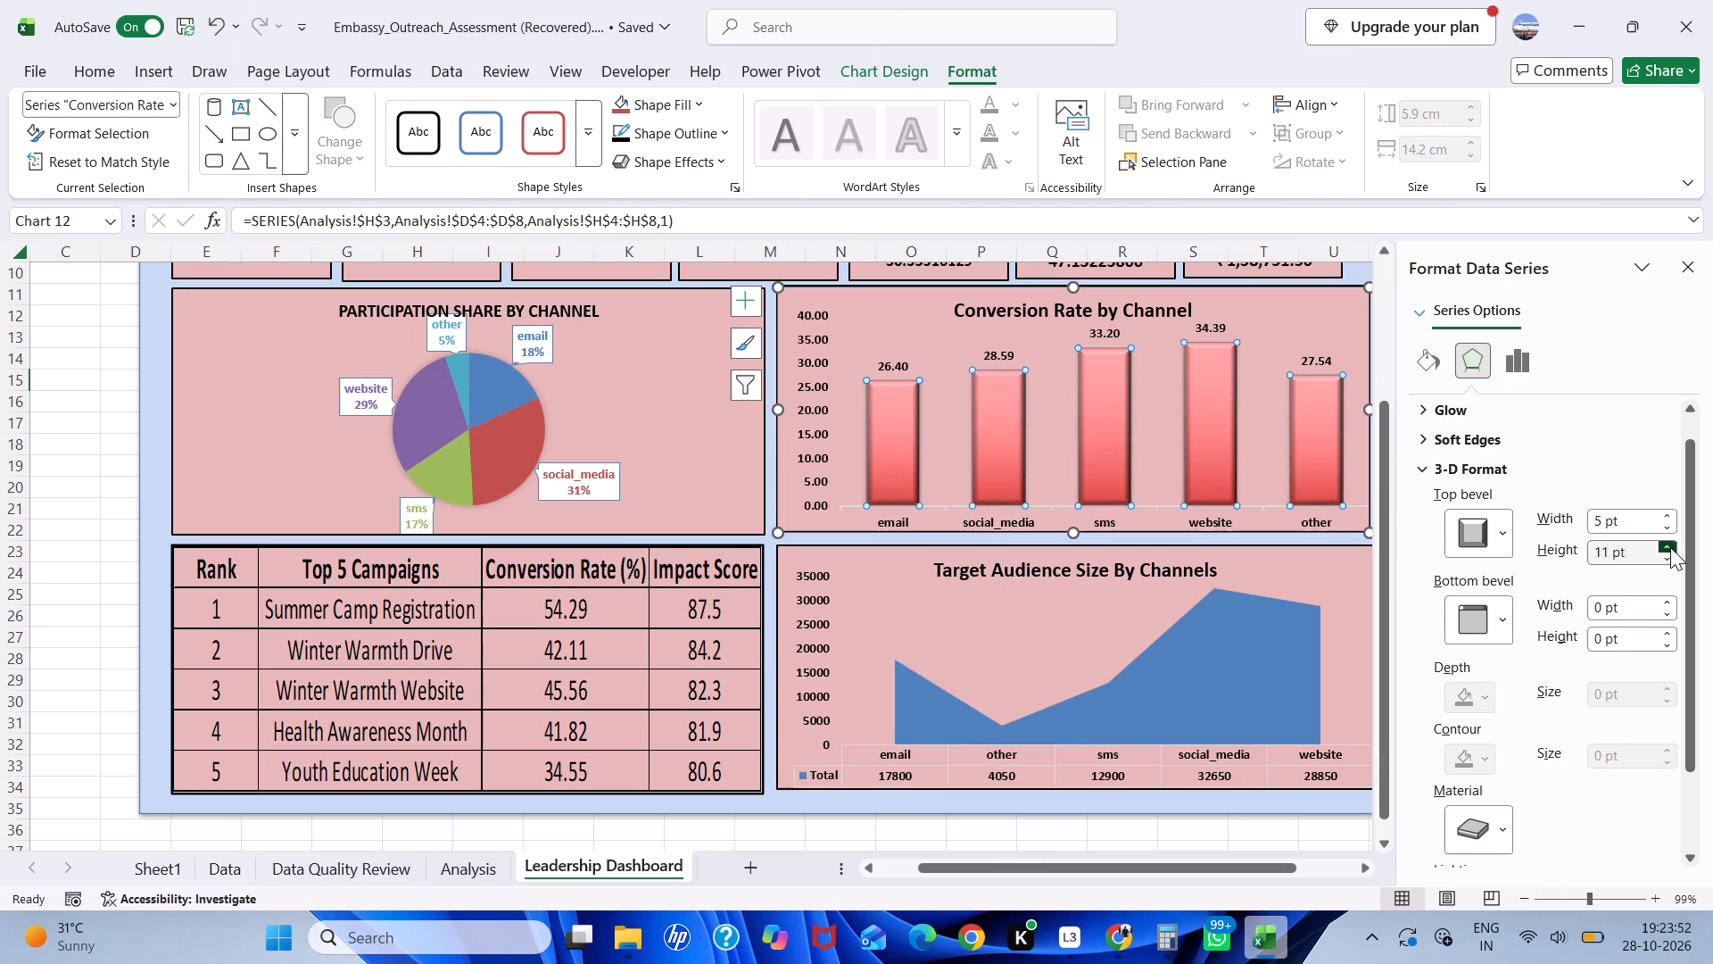
pyautogui.doubleClick(1670, 547)
pyautogui.tripleClick(1670, 563)
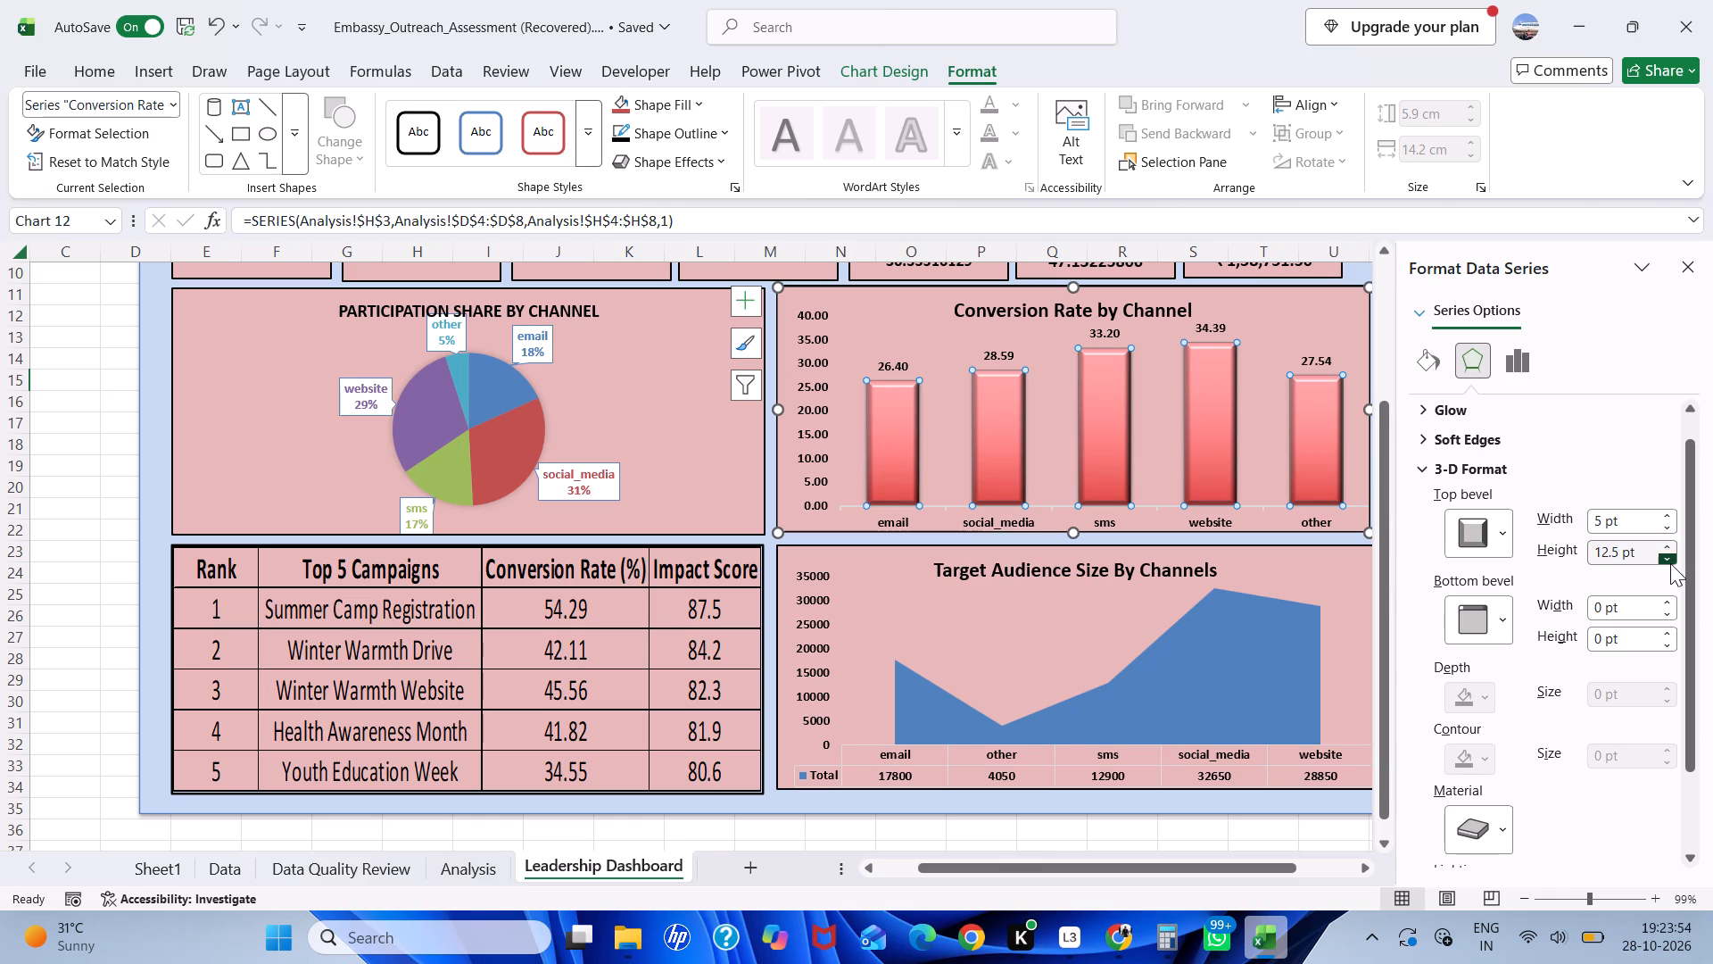
pyautogui.doubleClick(1670, 564)
pyautogui.doubleClick(1670, 560)
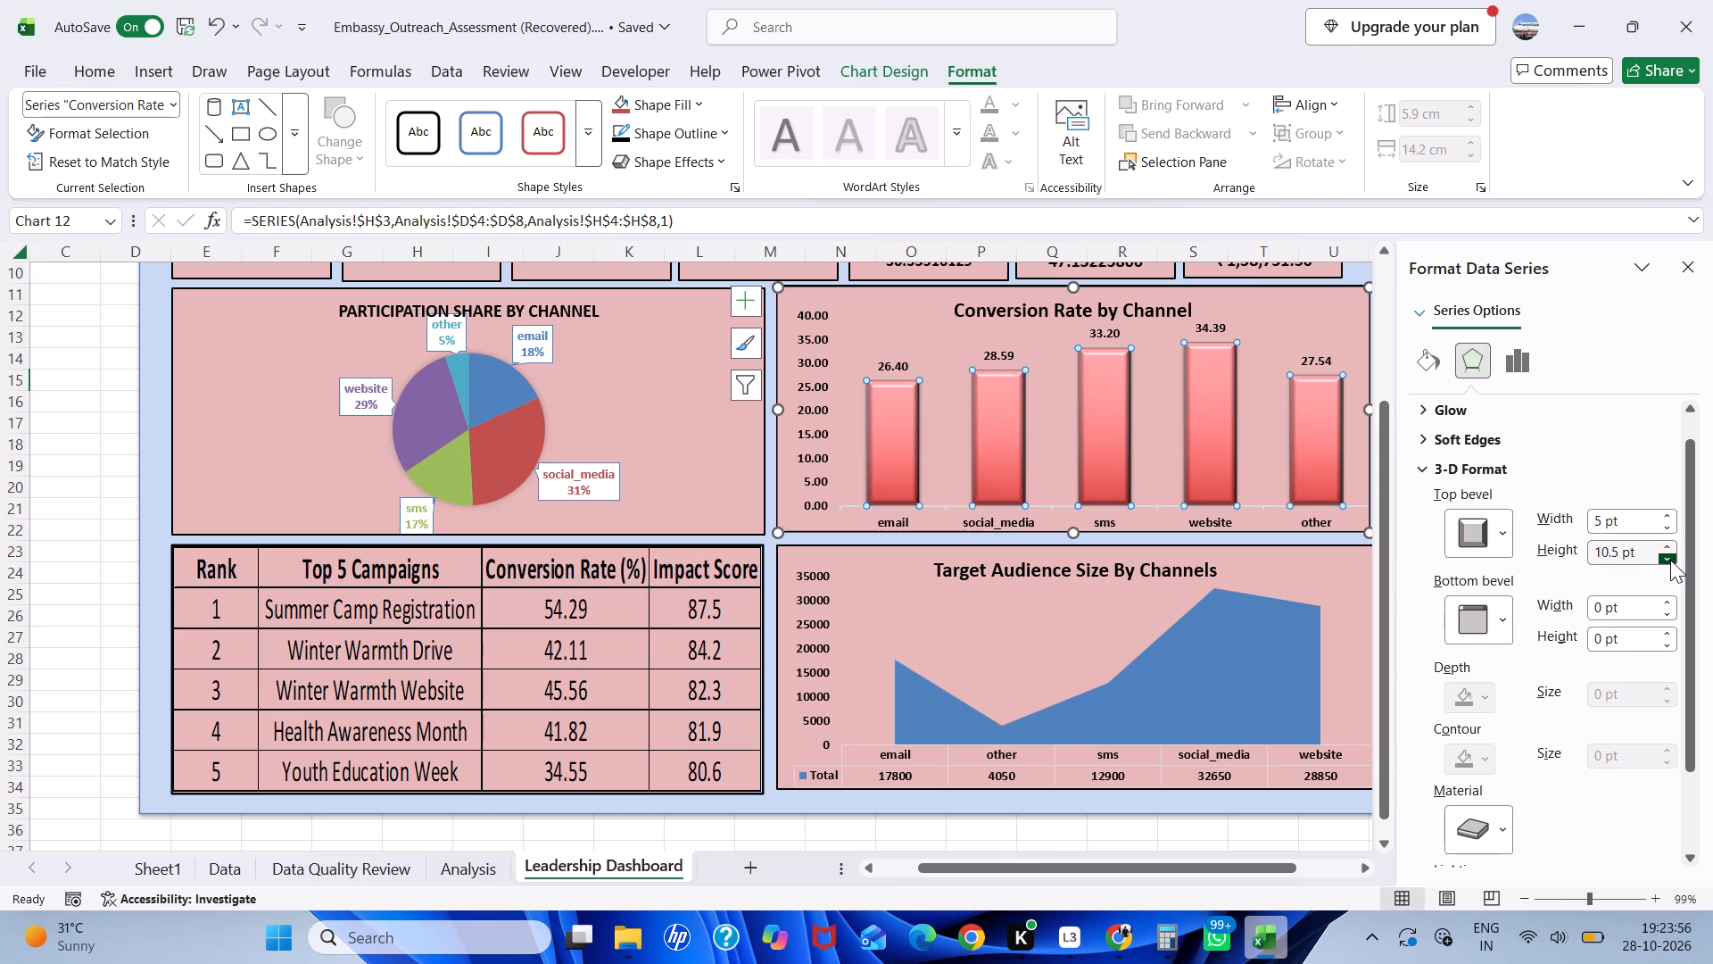
pyautogui.click(1669, 549)
# Set the top bevel width of the Conversion Rate by Channel columns to 11.5 pt.
pyautogui.tripleClick(1668, 515)
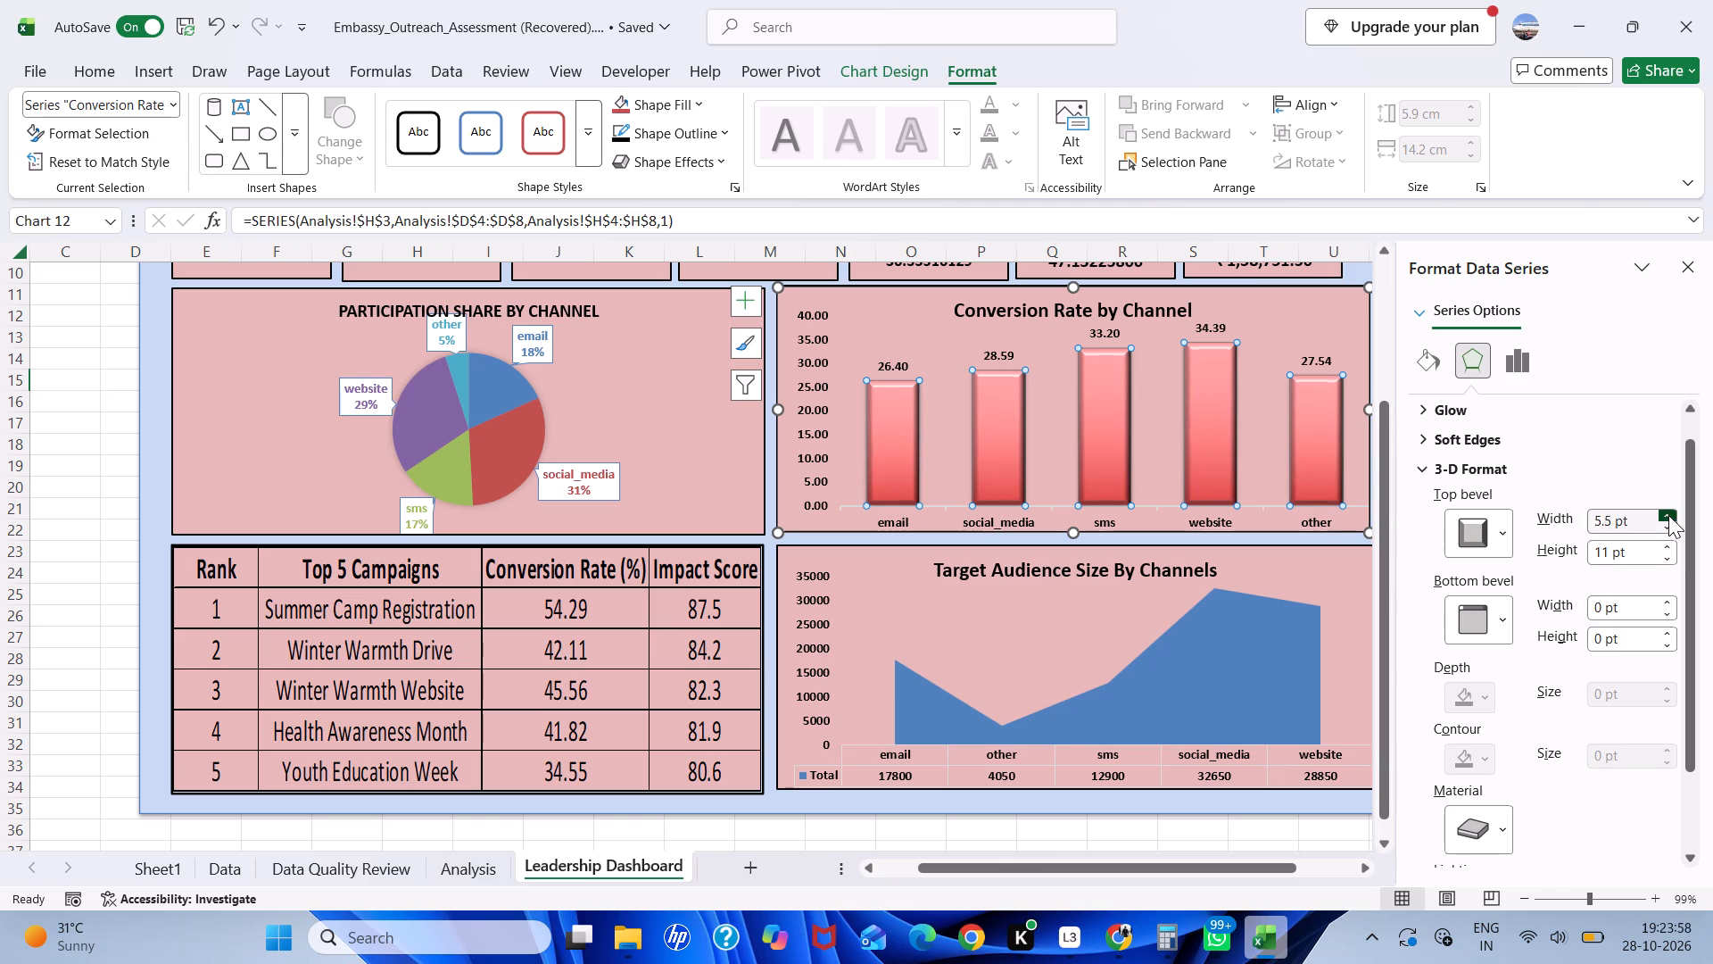
pyautogui.tripleClick(1668, 515)
pyautogui.tripleClick(1667, 514)
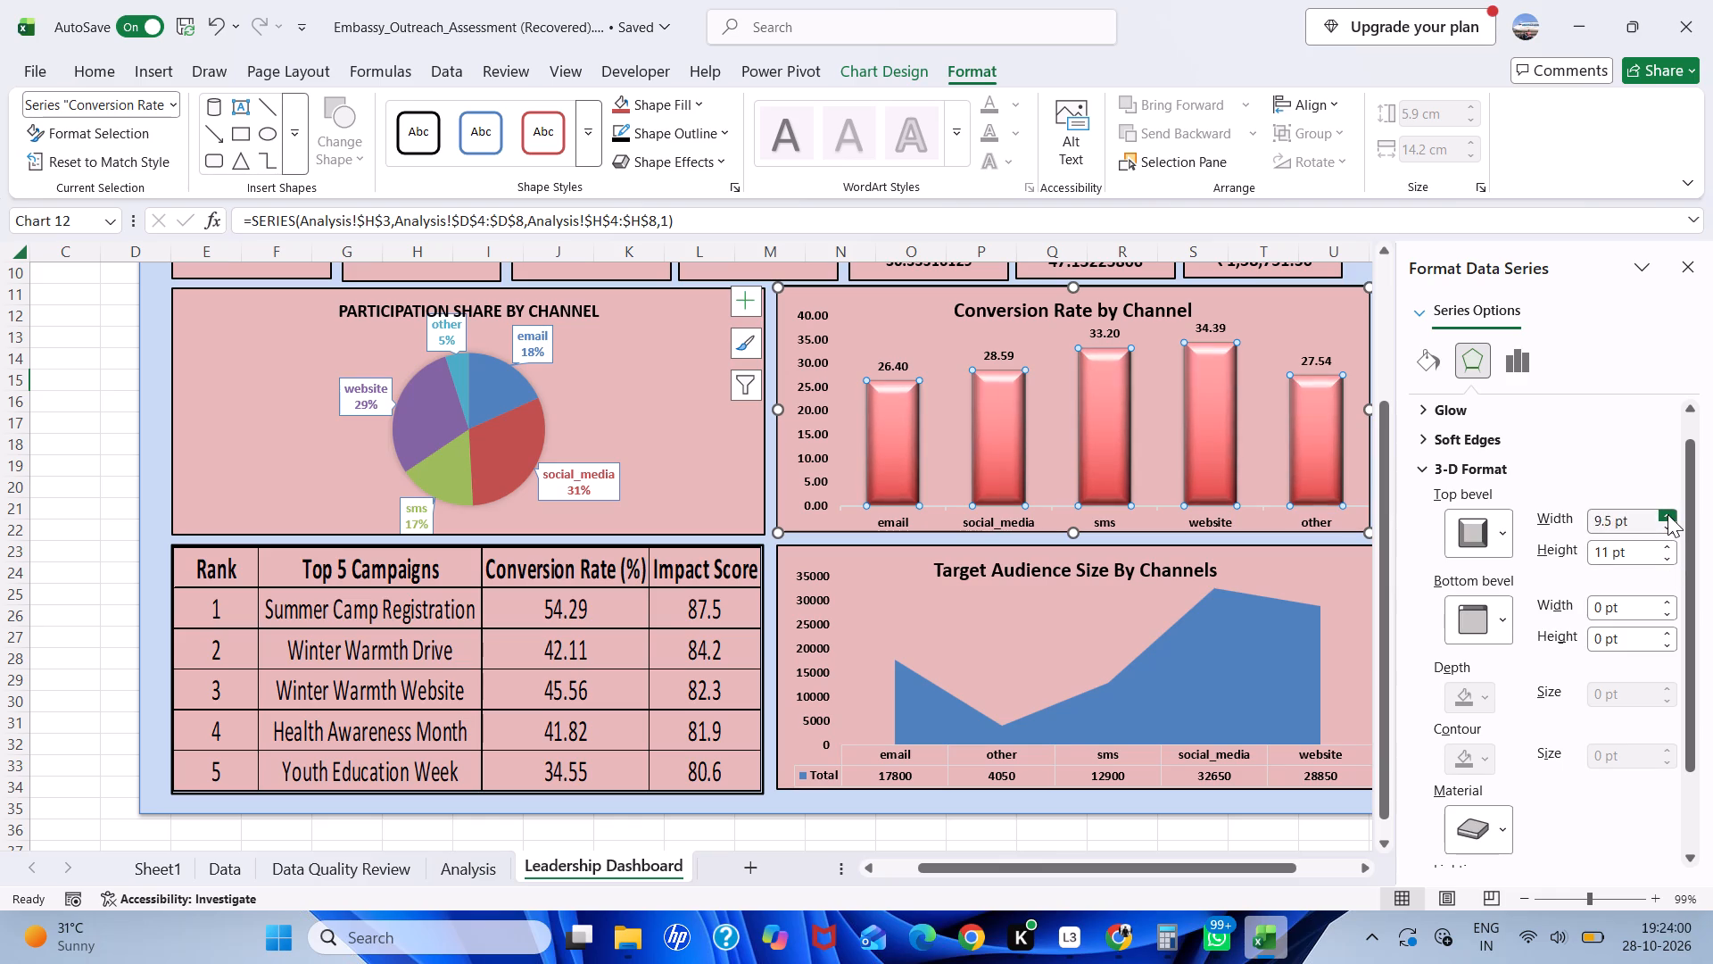
pyautogui.tripleClick(1667, 514)
pyautogui.tripleClick(1667, 514)
pyautogui.click(1667, 514)
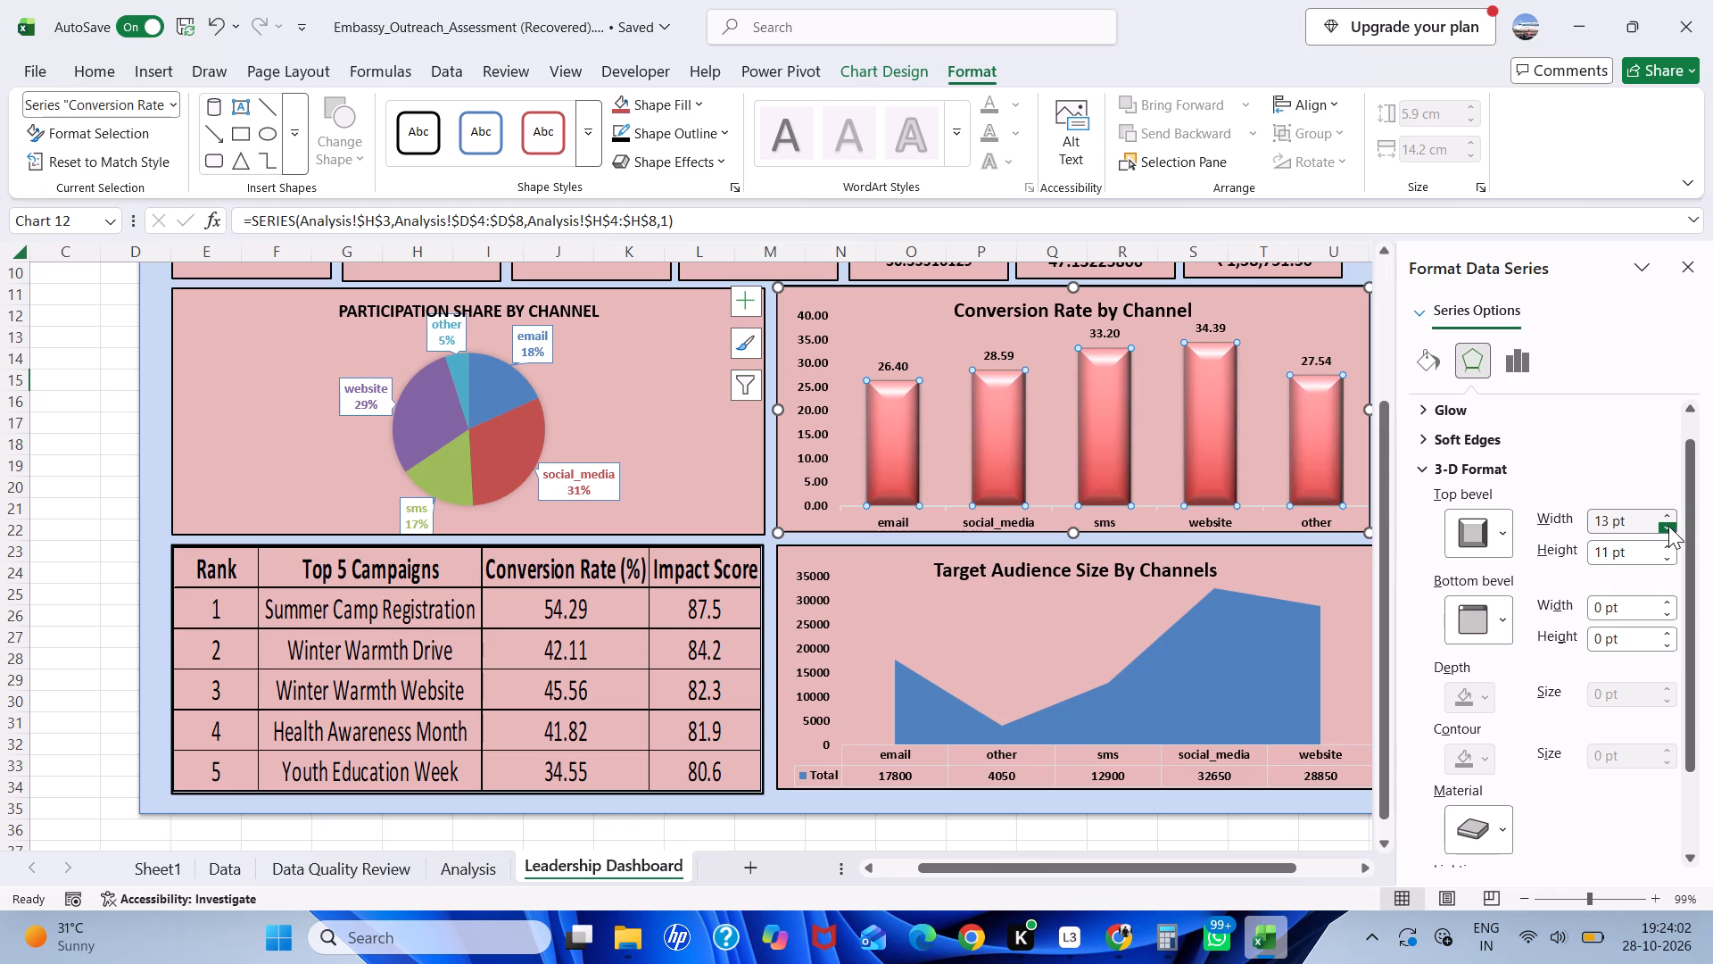
pyautogui.tripleClick(1668, 526)
# Set the bottom bevel of the Conversion Rate by Channel columns to 7 pt width and 7 pt height.
pyautogui.click(1674, 606)
pyautogui.tripleClick(1674, 606)
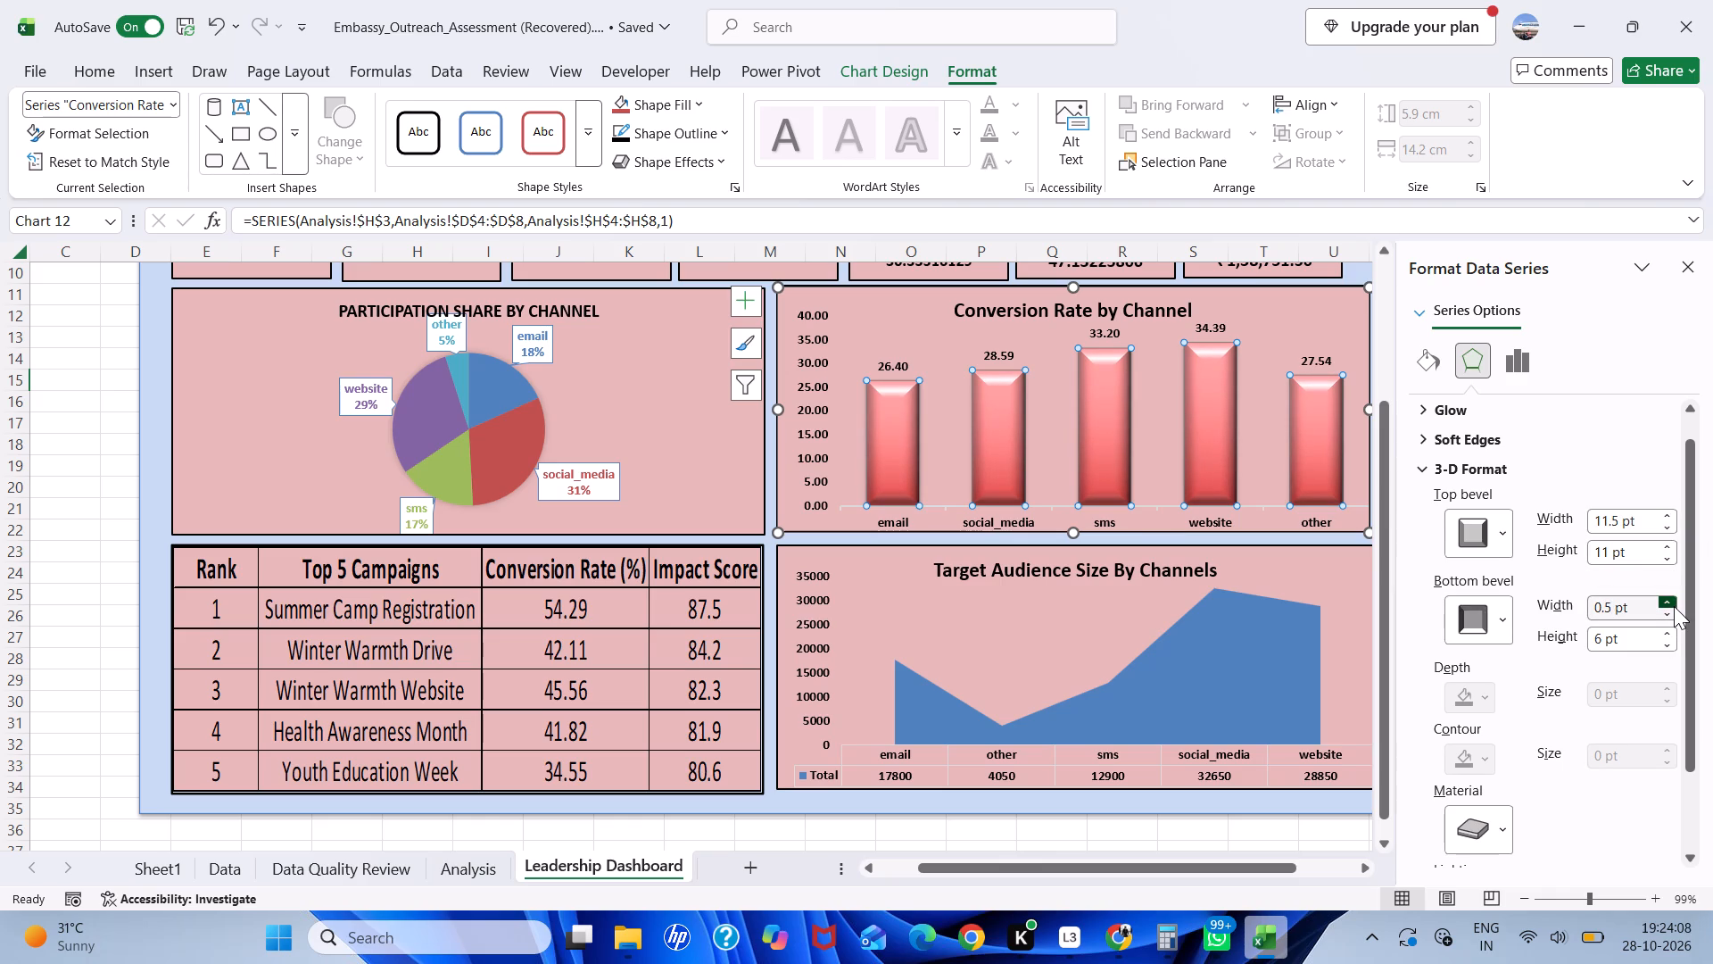
pyautogui.click(1674, 605)
pyautogui.click(1674, 605)
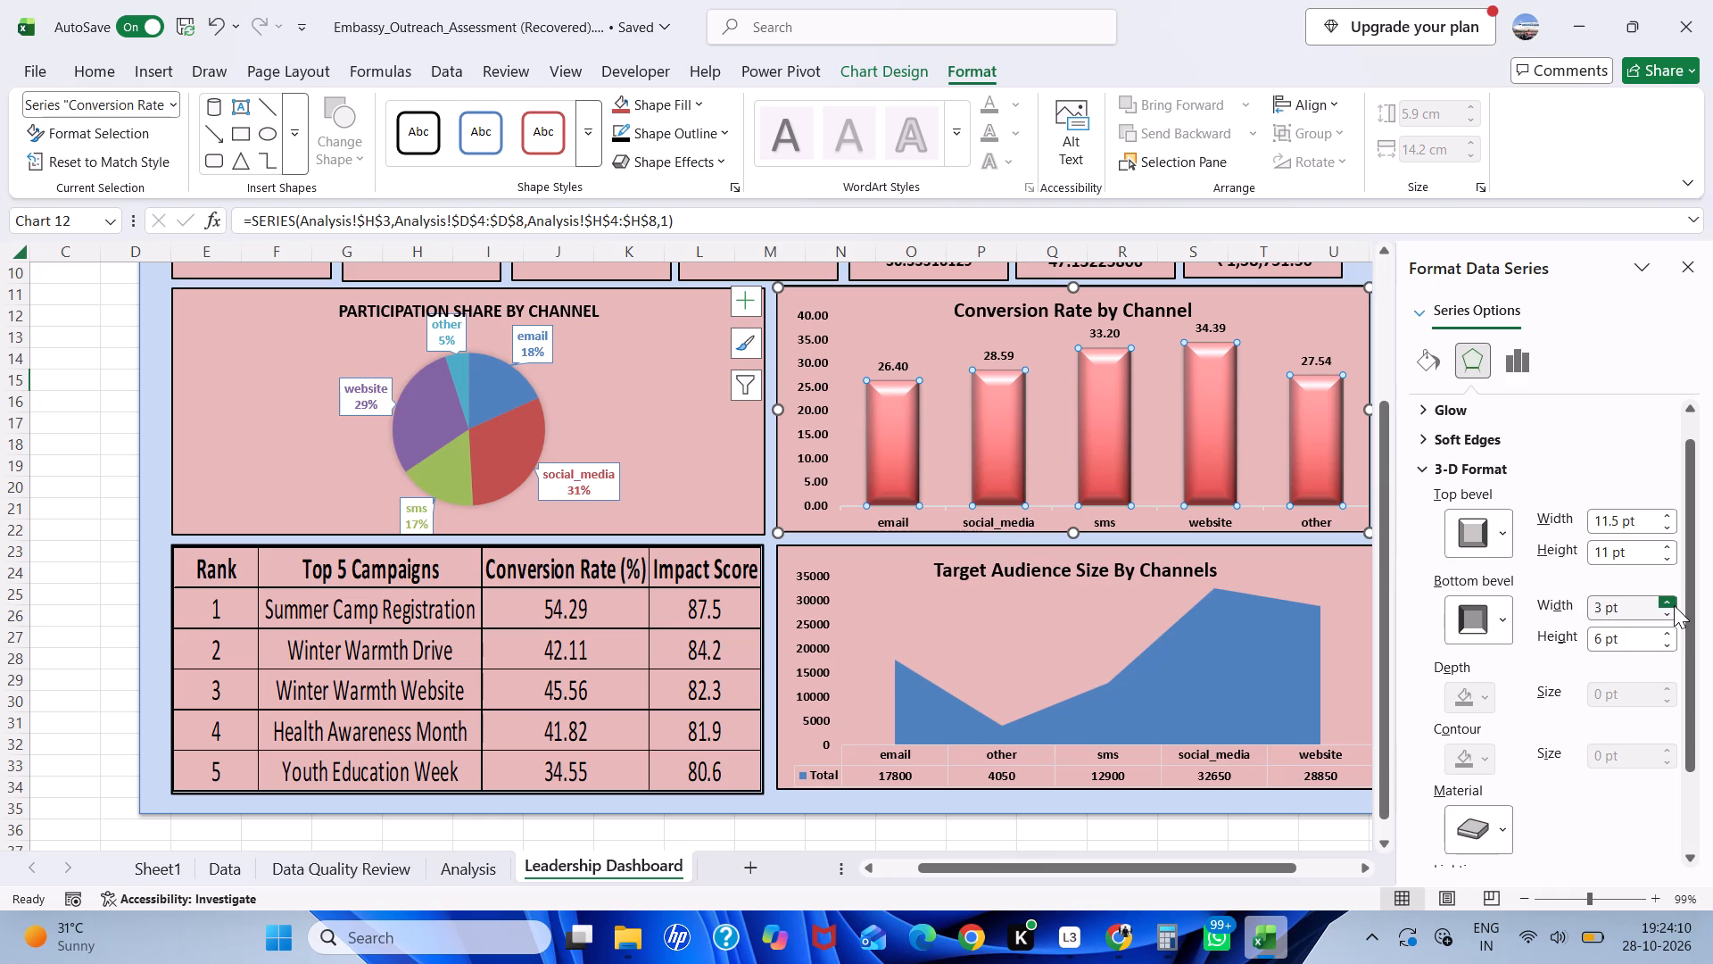
pyautogui.click(1674, 605)
pyautogui.click(1674, 605)
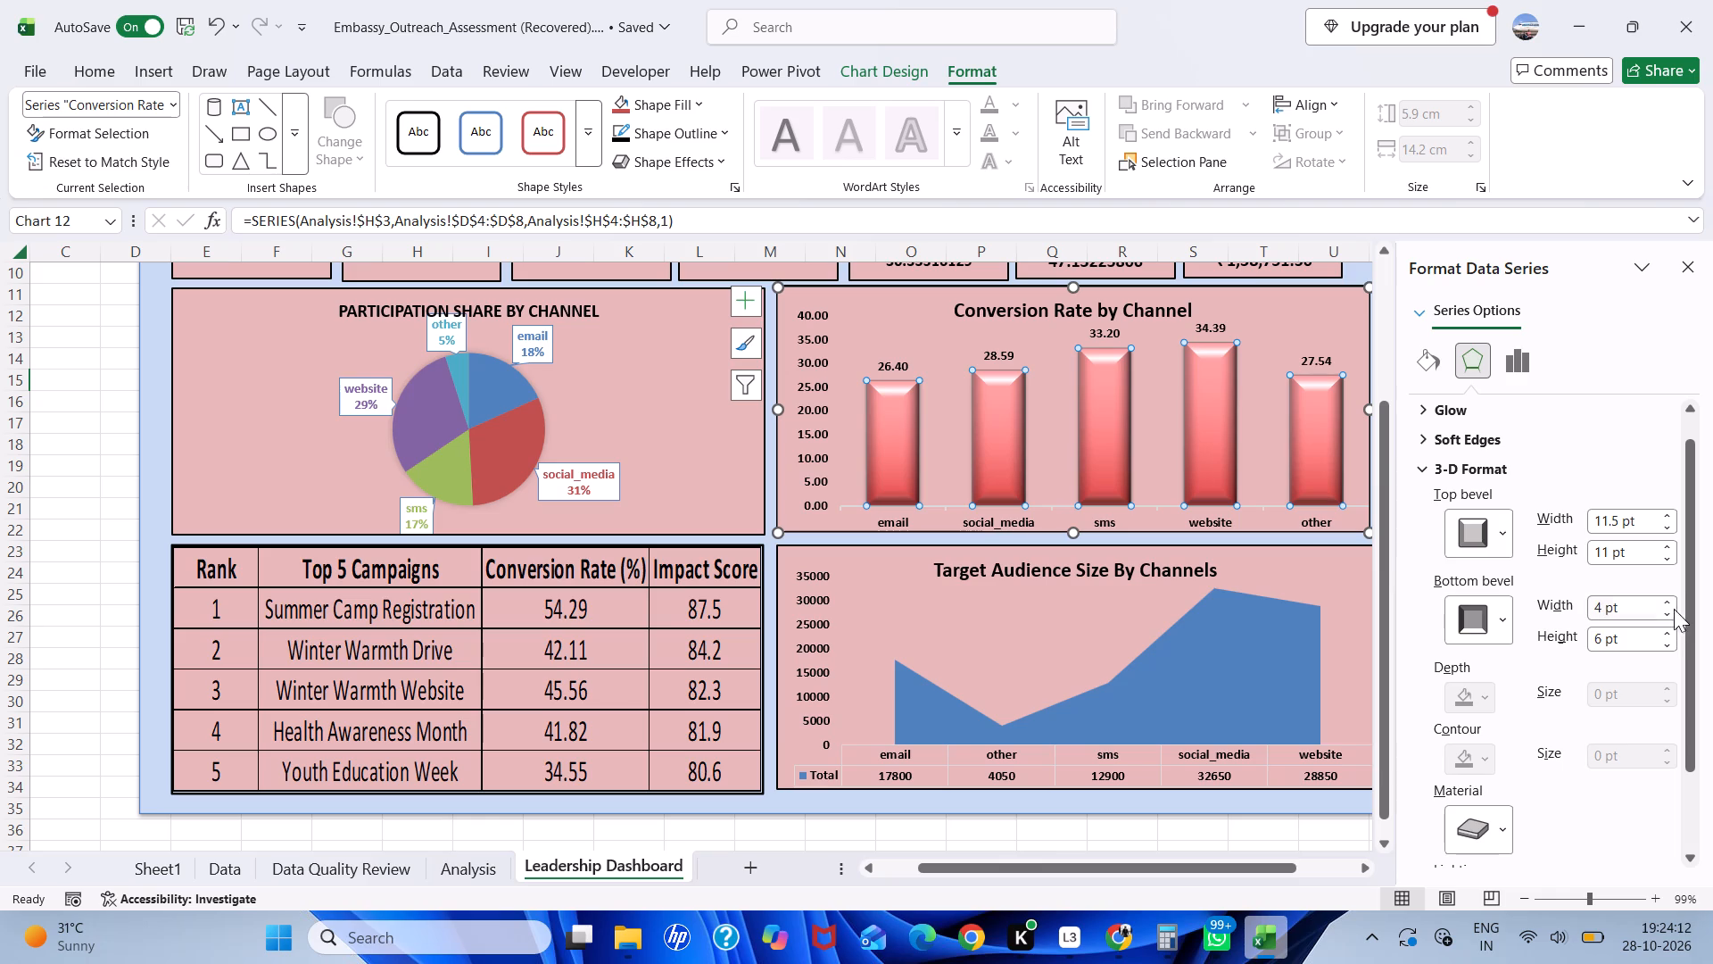
pyautogui.click(1667, 604)
pyautogui.doubleClick(1667, 604)
pyautogui.click(1667, 604)
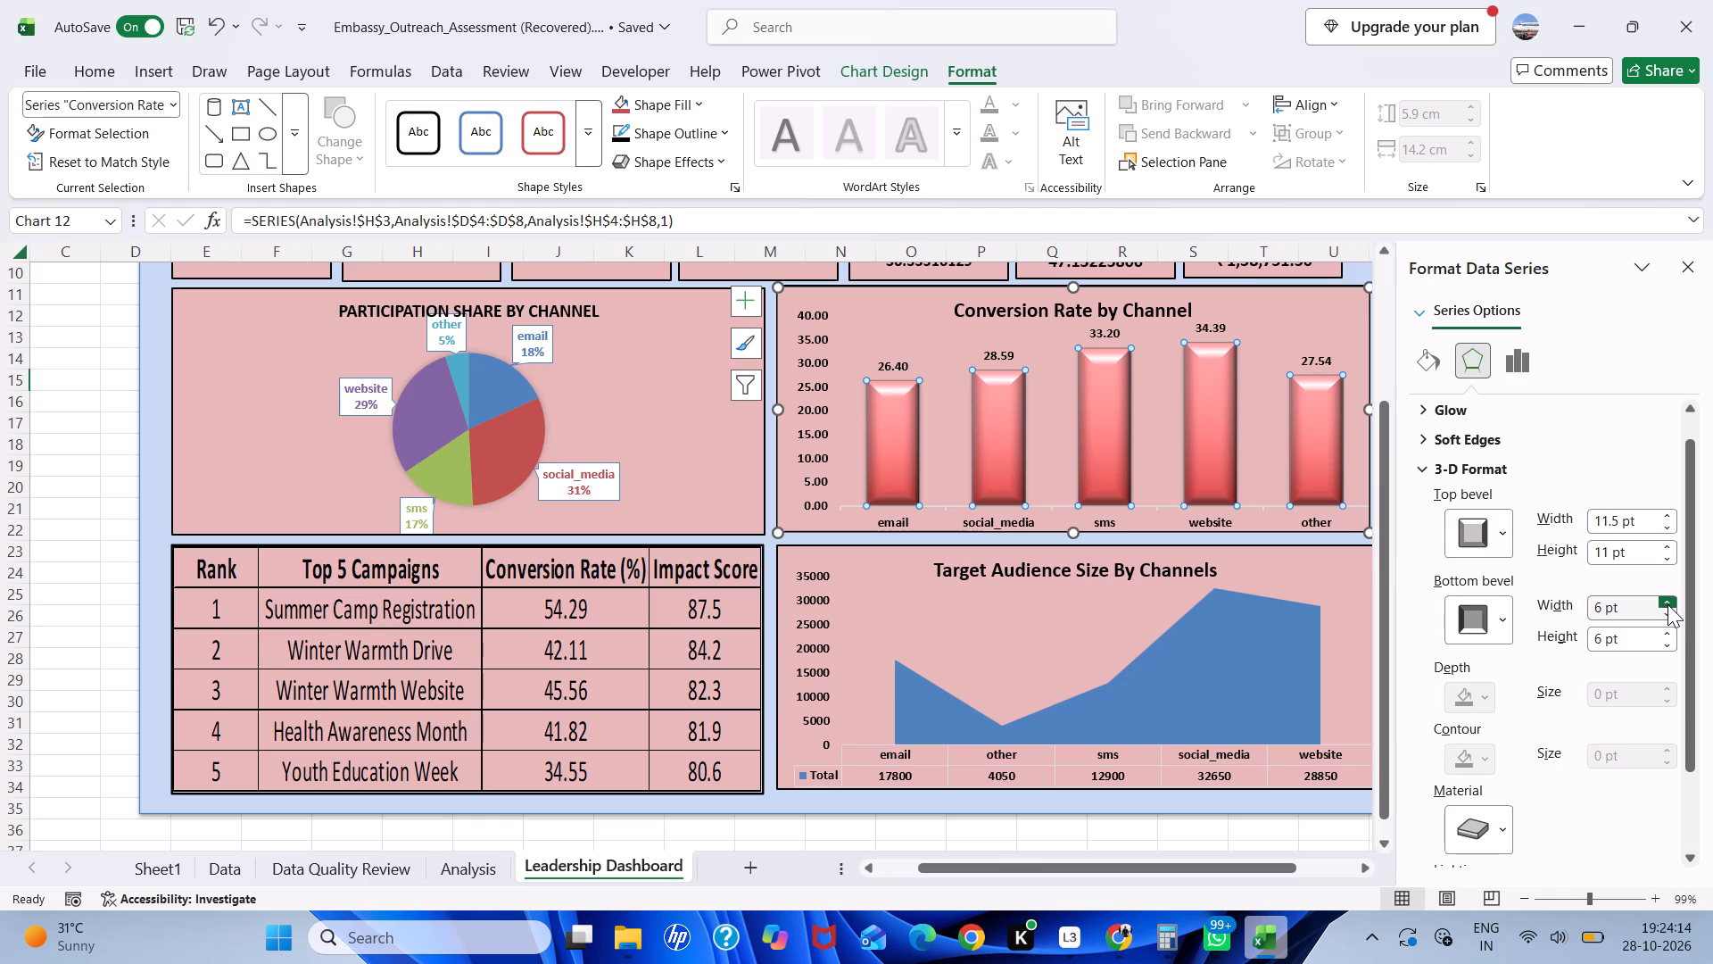
pyautogui.click(1667, 604)
pyautogui.click(1667, 604)
pyautogui.click(1668, 630)
pyautogui.click(1668, 630)
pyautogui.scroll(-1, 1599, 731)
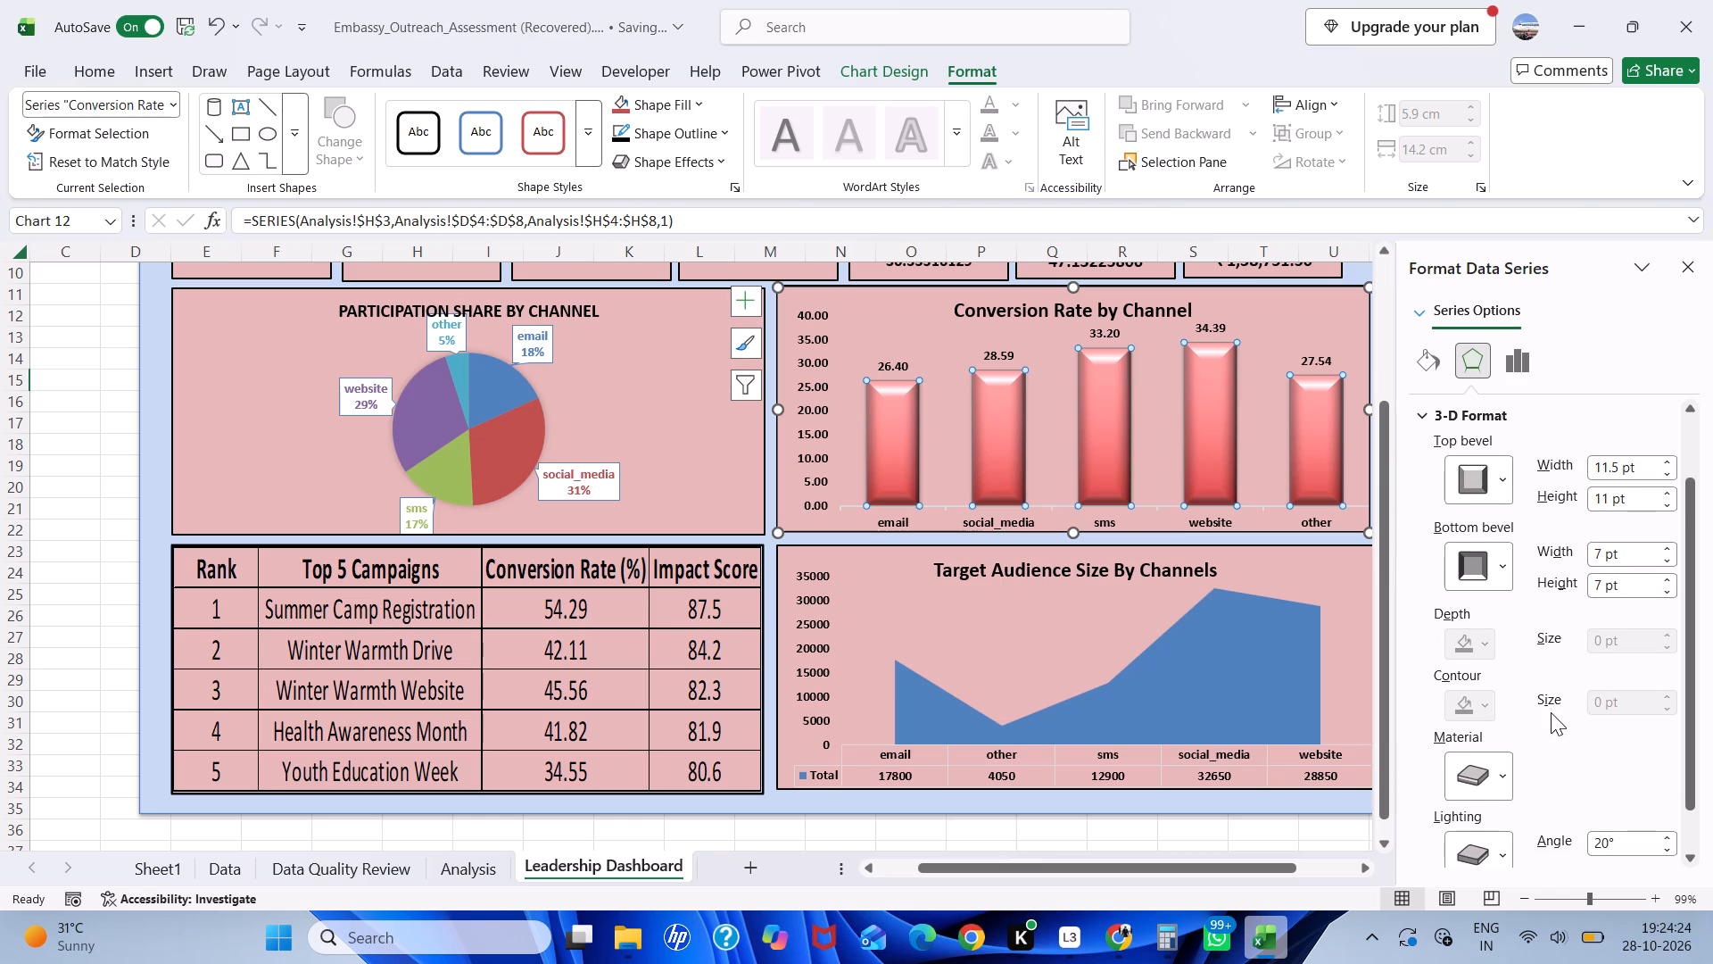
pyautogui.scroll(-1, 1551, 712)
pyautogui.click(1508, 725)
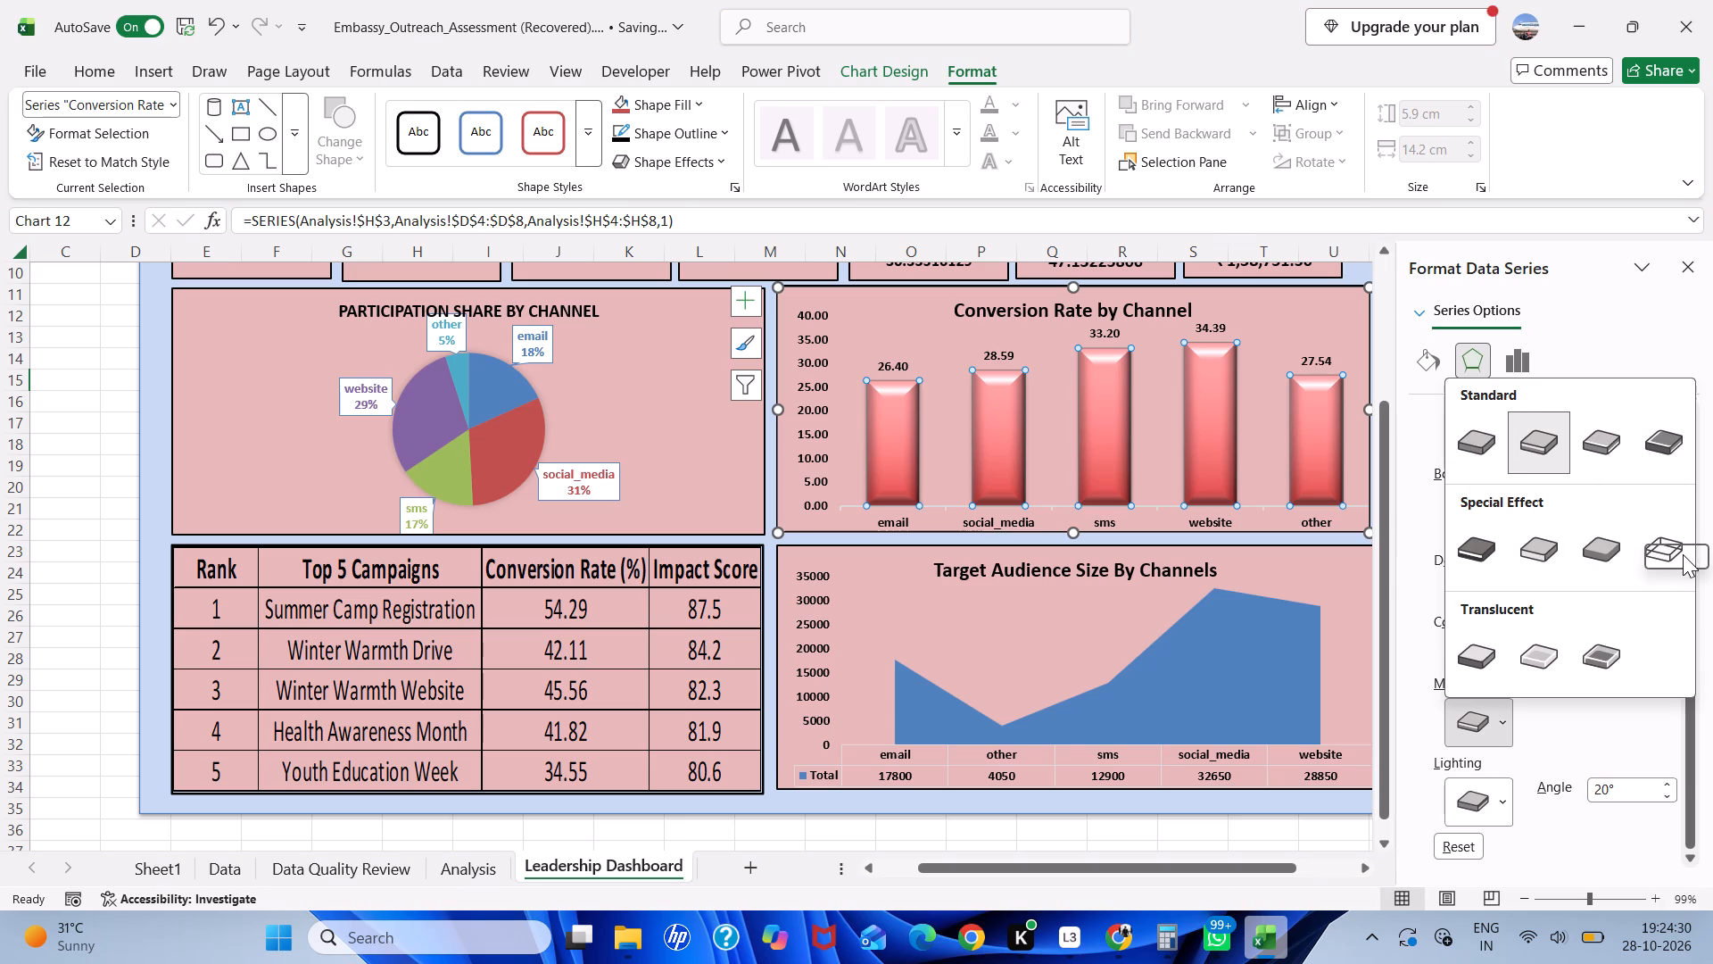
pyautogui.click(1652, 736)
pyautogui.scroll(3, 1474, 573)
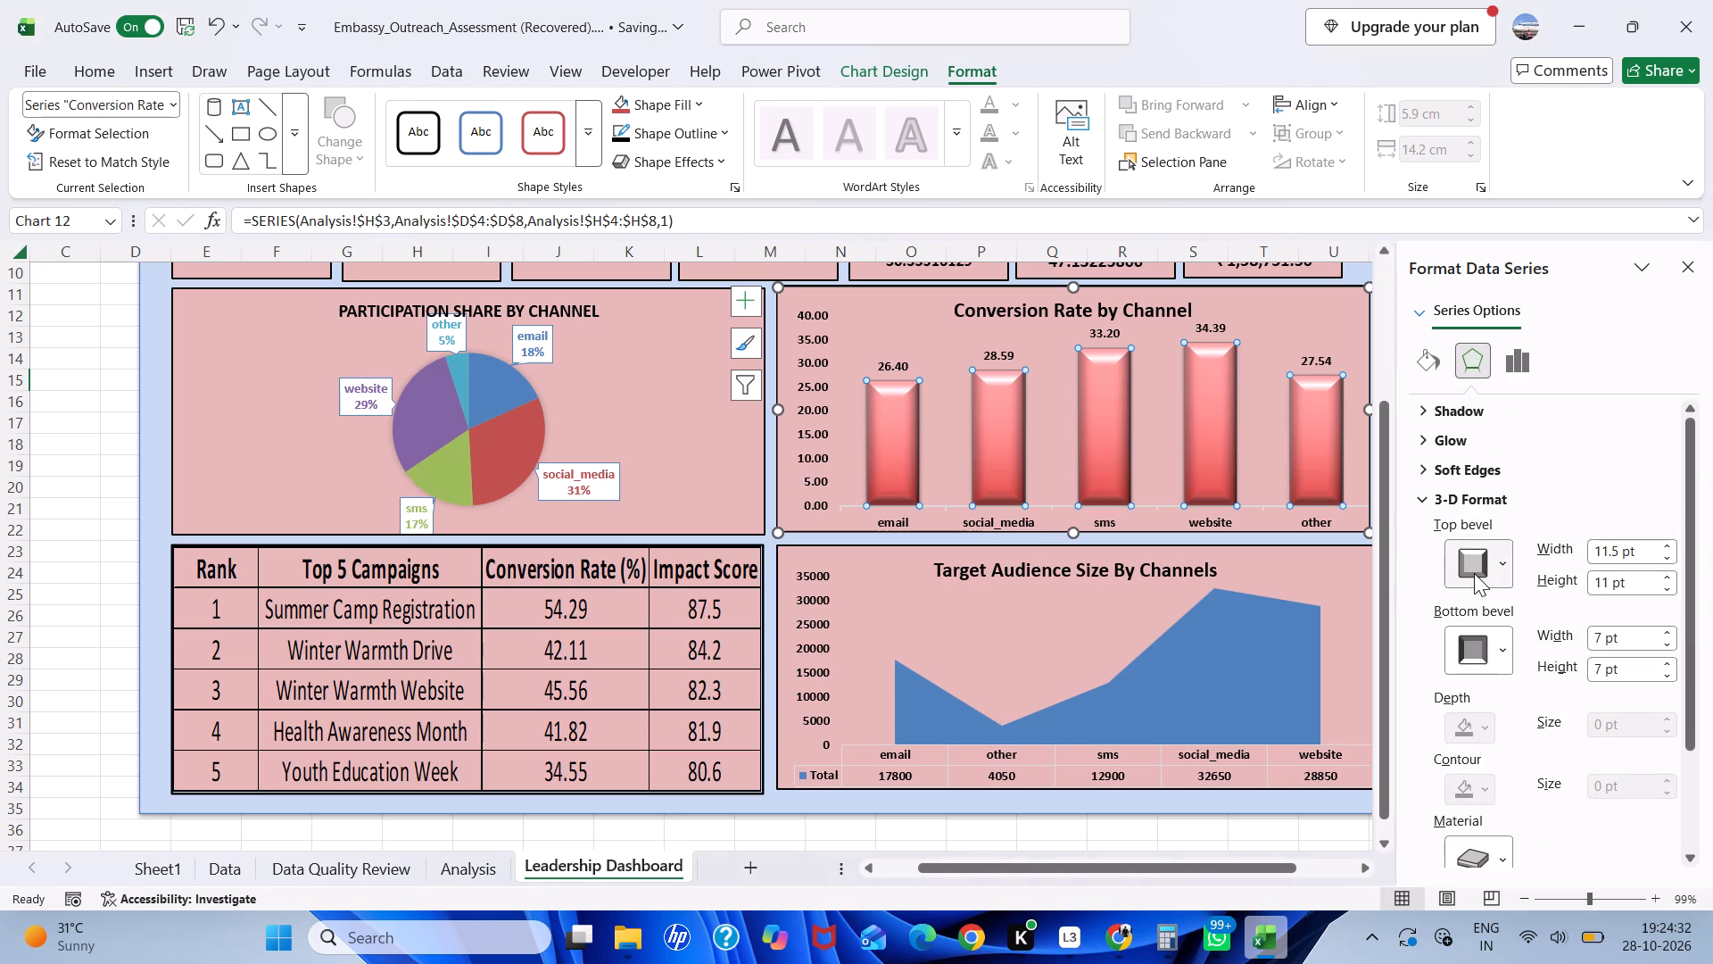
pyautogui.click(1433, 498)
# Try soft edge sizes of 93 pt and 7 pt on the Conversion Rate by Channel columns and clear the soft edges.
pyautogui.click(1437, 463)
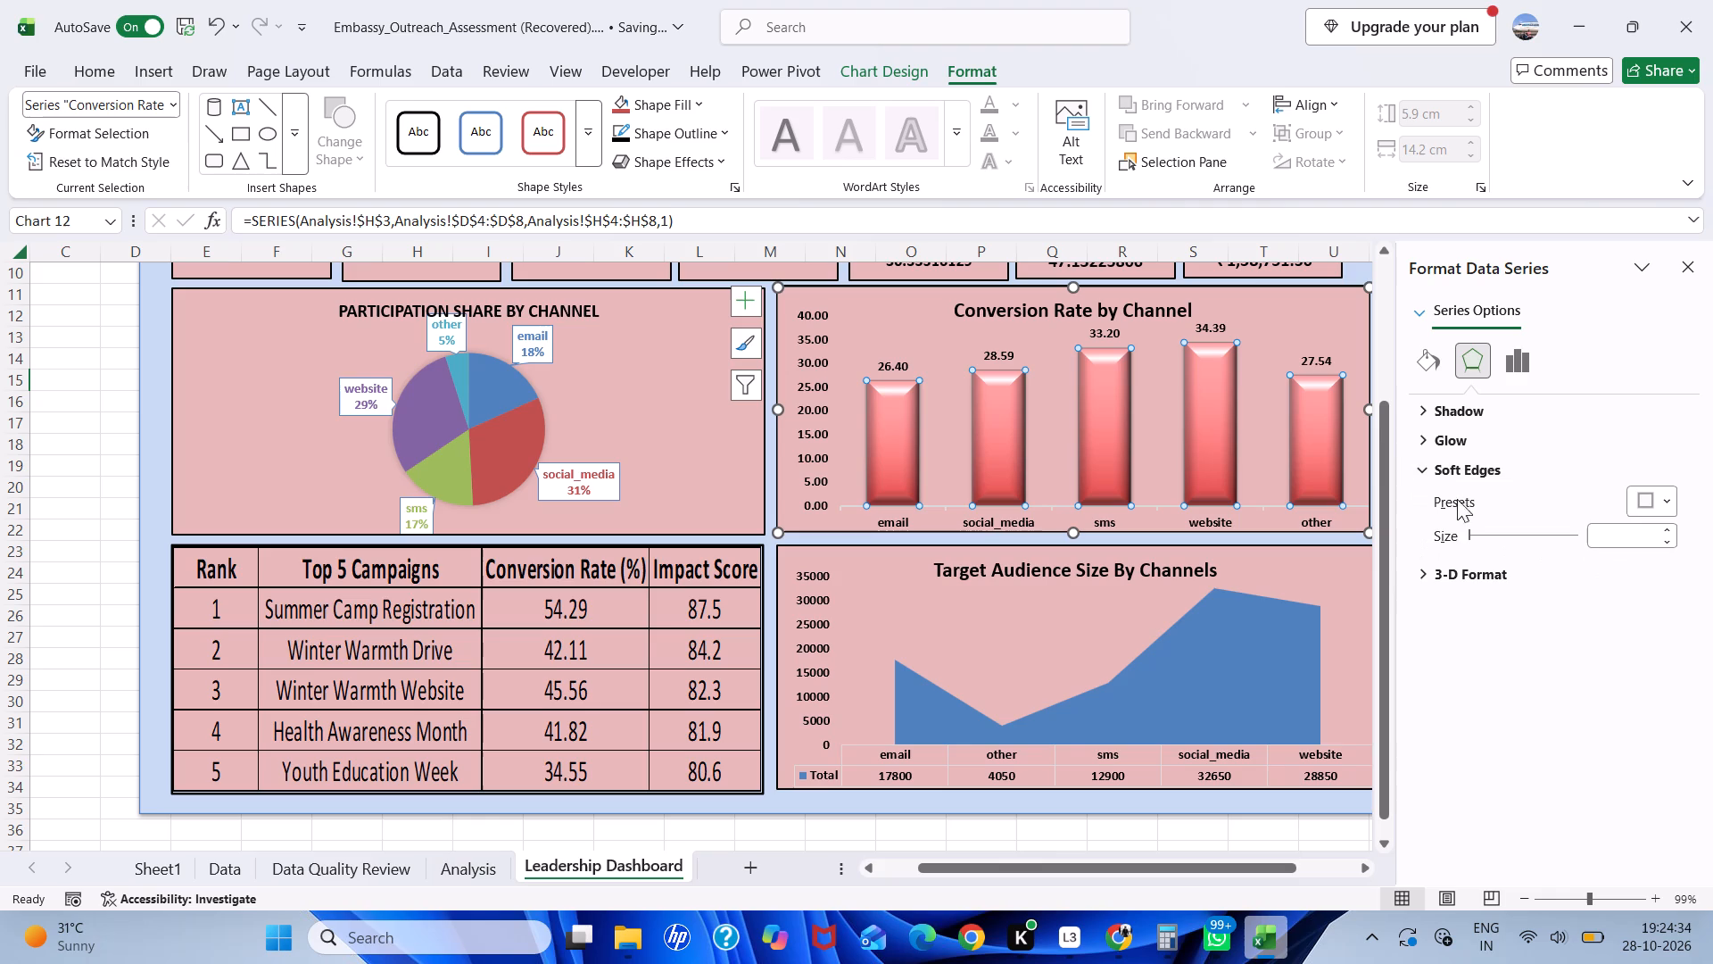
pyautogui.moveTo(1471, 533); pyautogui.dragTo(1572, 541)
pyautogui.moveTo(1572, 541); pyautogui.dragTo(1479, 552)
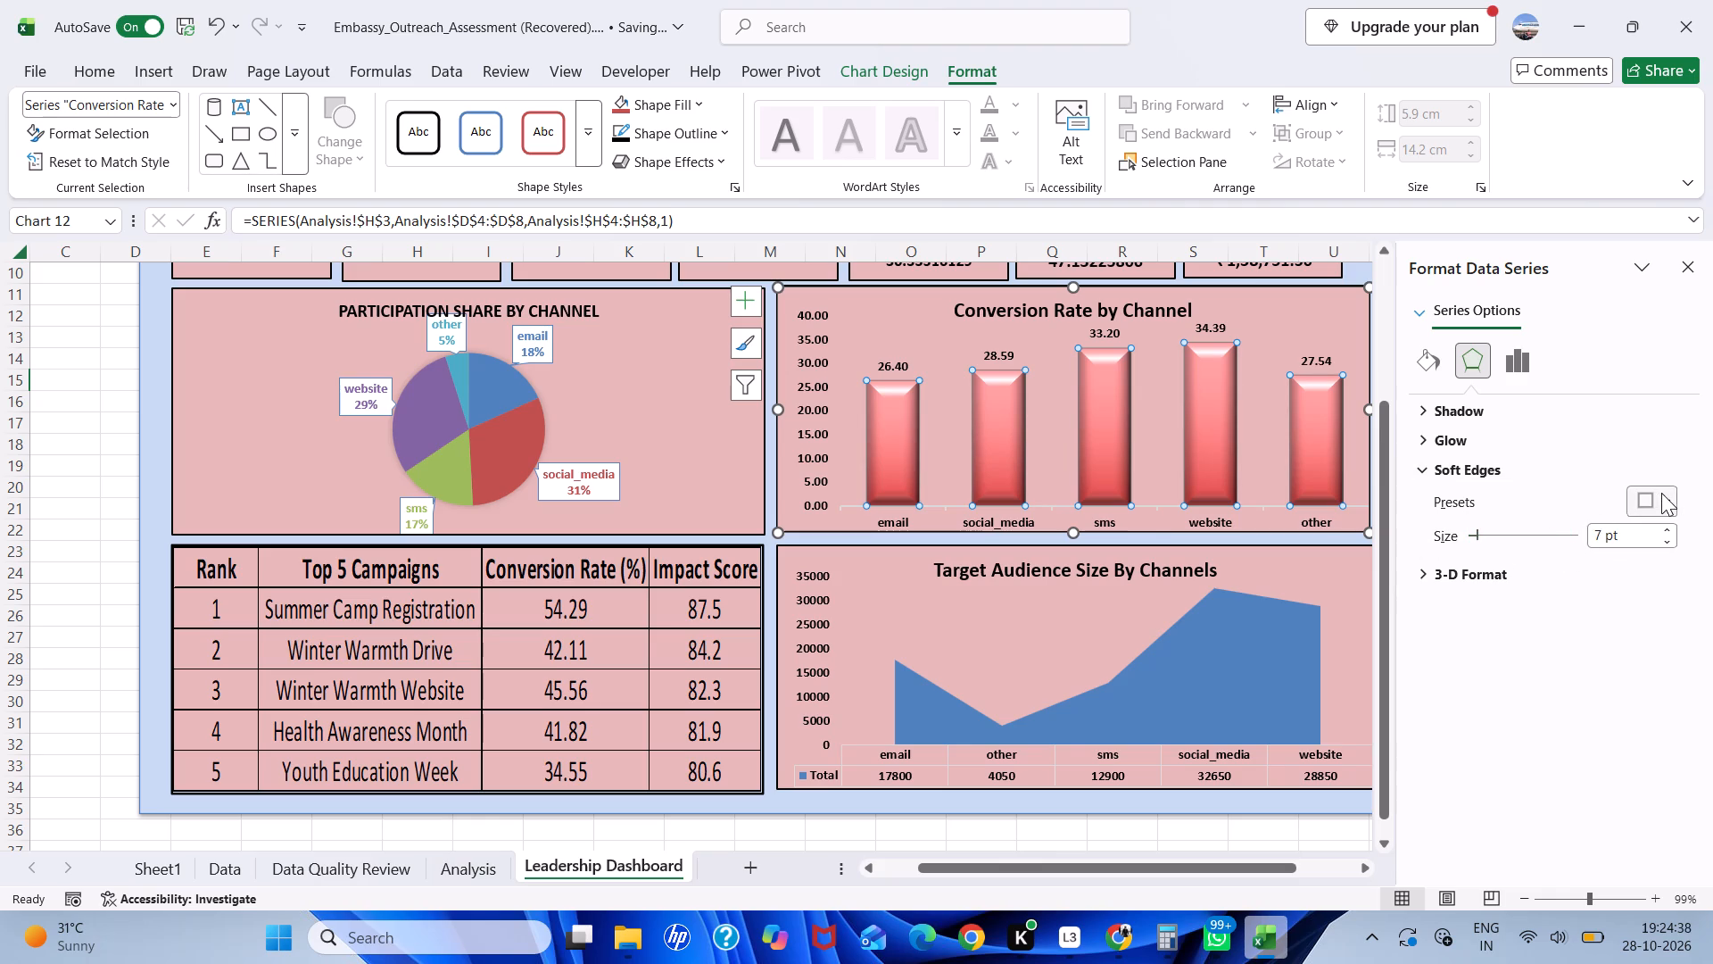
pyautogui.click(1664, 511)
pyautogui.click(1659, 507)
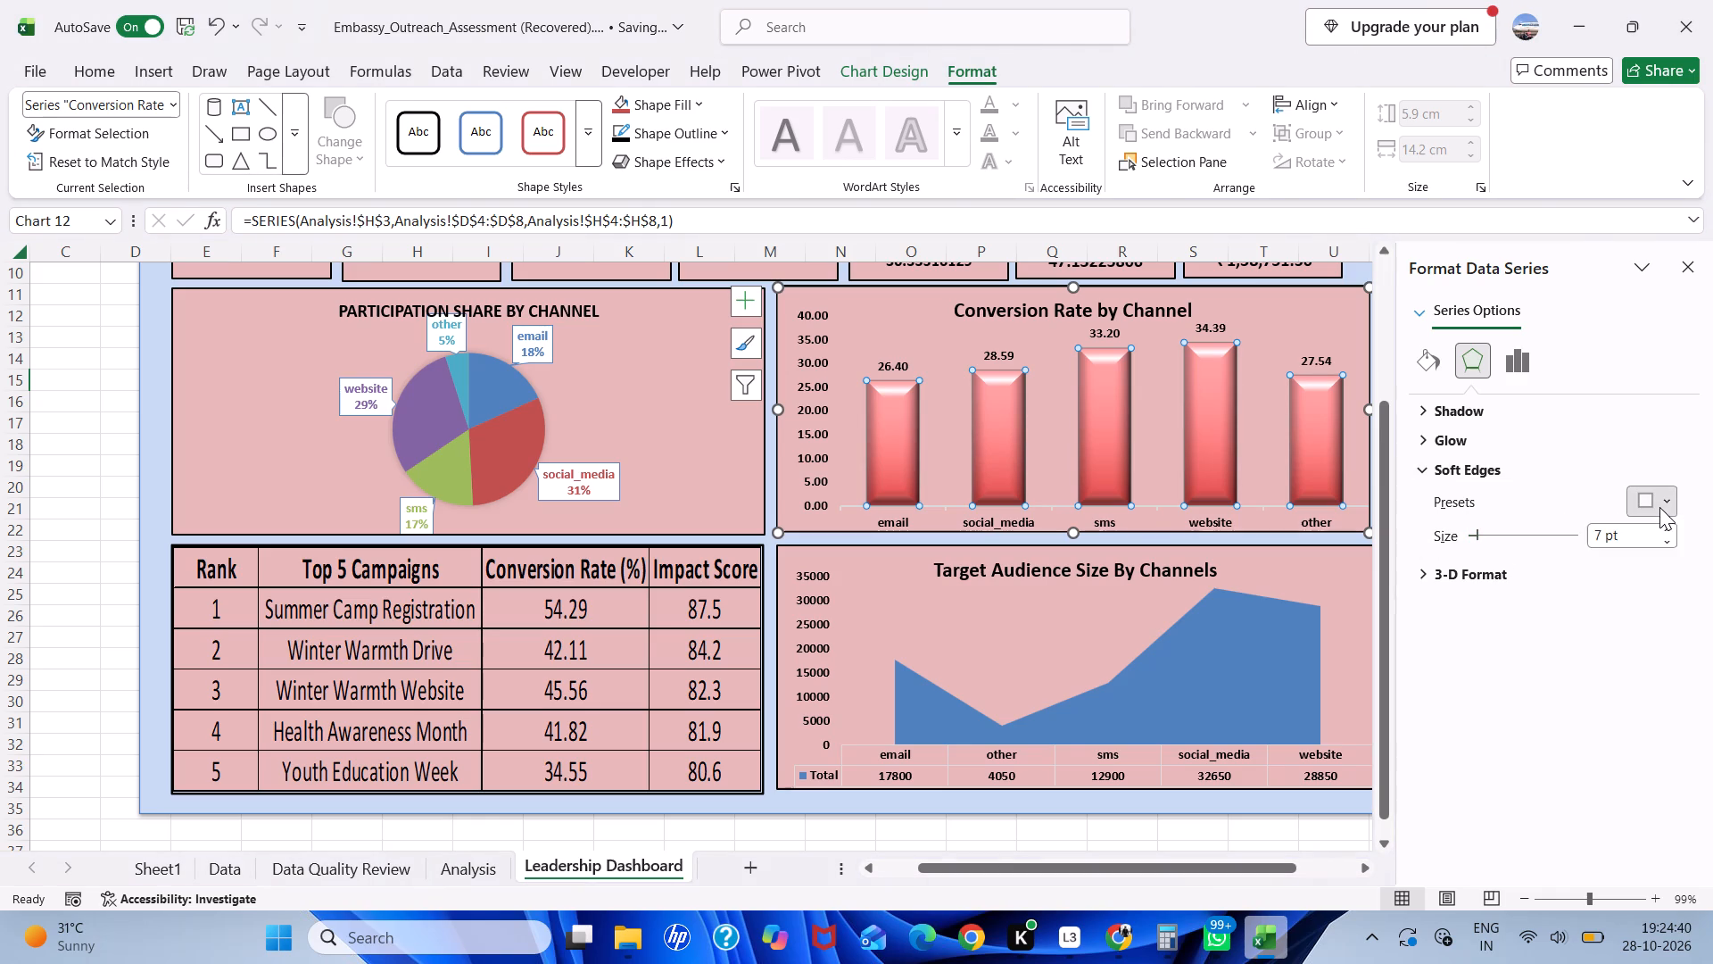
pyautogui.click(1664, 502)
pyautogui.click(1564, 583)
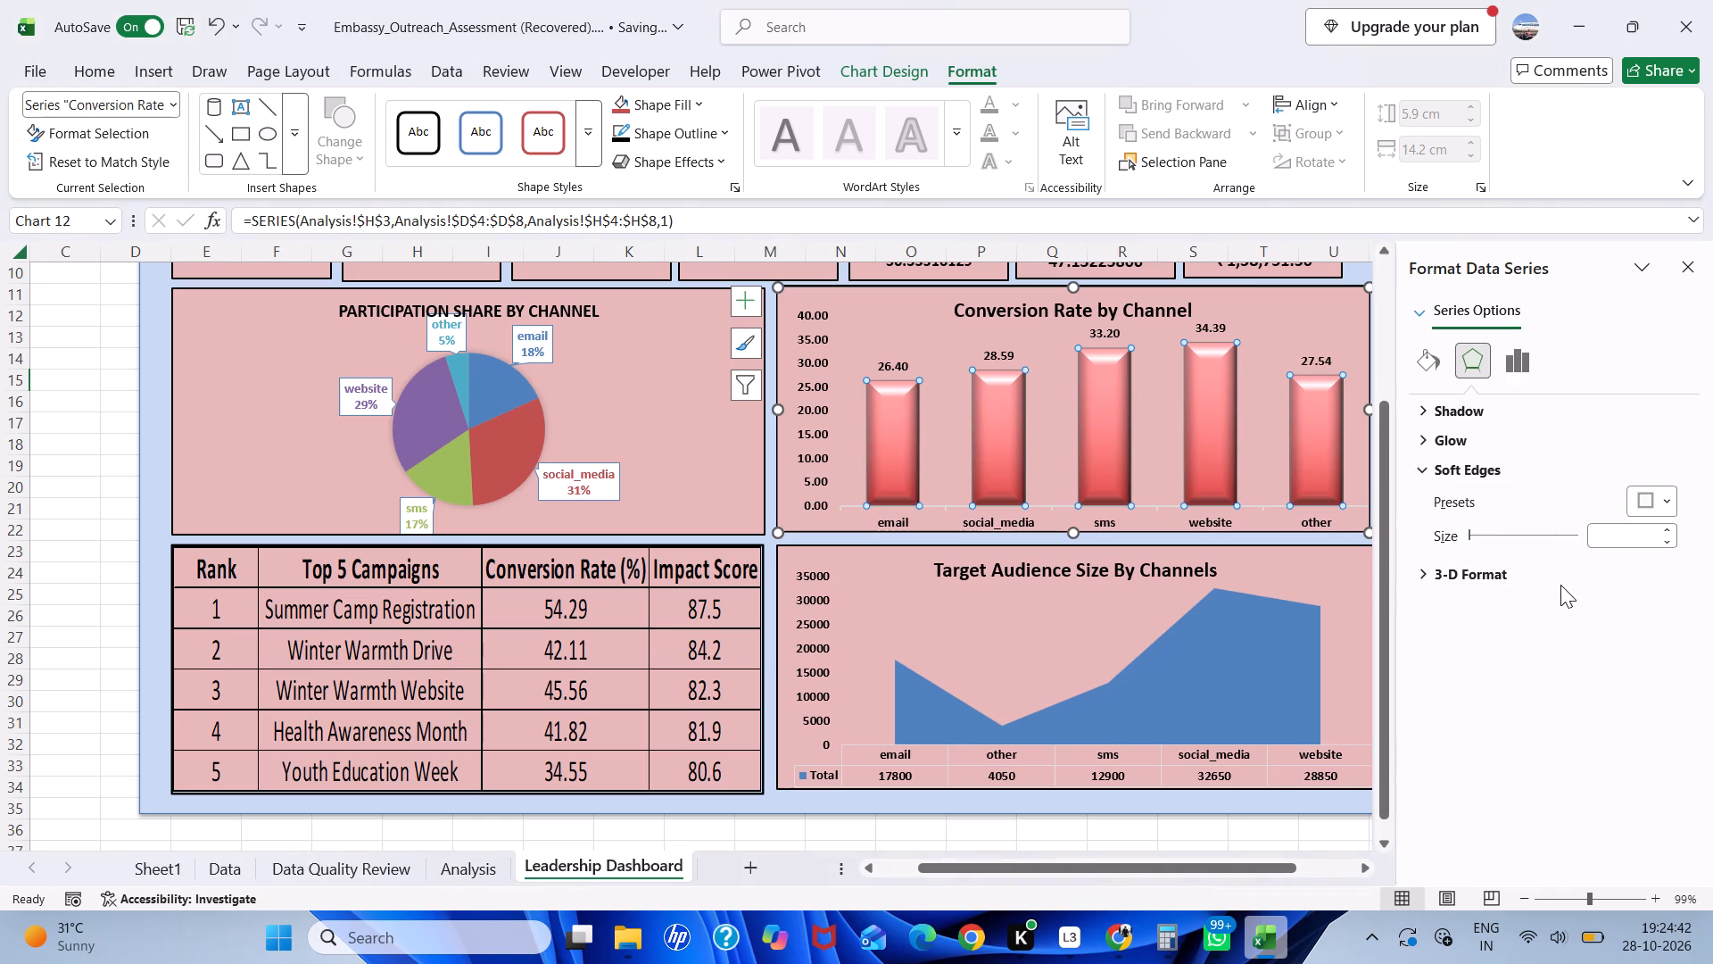
# Set the soft edges size of the Conversion Rate by Channel columns to 100 pt.
pyautogui.moveTo(1474, 532); pyautogui.dragTo(1597, 531)
pyautogui.moveTo(1471, 536); pyautogui.dragTo(1562, 534)
pyautogui.moveTo(1562, 534); pyautogui.dragTo(1588, 534)
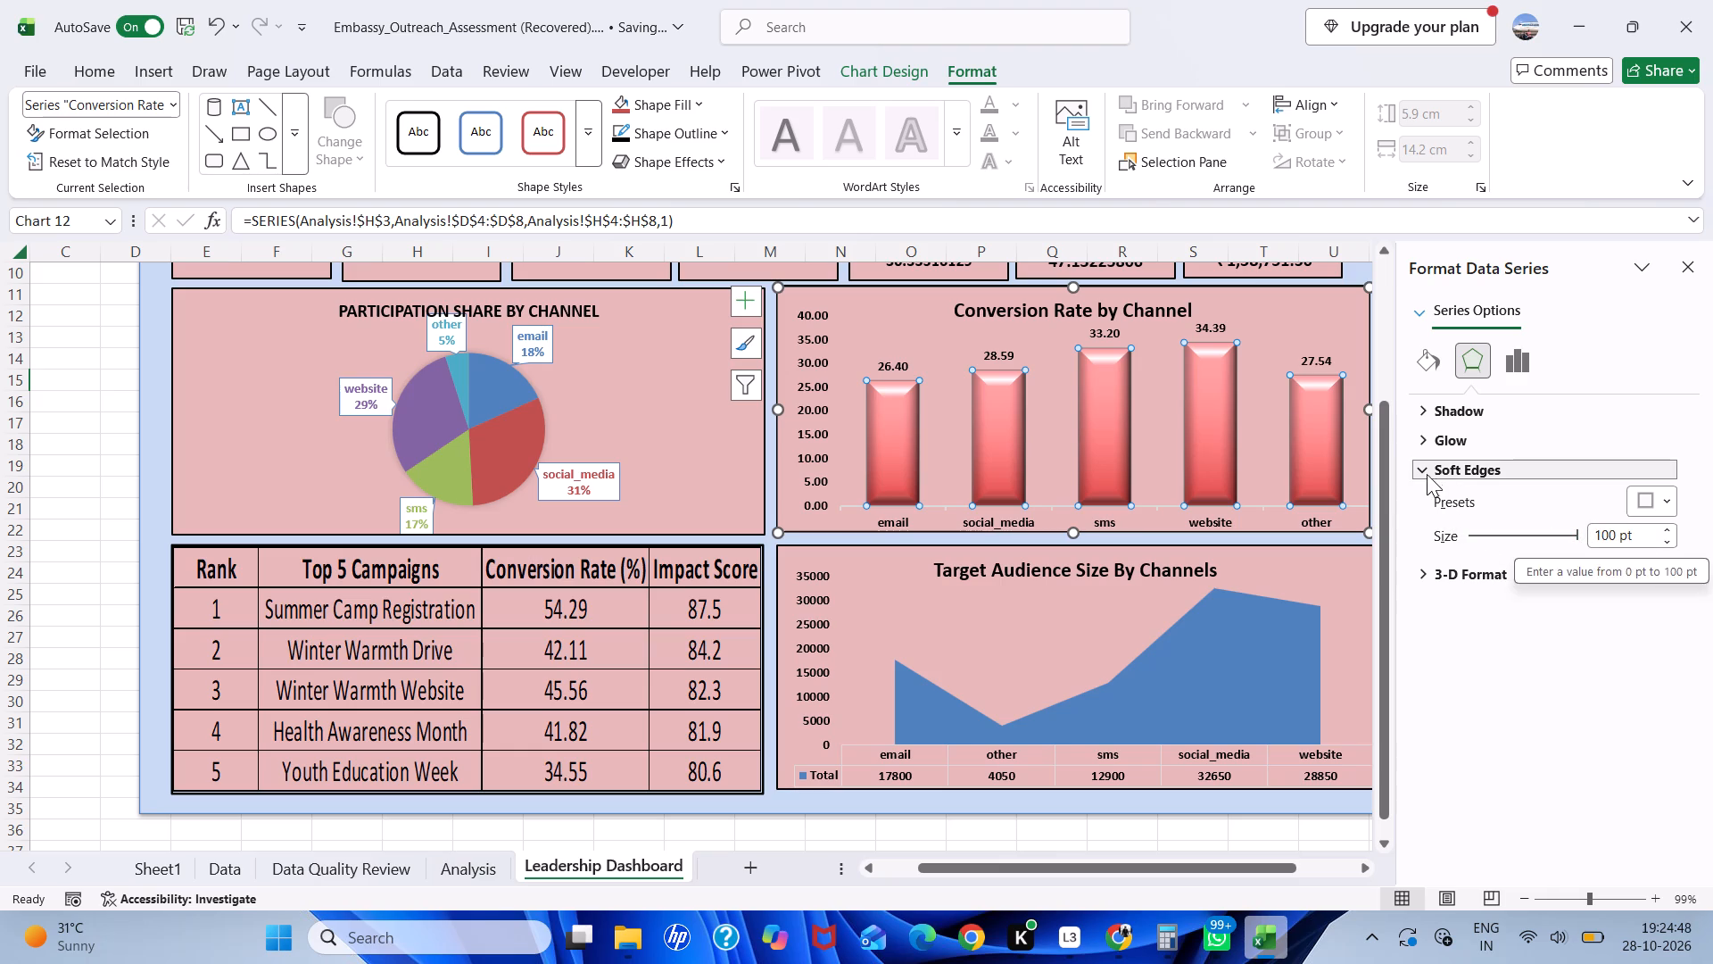
pyautogui.click(1427, 474)
# Apply the red 5 pt glow preset to the Conversion Rate by Channel columns.
pyautogui.click(1431, 434)
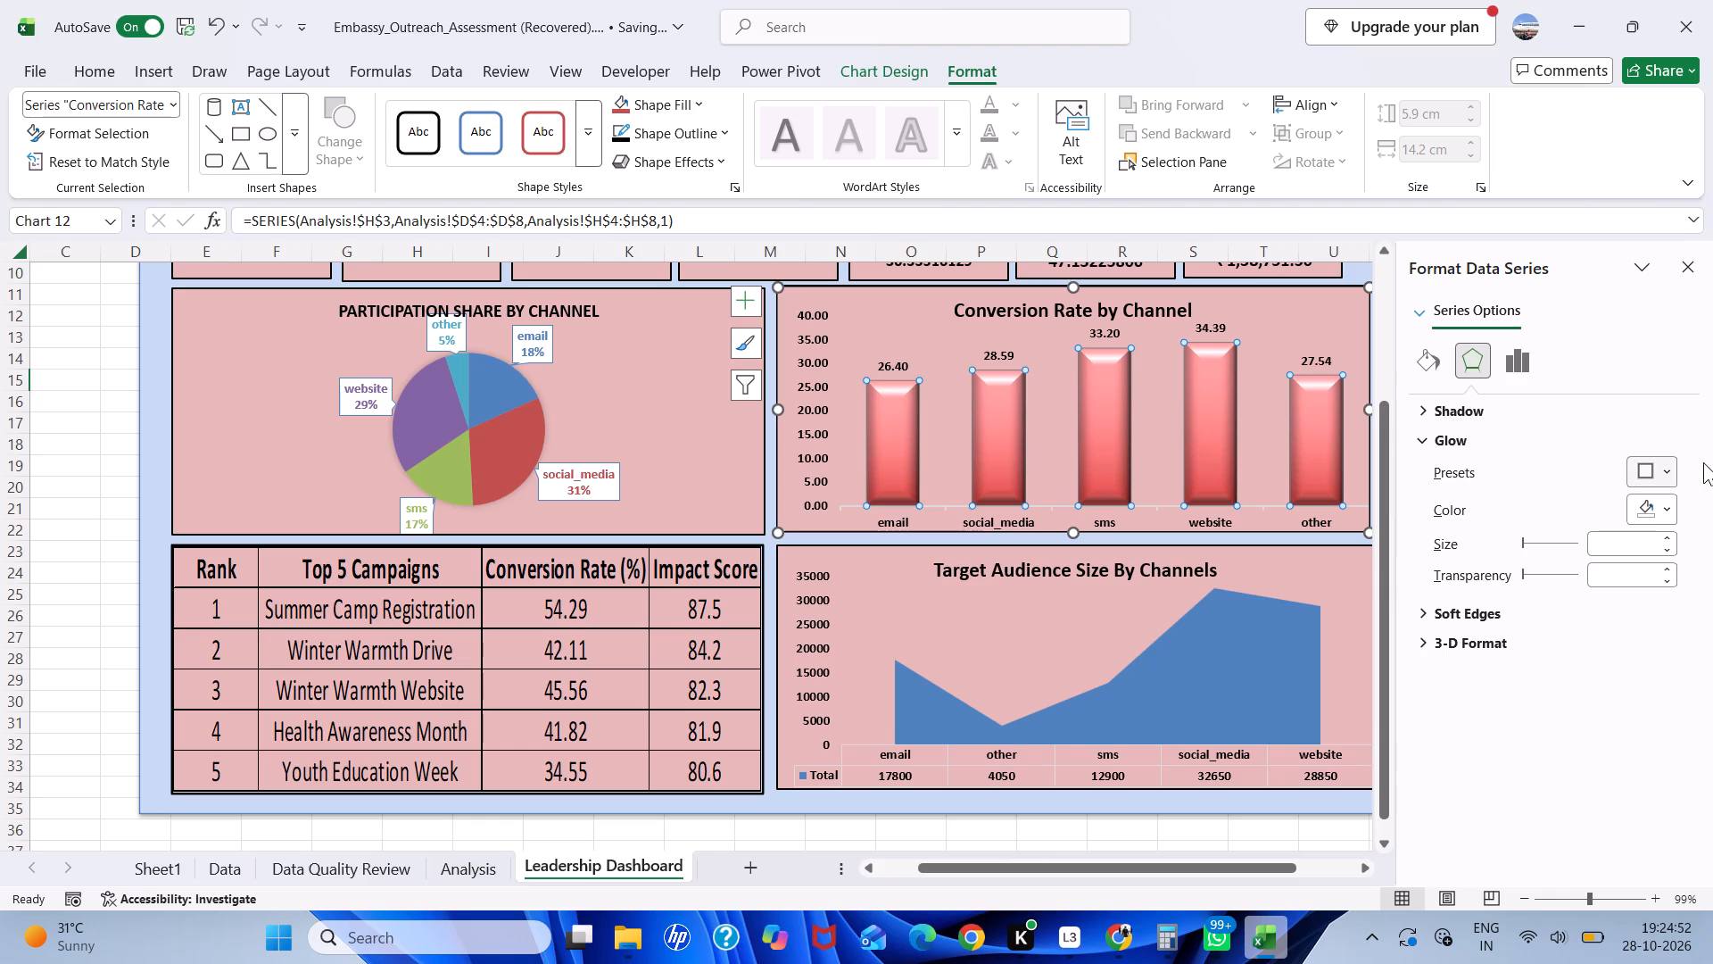
pyautogui.click(1671, 474)
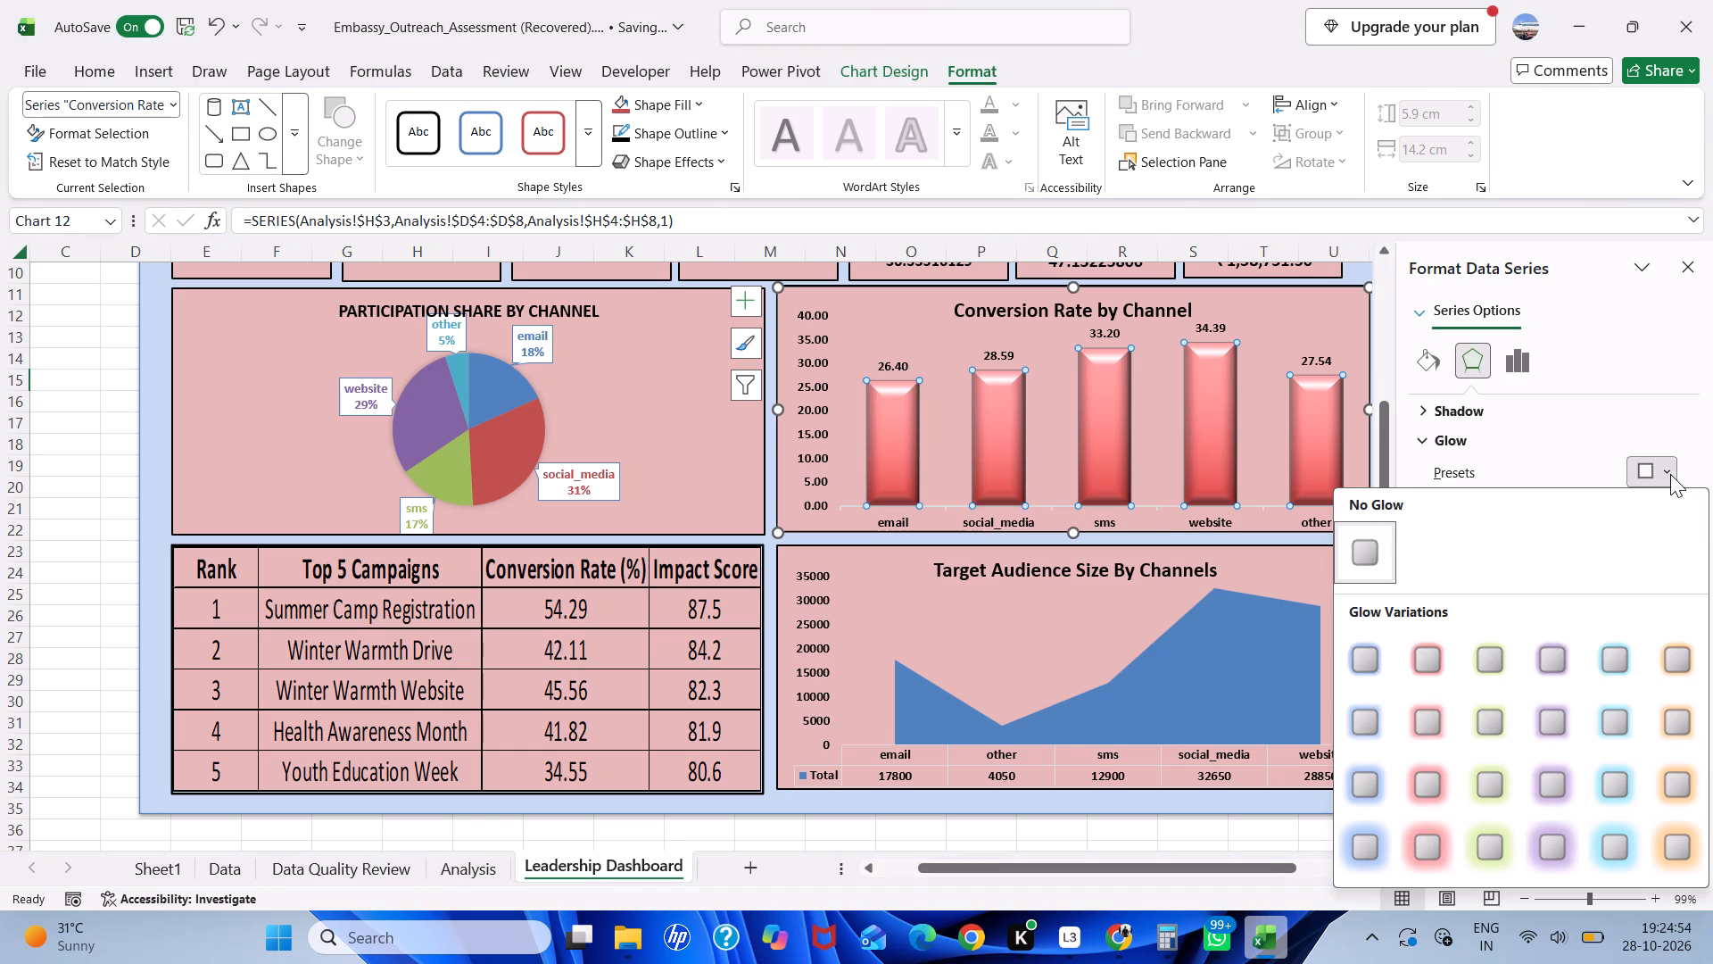
pyautogui.click(1429, 653)
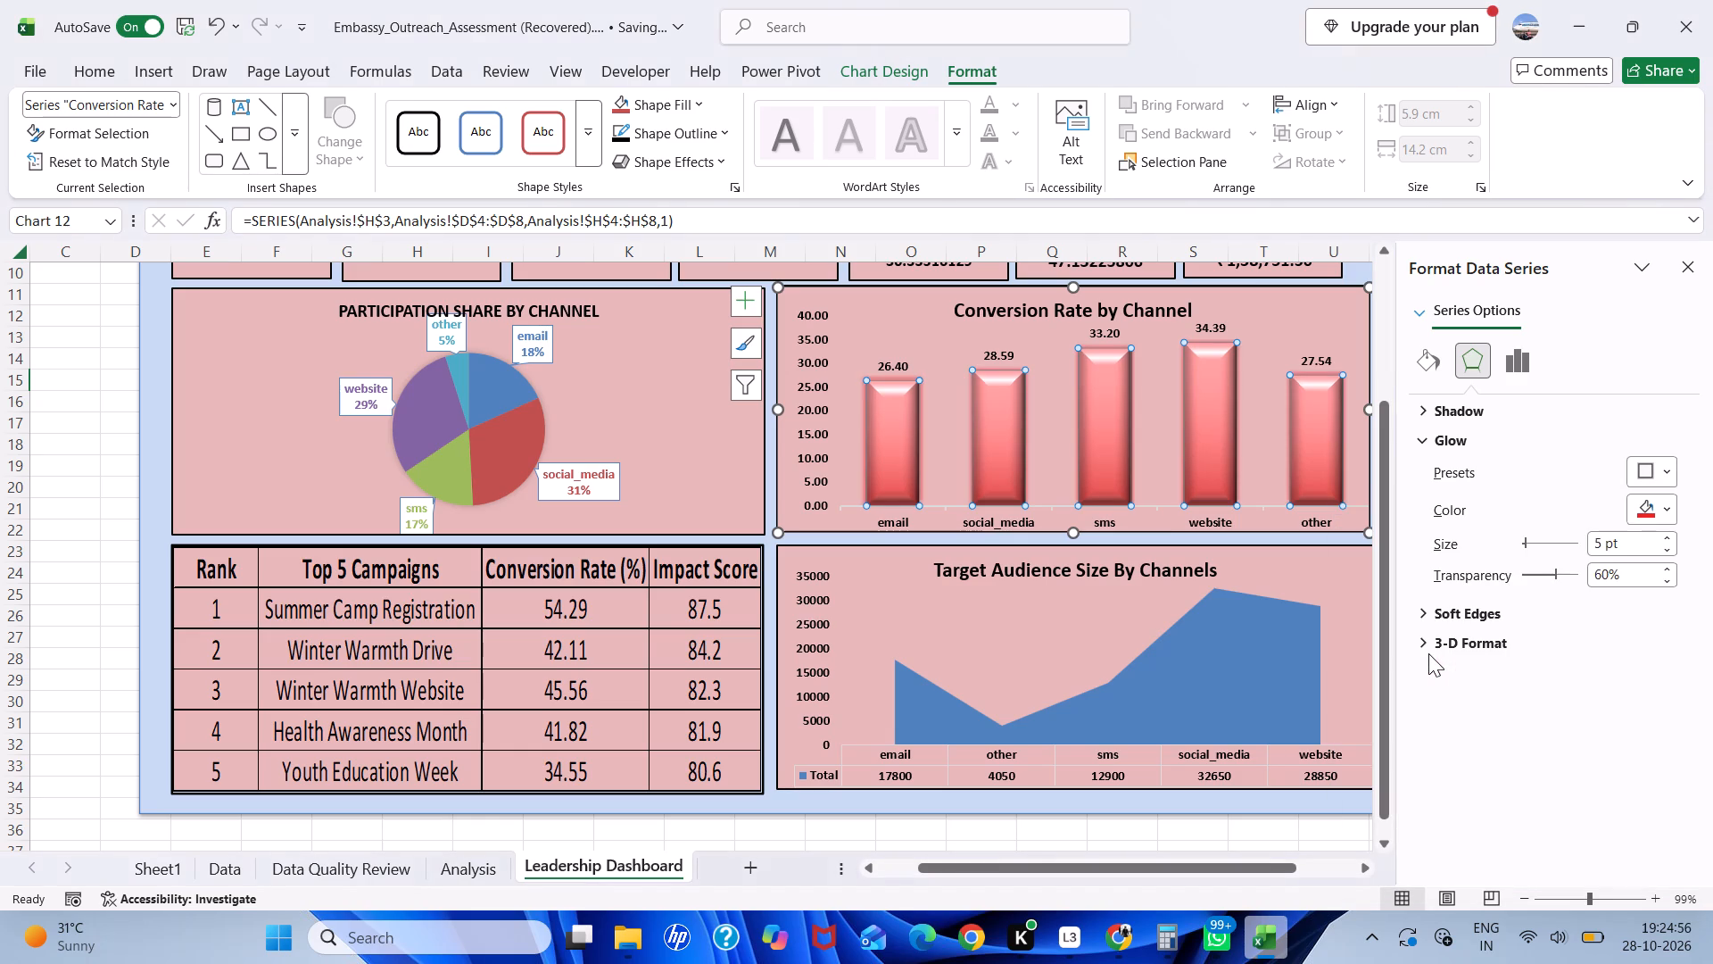
pyautogui.click(1515, 748)
# Set the columns' glow size to 10 pt and the glow transparency to 65%.
pyautogui.moveTo(1528, 543); pyautogui.dragTo(1587, 538)
pyautogui.moveTo(1587, 538); pyautogui.dragTo(1615, 538)
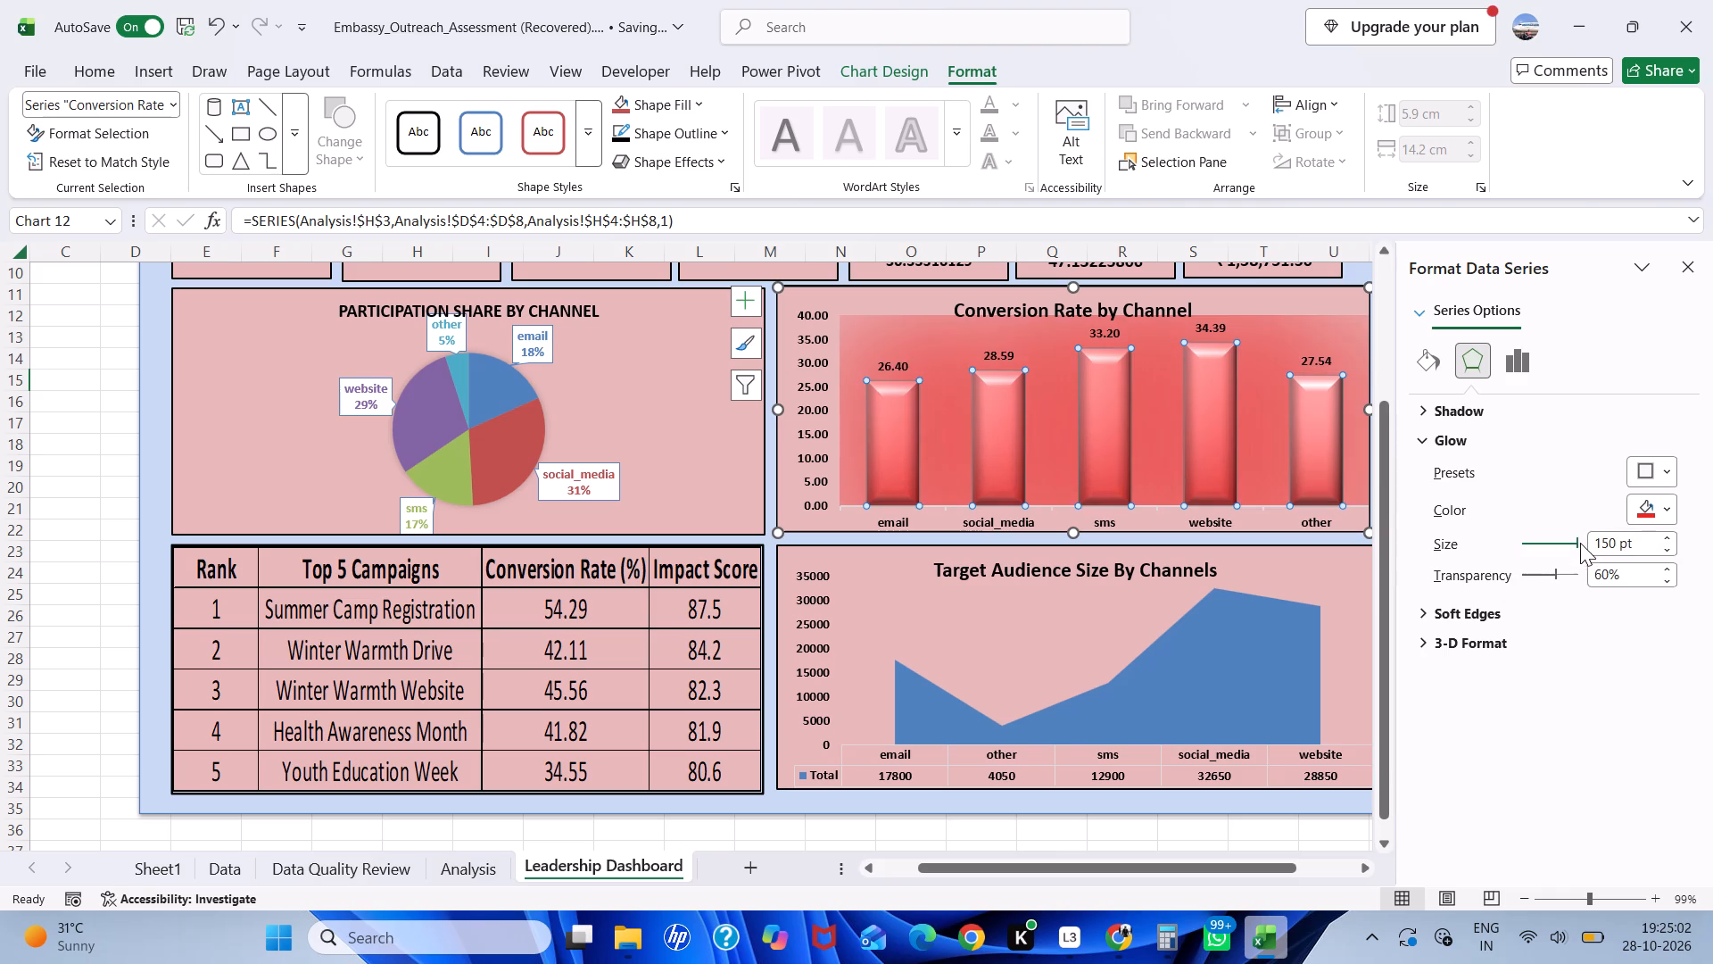
pyautogui.moveTo(1580, 543); pyautogui.dragTo(1527, 544)
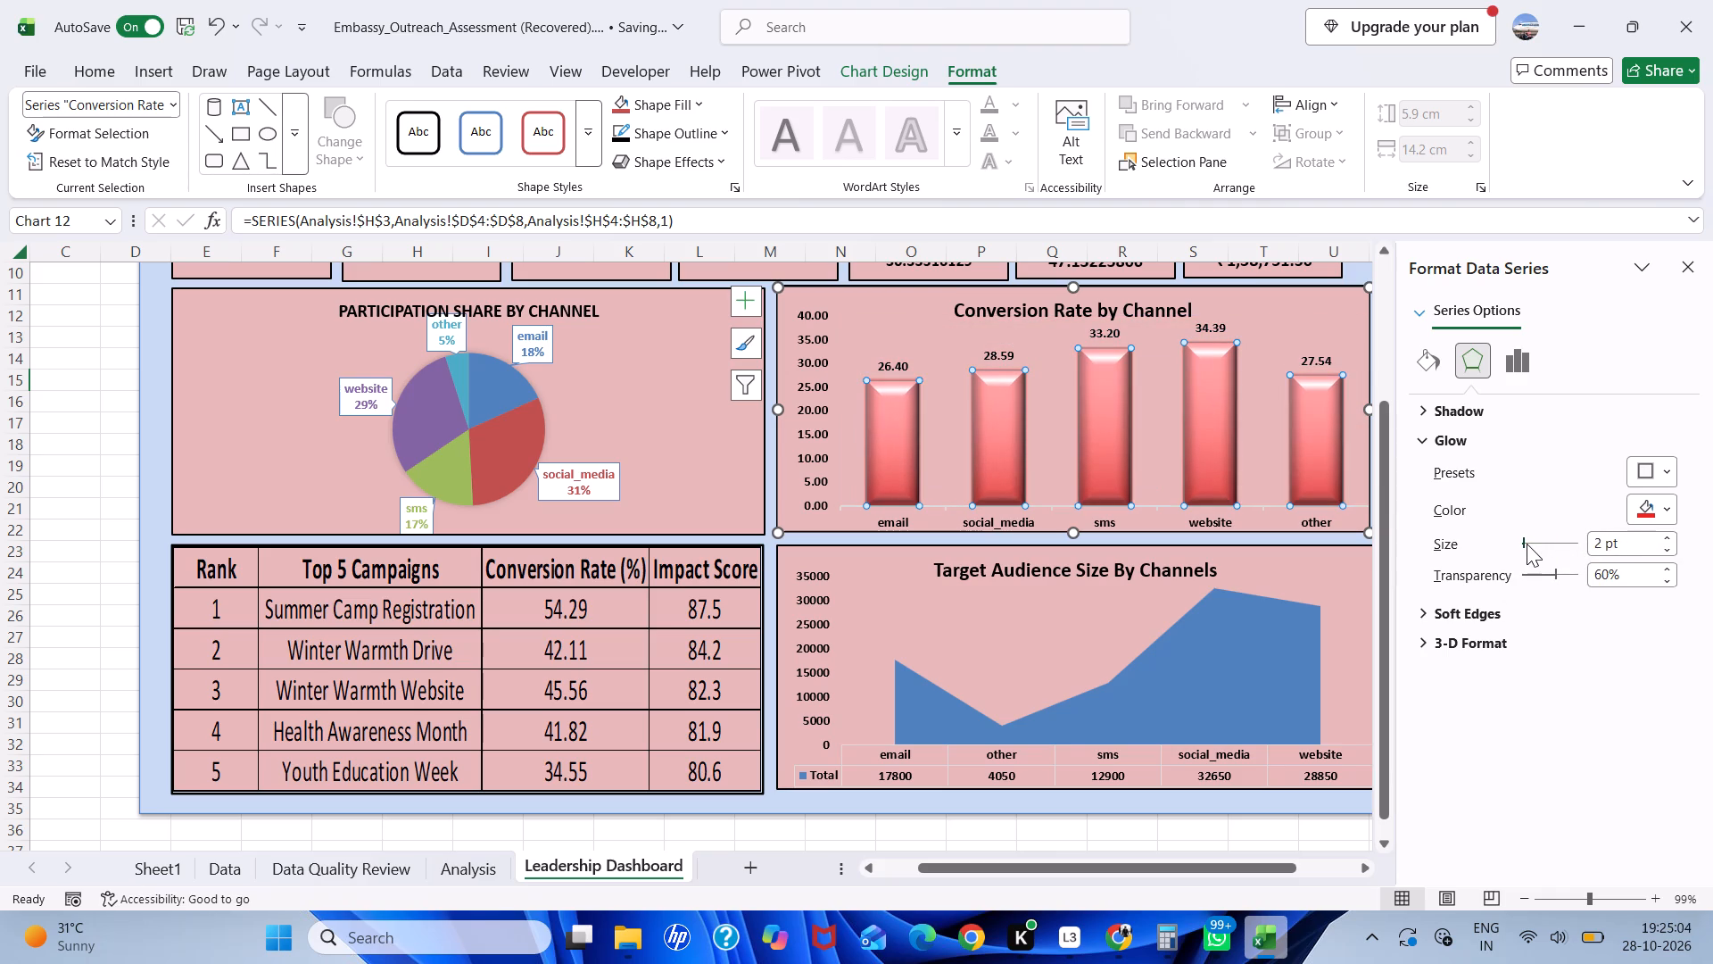
pyautogui.moveTo(1527, 544); pyautogui.dragTo(1530, 543)
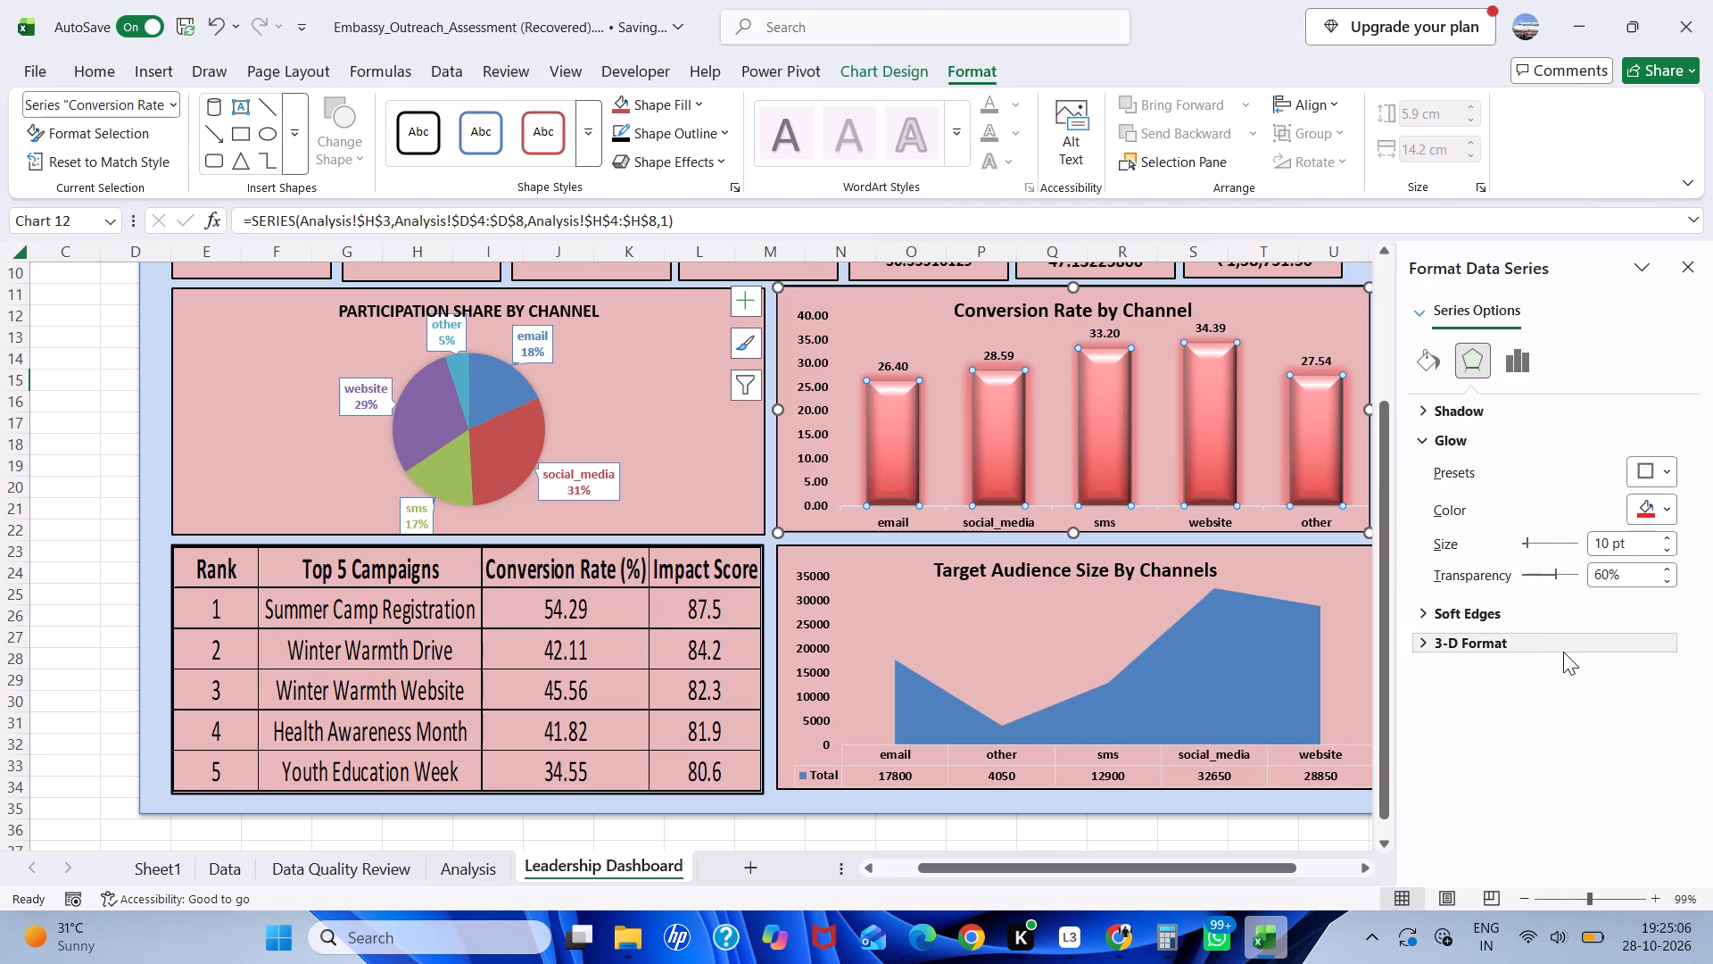
pyautogui.click(1558, 569)
pyautogui.click(1427, 449)
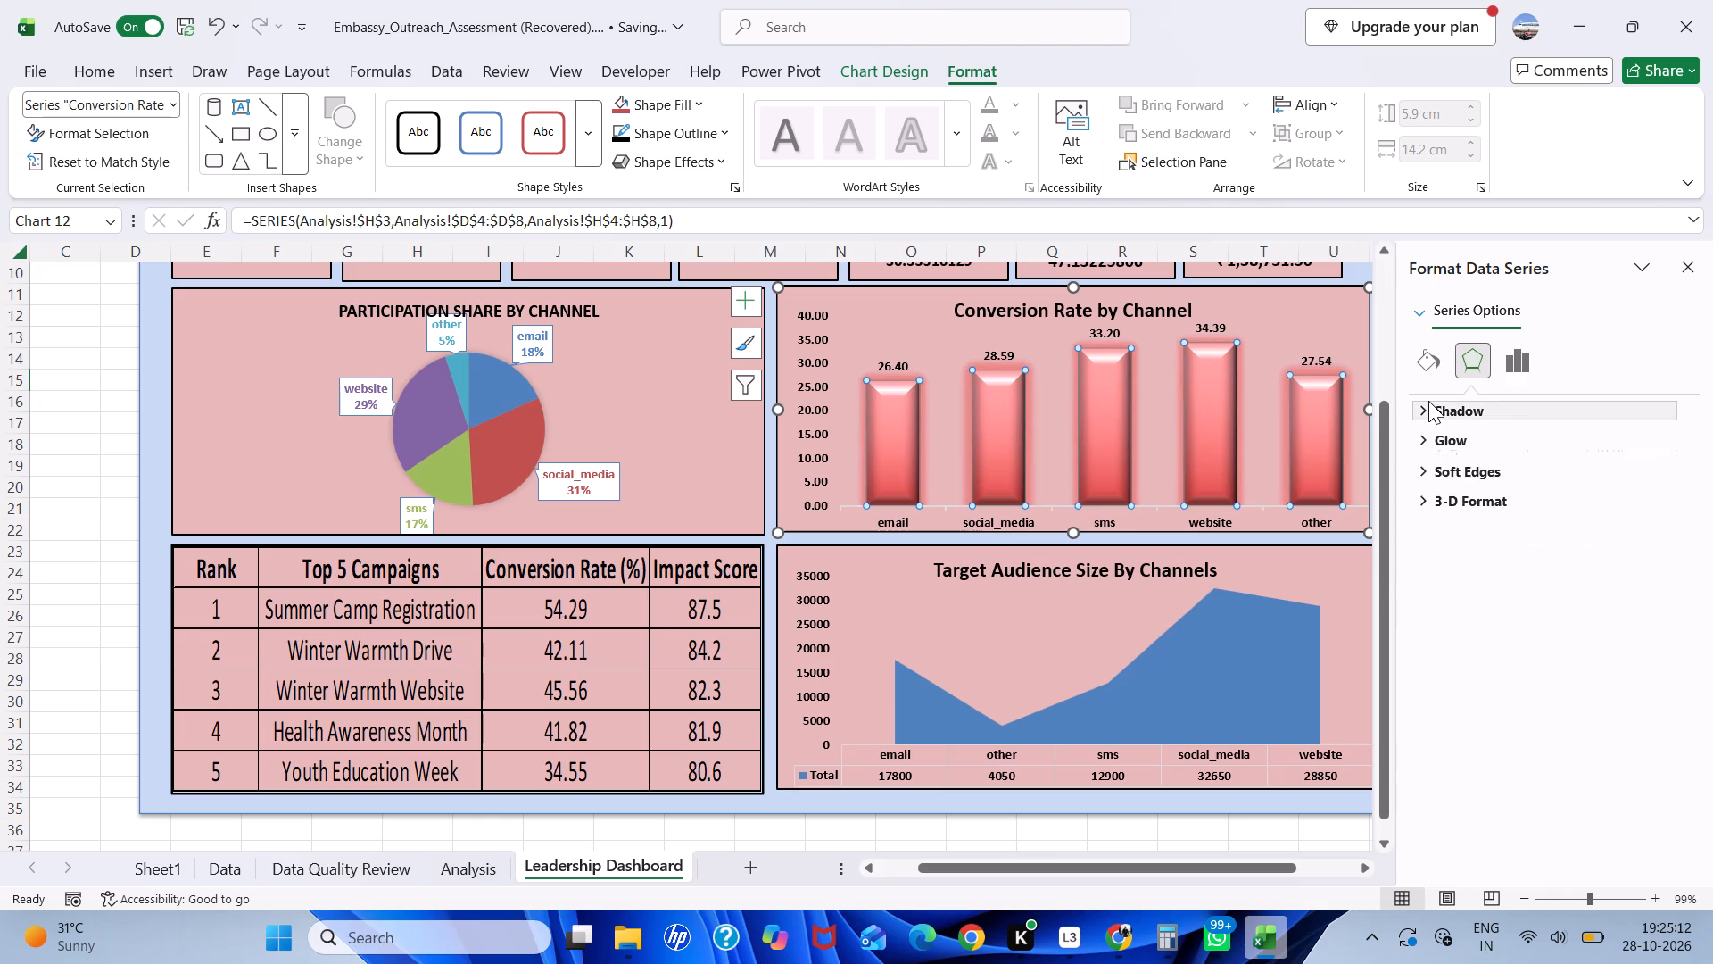
# Add a shadow to the Conversion Rate by Channel columns with its size set to 14%.
pyautogui.click(1428, 401)
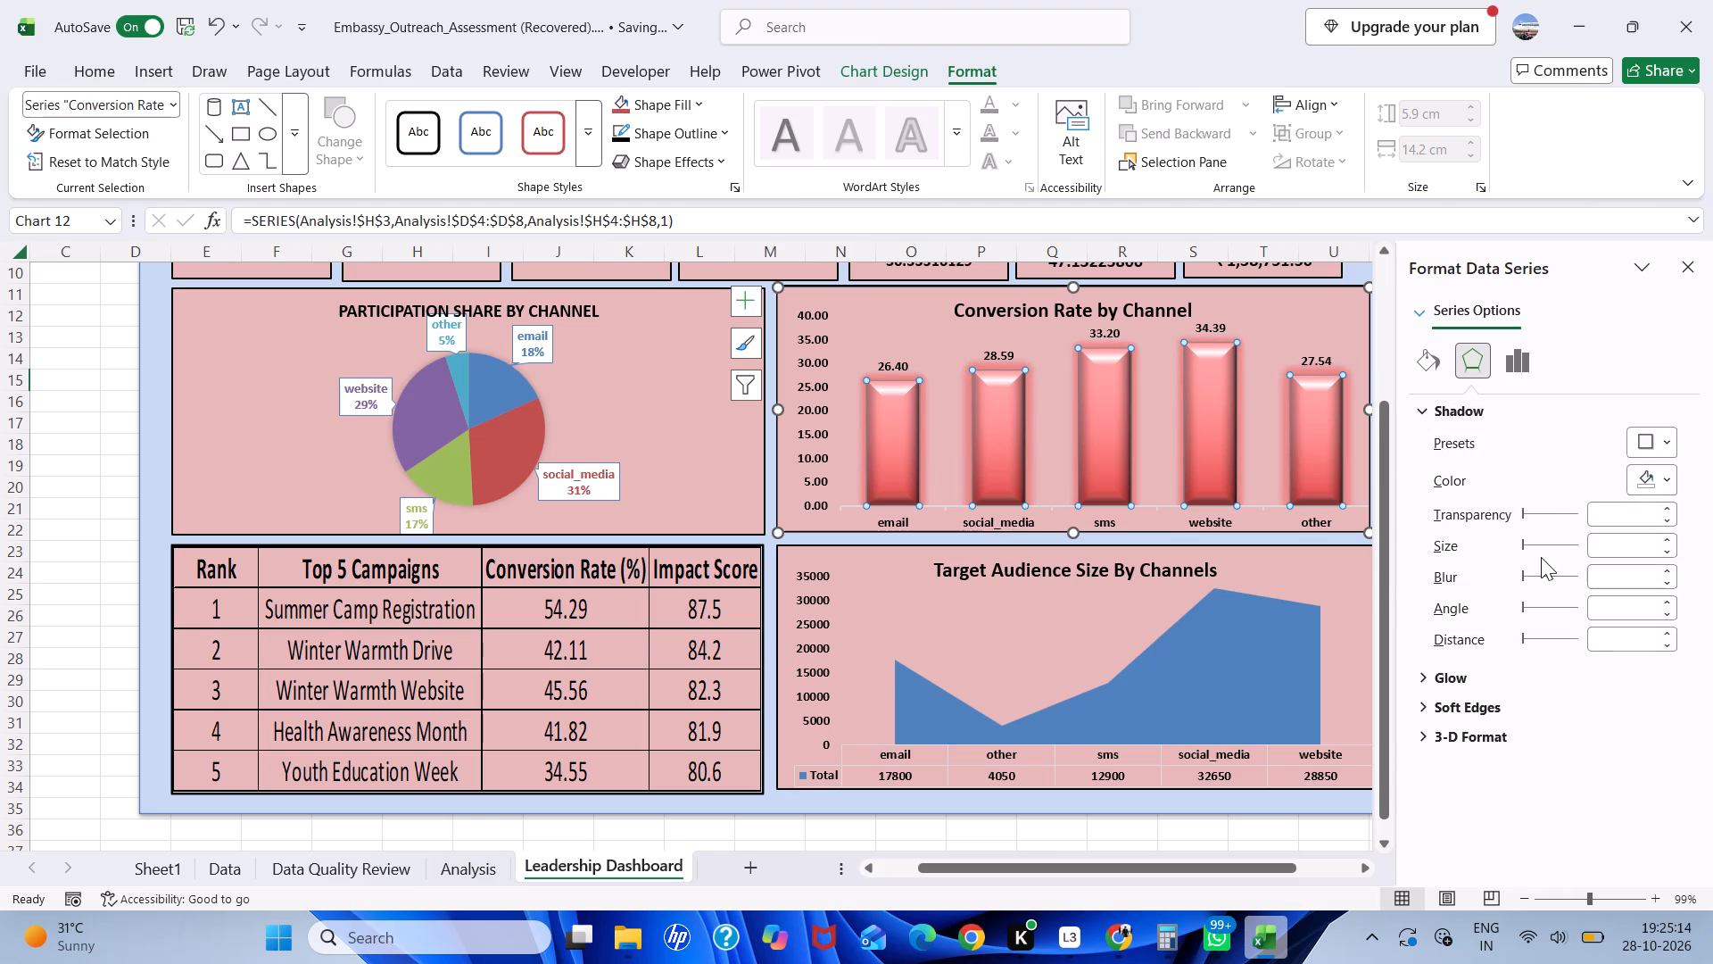
pyautogui.click(1668, 532)
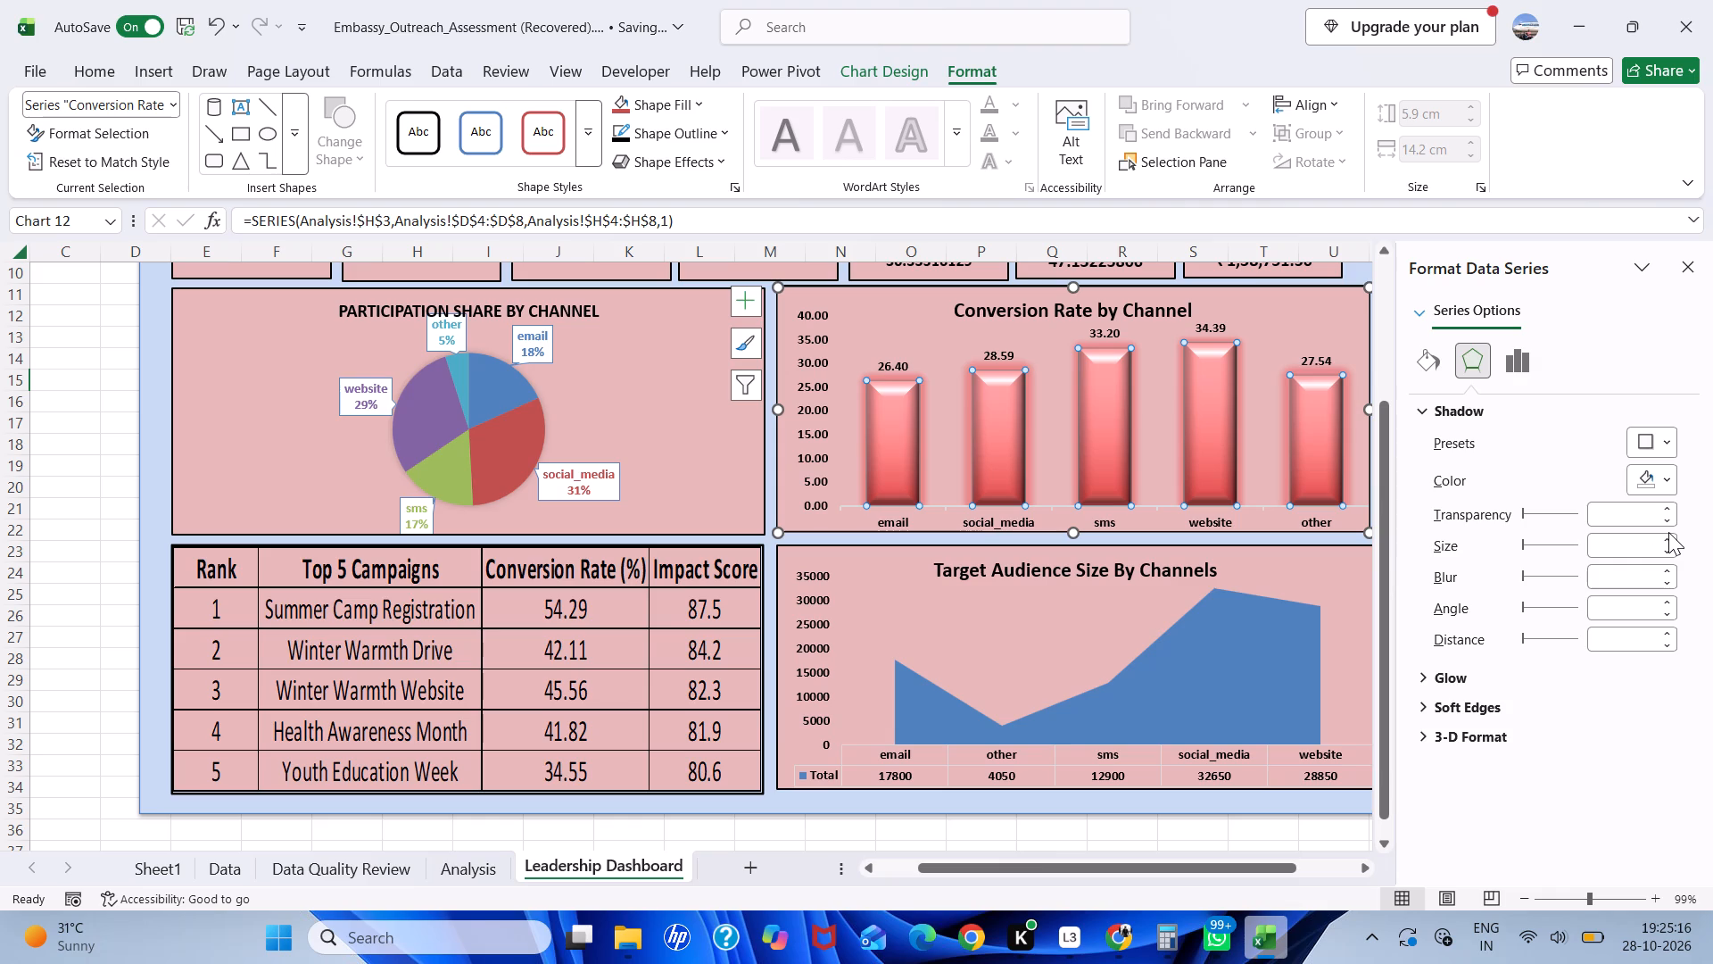
pyautogui.click(1669, 537)
pyautogui.tripleClick(1669, 537)
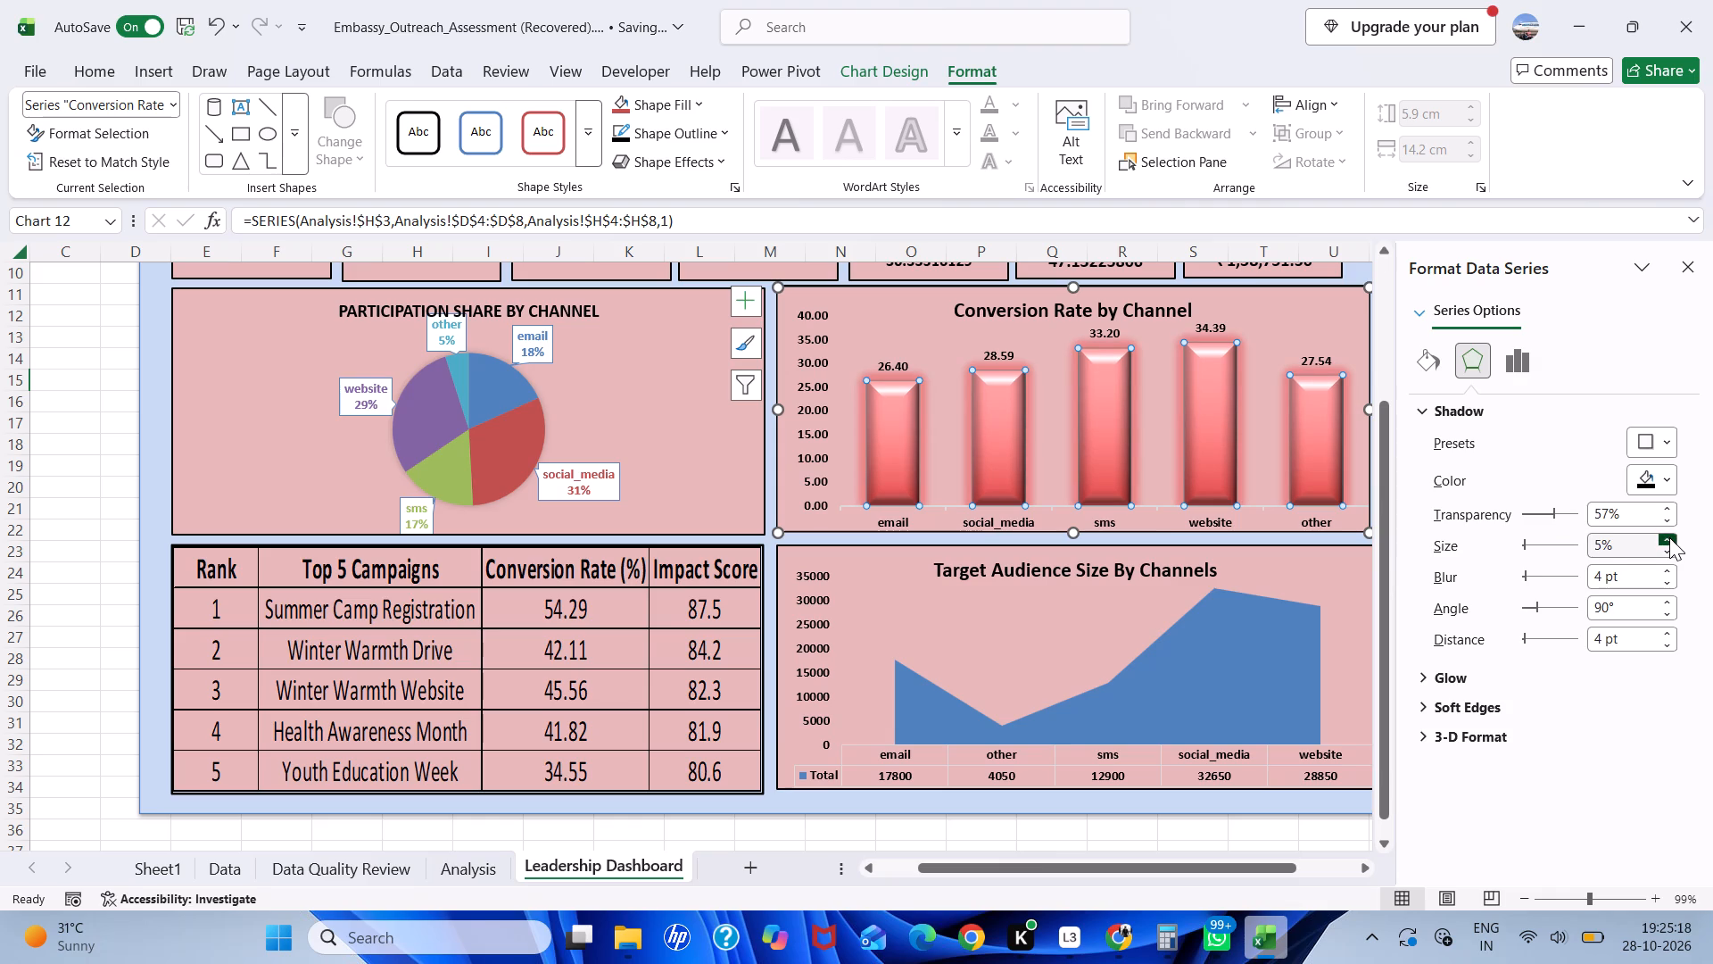
pyautogui.tripleClick(1669, 537)
pyautogui.tripleClick(1669, 537)
pyautogui.click(1669, 537)
pyautogui.click(1669, 537)
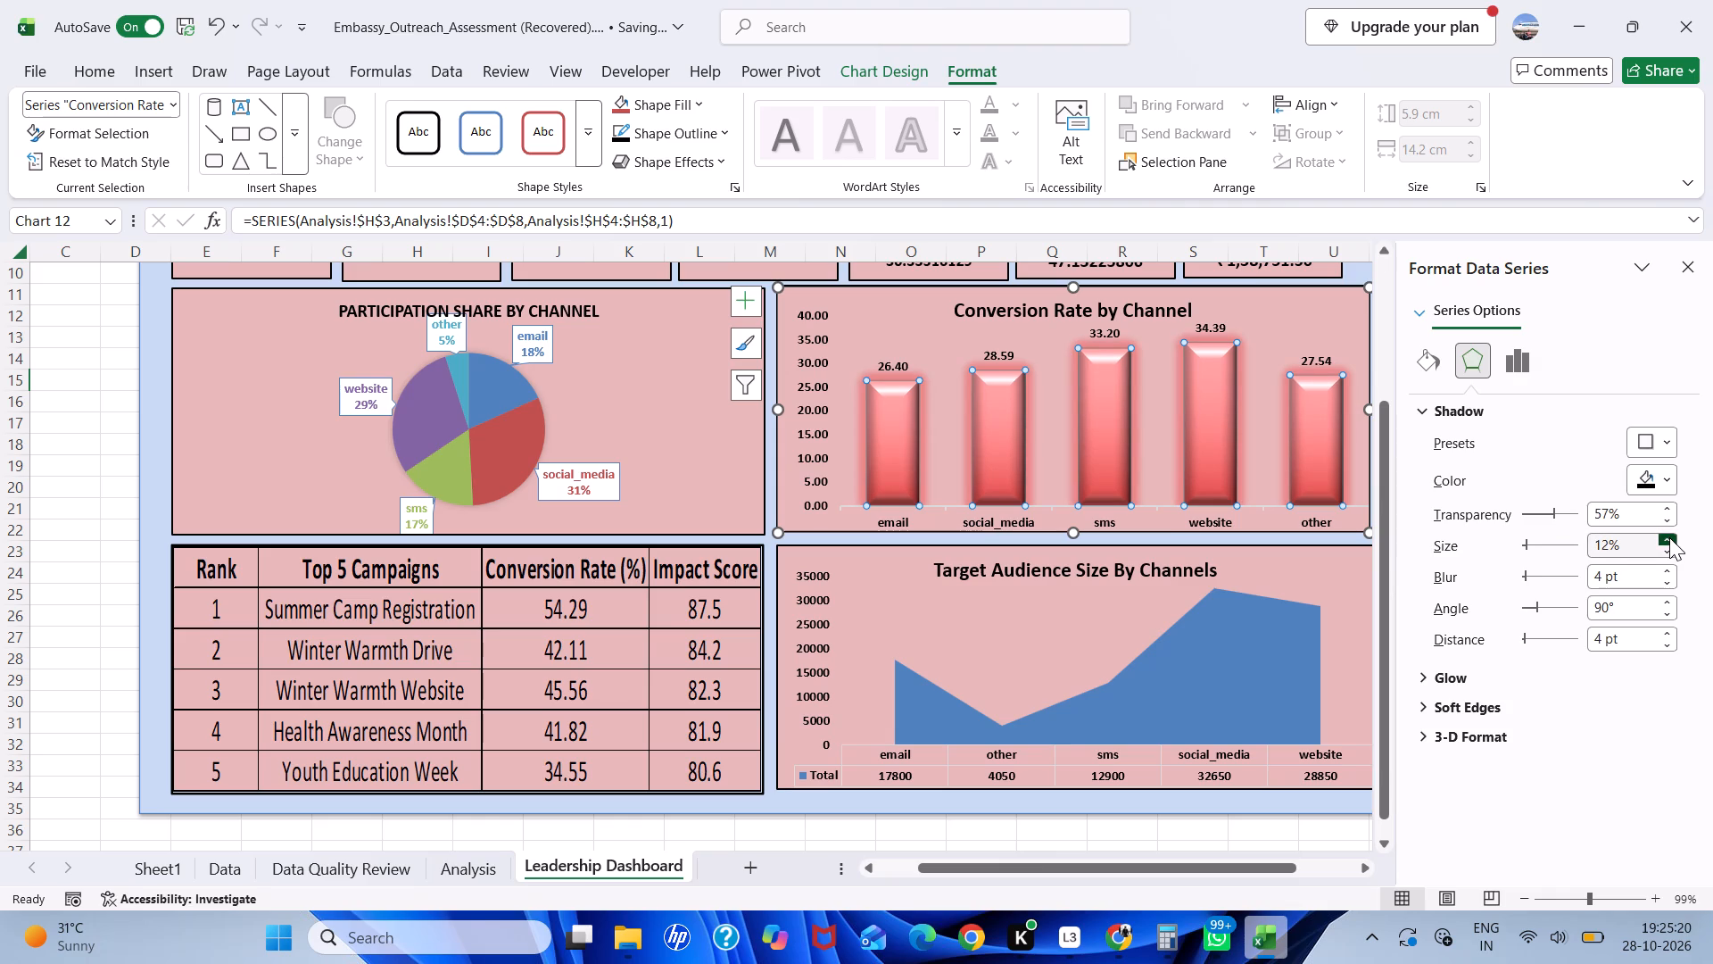
pyautogui.click(1669, 537)
# Set the shadow color of the Conversion Rate by Channel columns to the black theme color.
pyautogui.click(1664, 470)
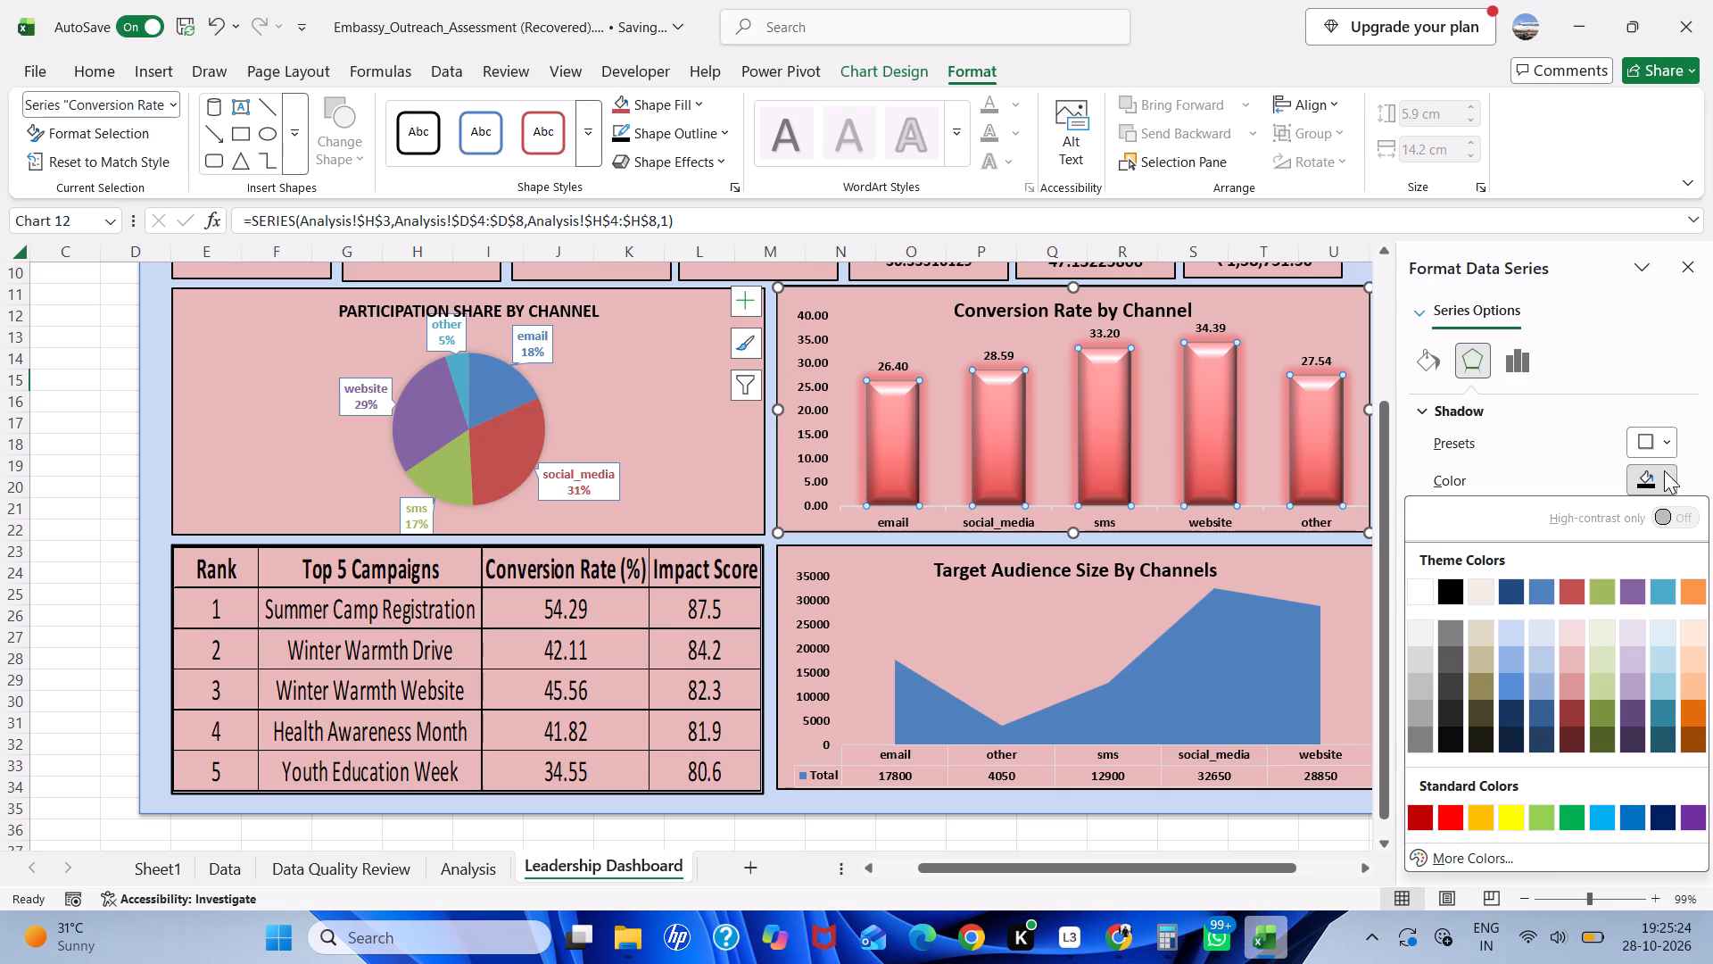
pyautogui.click(1449, 594)
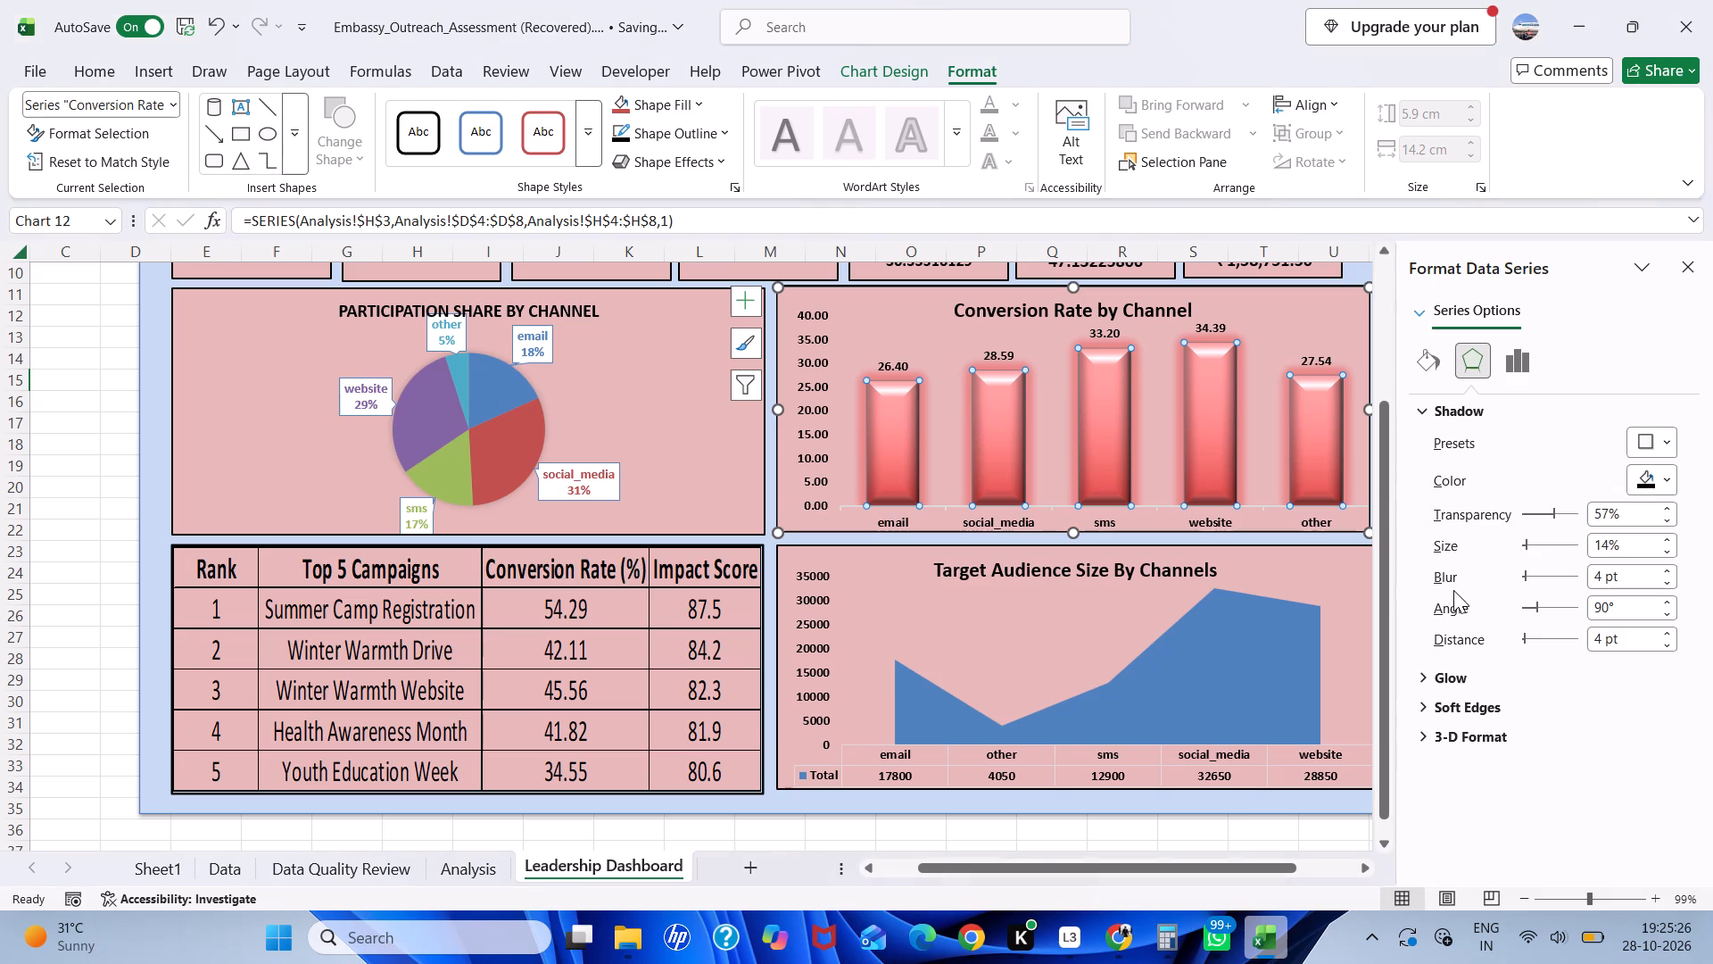
pyautogui.click(1414, 400)
pyautogui.click(1427, 411)
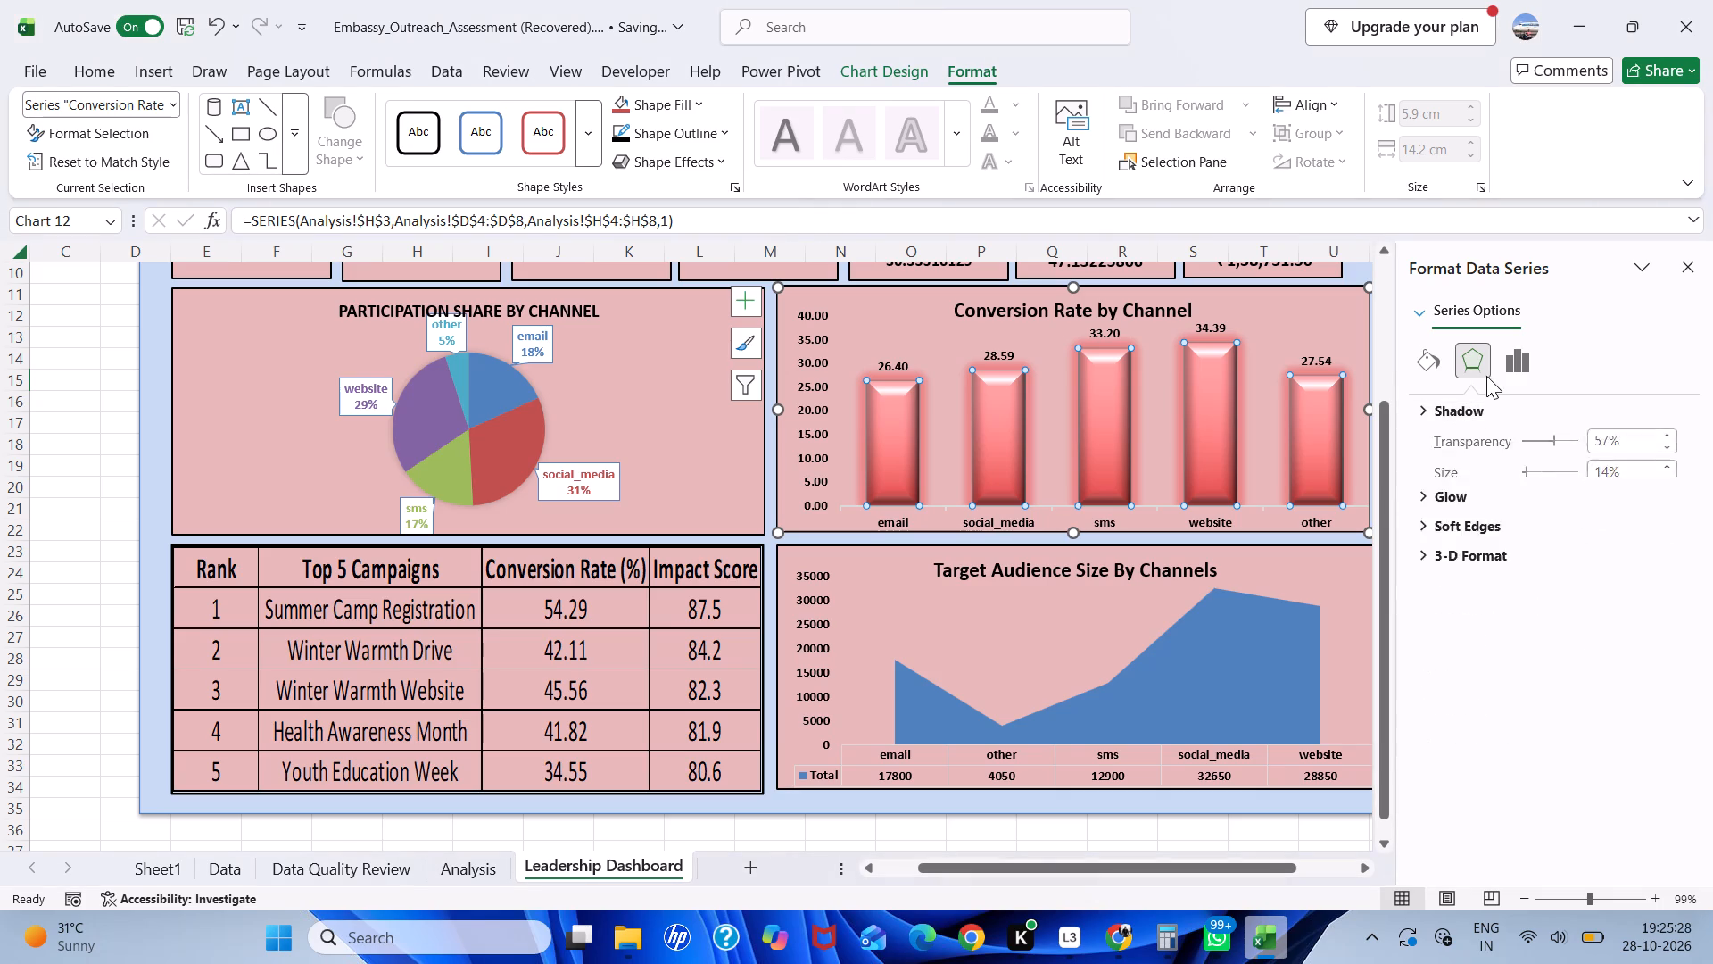
# Set the gap width of the Conversion Rate by Channel columns to 106%.
pyautogui.click(1516, 369)
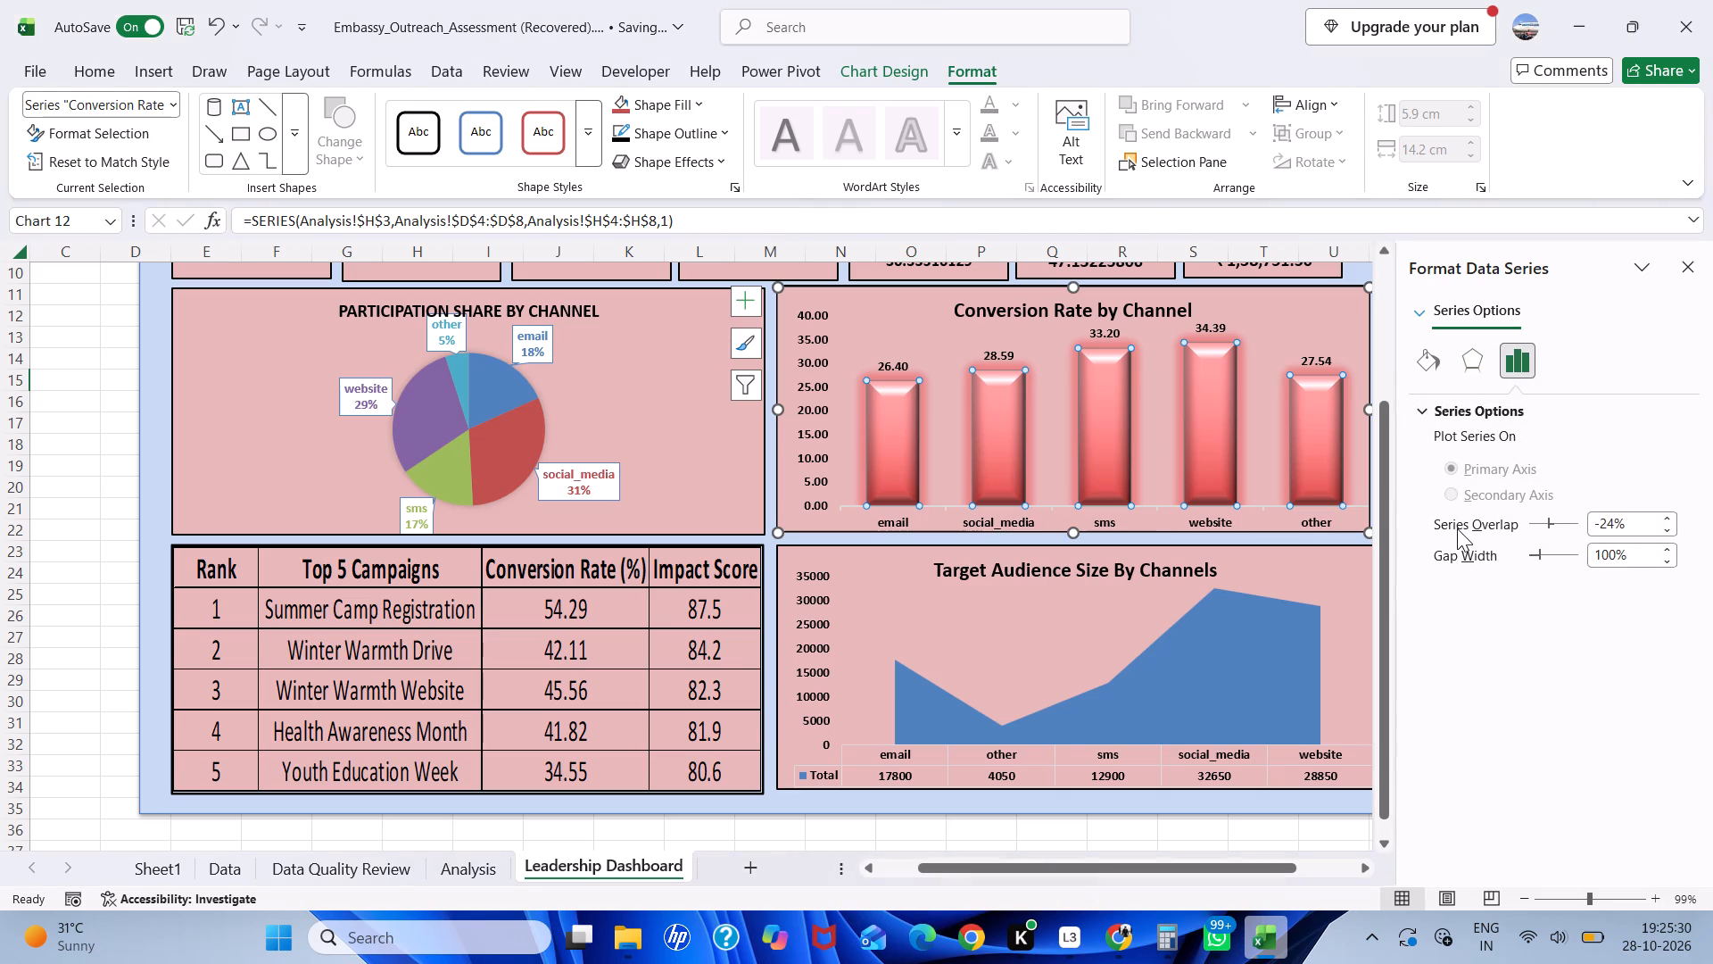
pyautogui.tripleClick(1674, 548)
pyautogui.tripleClick(1673, 548)
pyautogui.tripleClick(1671, 548)
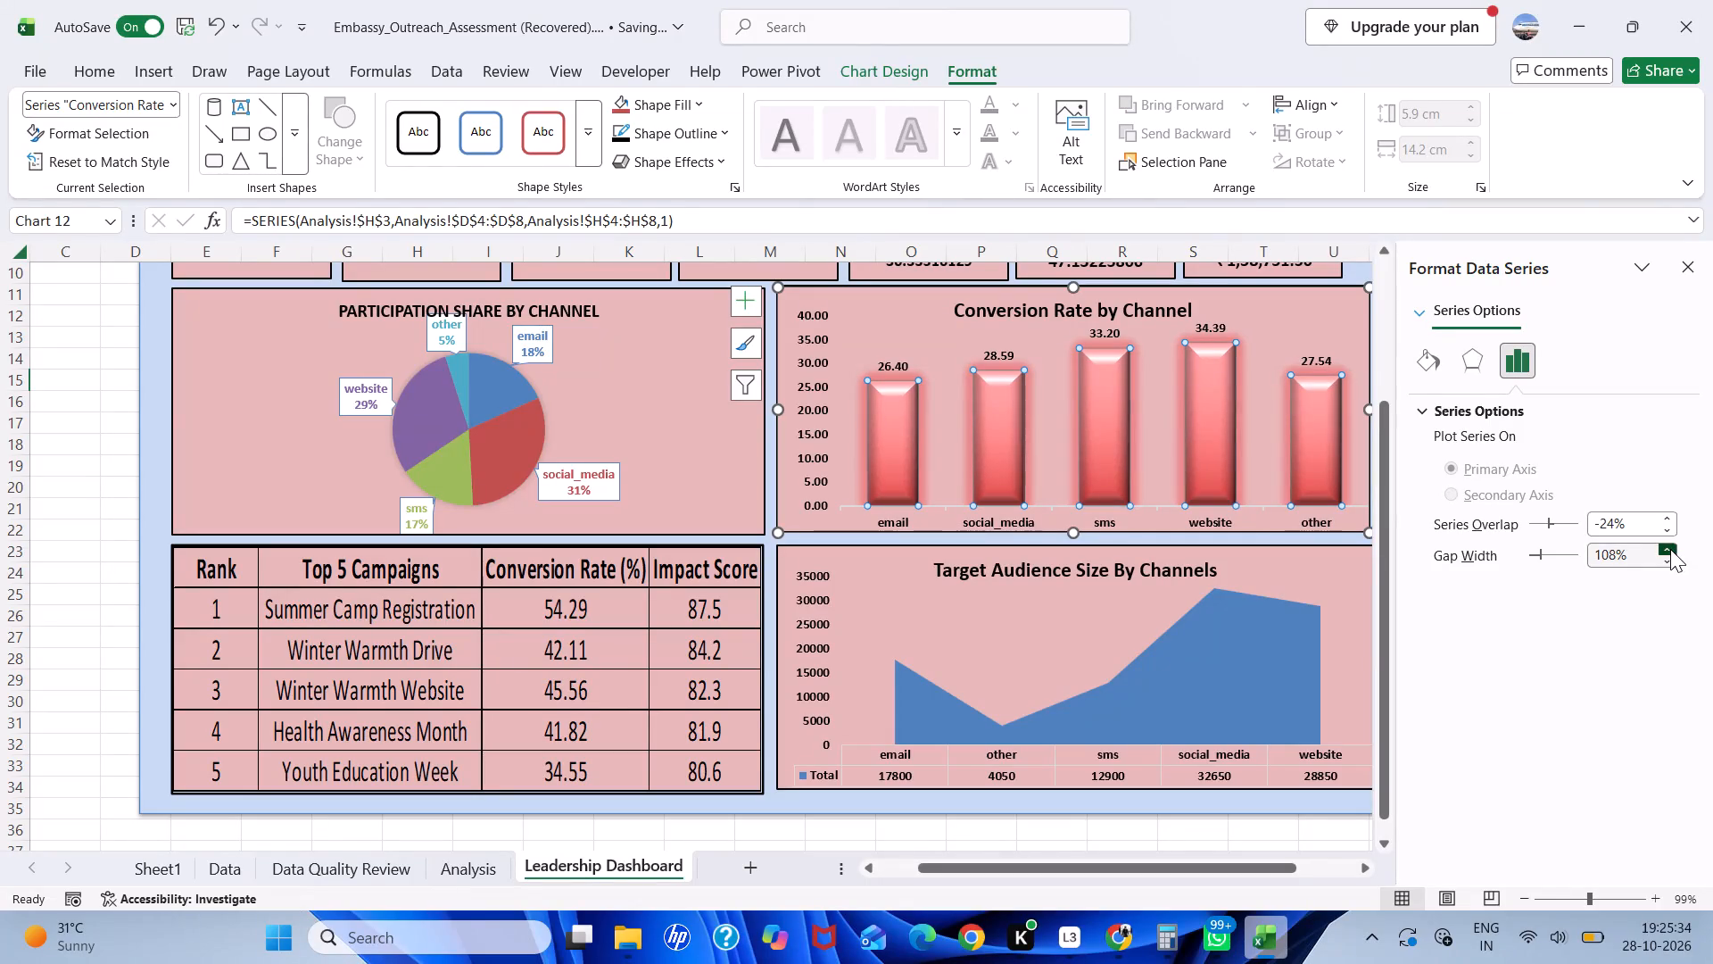
pyautogui.click(1670, 549)
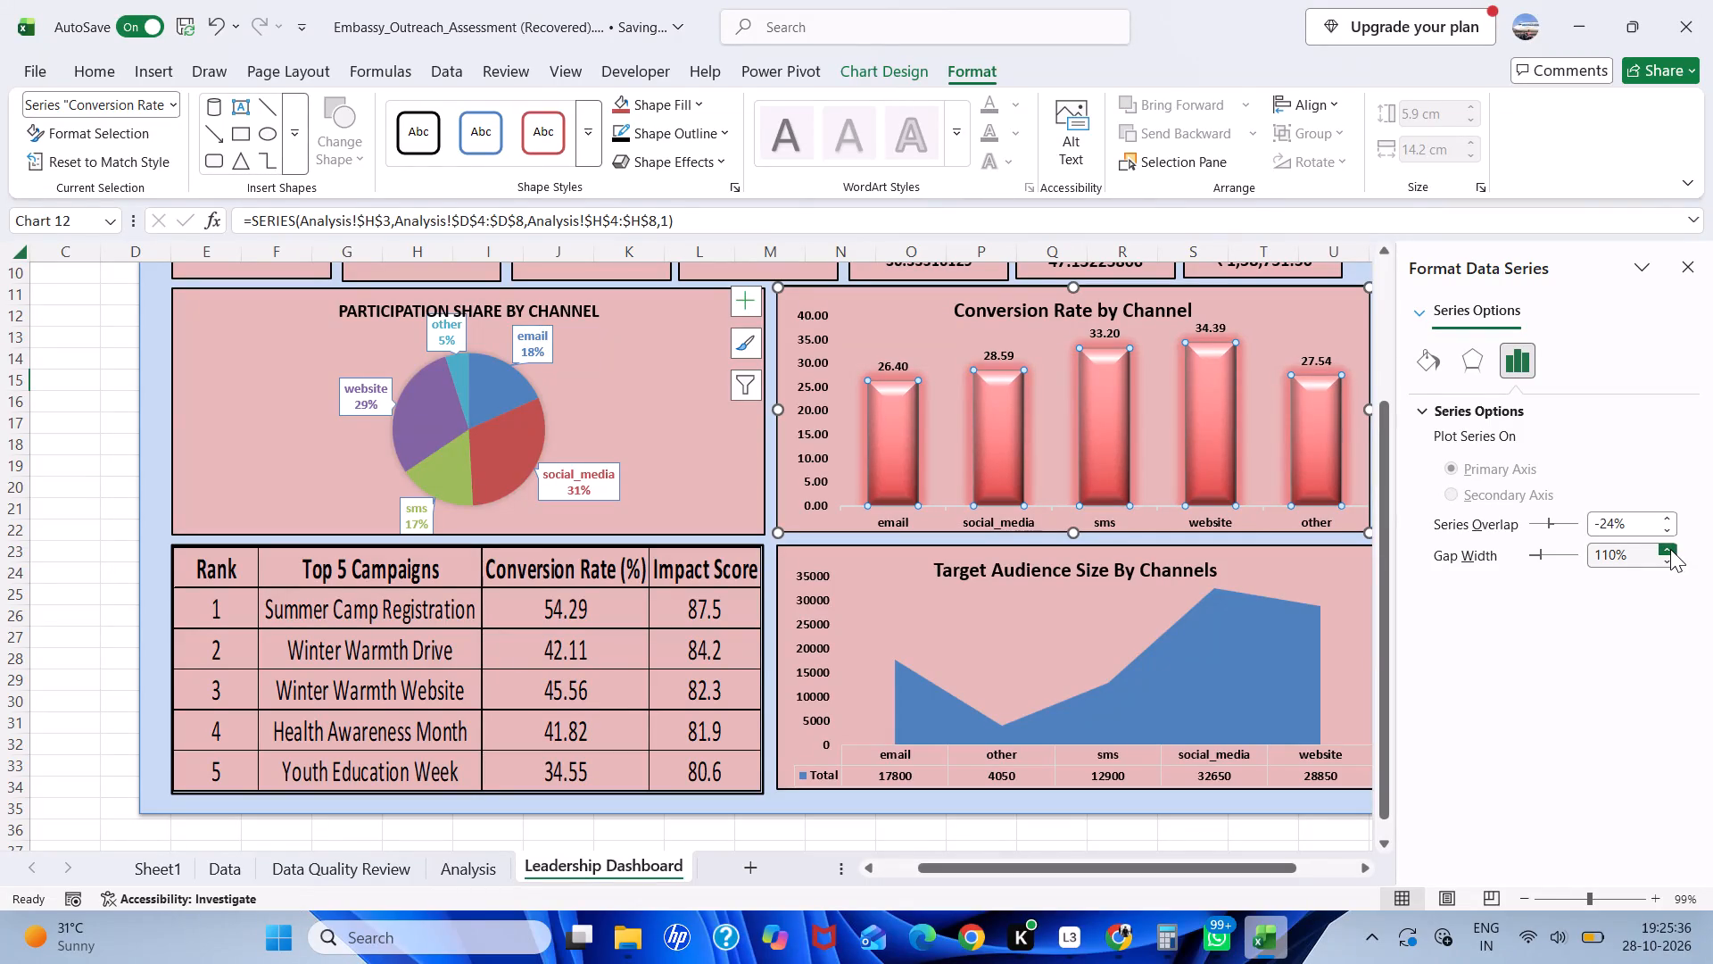
pyautogui.tripleClick(1667, 561)
pyautogui.click(1667, 561)
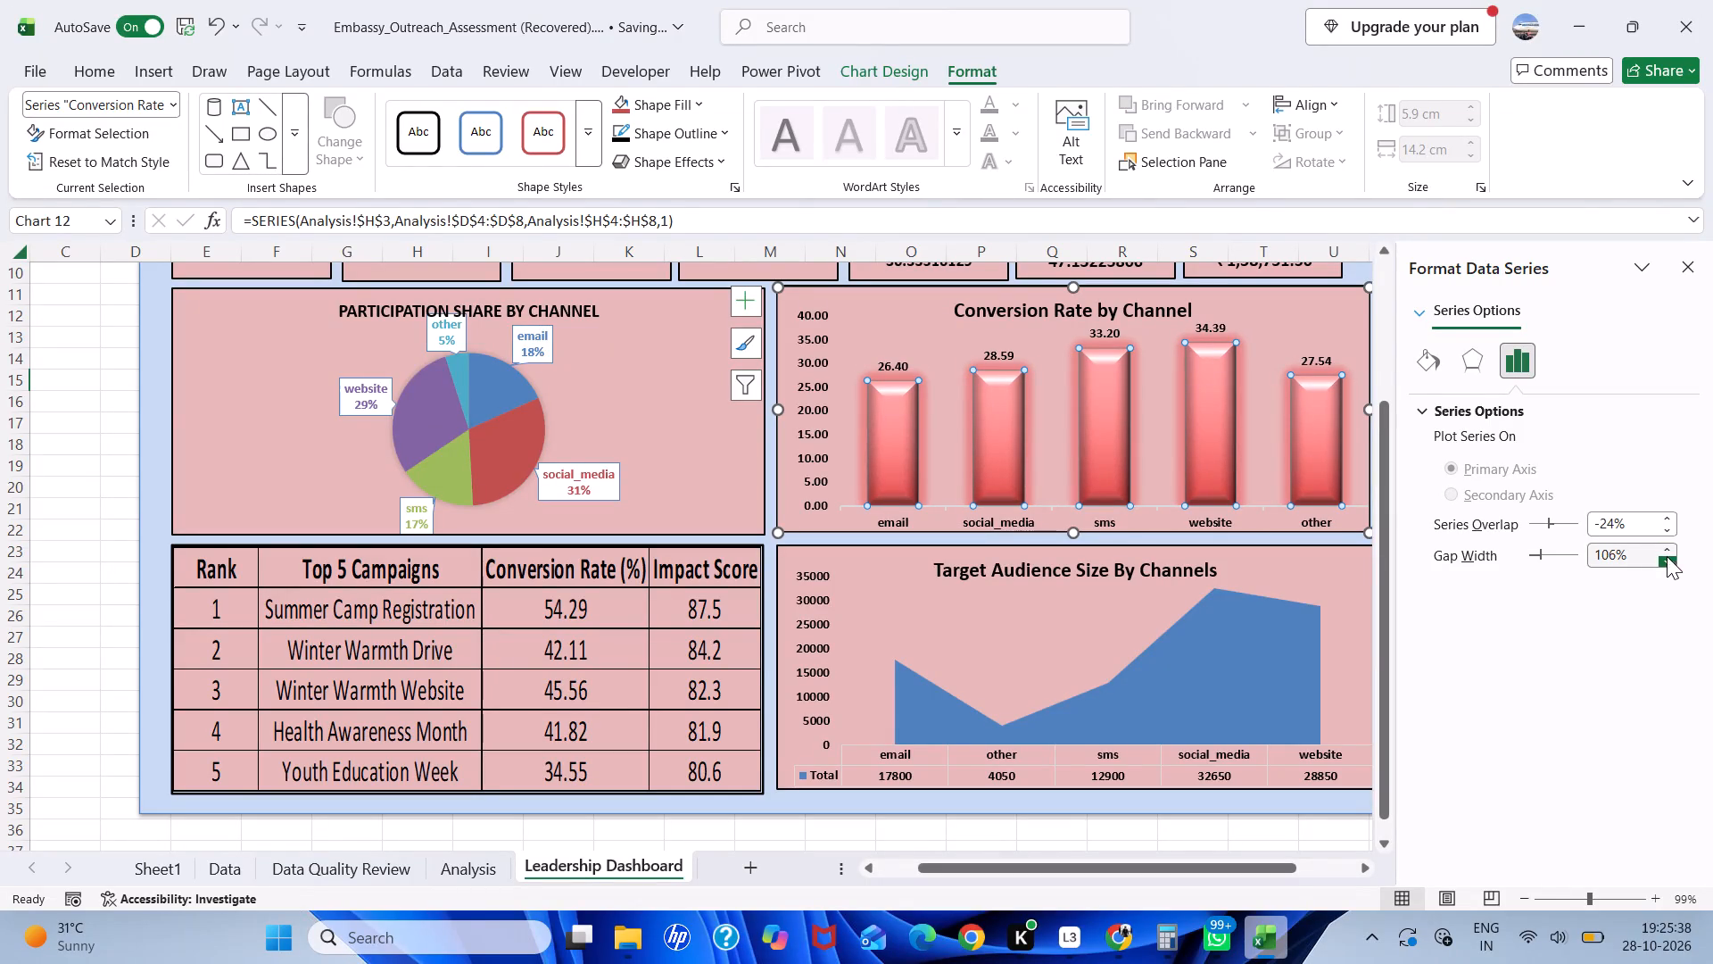
# Set the series overlap of the Conversion Rate by Channel columns to -17%.
pyautogui.click(1664, 514)
pyautogui.doubleClick(1664, 514)
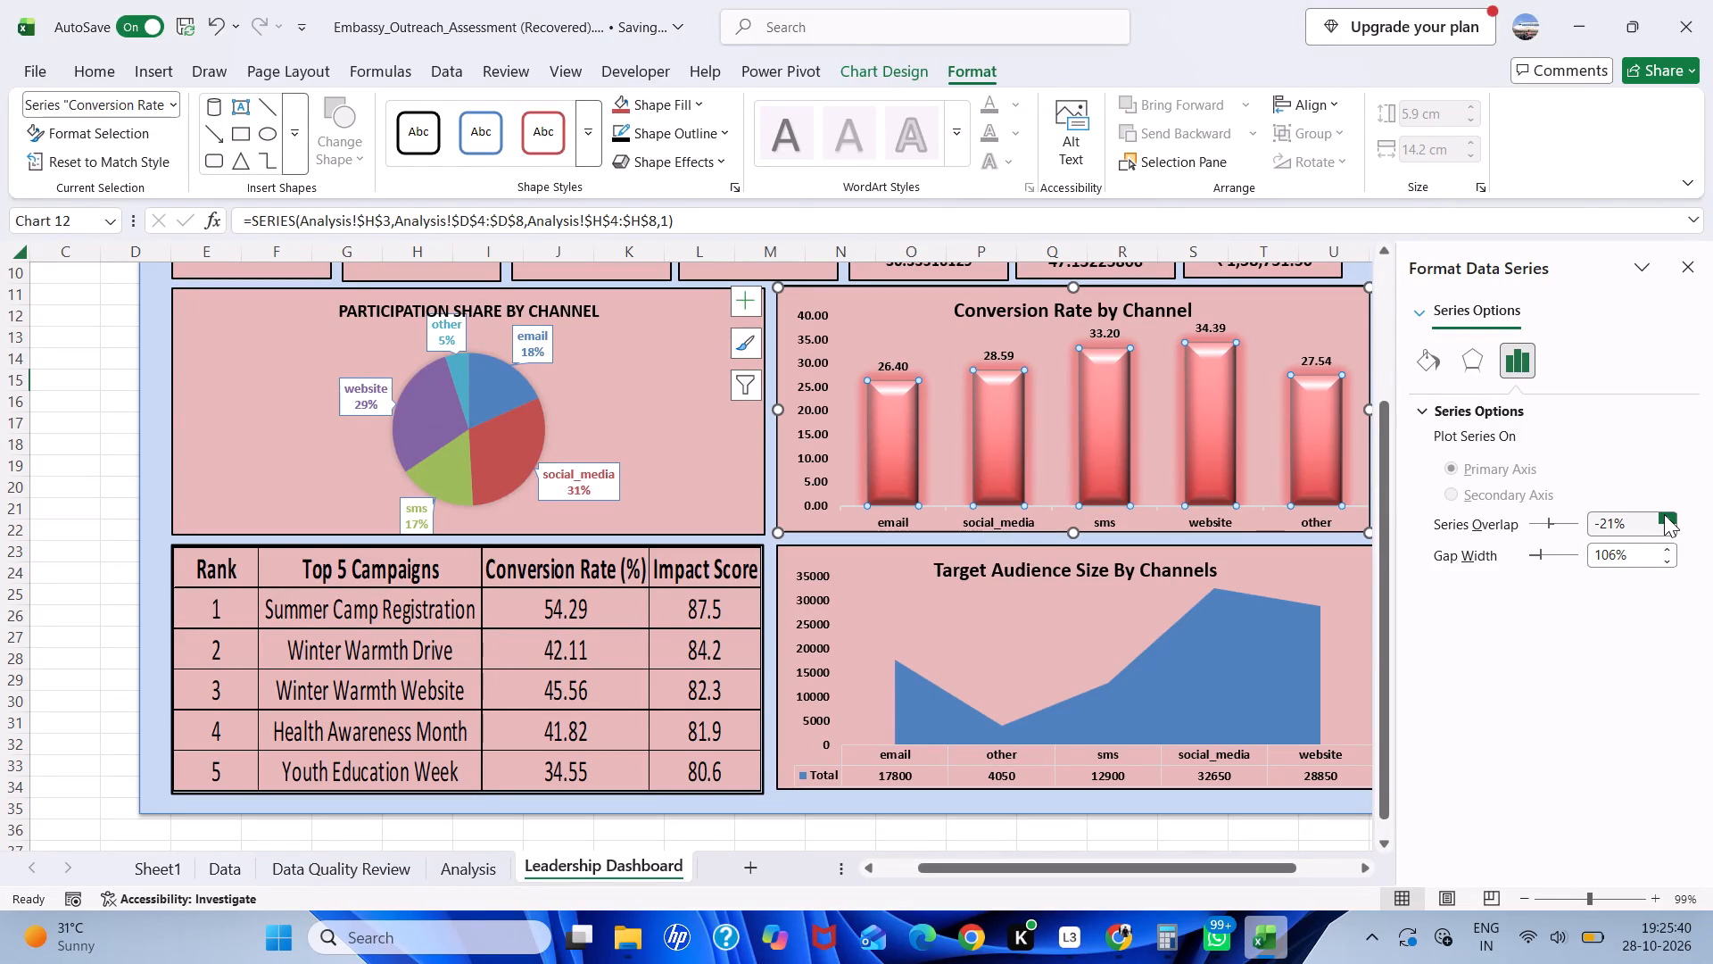
pyautogui.tripleClick(1664, 514)
pyautogui.click(1664, 514)
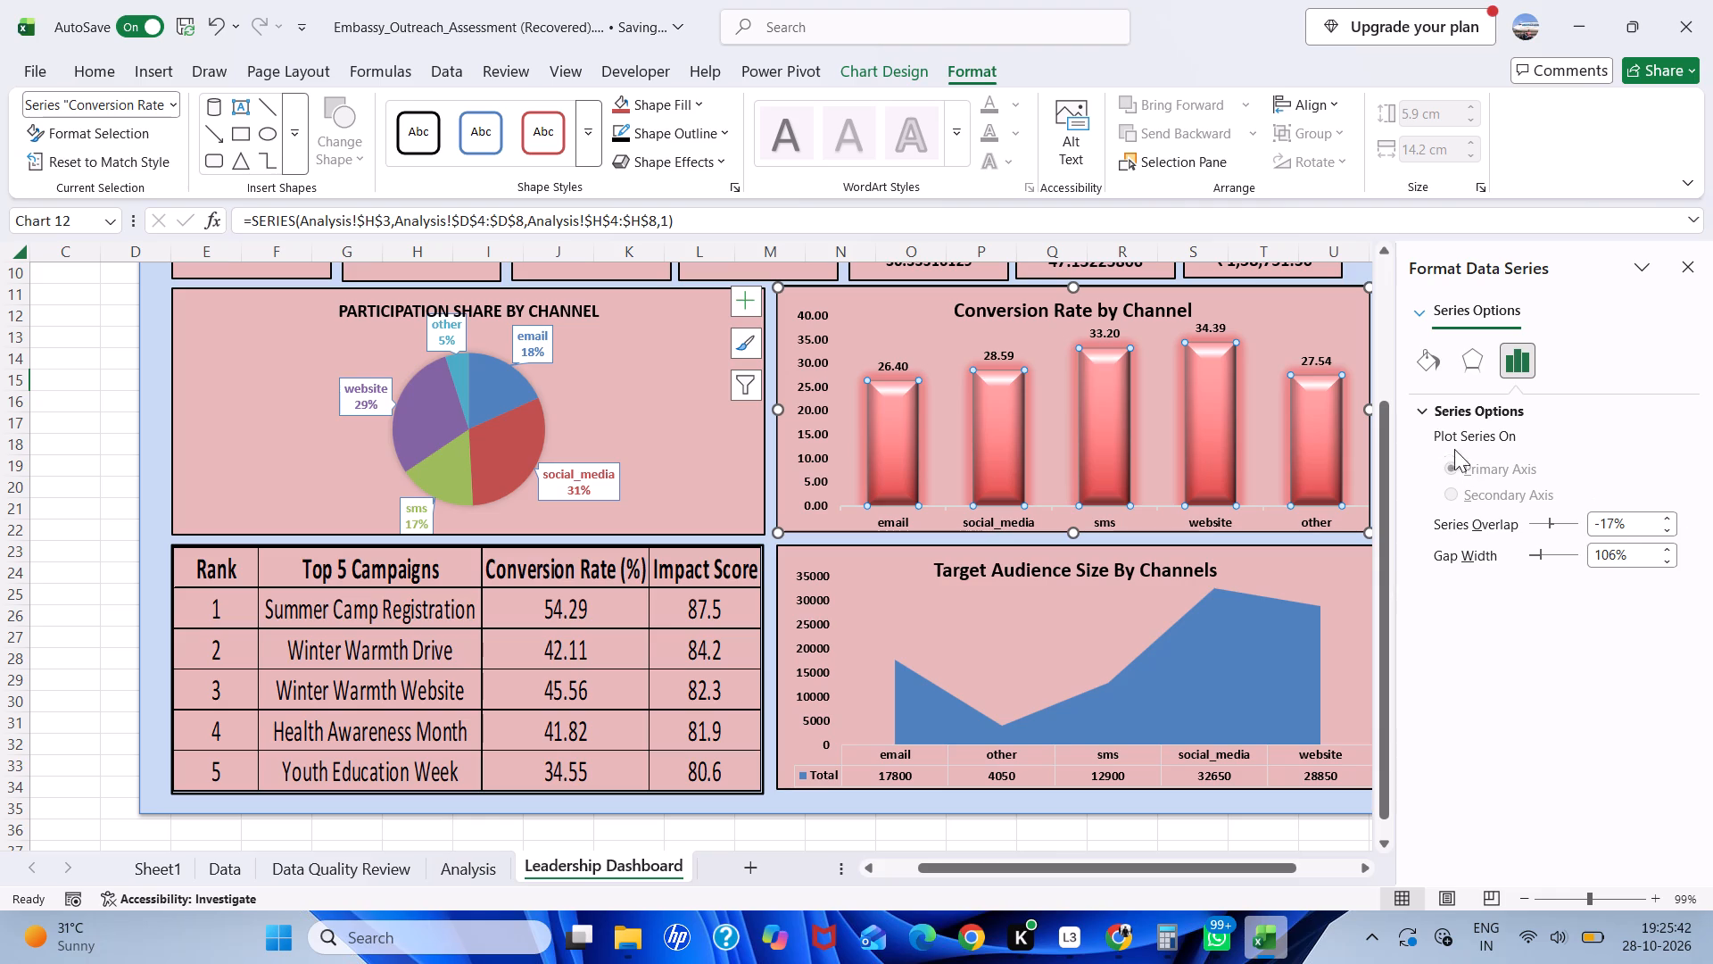
# Review the border and fill options of the Conversion Rate by Channel columns, then close the formatting settings and deselect the chart.
pyautogui.click(1422, 413)
pyautogui.click(1468, 359)
pyautogui.click(1416, 377)
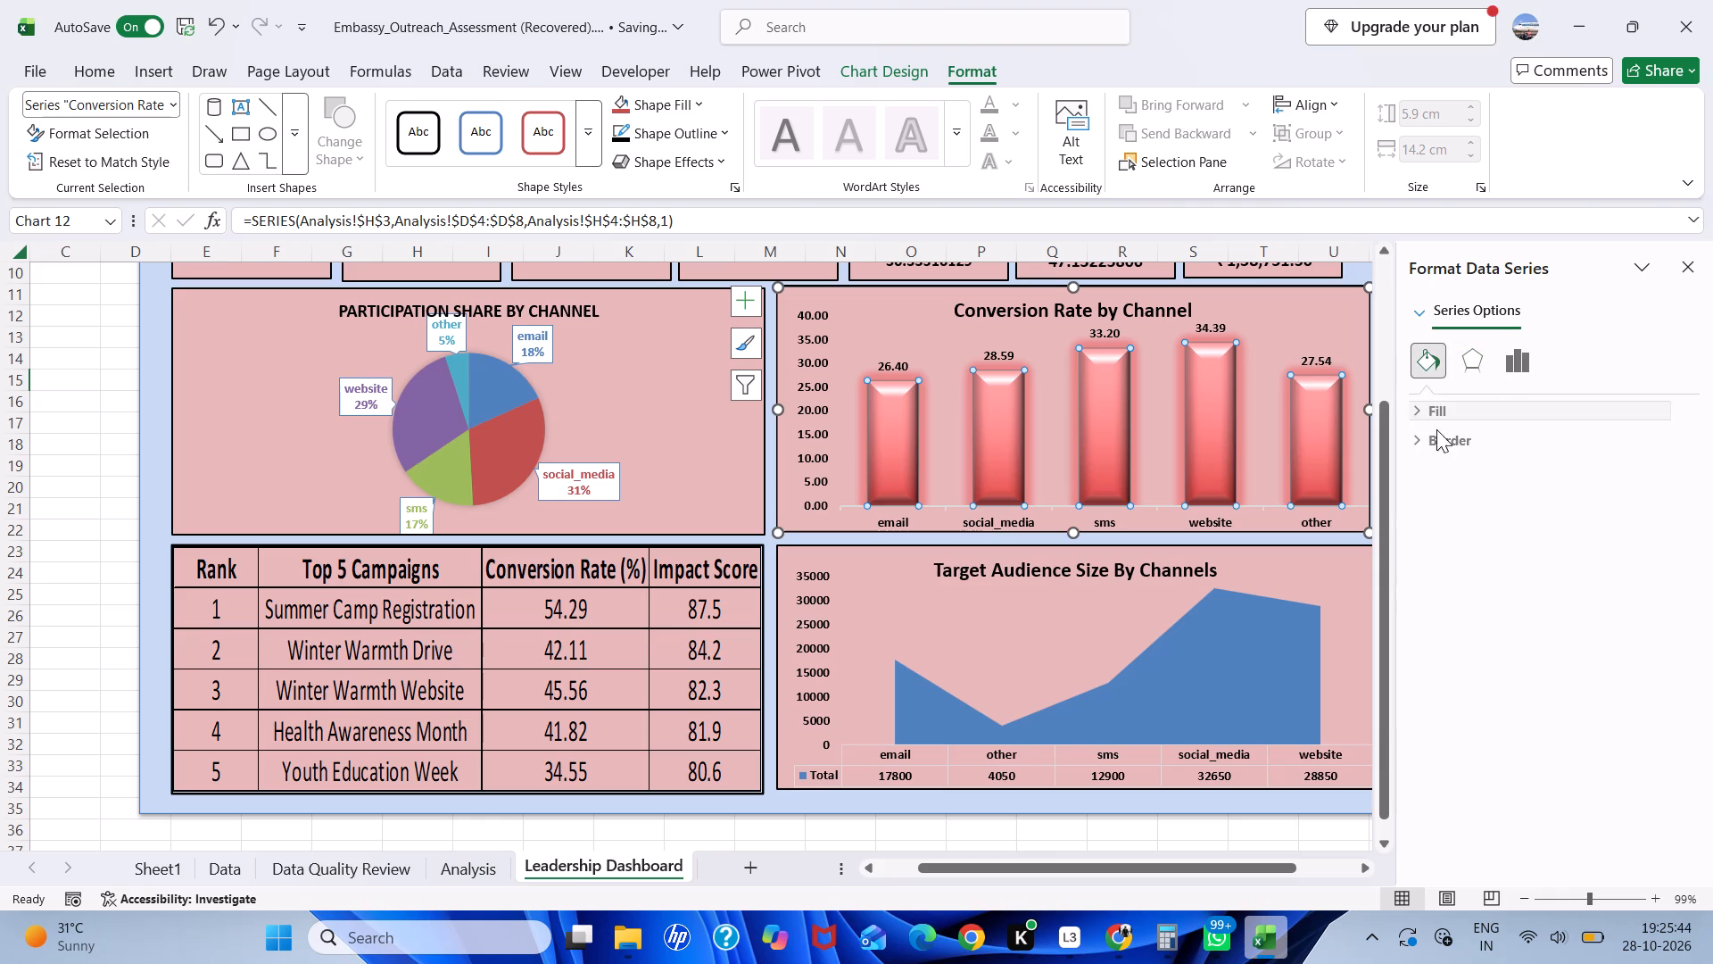
pyautogui.click(1425, 436)
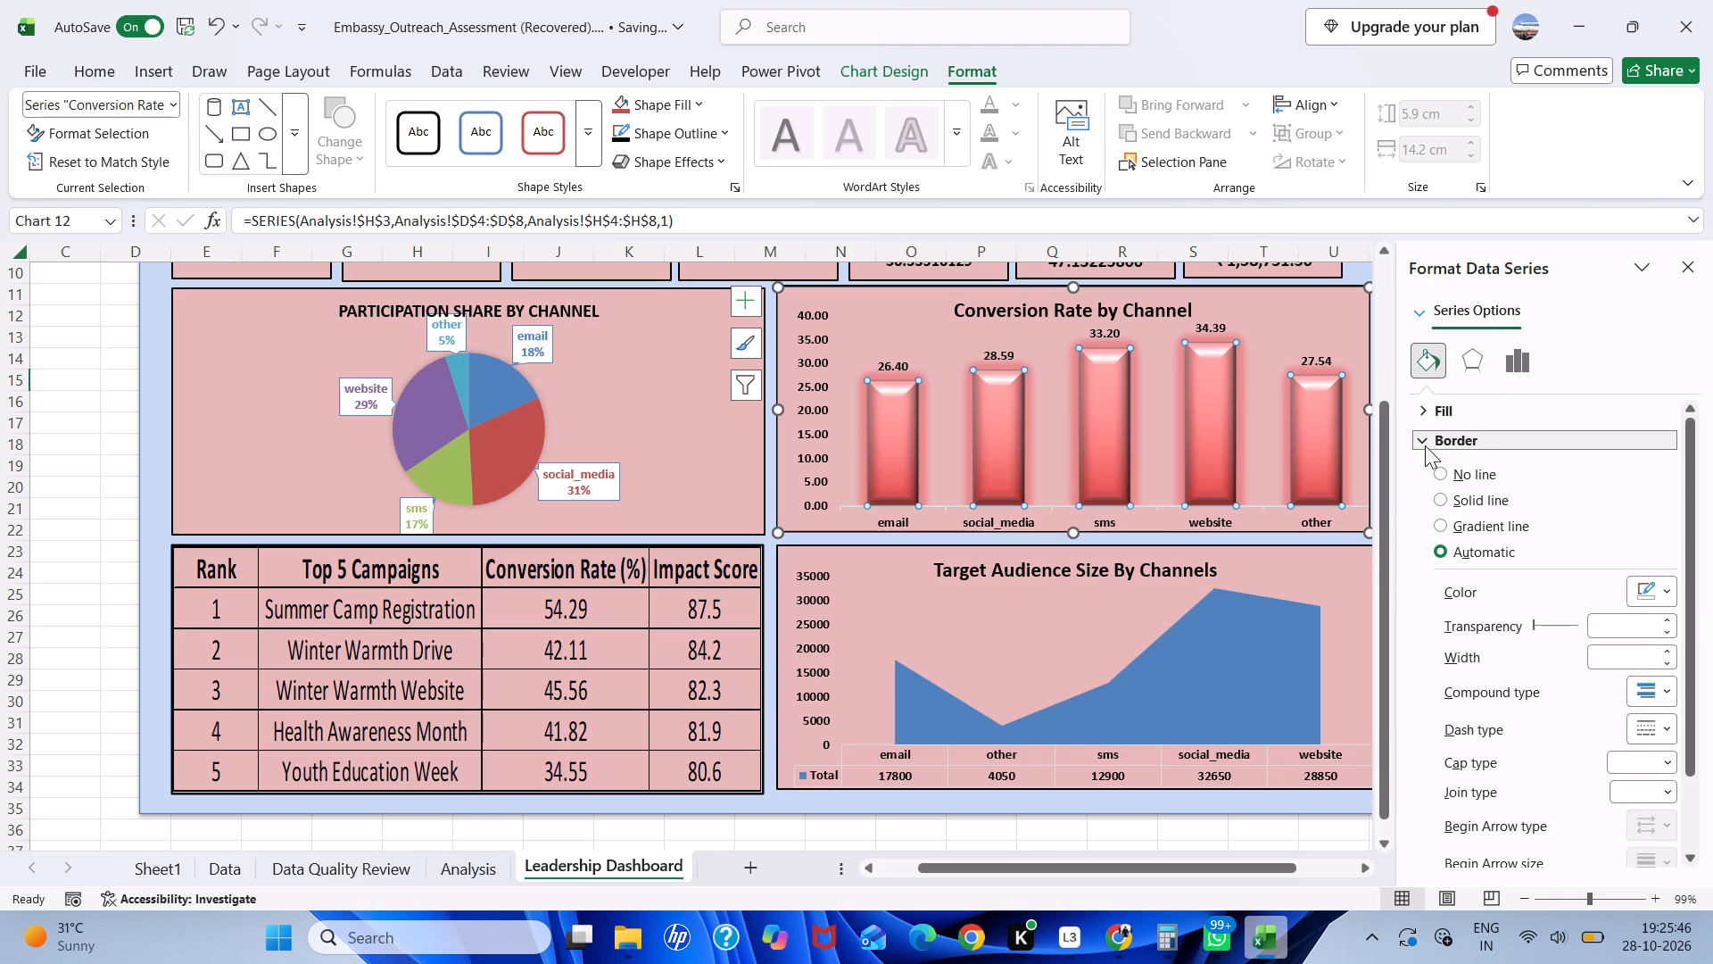
pyautogui.scroll(-1, 1475, 606)
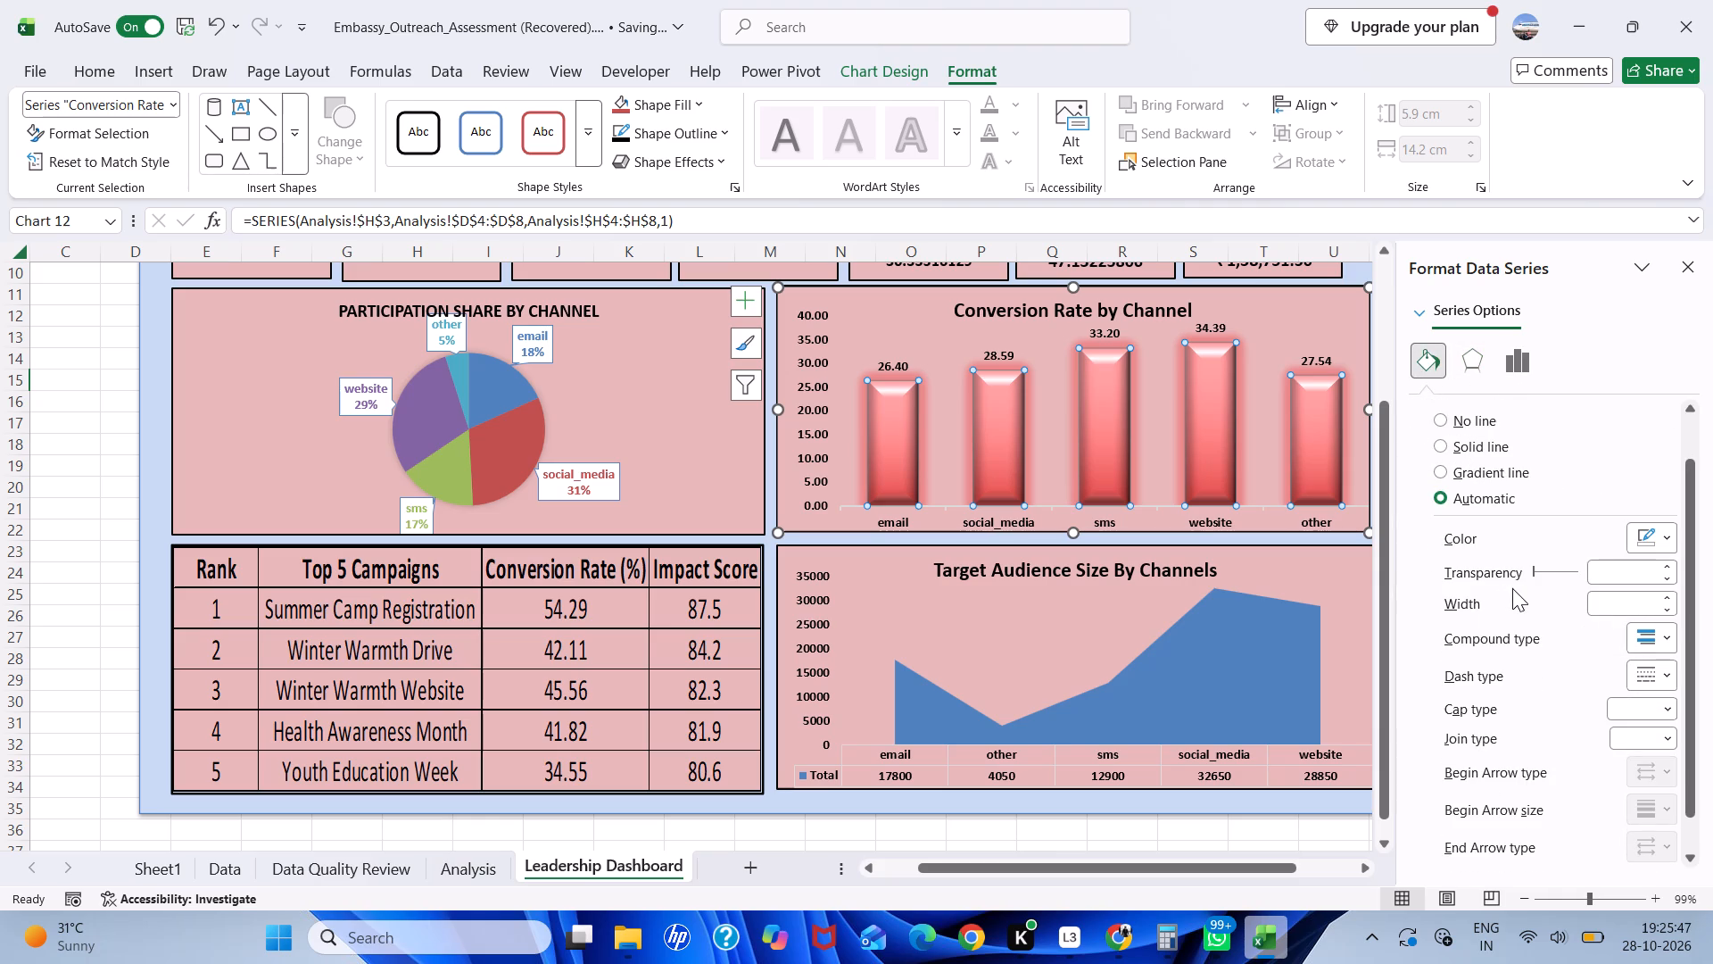
pyautogui.scroll(-1, 1512, 588)
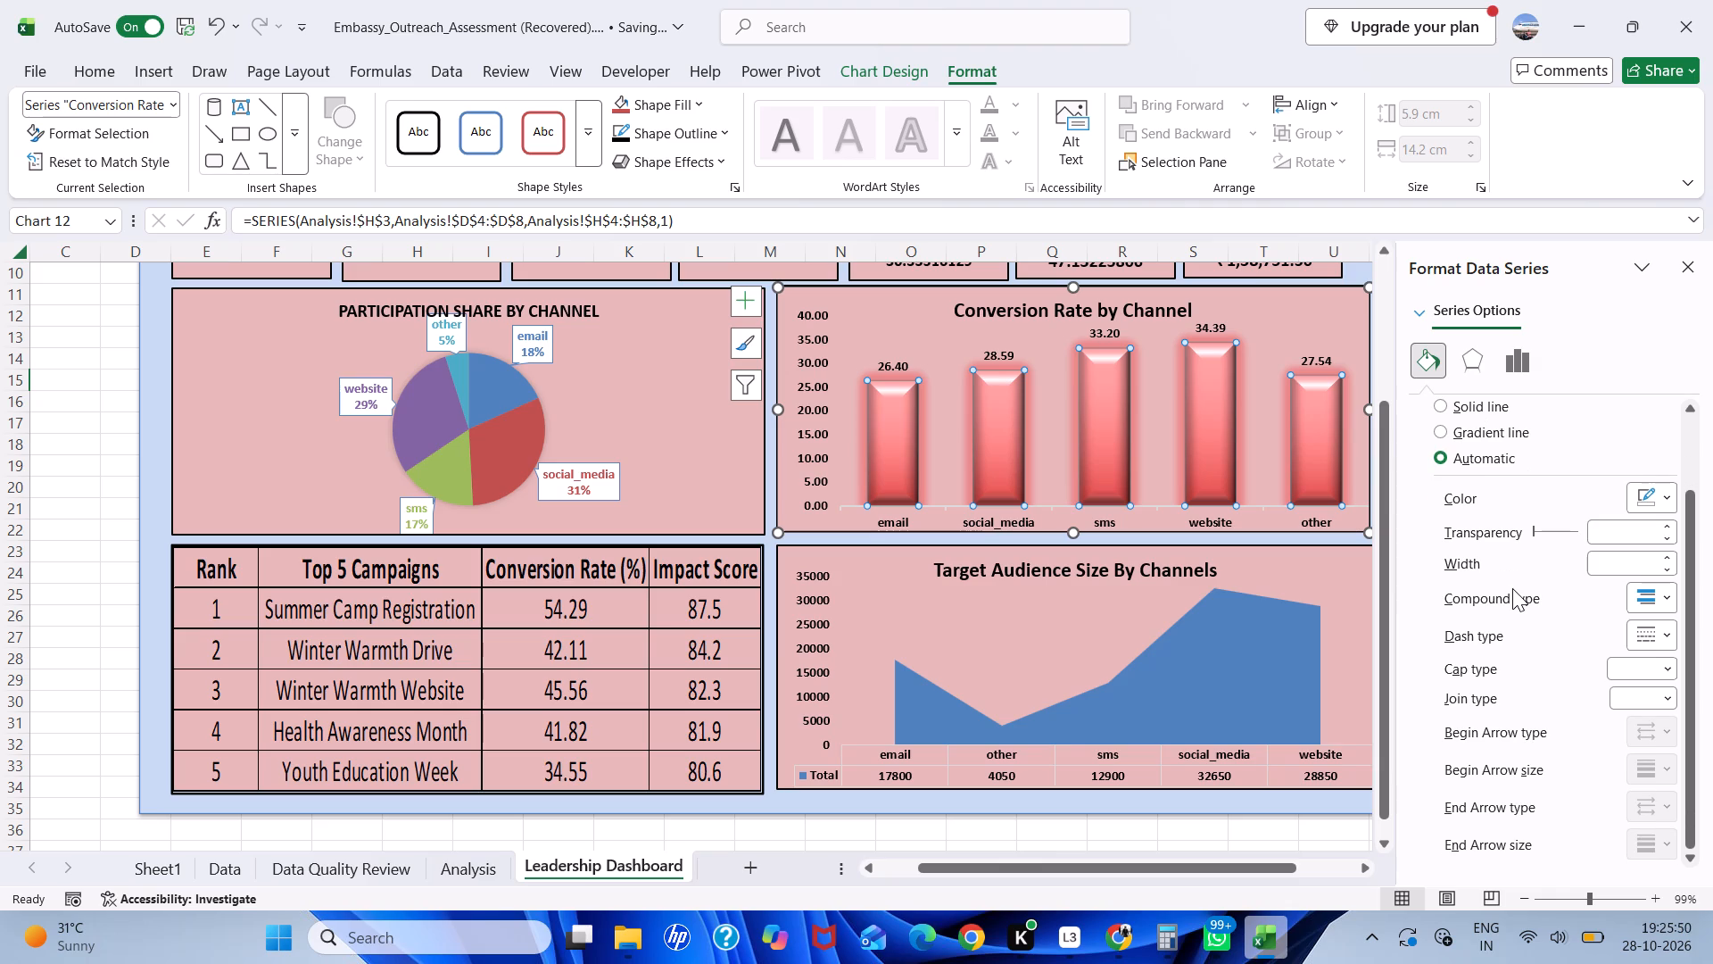
pyautogui.scroll(2, 1503, 589)
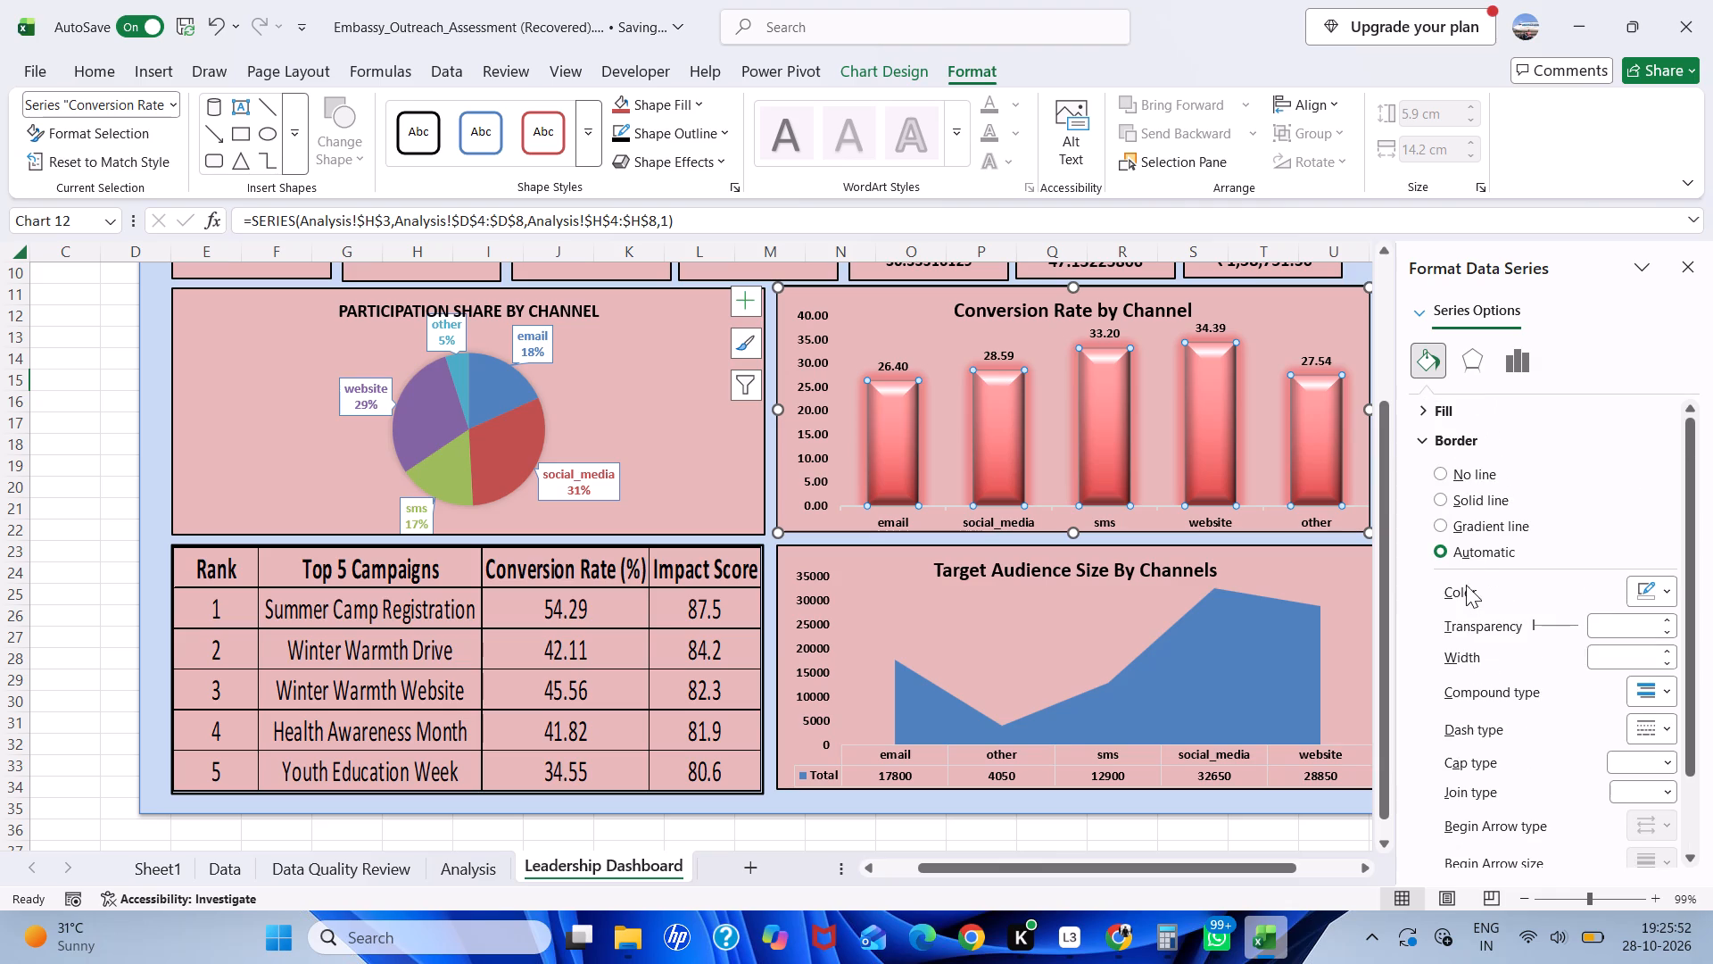
pyautogui.scroll(-2, 1412, 524)
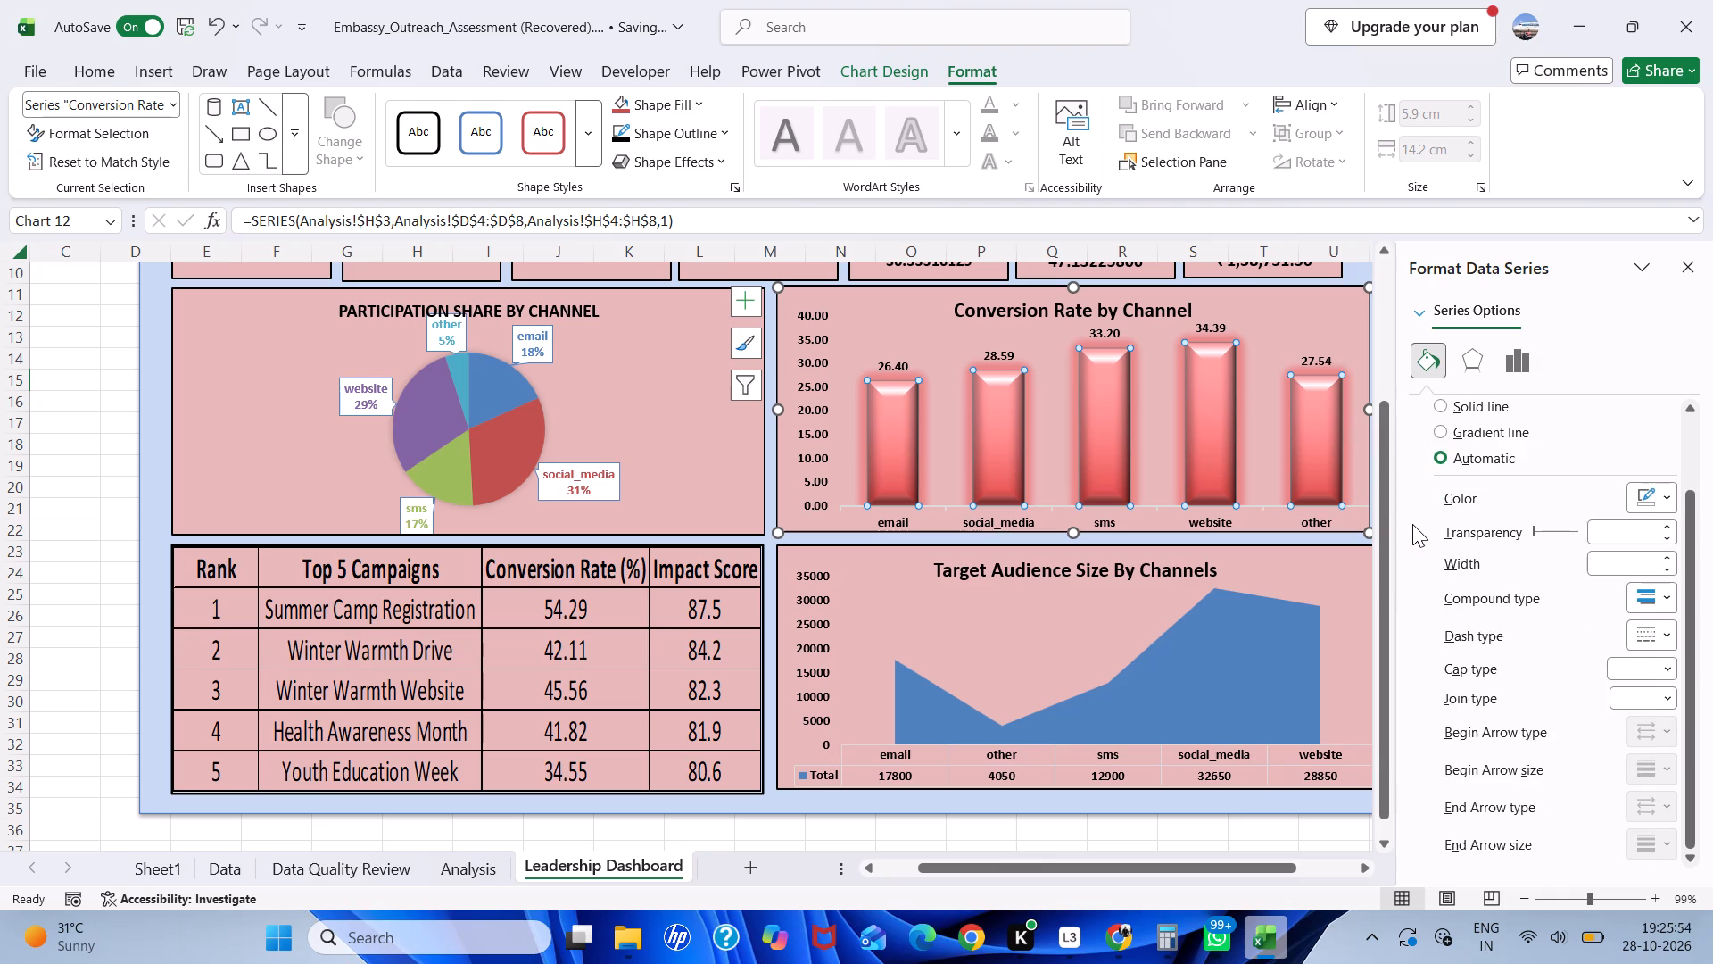
pyautogui.scroll(4, 1412, 524)
pyautogui.click(1428, 406)
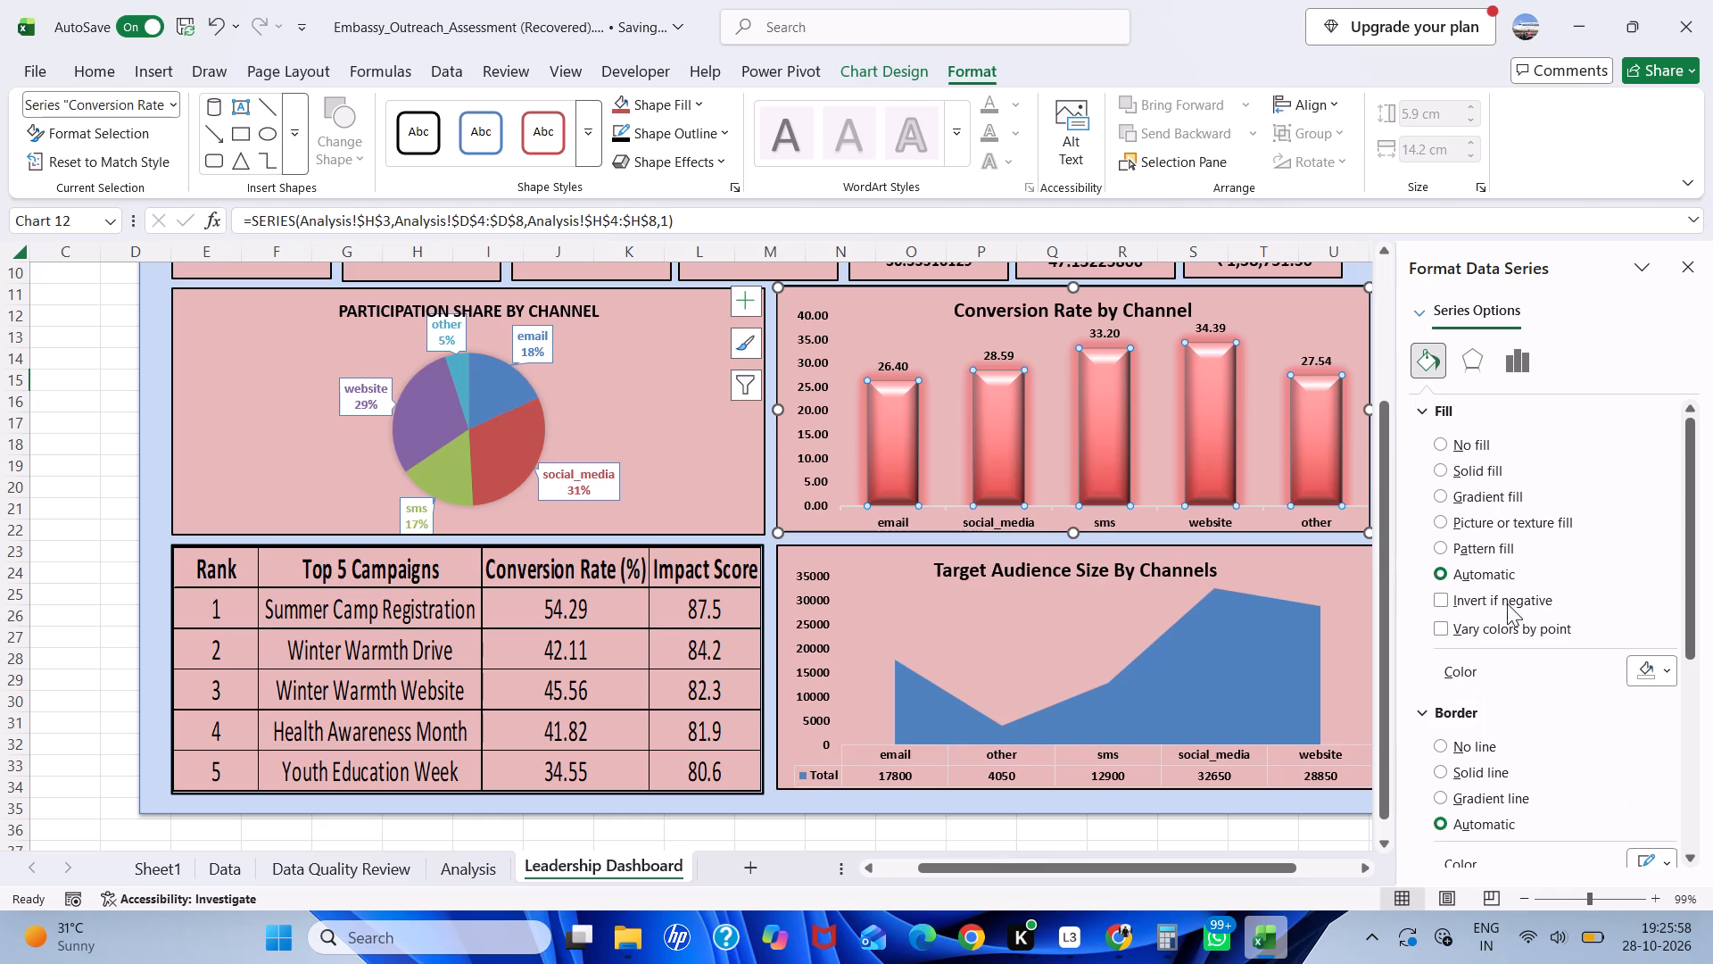
pyautogui.click(1648, 276)
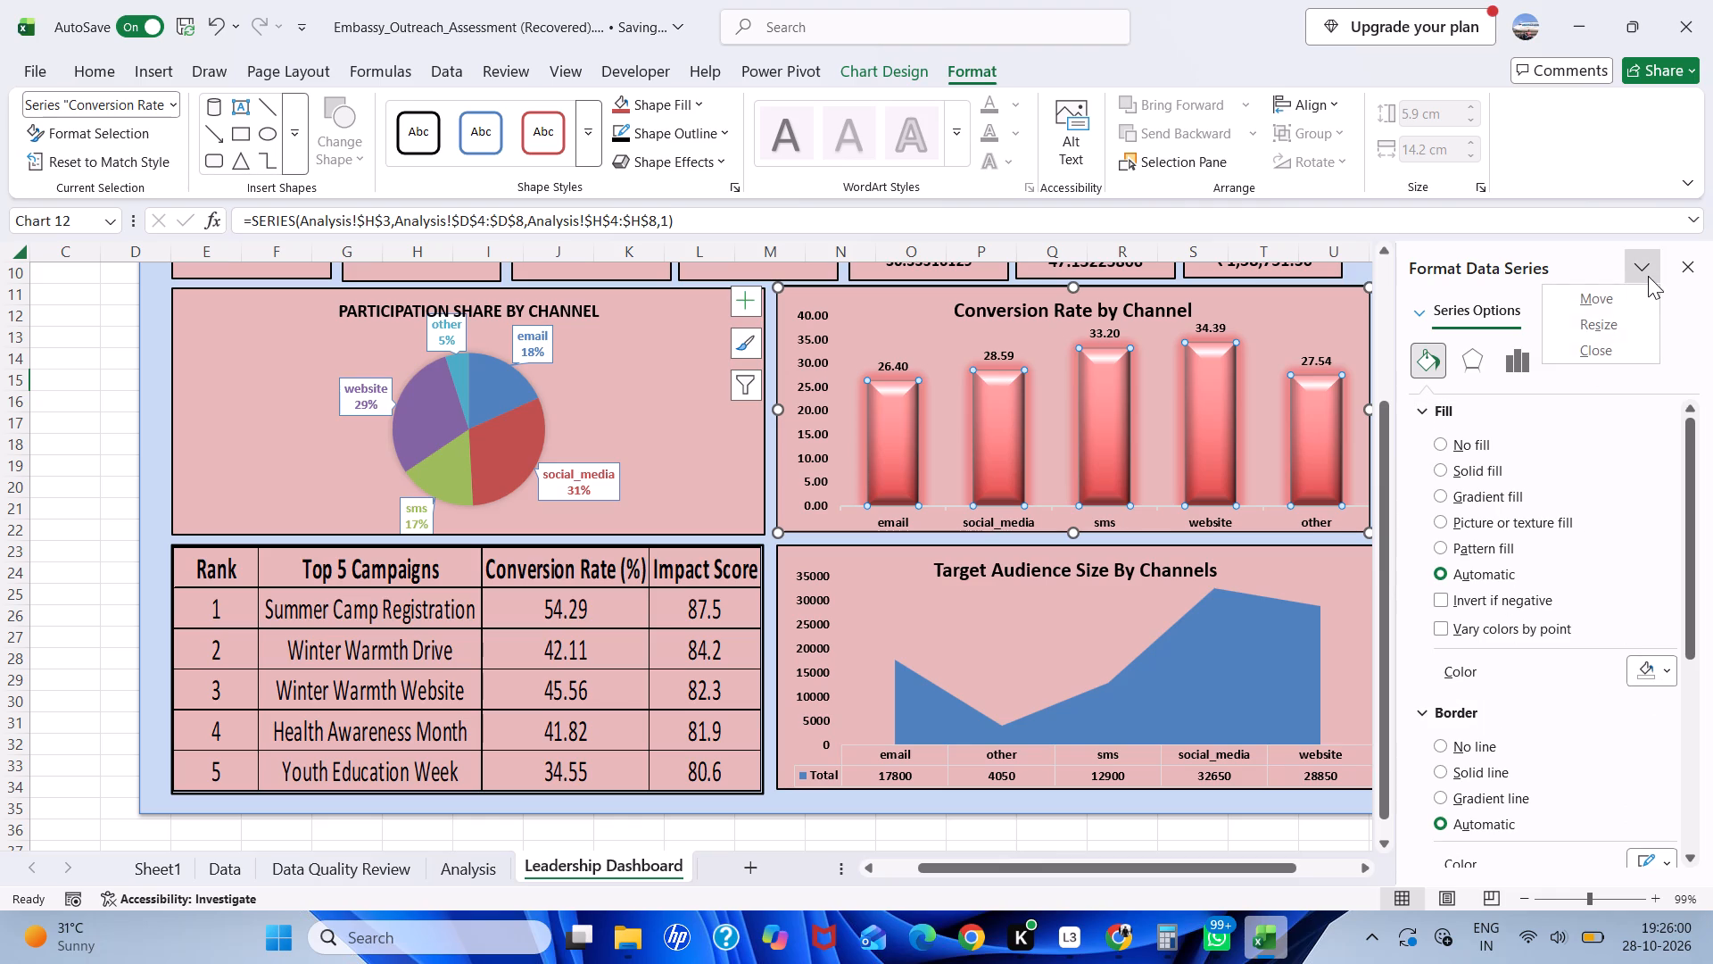
pyautogui.click(1648, 276)
pyautogui.click(1648, 276)
pyautogui.click(1701, 268)
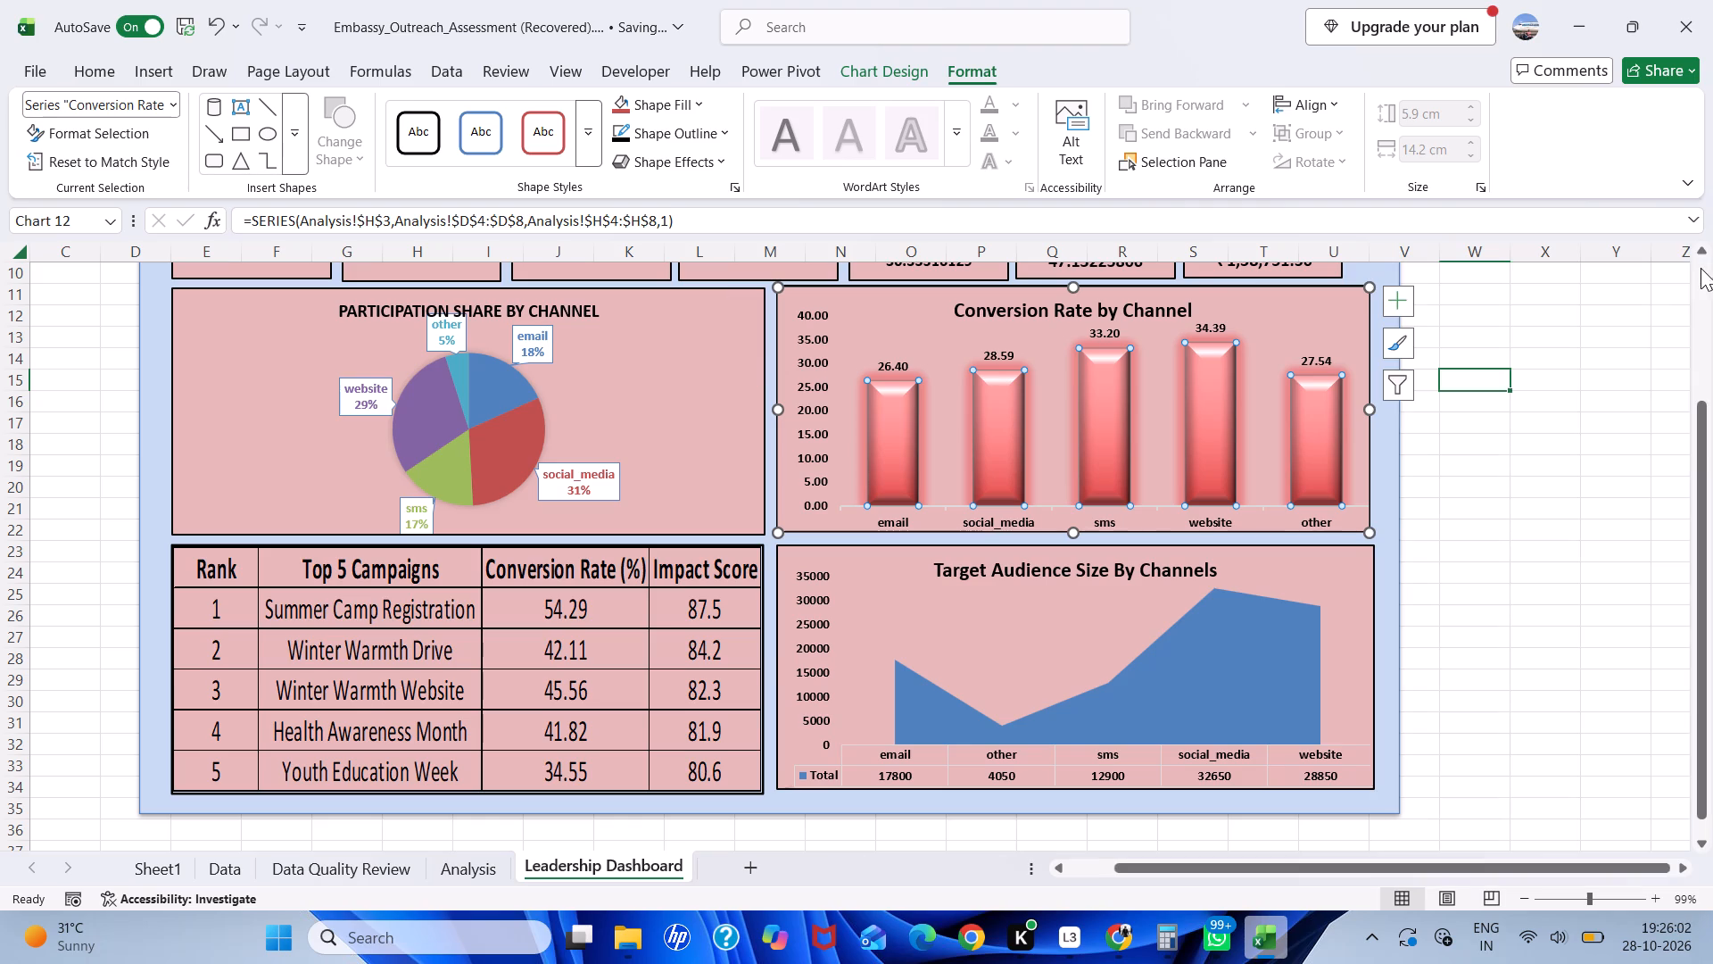
pyautogui.scroll(2, 1424, 701)
pyautogui.click(1610, 711)
pyautogui.scroll(-2, 1407, 714)
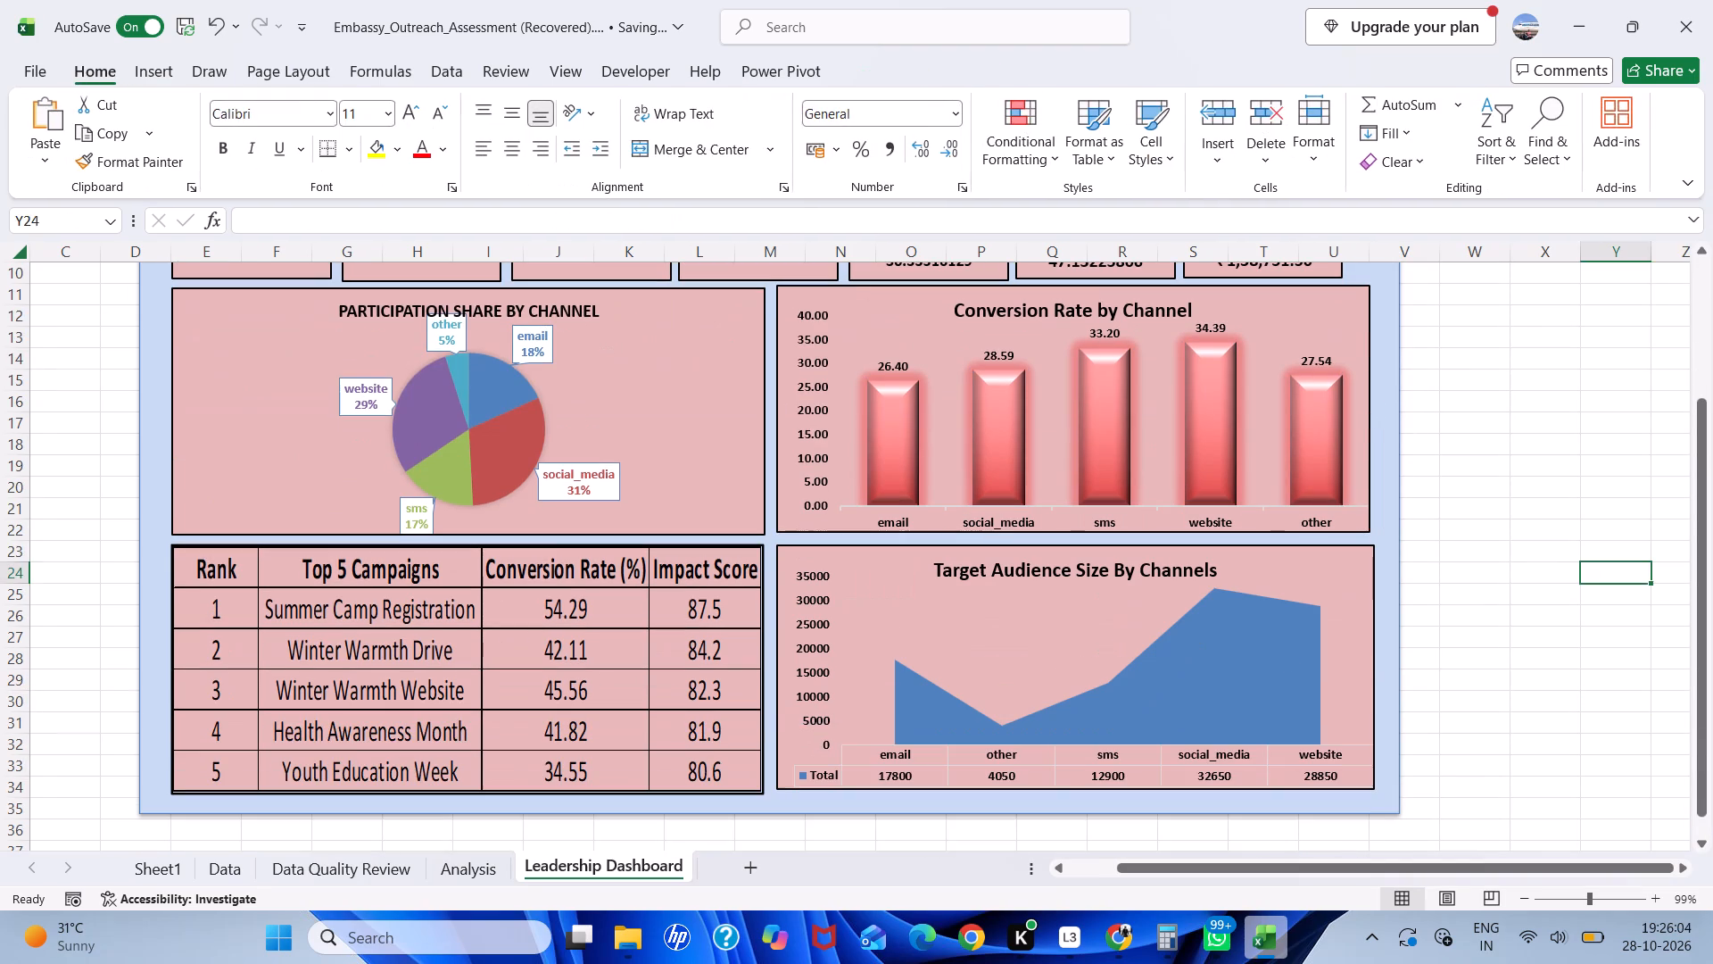
# Browse the full set of chart styles for the Target Audience Size By Channels area chart.
pyautogui.click(1279, 646)
pyautogui.click(1039, 70)
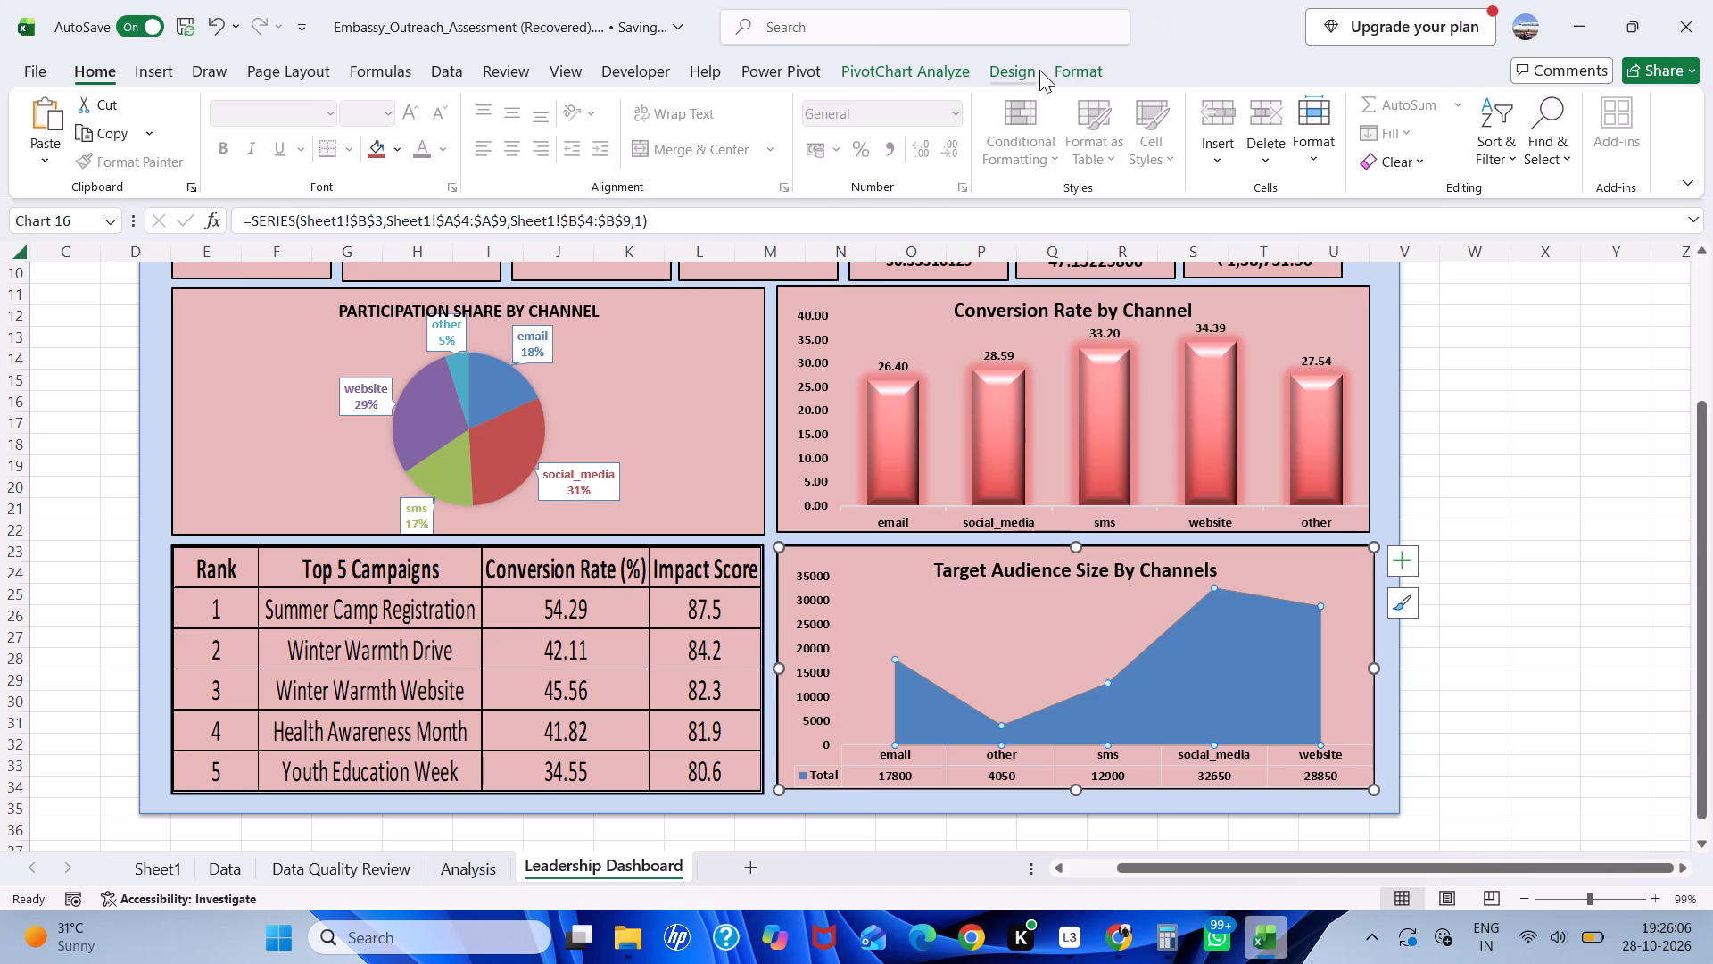
pyautogui.click(1067, 62)
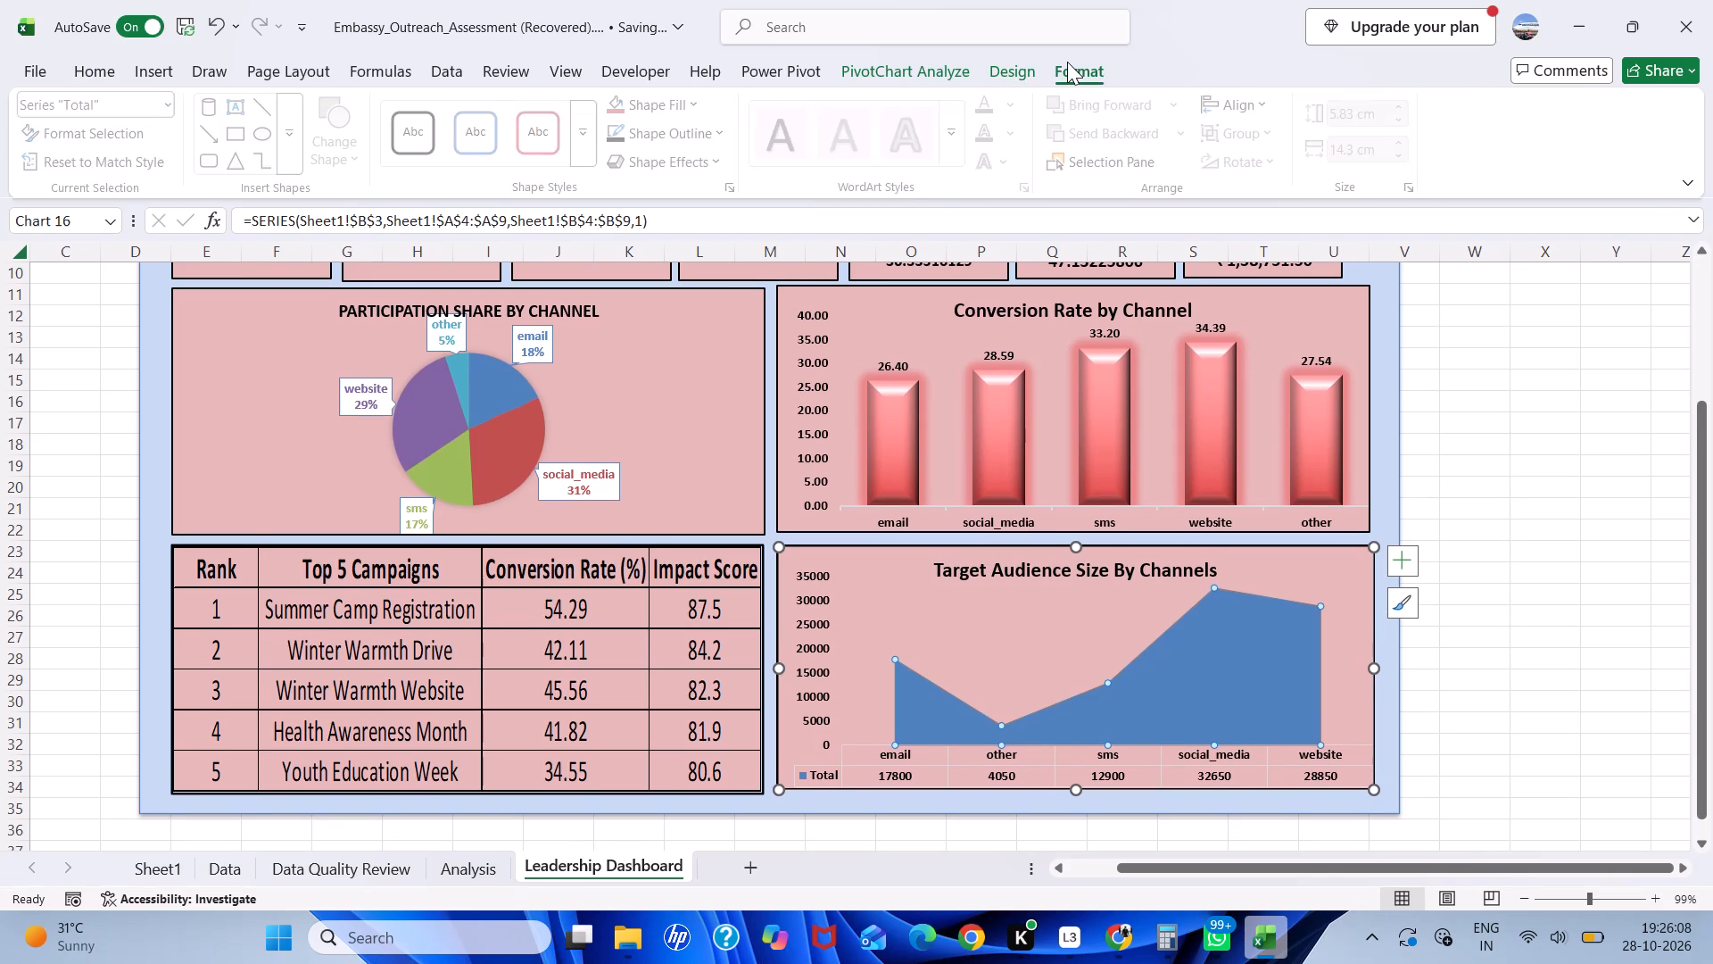
pyautogui.click(1007, 62)
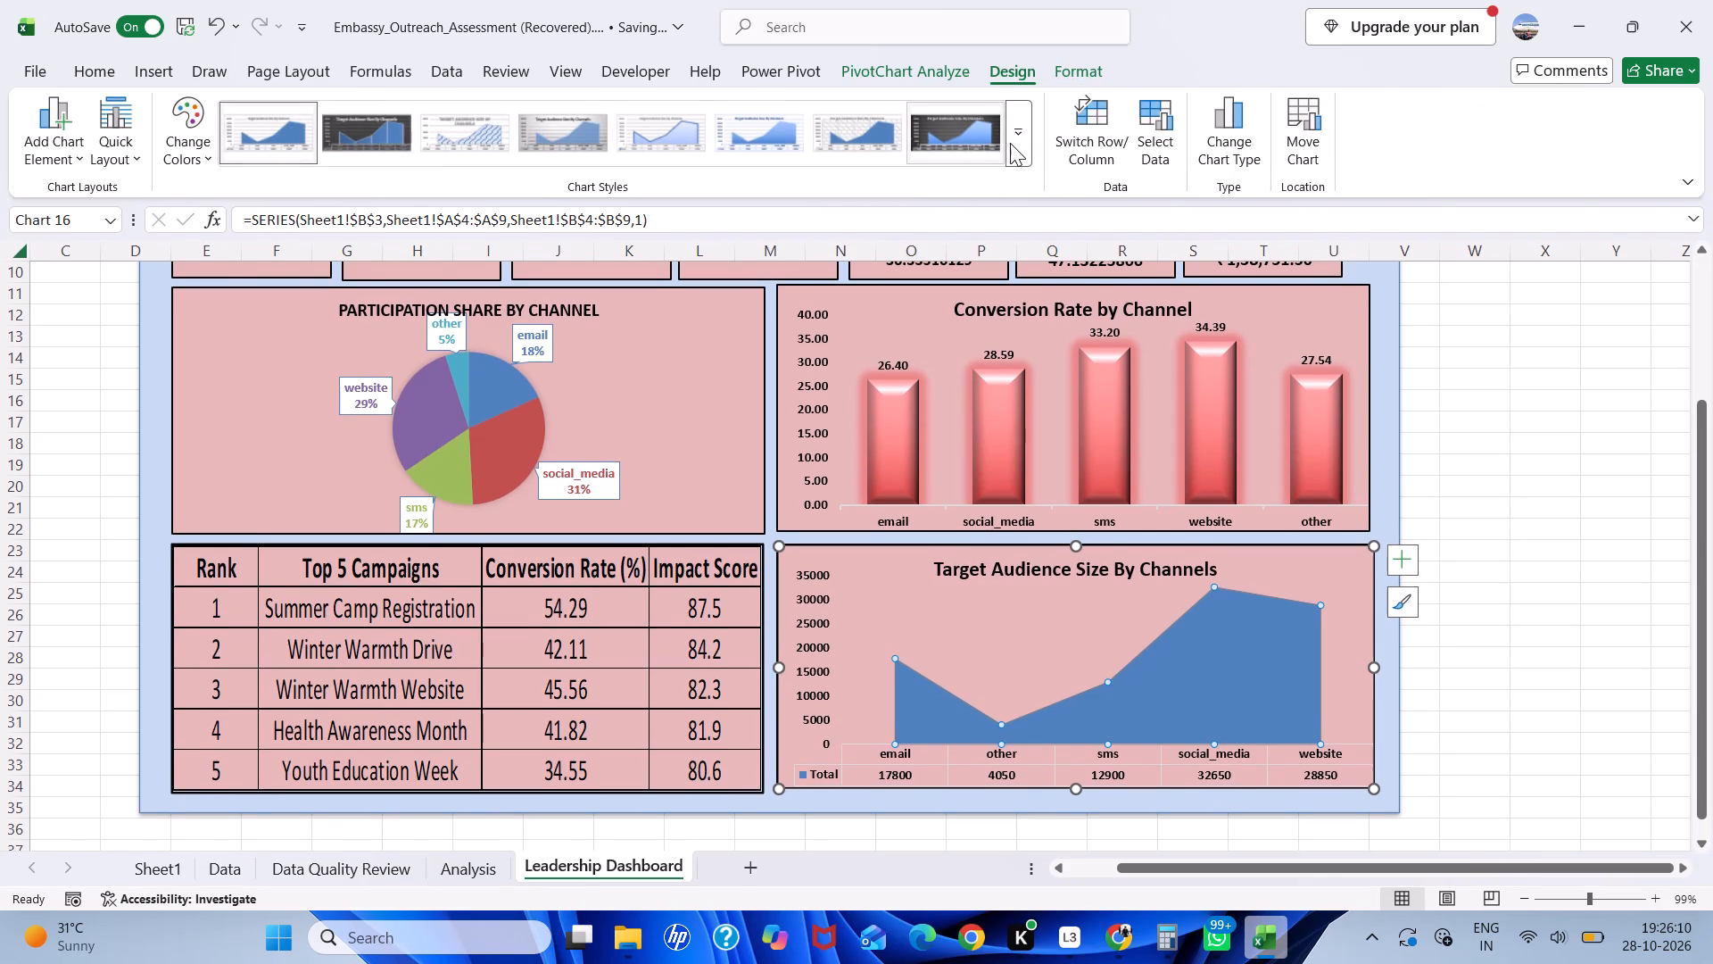
pyautogui.click(1010, 143)
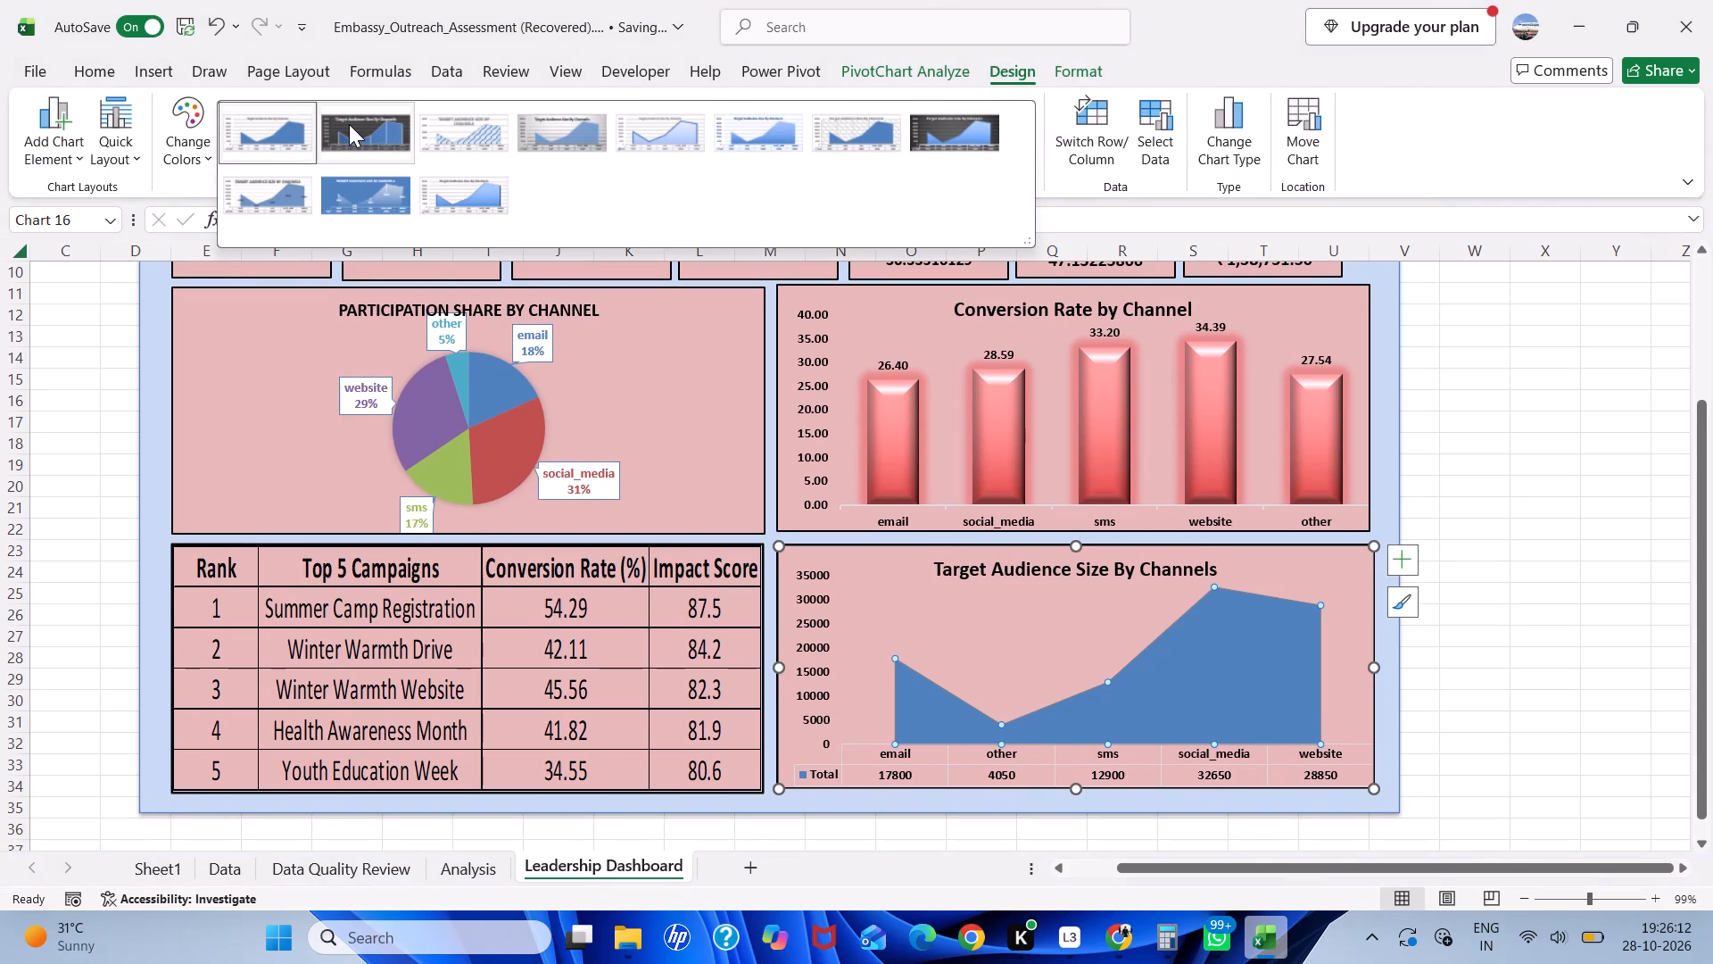
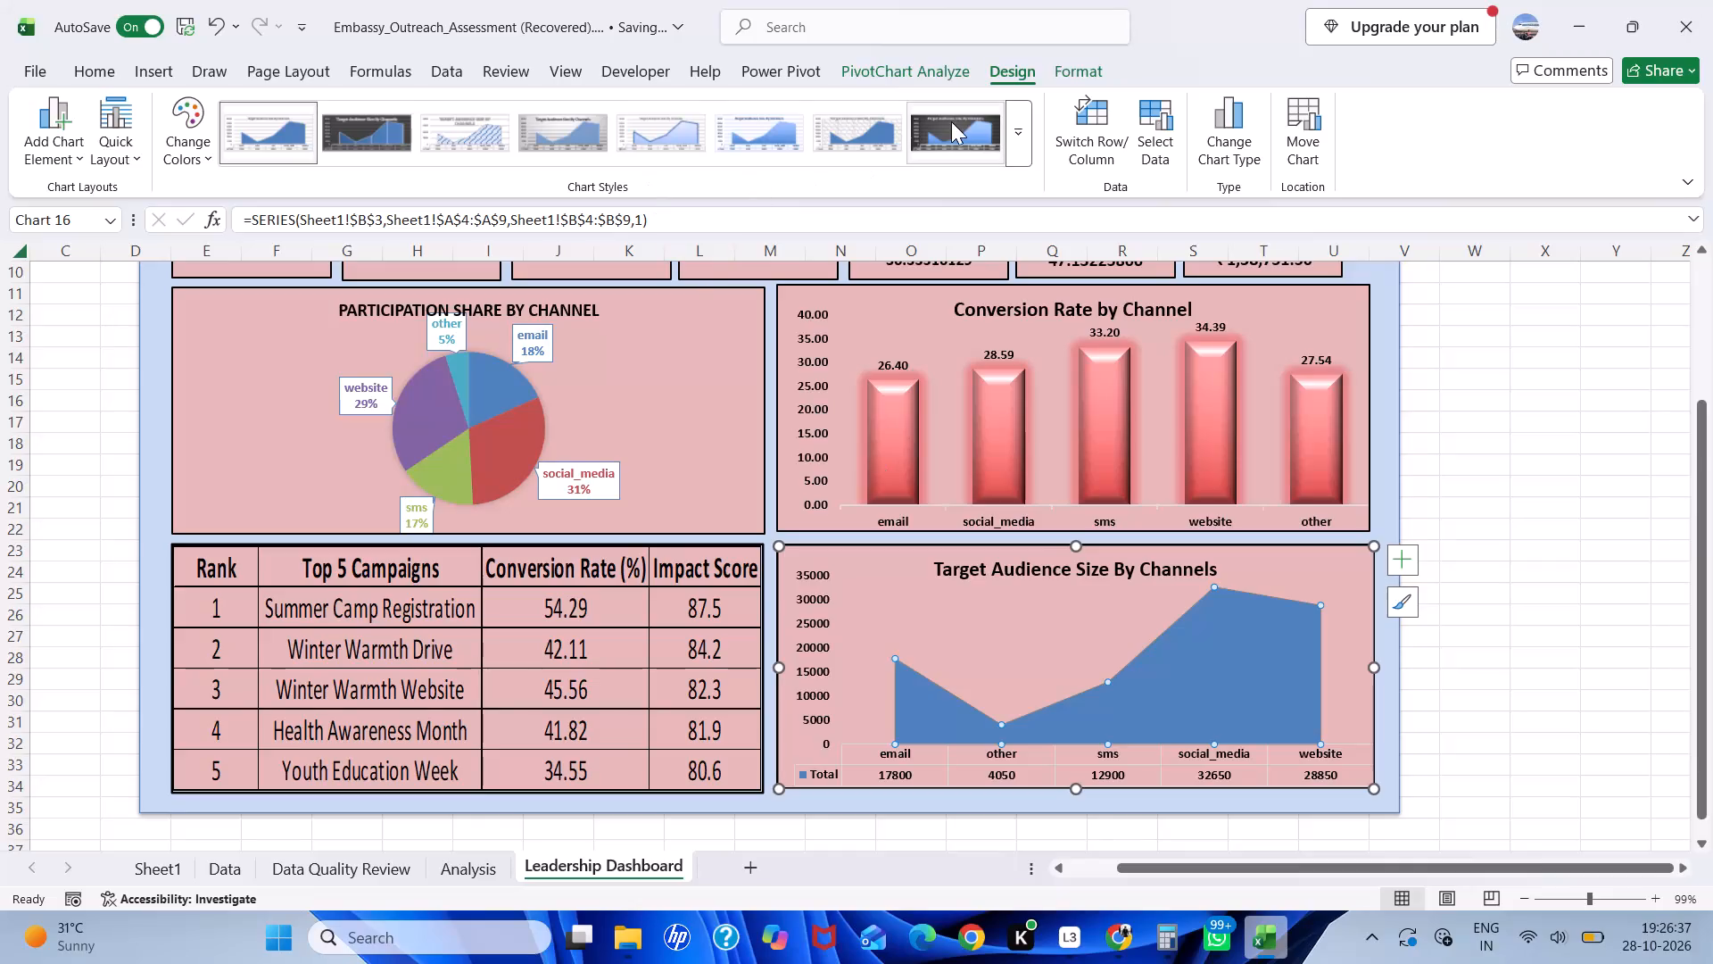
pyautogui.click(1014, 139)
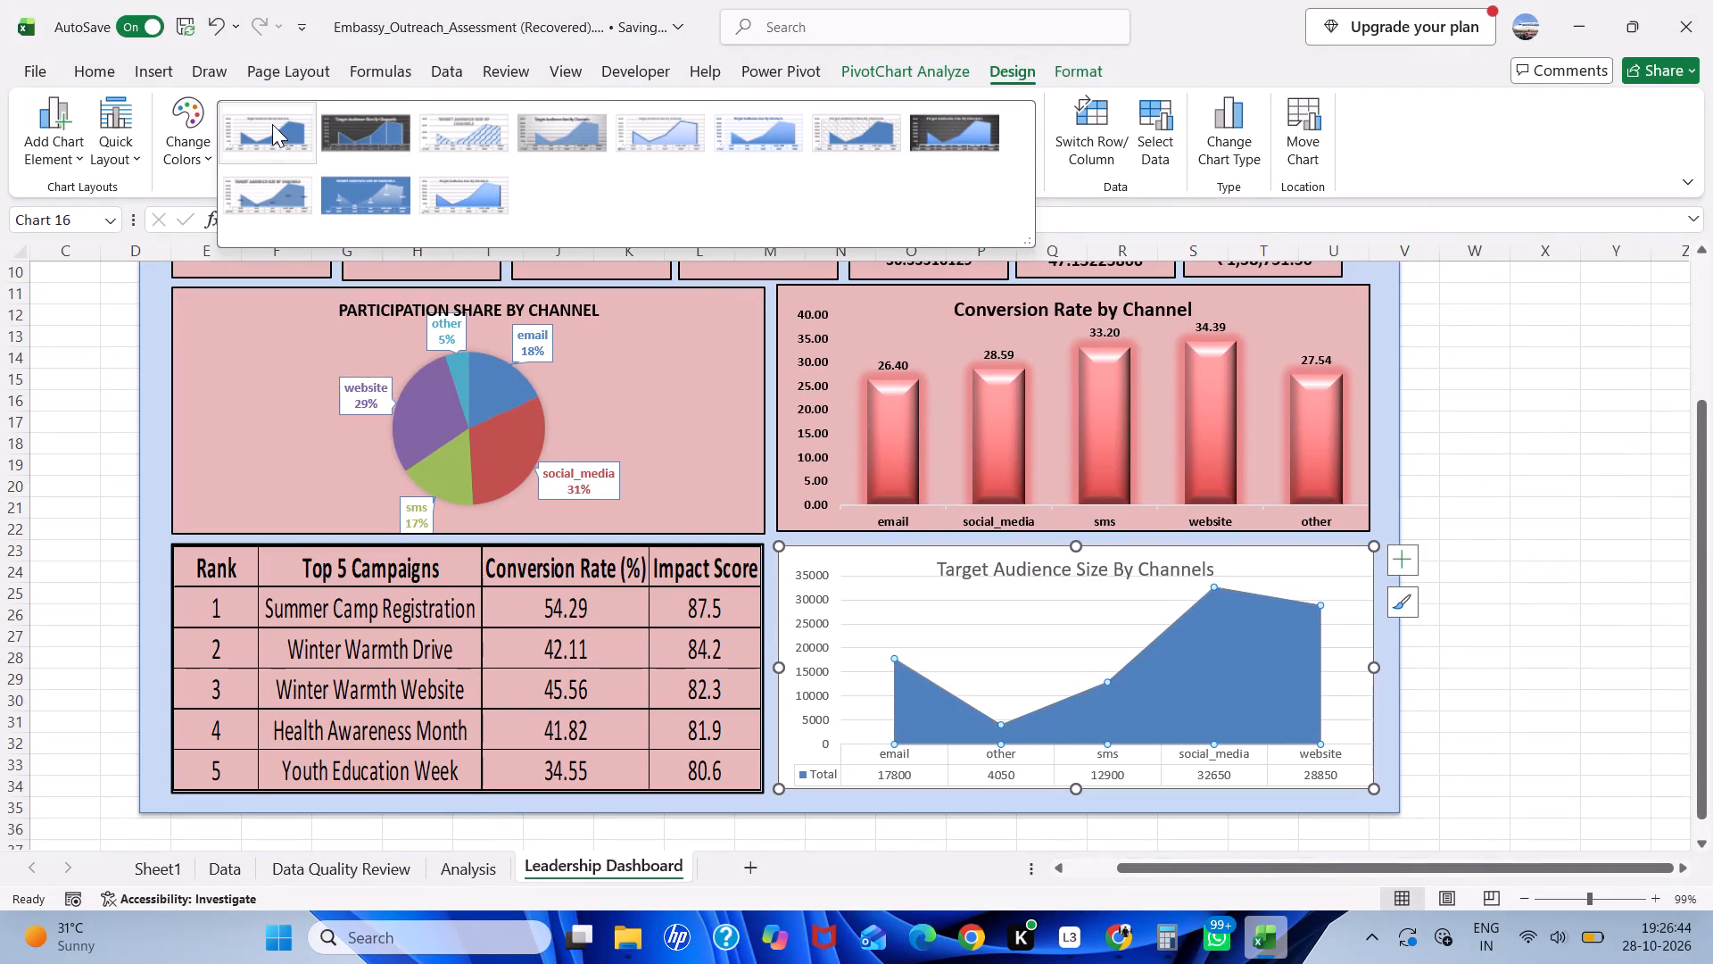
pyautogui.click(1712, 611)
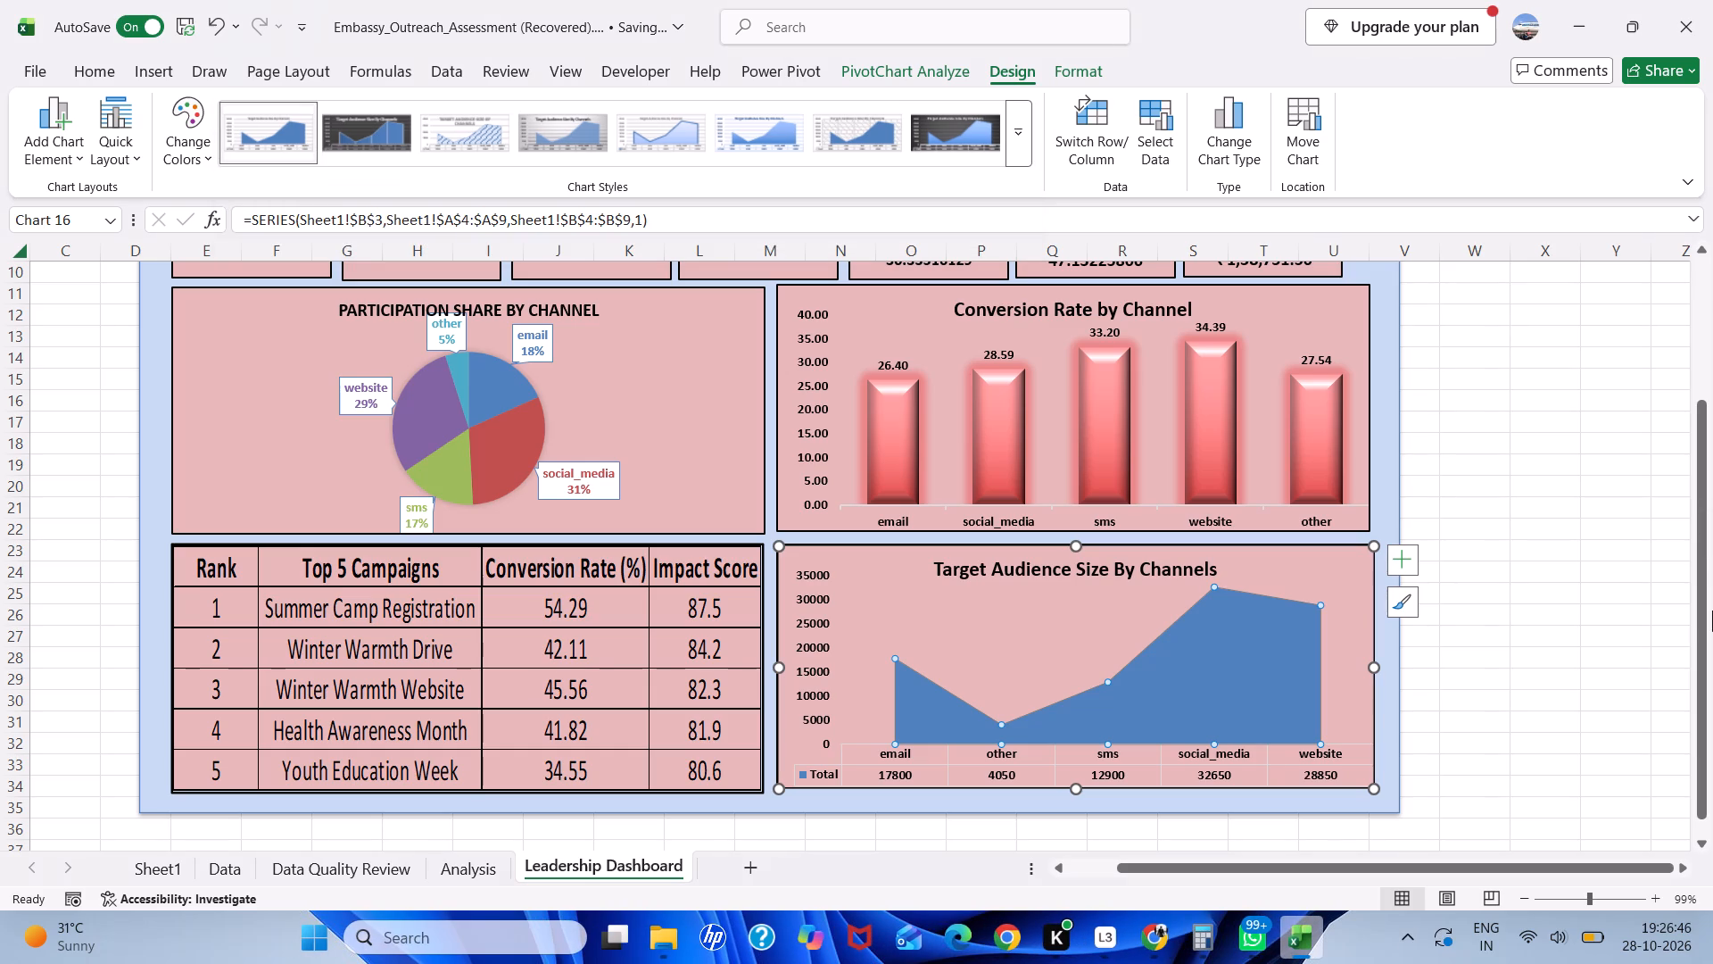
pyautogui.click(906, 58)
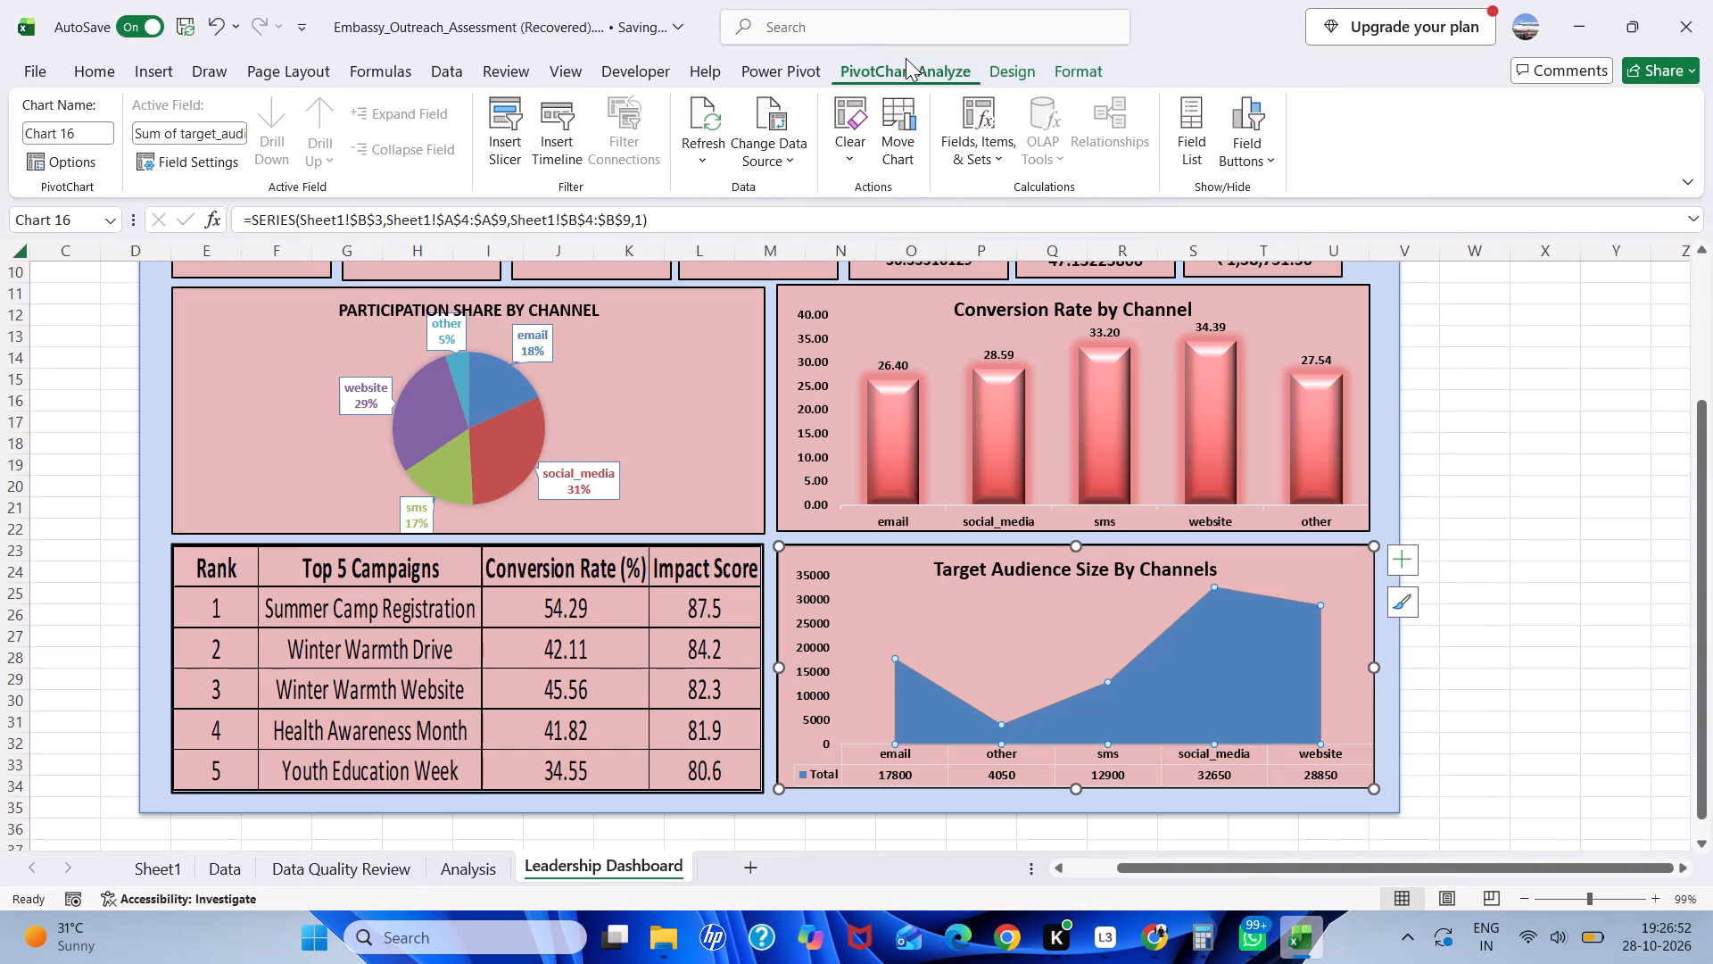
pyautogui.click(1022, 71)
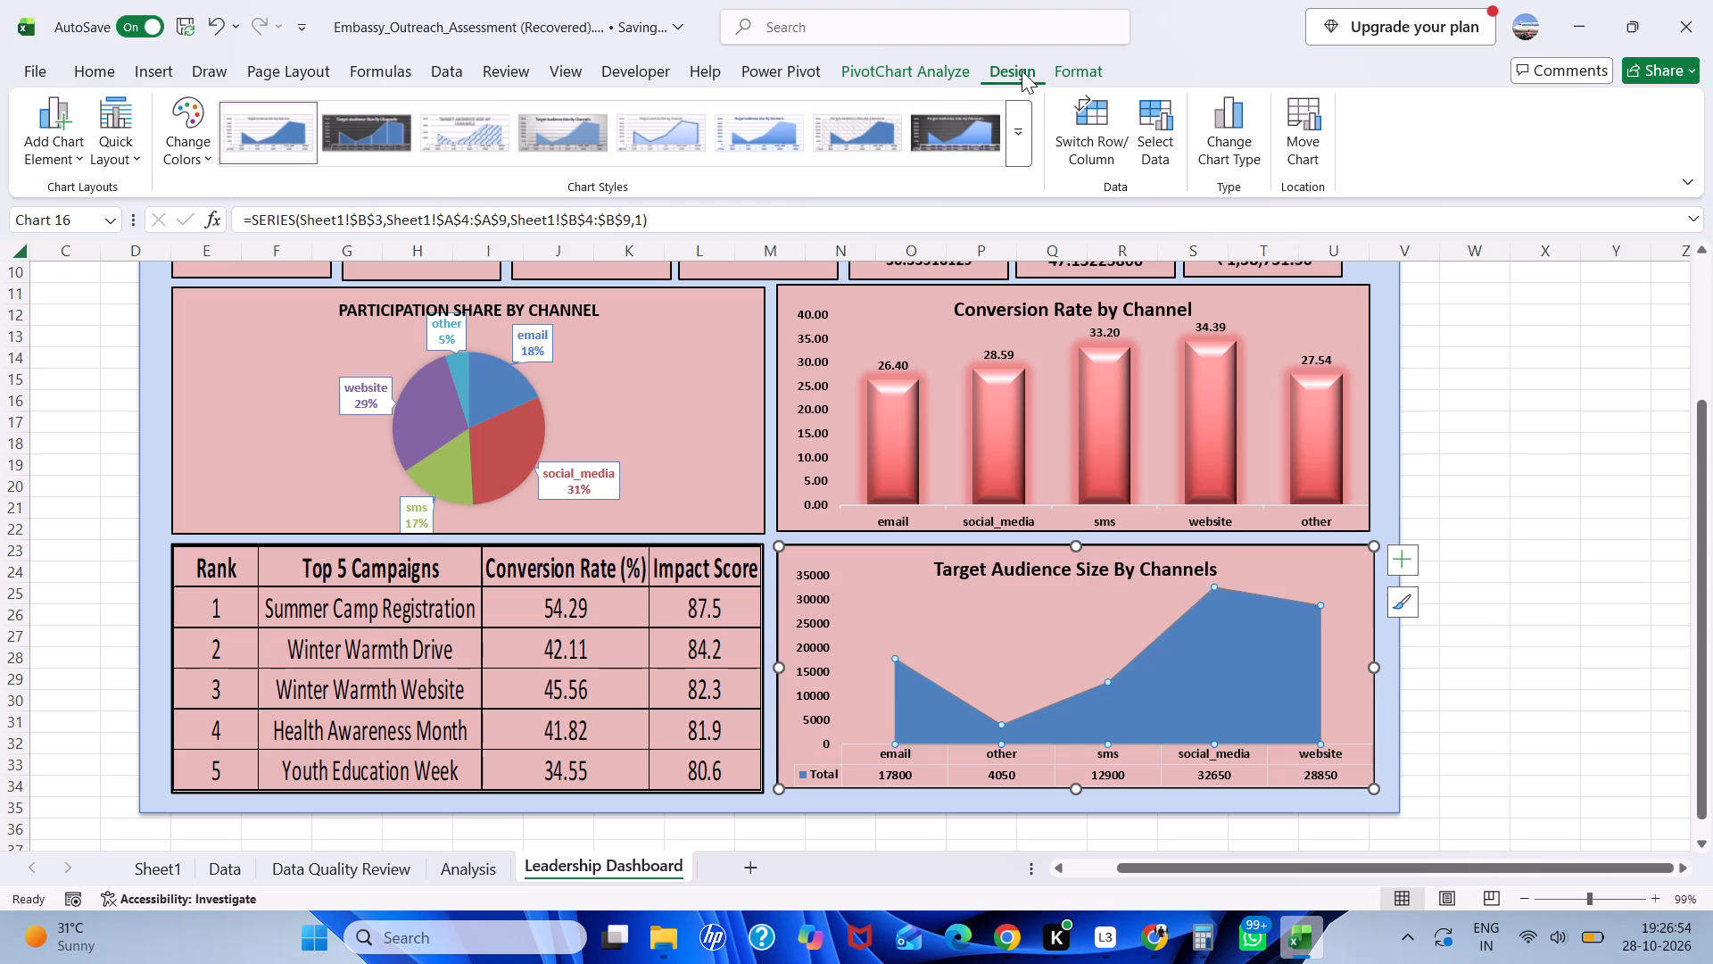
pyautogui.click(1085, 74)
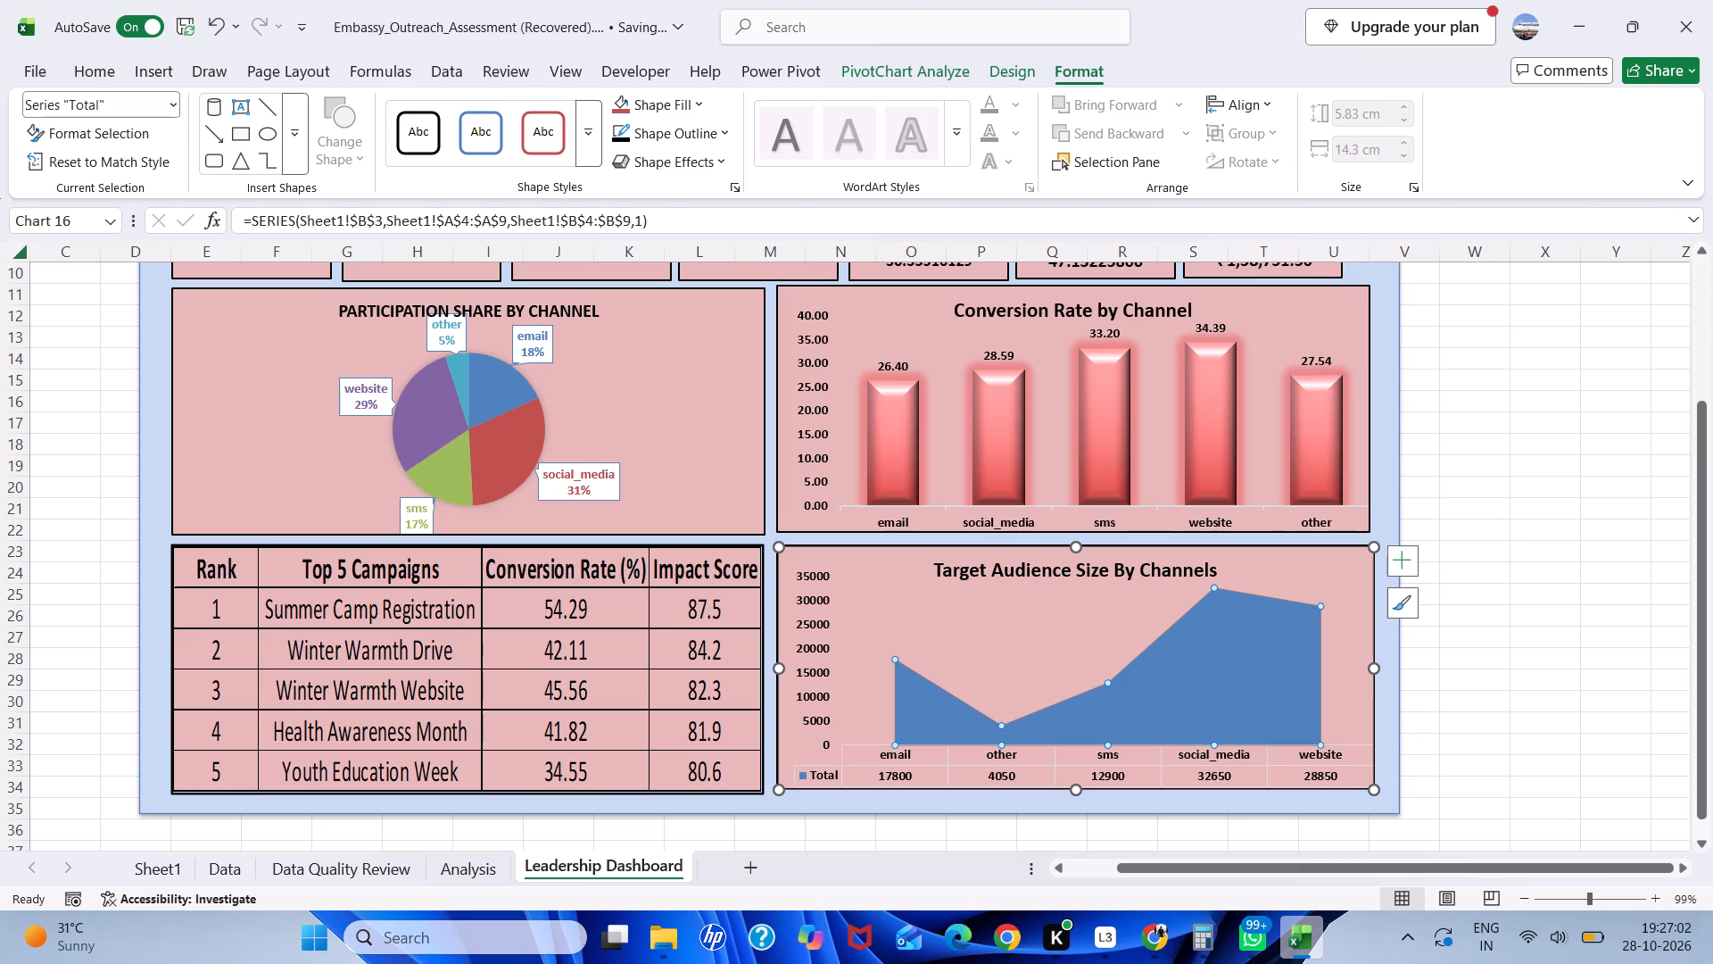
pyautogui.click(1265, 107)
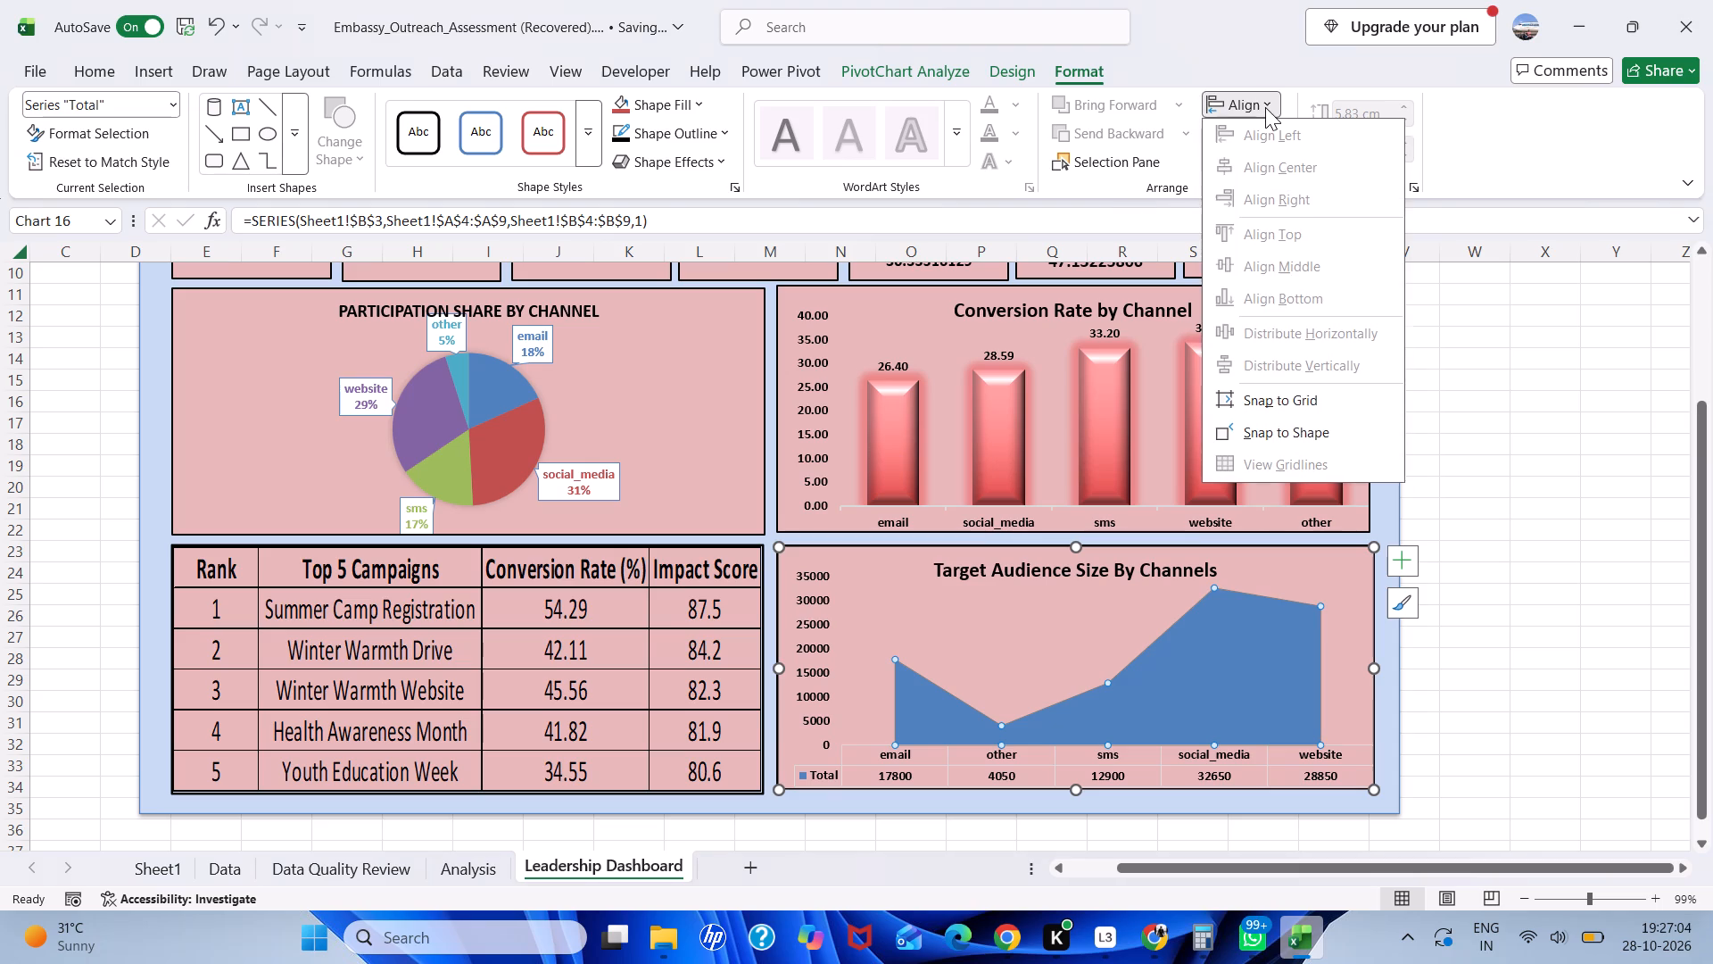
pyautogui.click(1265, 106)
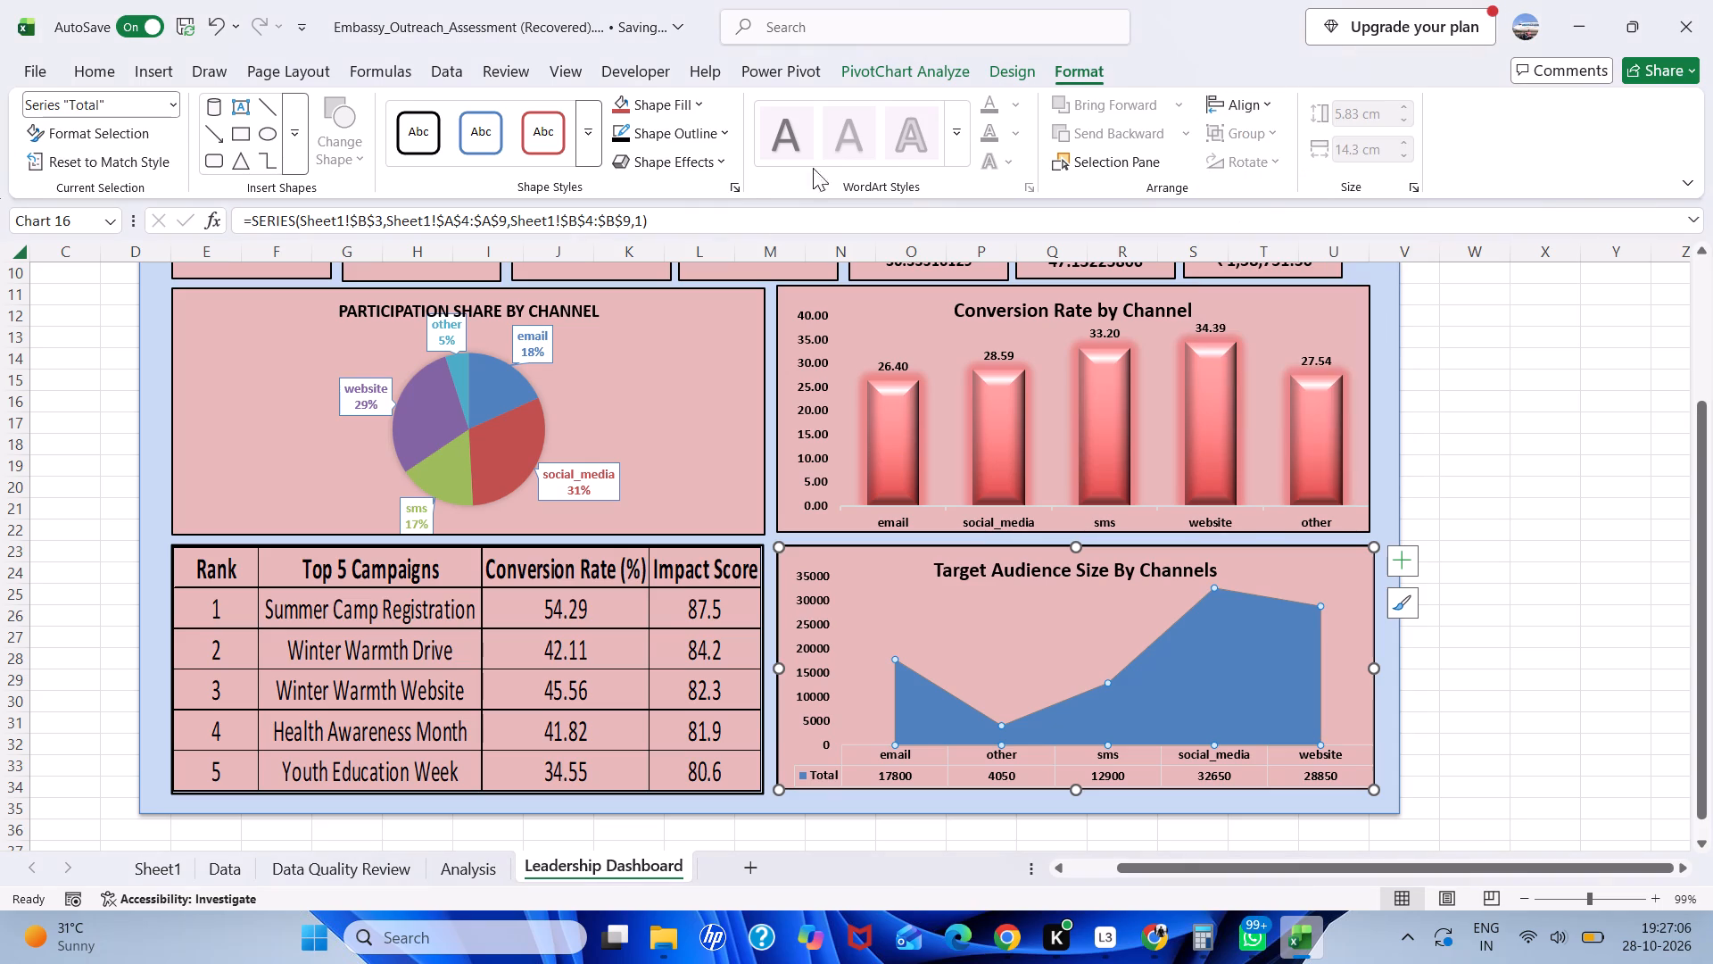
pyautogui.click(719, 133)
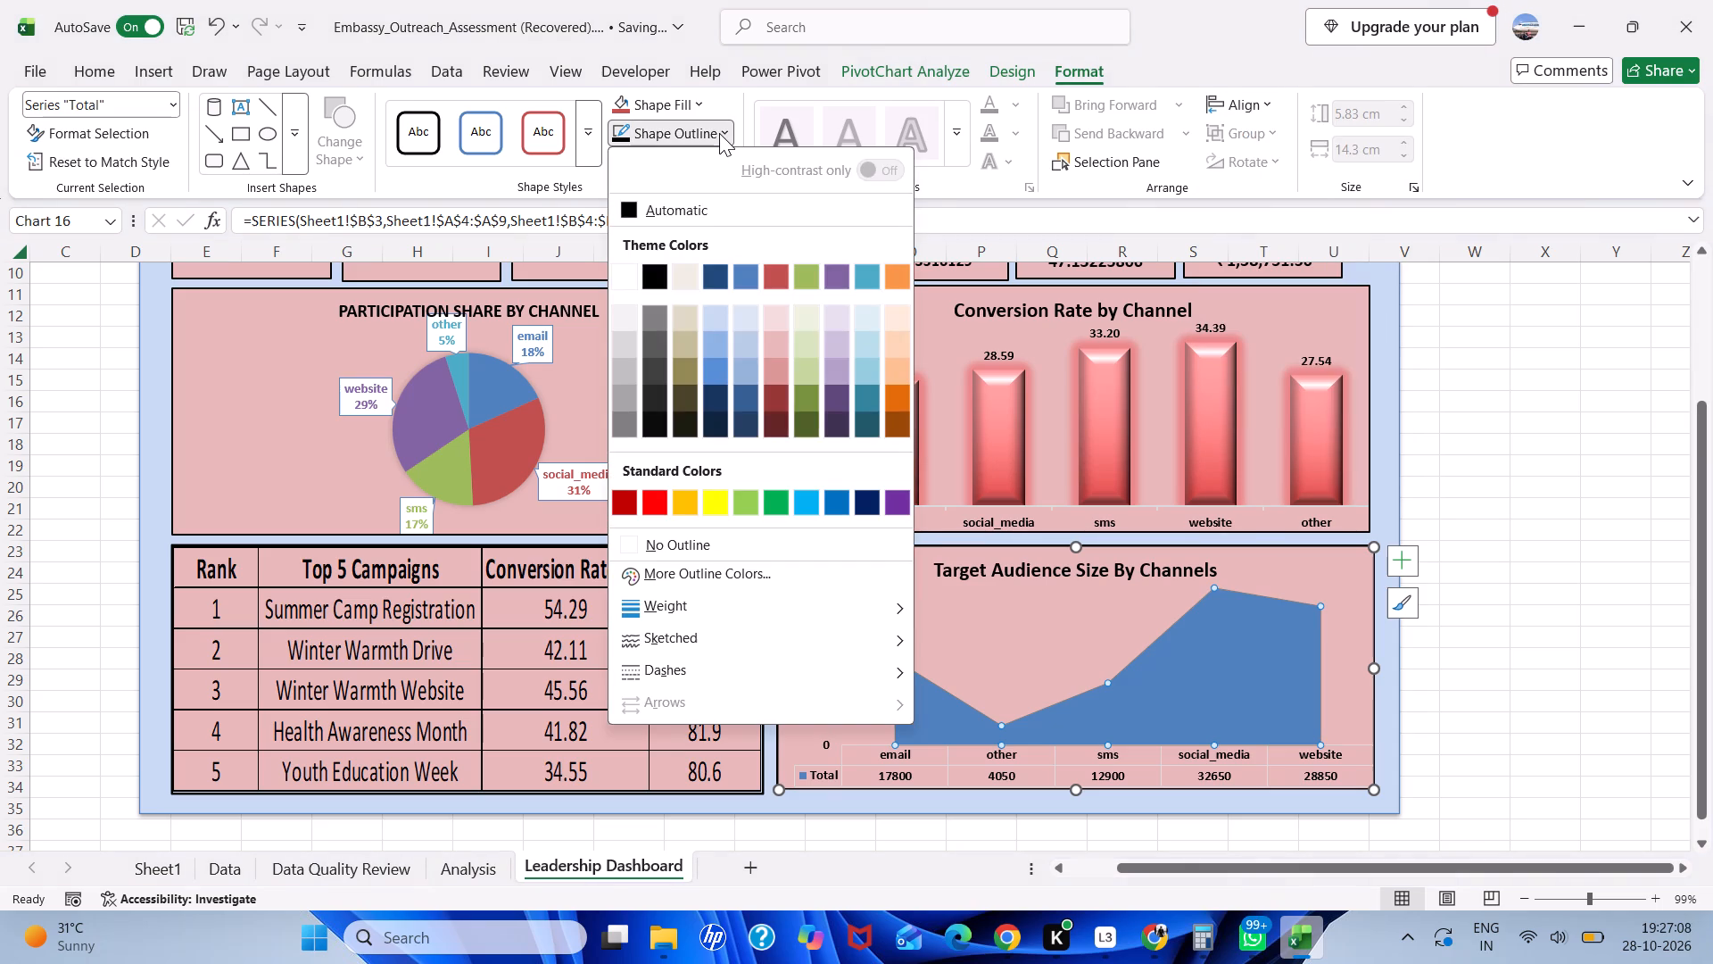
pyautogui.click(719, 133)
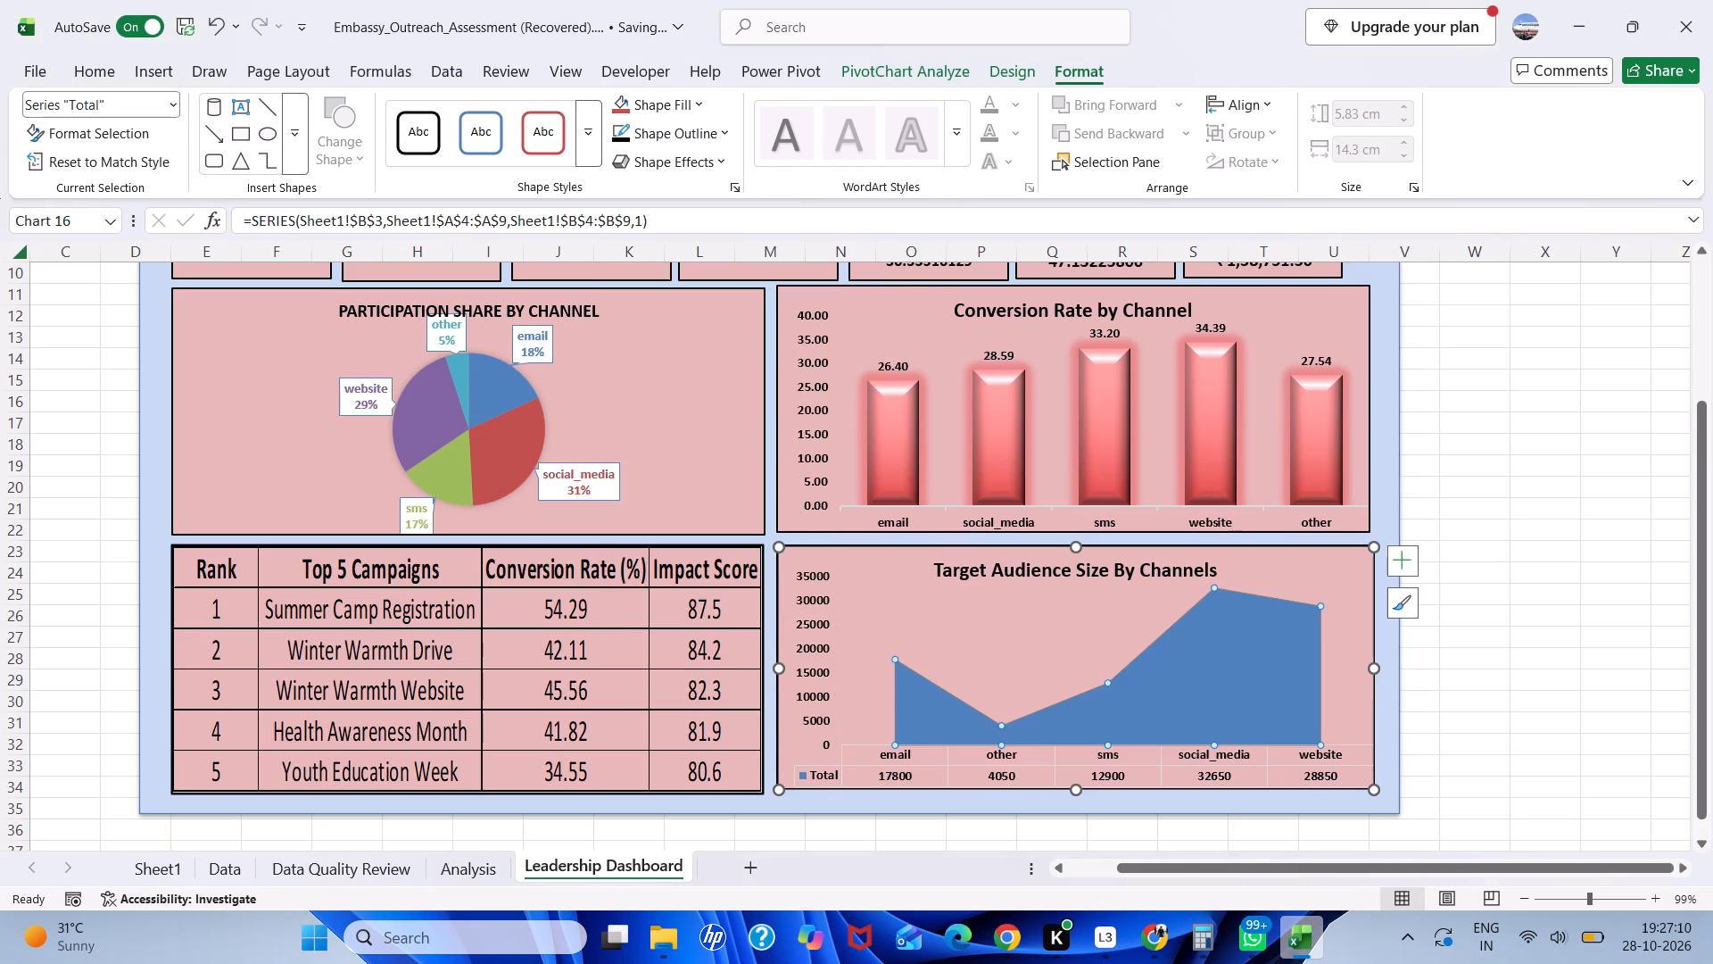
# Add primary major horizontal gridlines to the Target Audience Size By Channels area chart.
pyautogui.click(1398, 564)
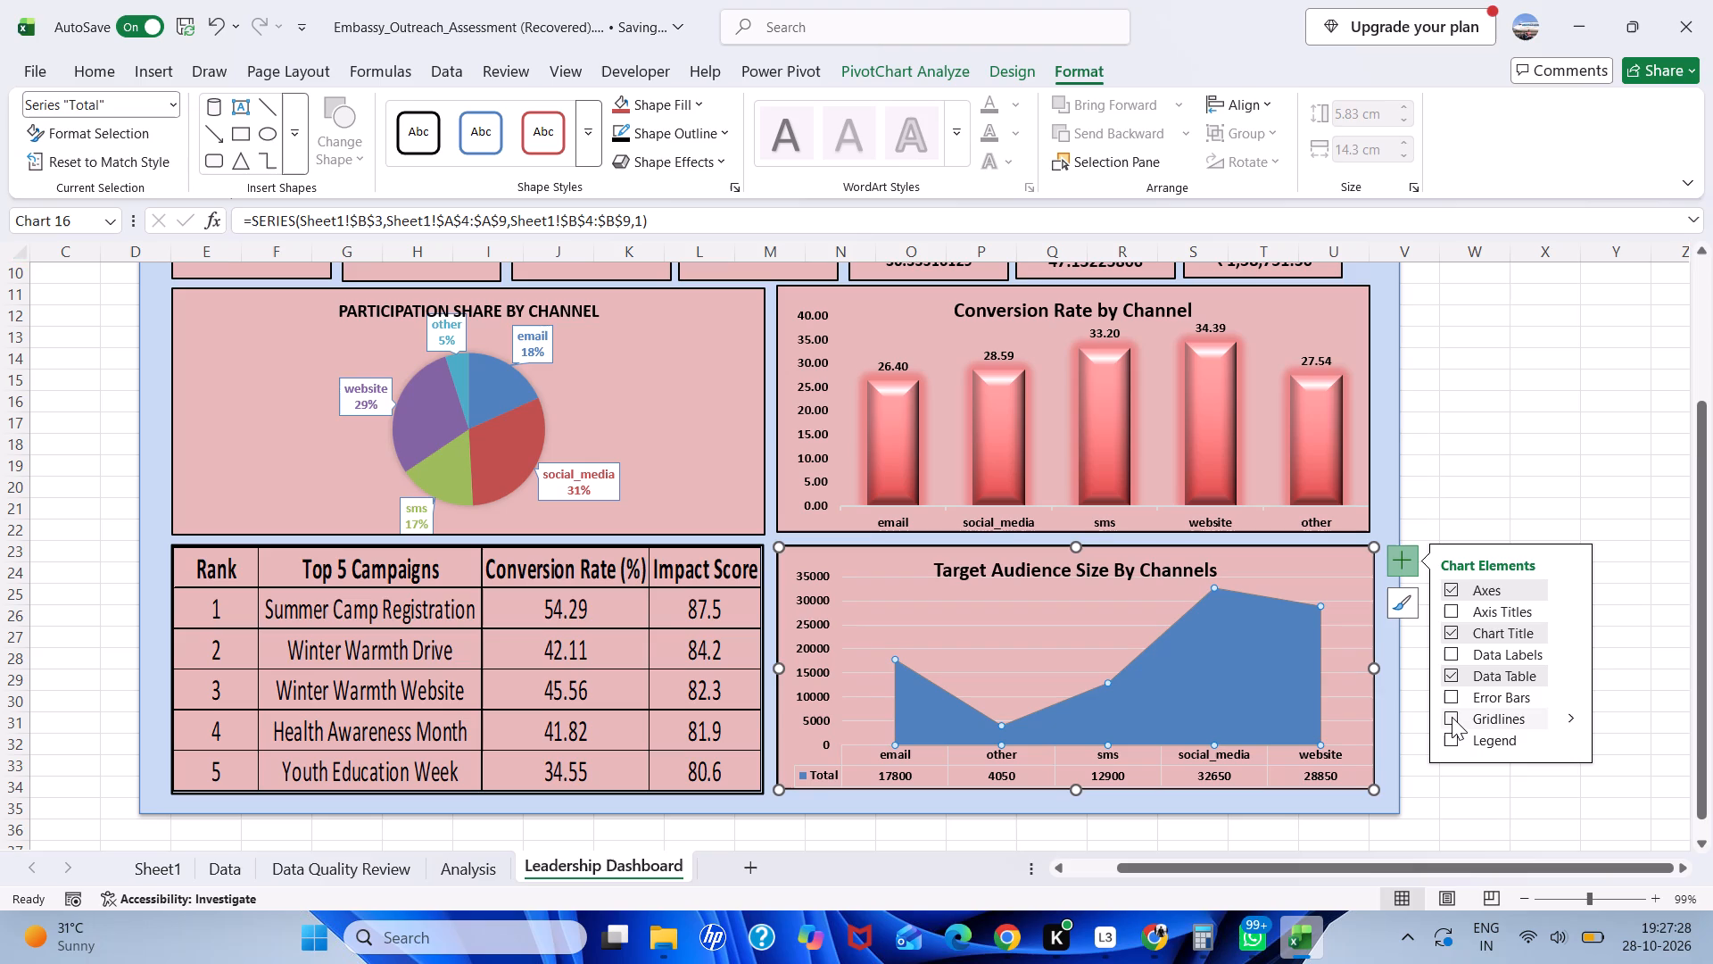
pyautogui.click(1452, 717)
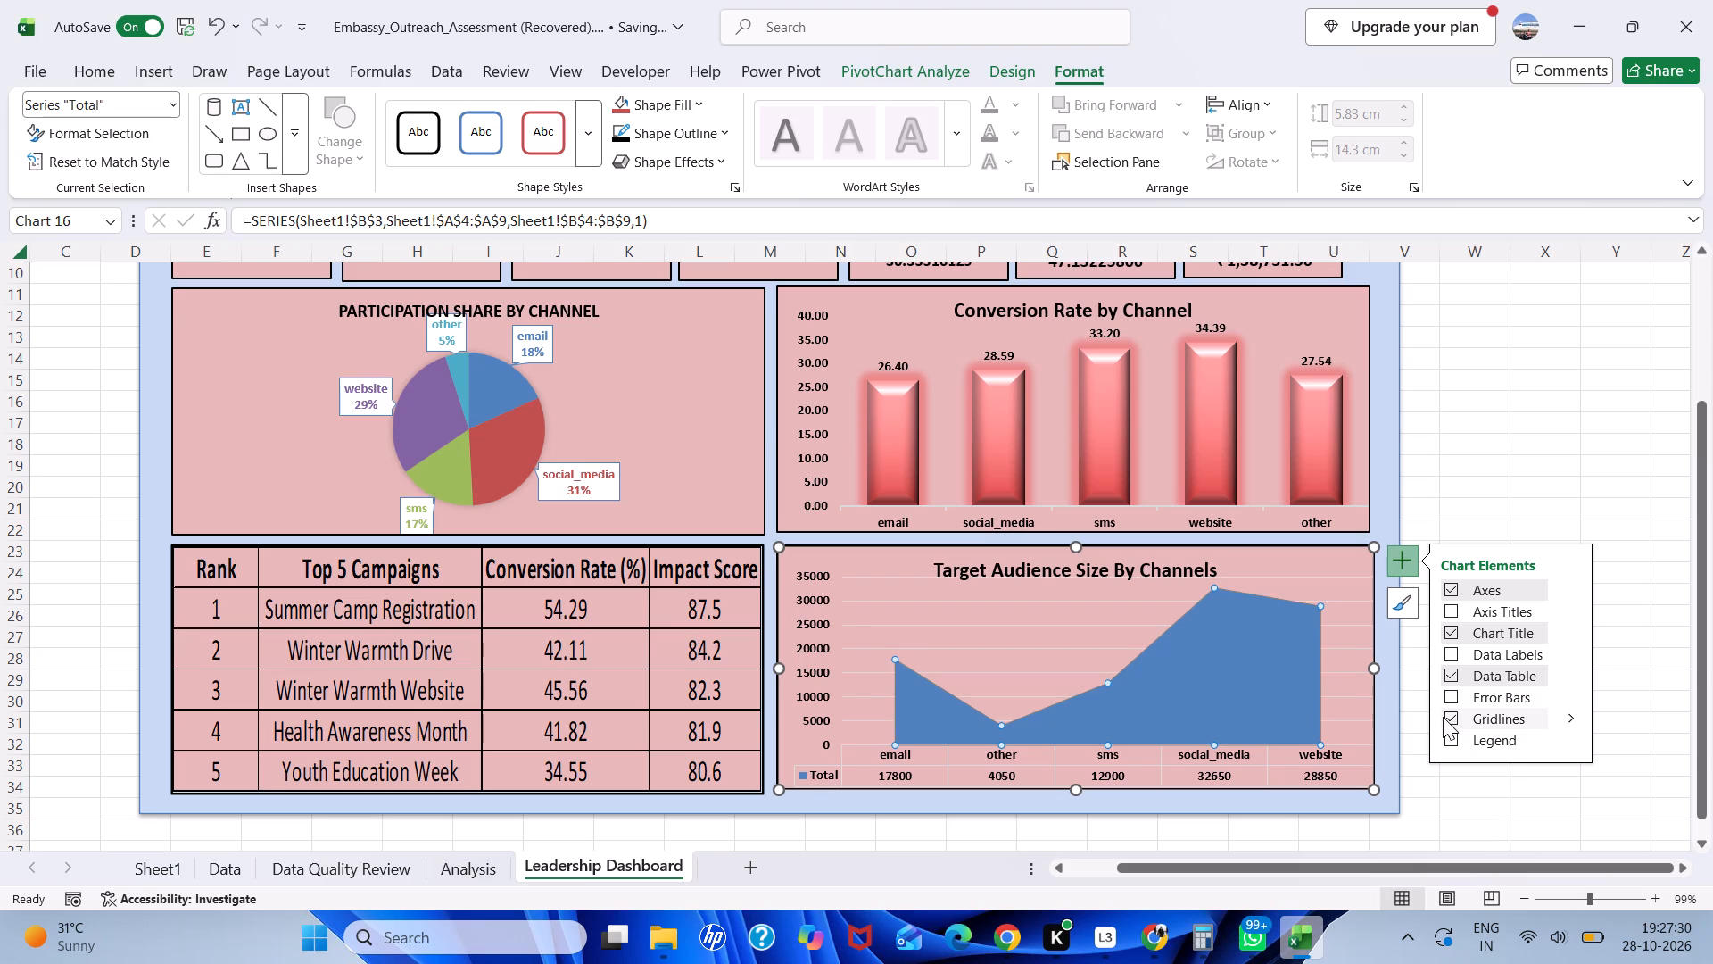
pyautogui.click(1568, 717)
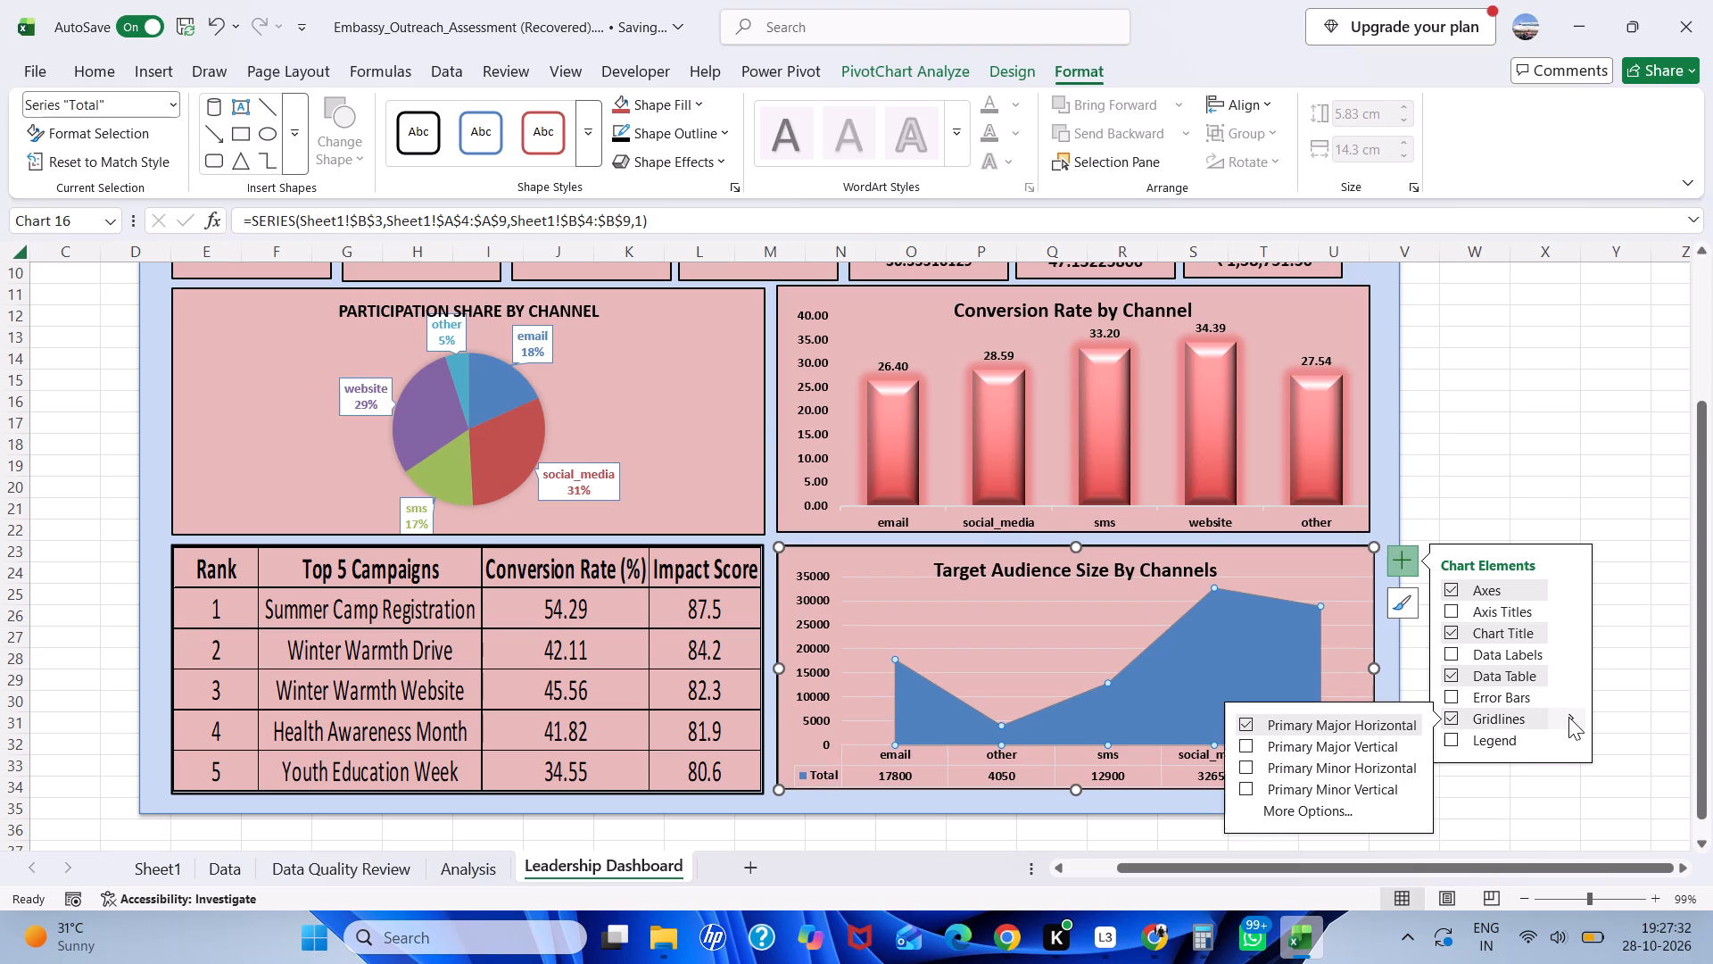
pyautogui.click(1528, 786)
# Apply the black line shape style to the horizontal gridlines of the Target Audience Size By Channels chart, then deselect the chart.
pyautogui.click(1347, 579)
pyautogui.click(1347, 576)
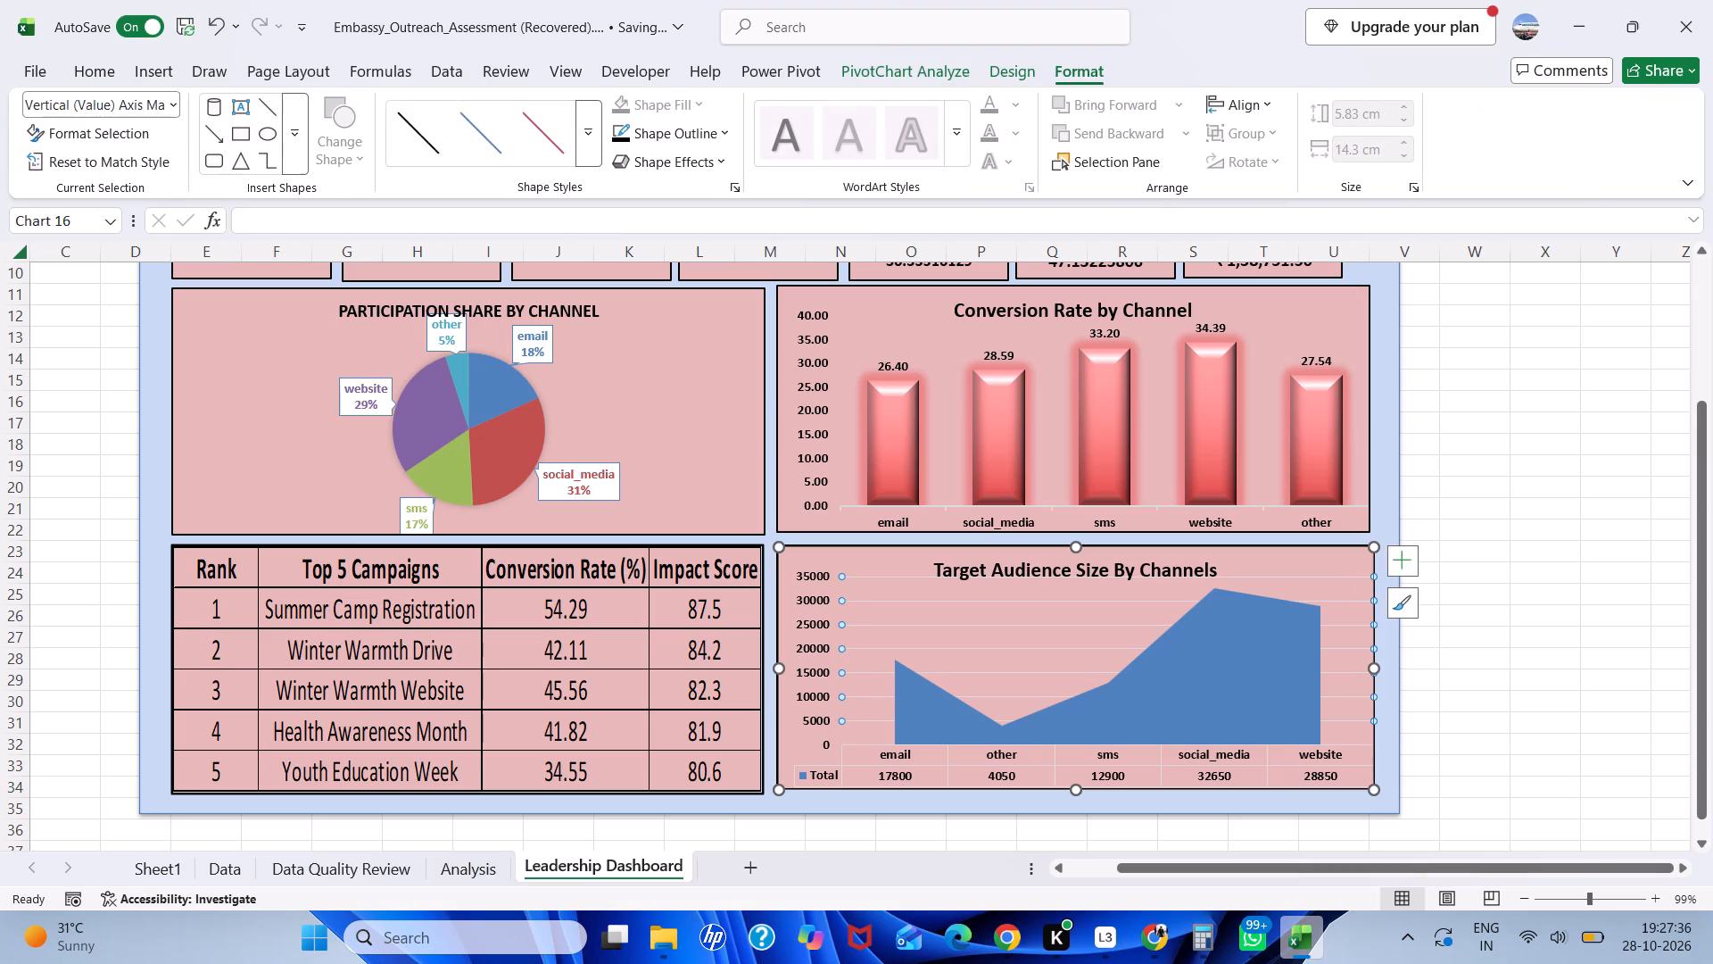
pyautogui.click(1000, 609)
pyautogui.click(1021, 598)
pyautogui.click(411, 114)
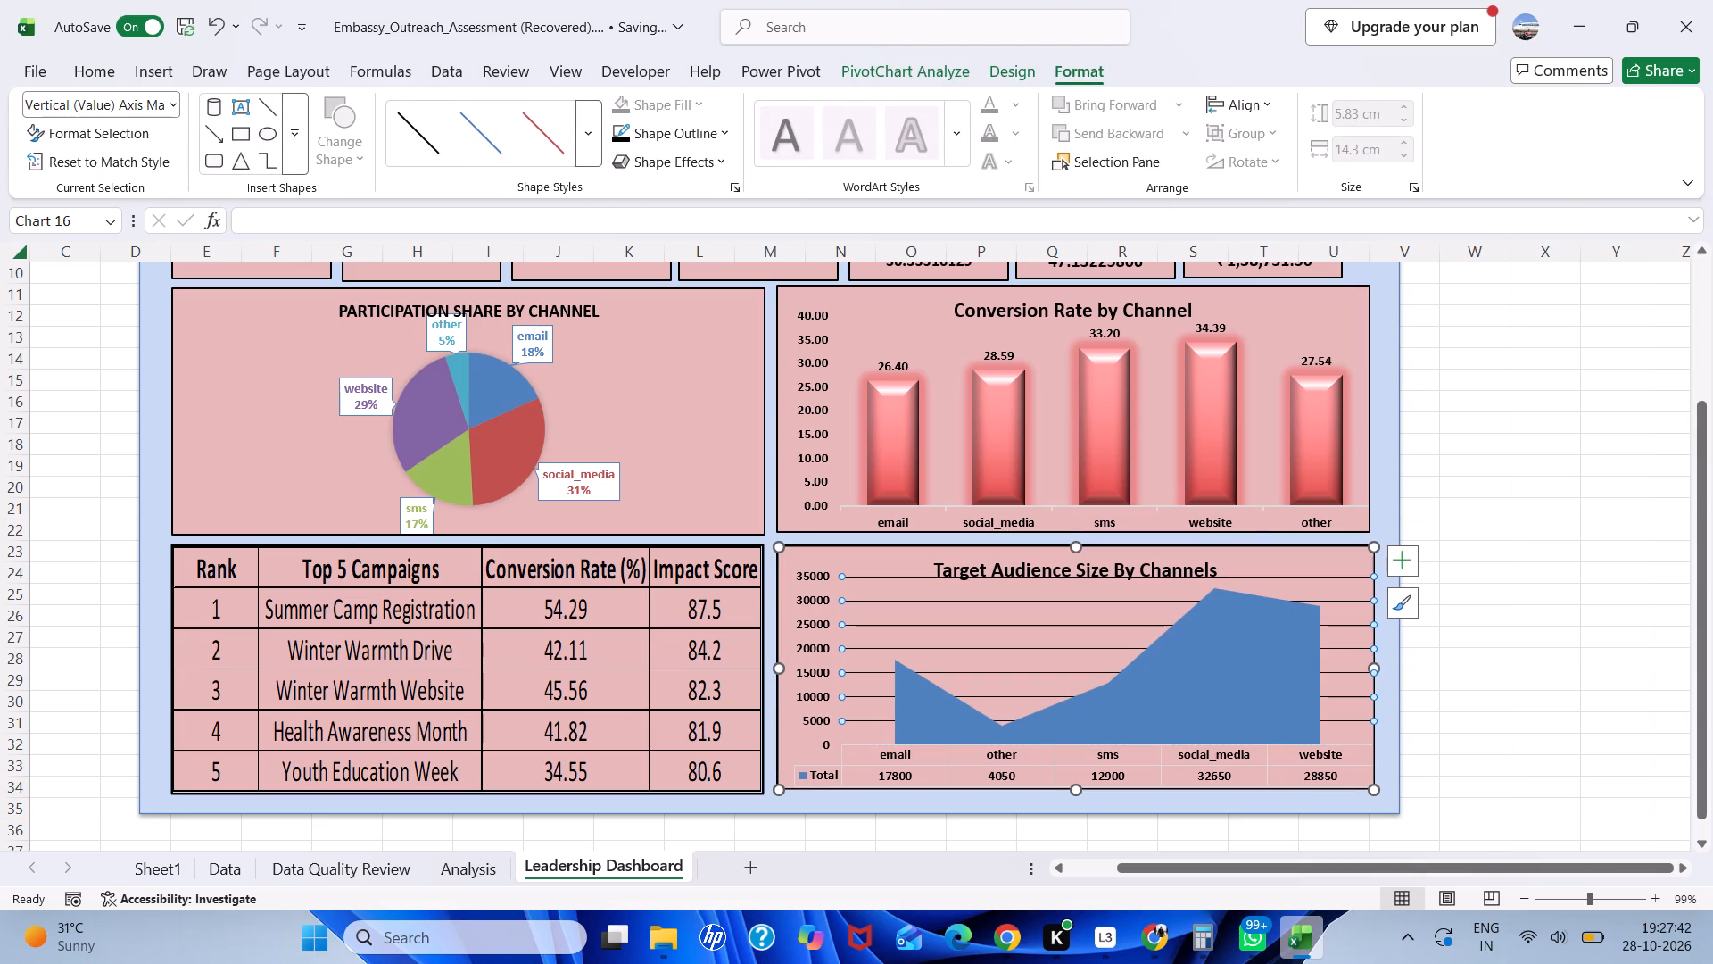
pyautogui.click(1447, 690)
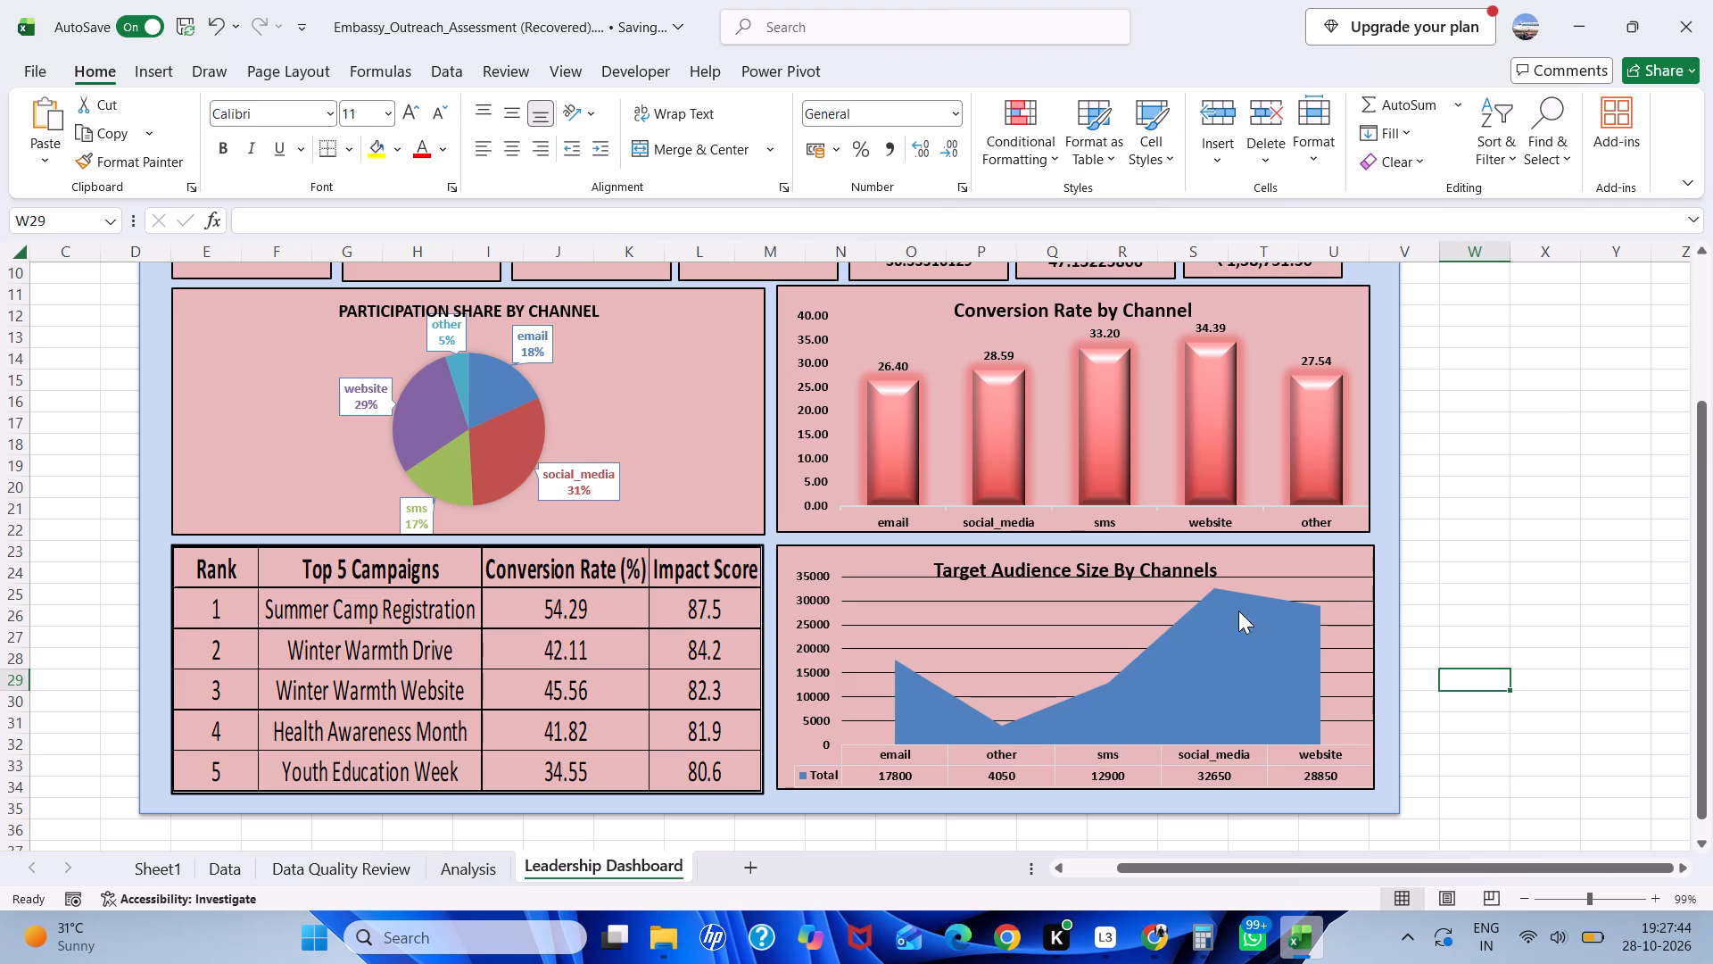
# Move the Target Audience Size By Channels chart title slightly upward, clear of the top gridline.
pyautogui.click(1138, 568)
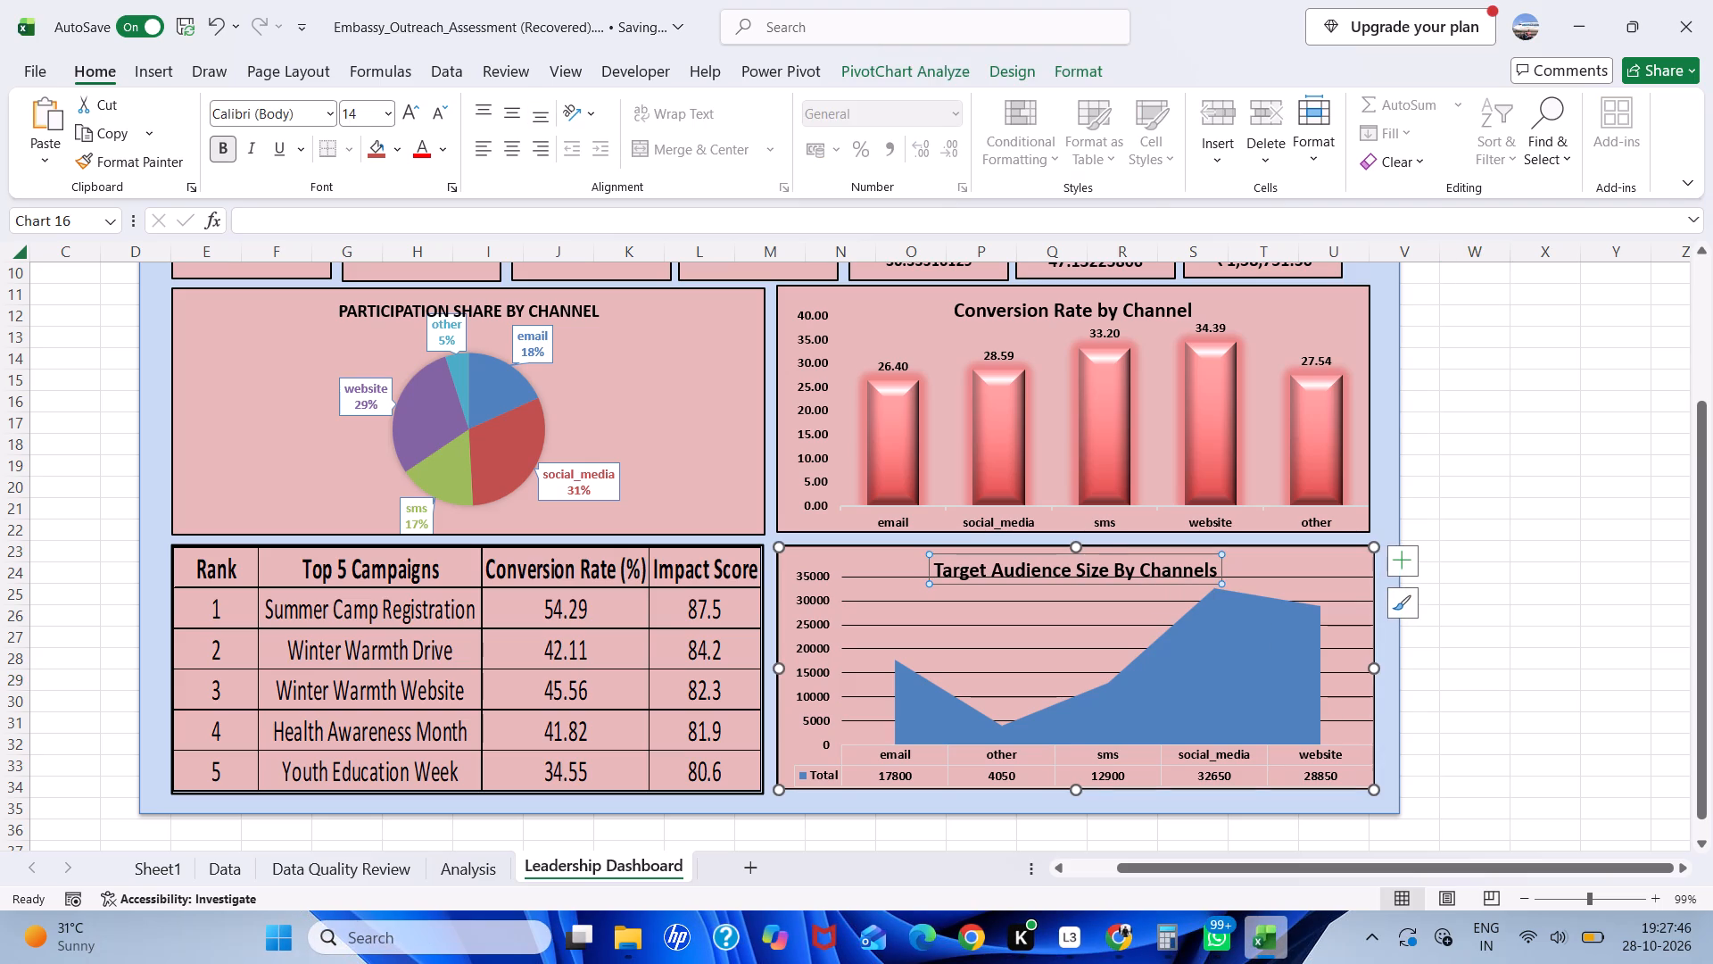
pyautogui.moveTo(1175, 555); pyautogui.dragTo(1179, 547)
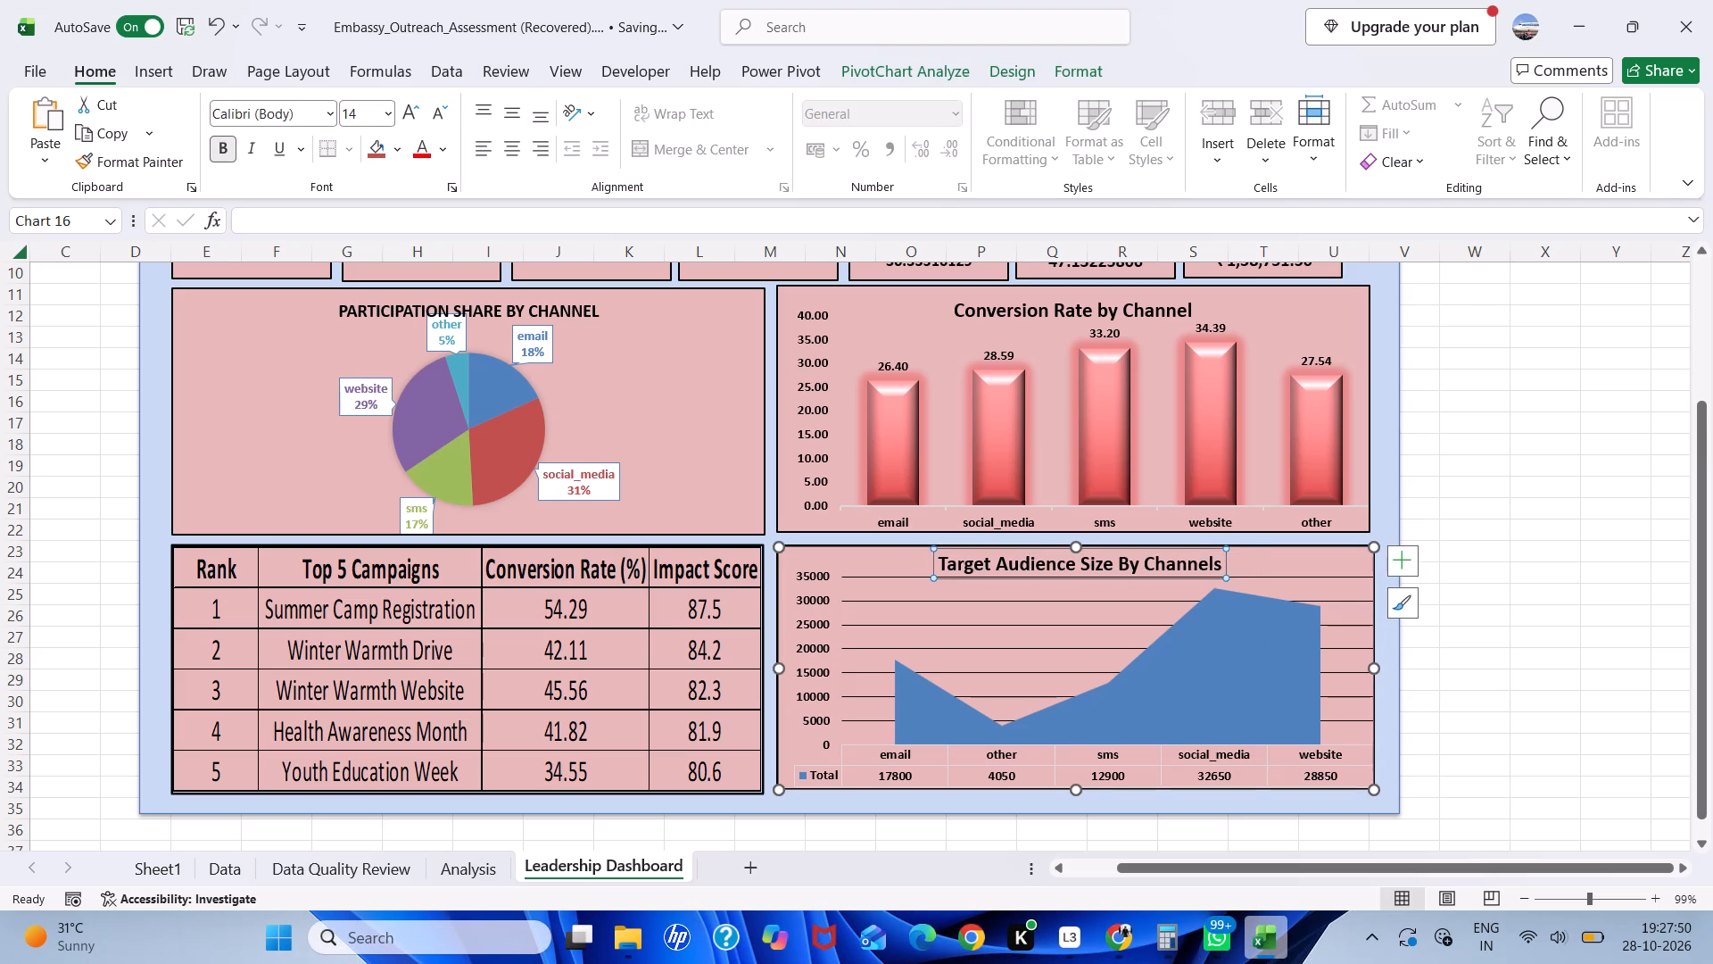
pyautogui.click(1538, 665)
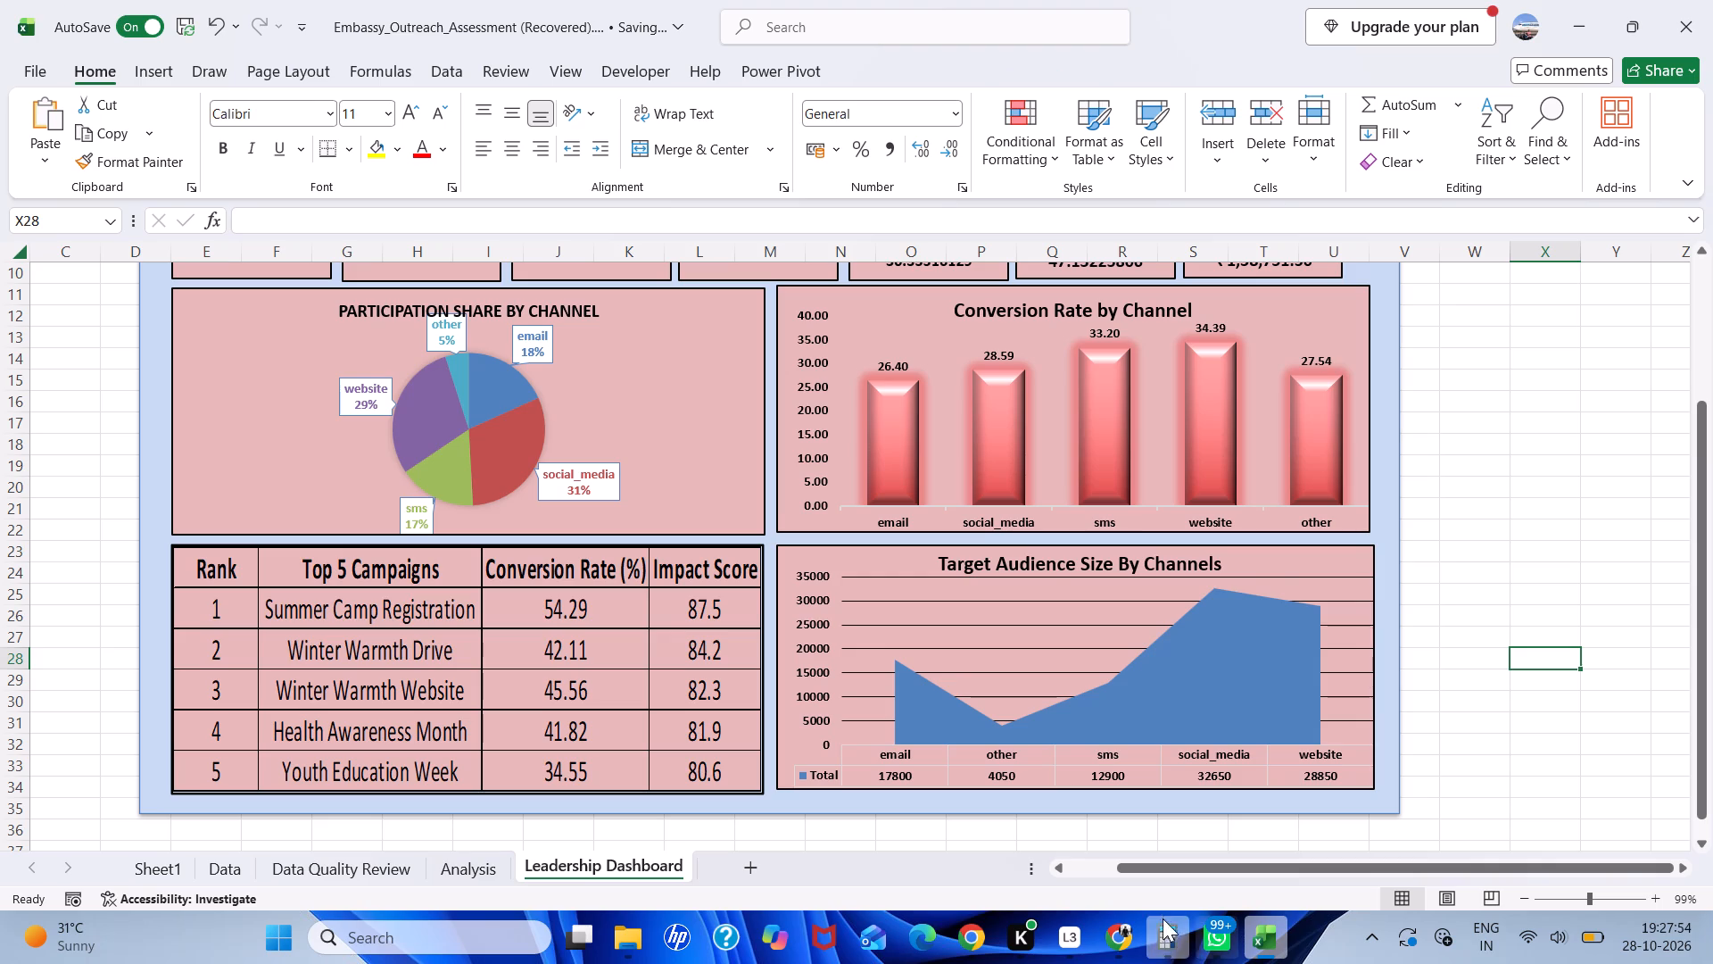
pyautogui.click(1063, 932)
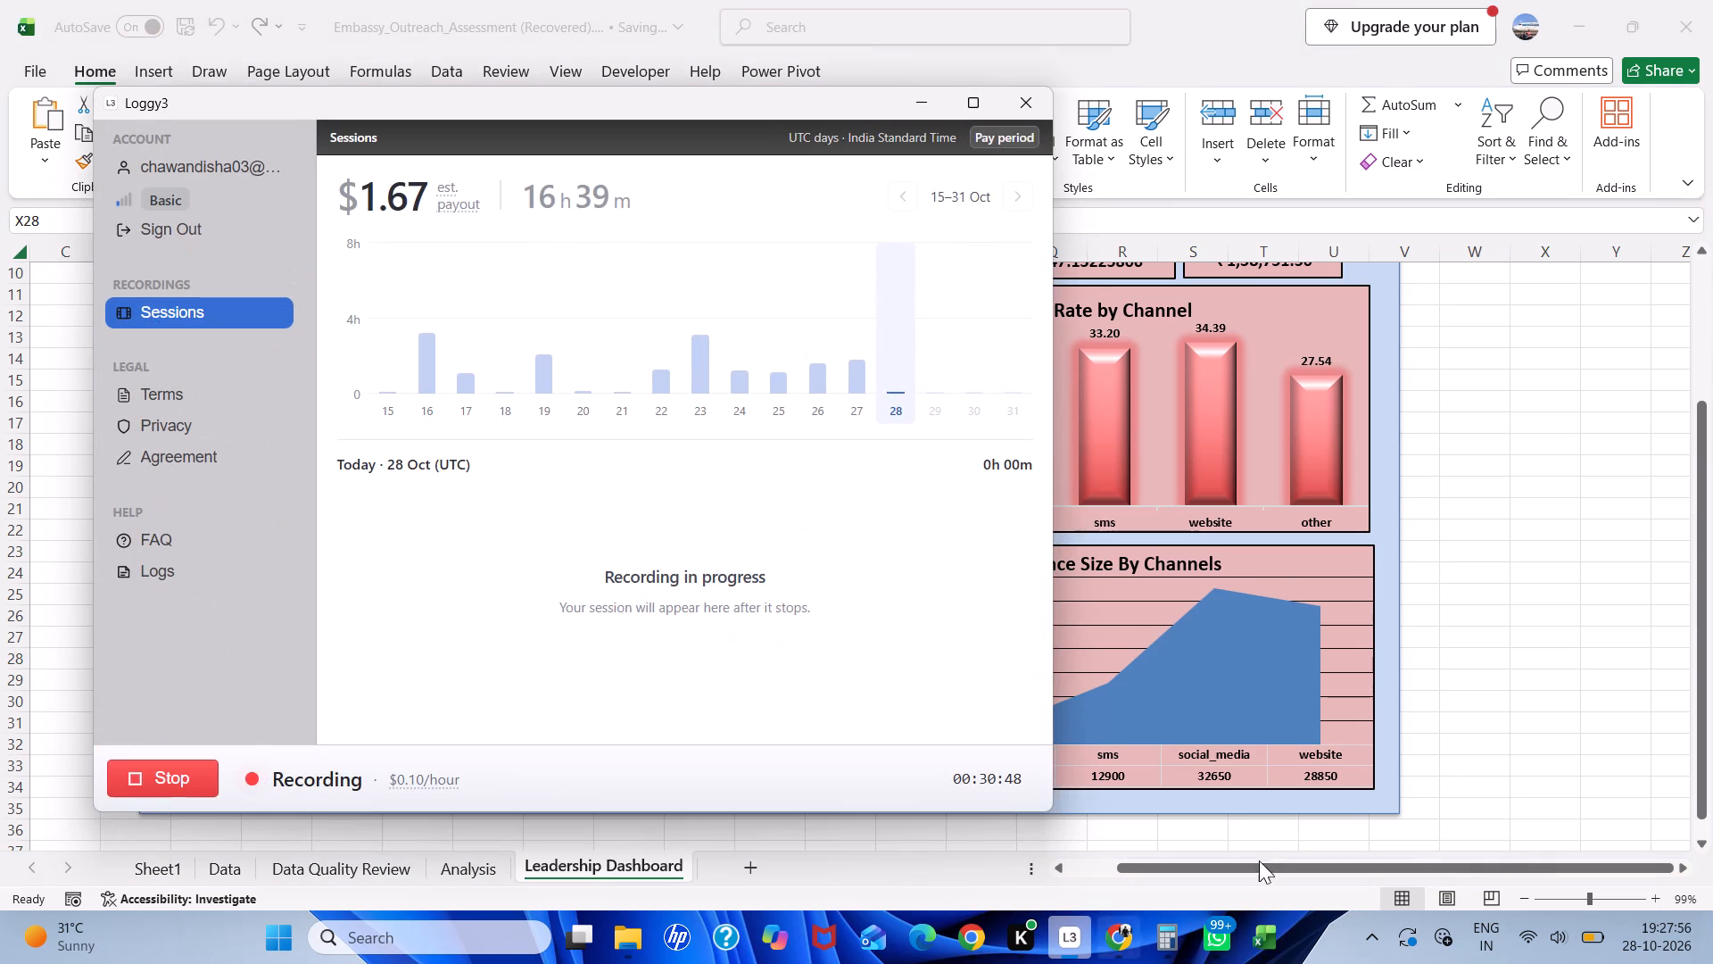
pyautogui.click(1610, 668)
# Review the whole Leadership Dashboard, from the title and summary cards down to the charts and Top 5 Campaigns table.
pyautogui.scroll(4, 1128, 669)
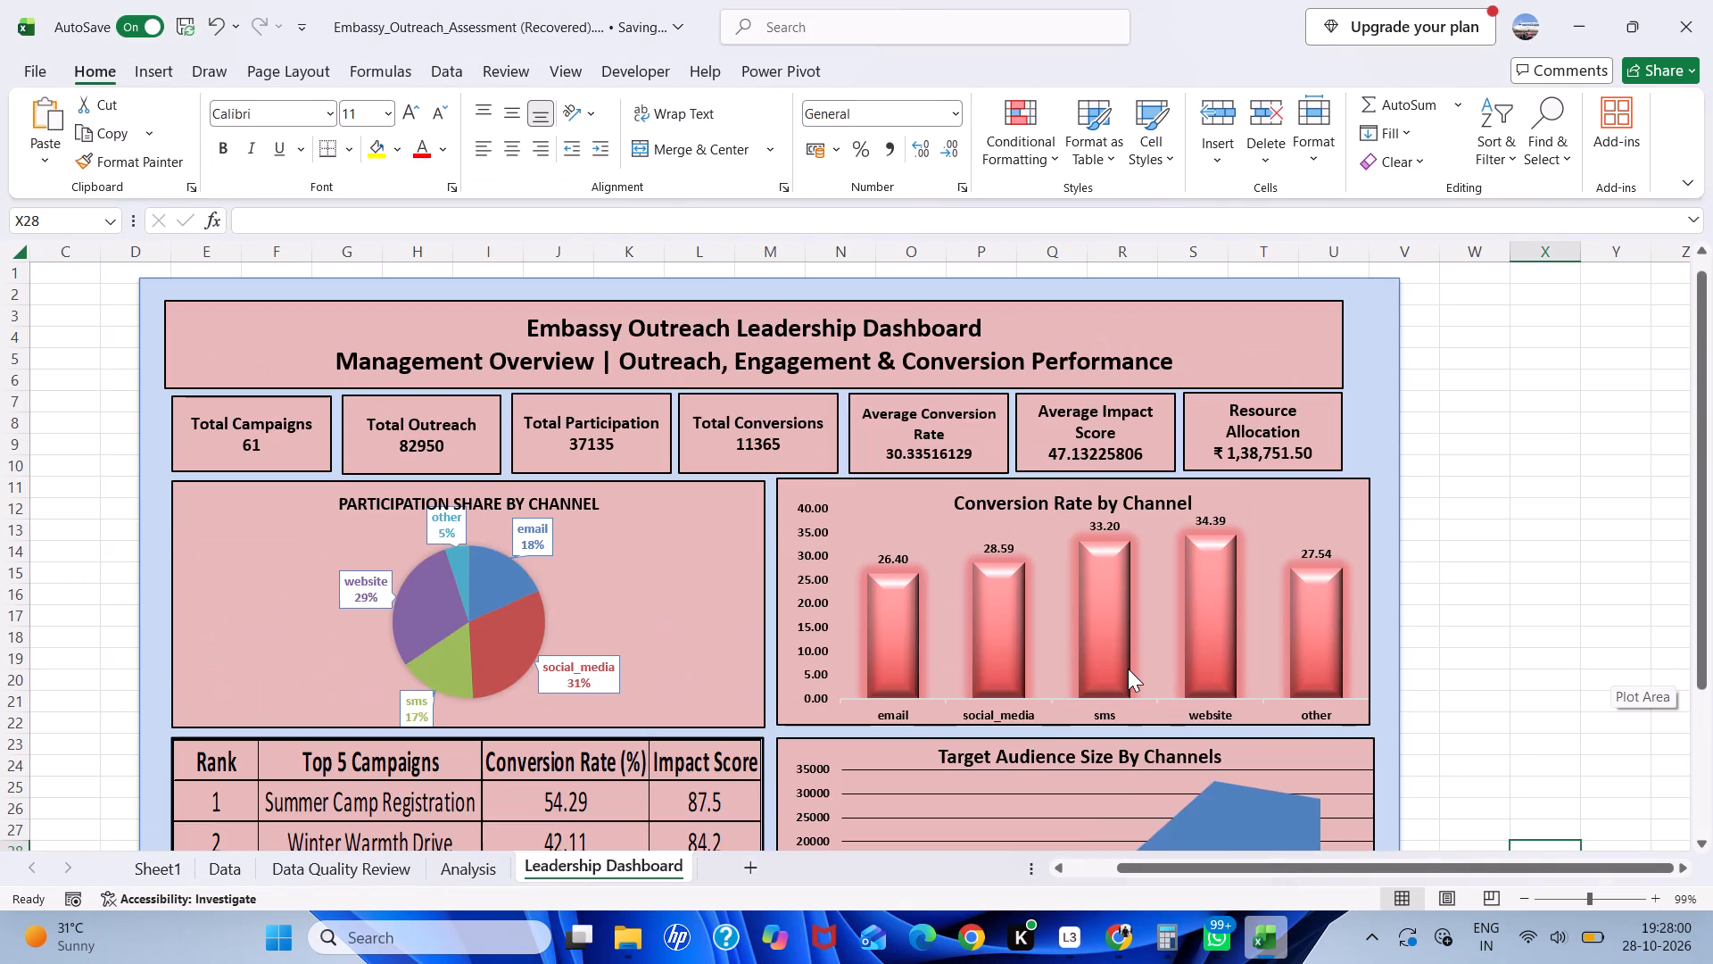
pyautogui.scroll(2, 1128, 669)
pyautogui.scroll(-4, 1124, 669)
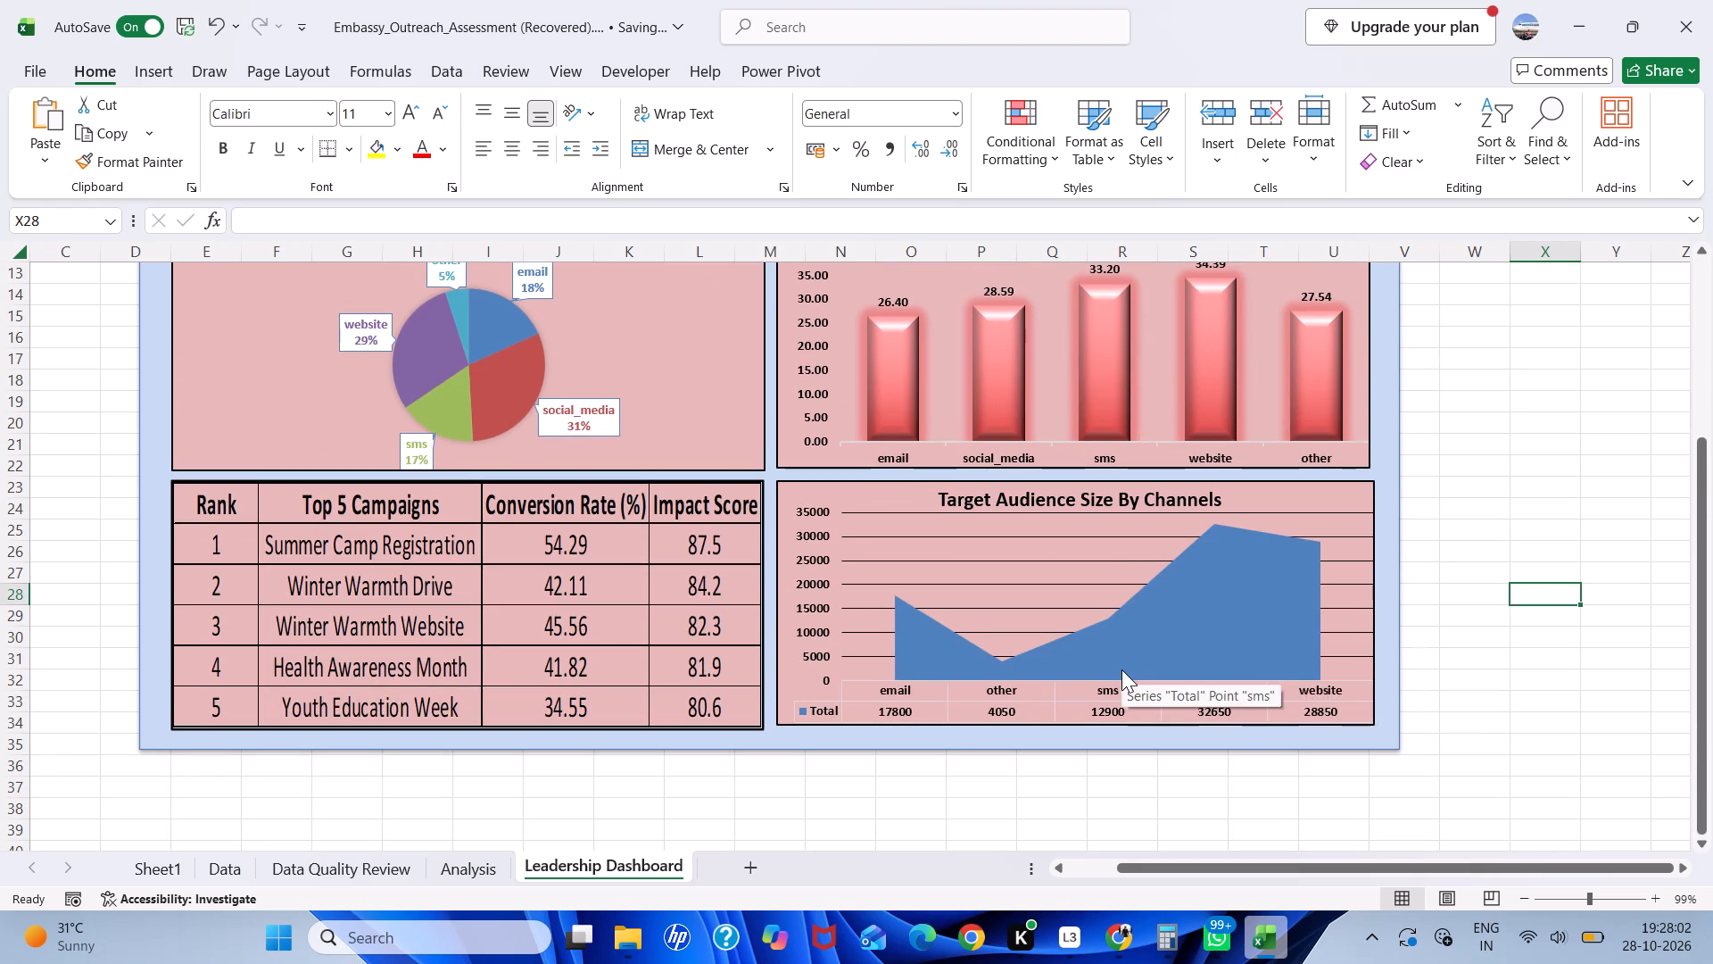
pyautogui.scroll(8, 1121, 669)
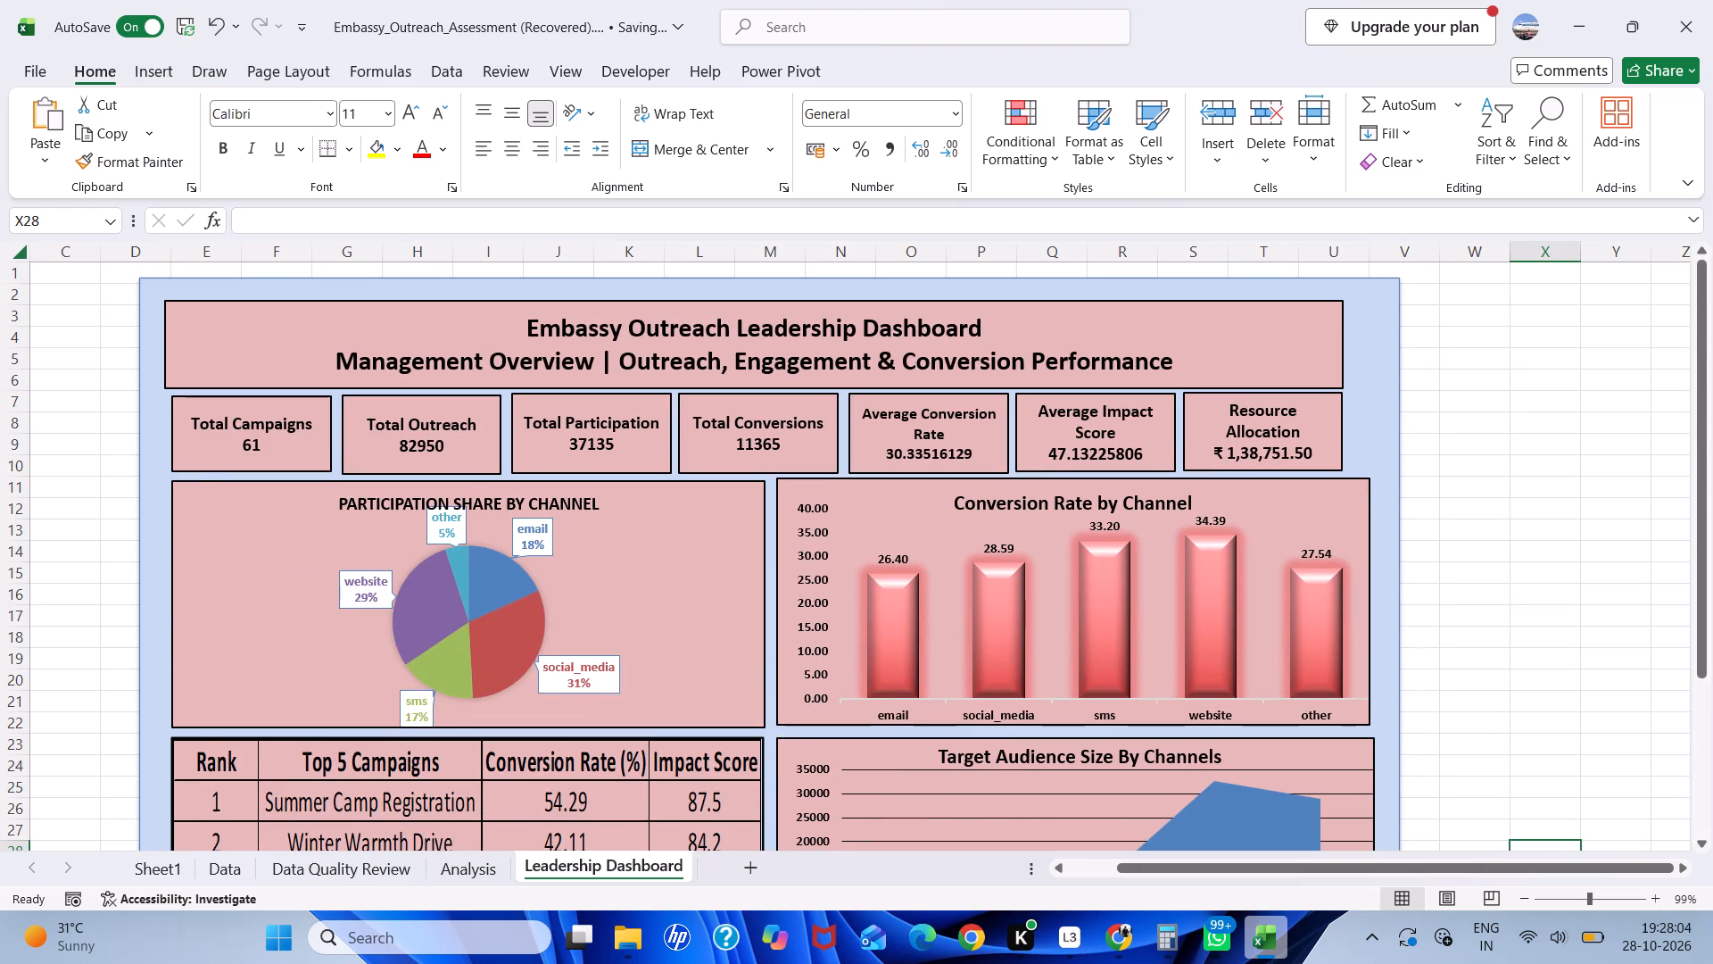
pyautogui.scroll(-4, 774, 699)
pyautogui.scroll(5, 771, 694)
pyautogui.scroll(-2, 771, 694)
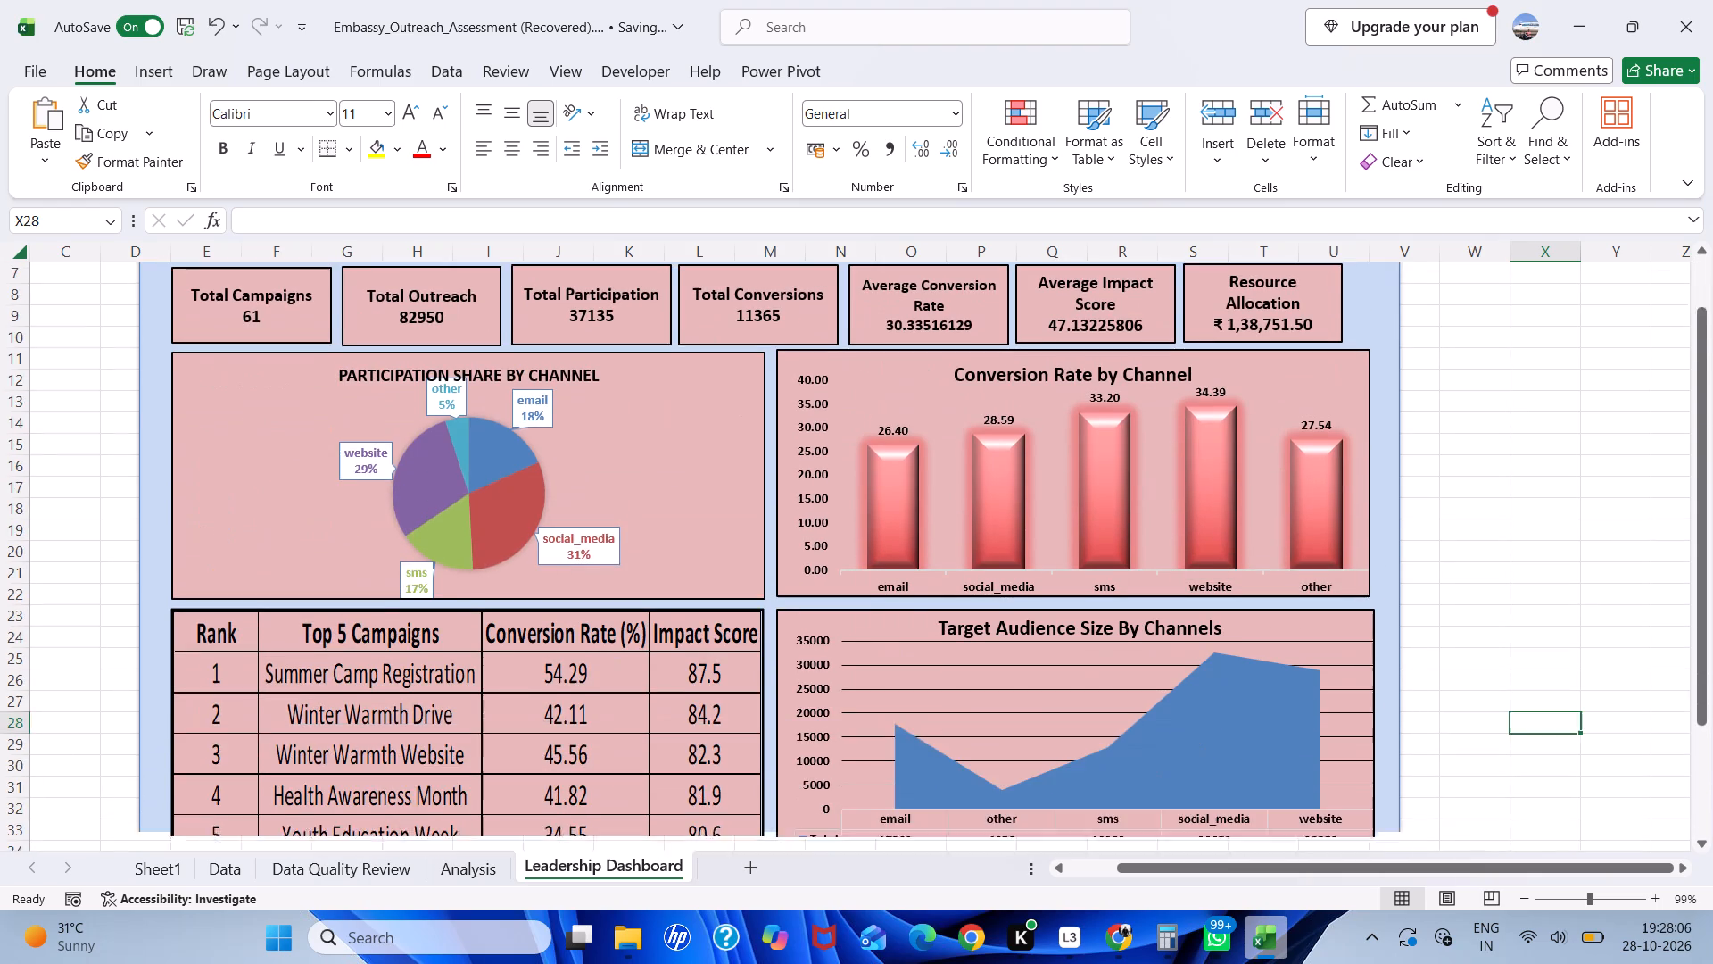
pyautogui.scroll(3, 771, 694)
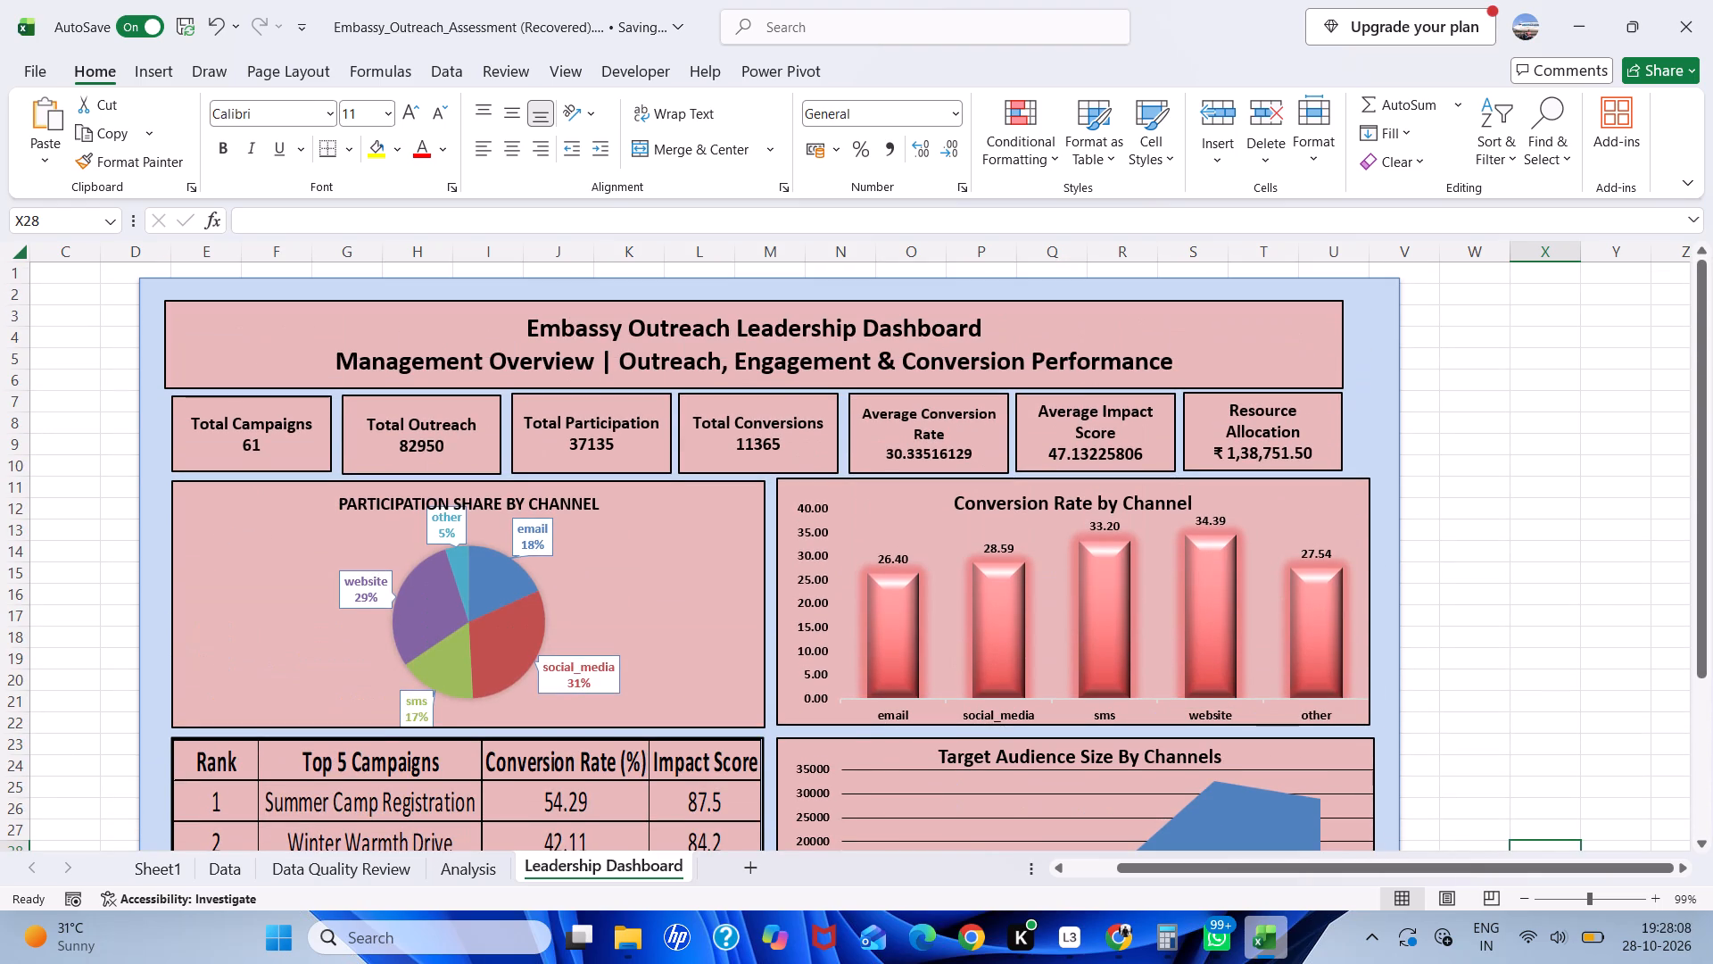
pyautogui.scroll(-1, 866, 351)
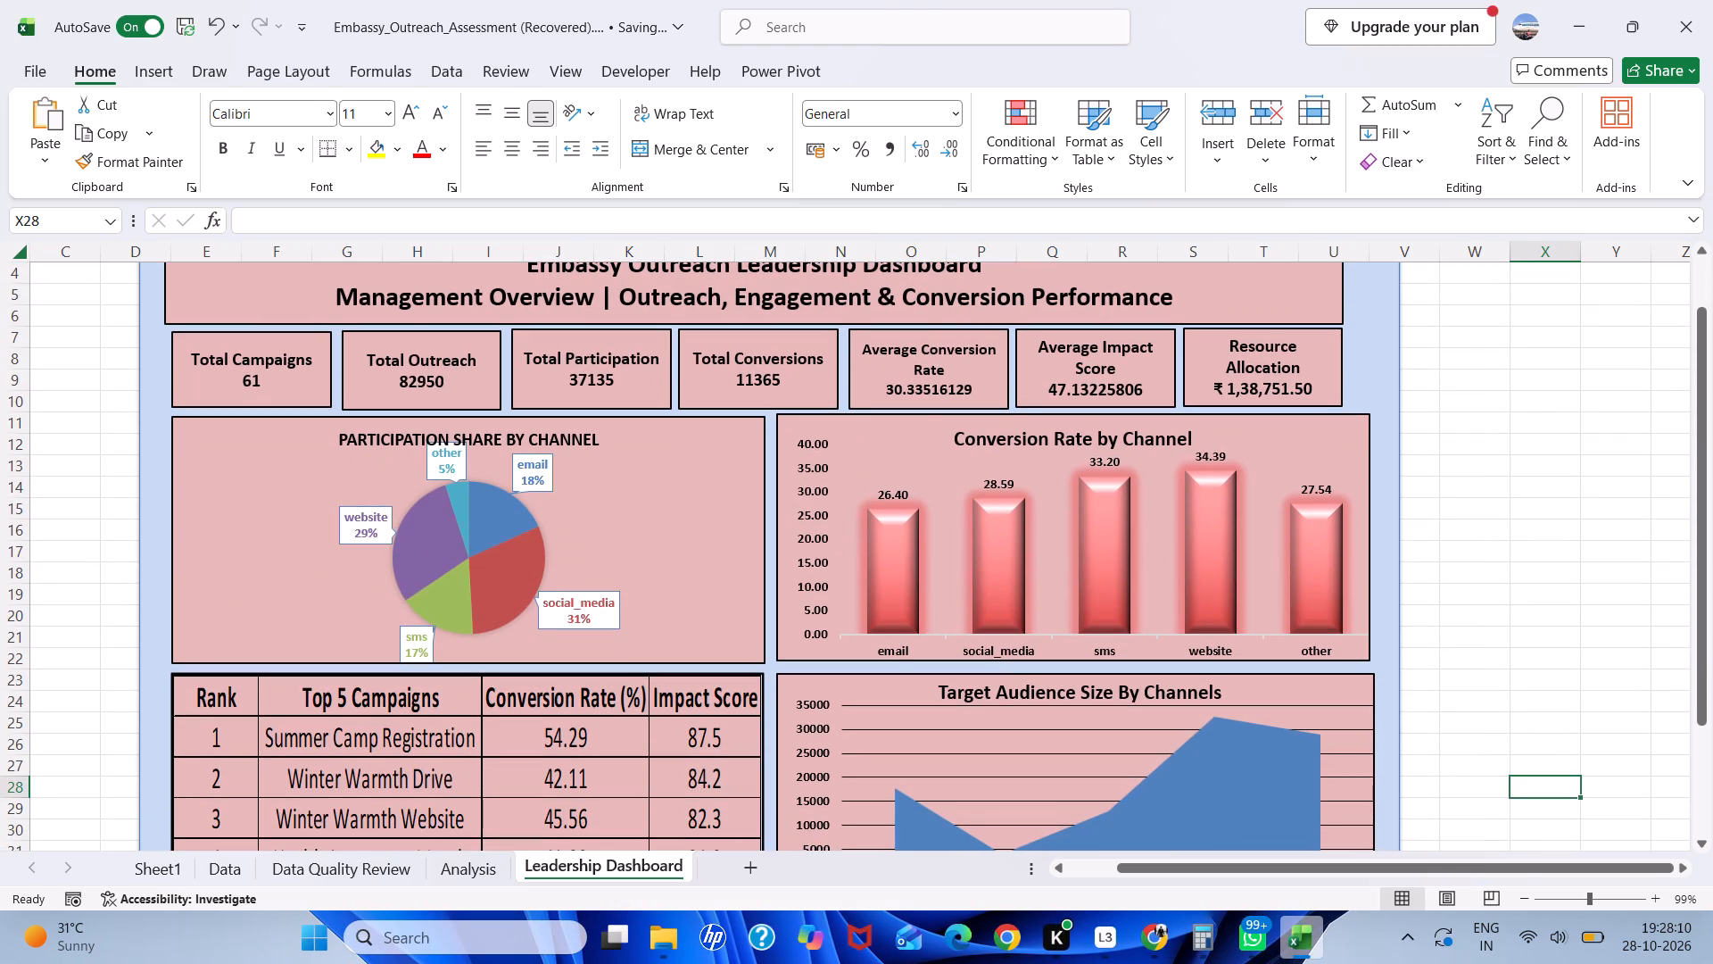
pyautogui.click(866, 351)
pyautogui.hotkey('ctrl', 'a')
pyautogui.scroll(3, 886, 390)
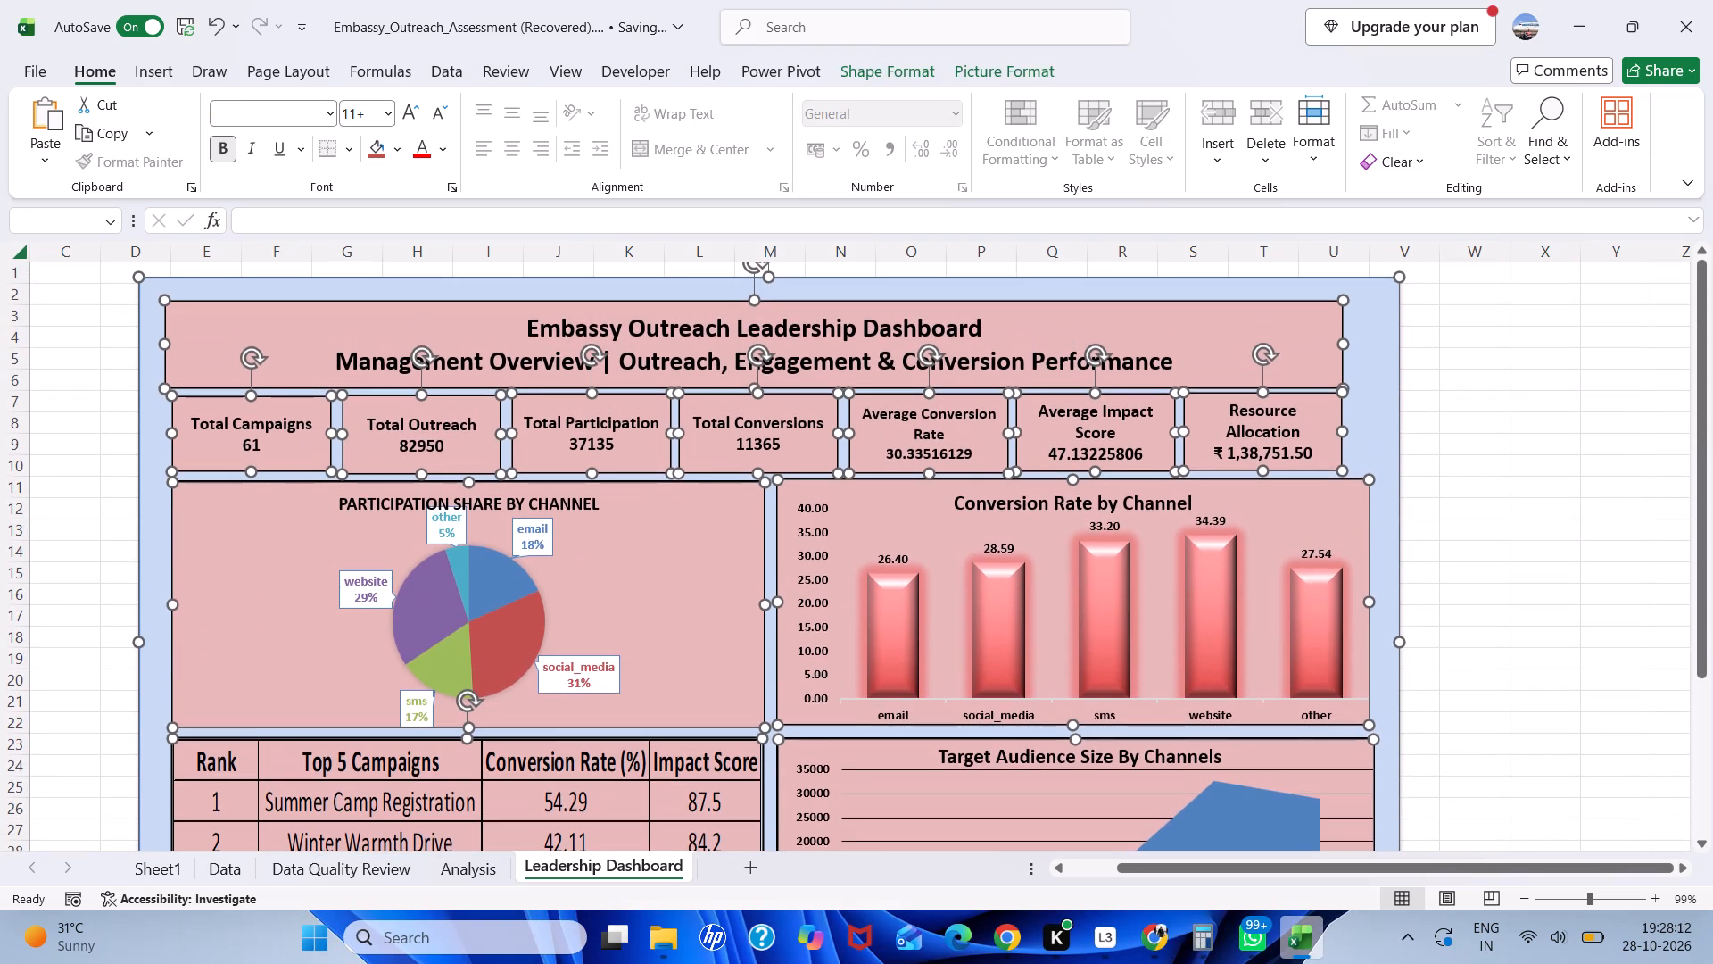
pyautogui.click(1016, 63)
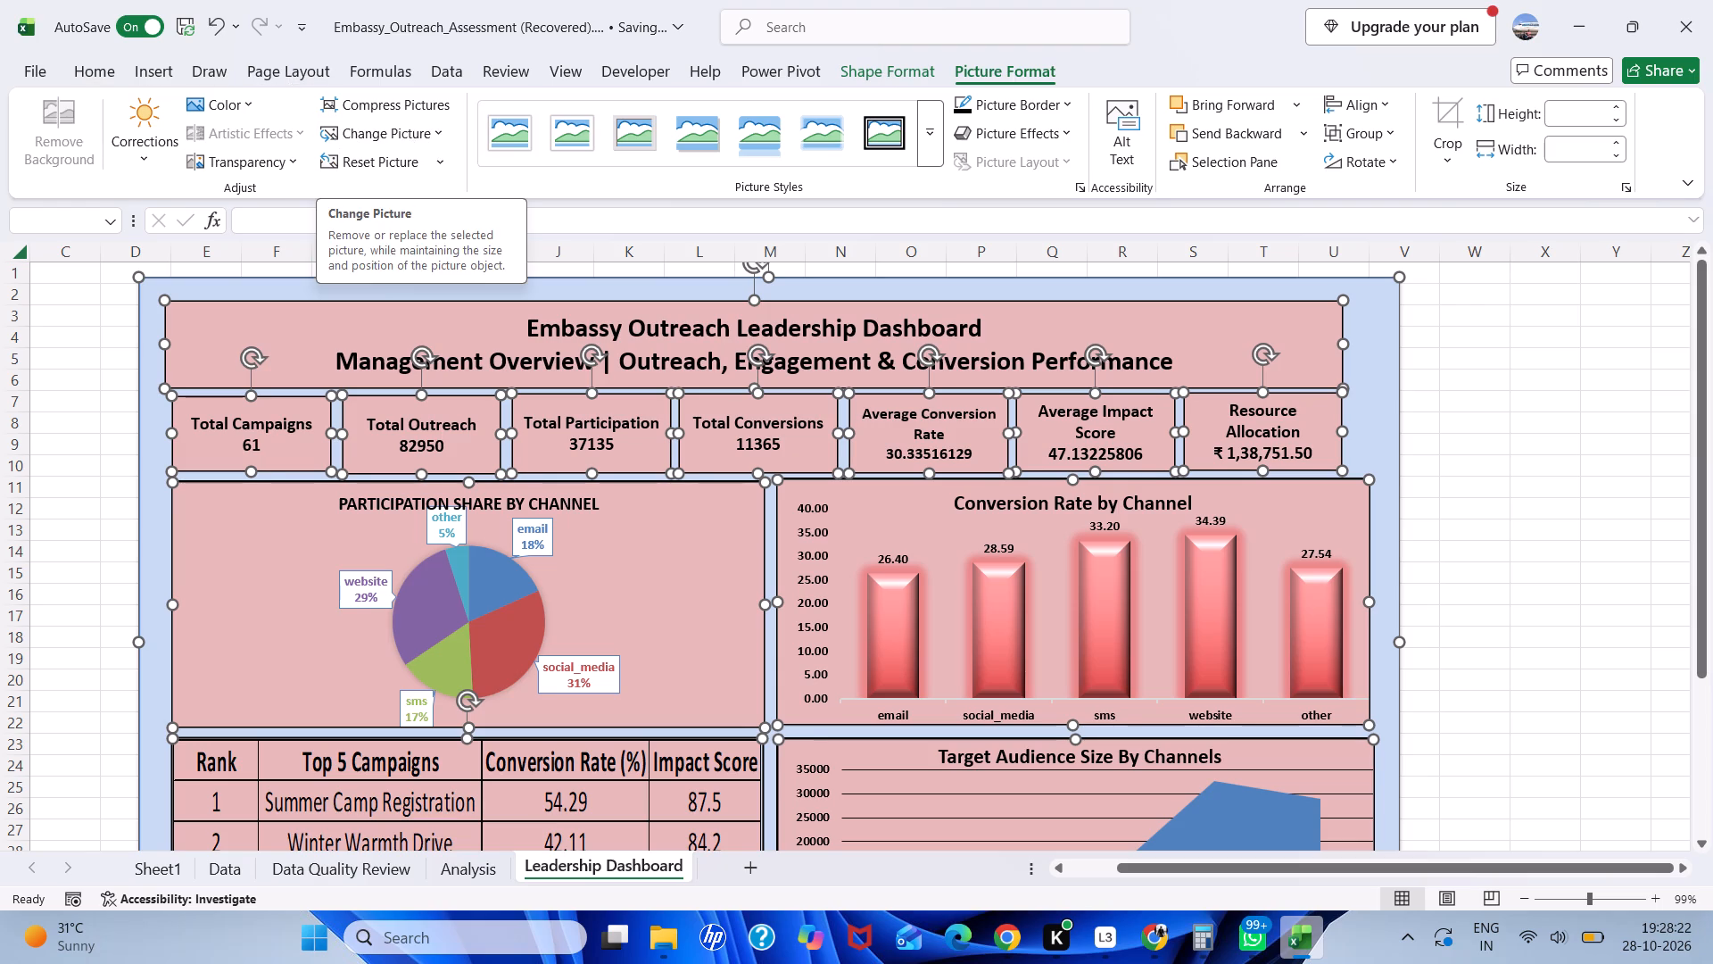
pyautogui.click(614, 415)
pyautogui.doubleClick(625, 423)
# Give all the text in the Embassy Outreach Leadership Dashboard title box a yellow text outline.
pyautogui.click(684, 352)
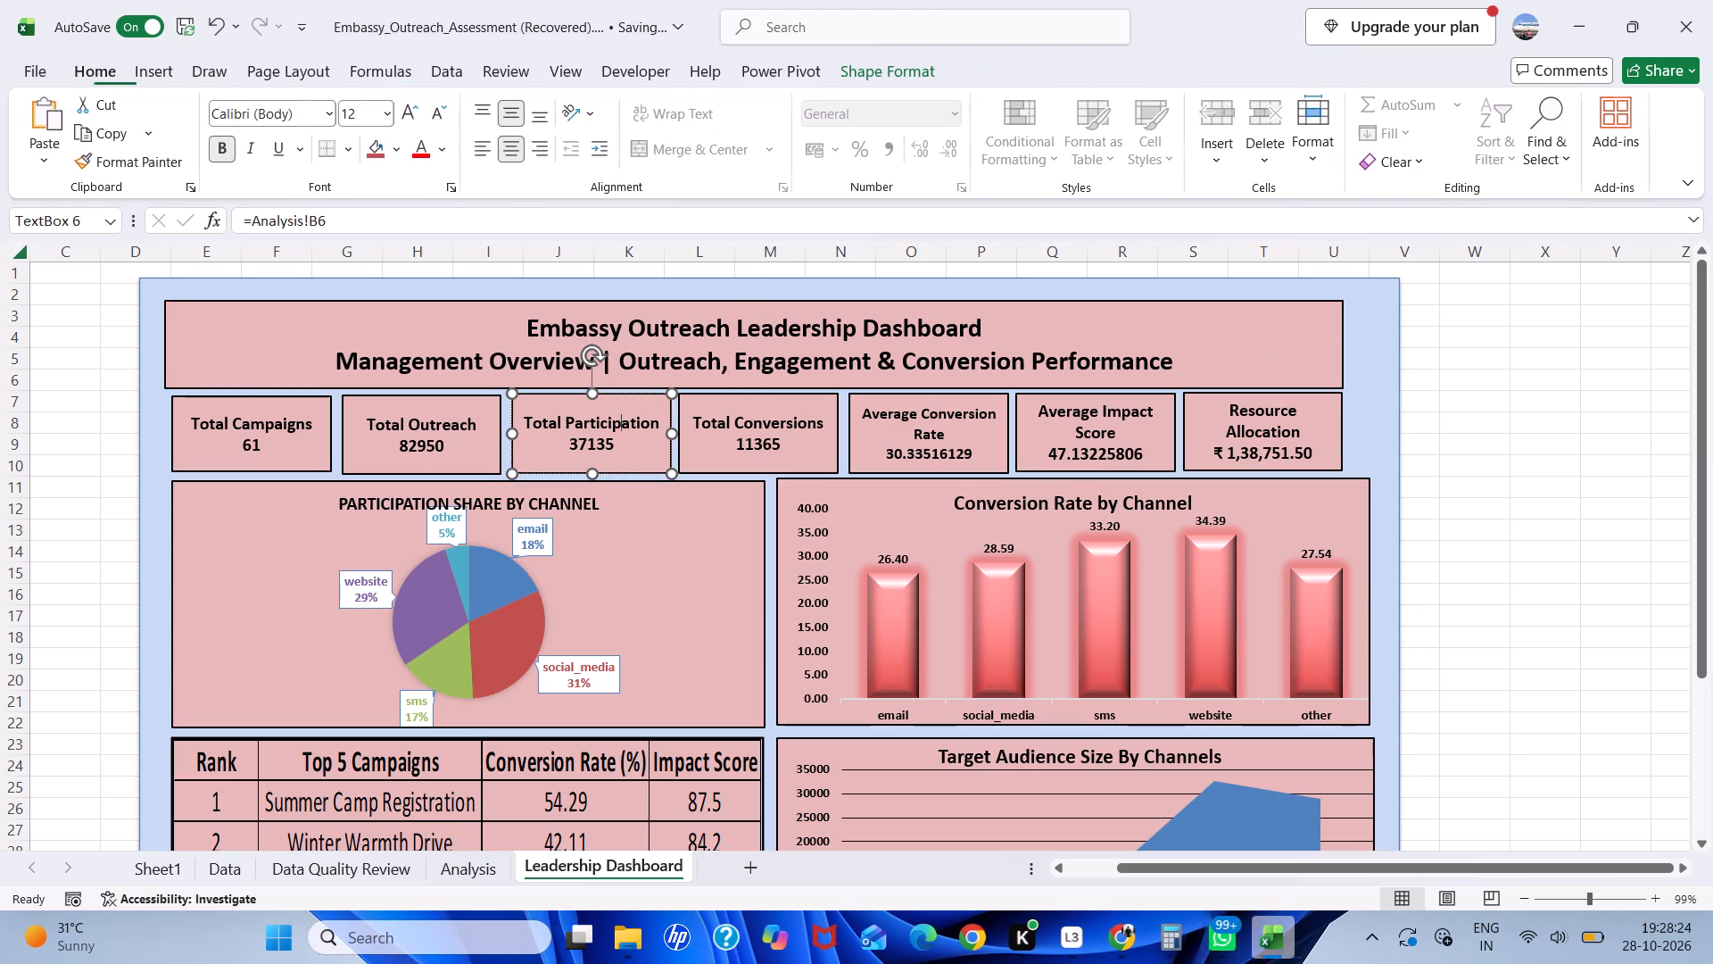
pyautogui.hotkey('ctrl', 'a')
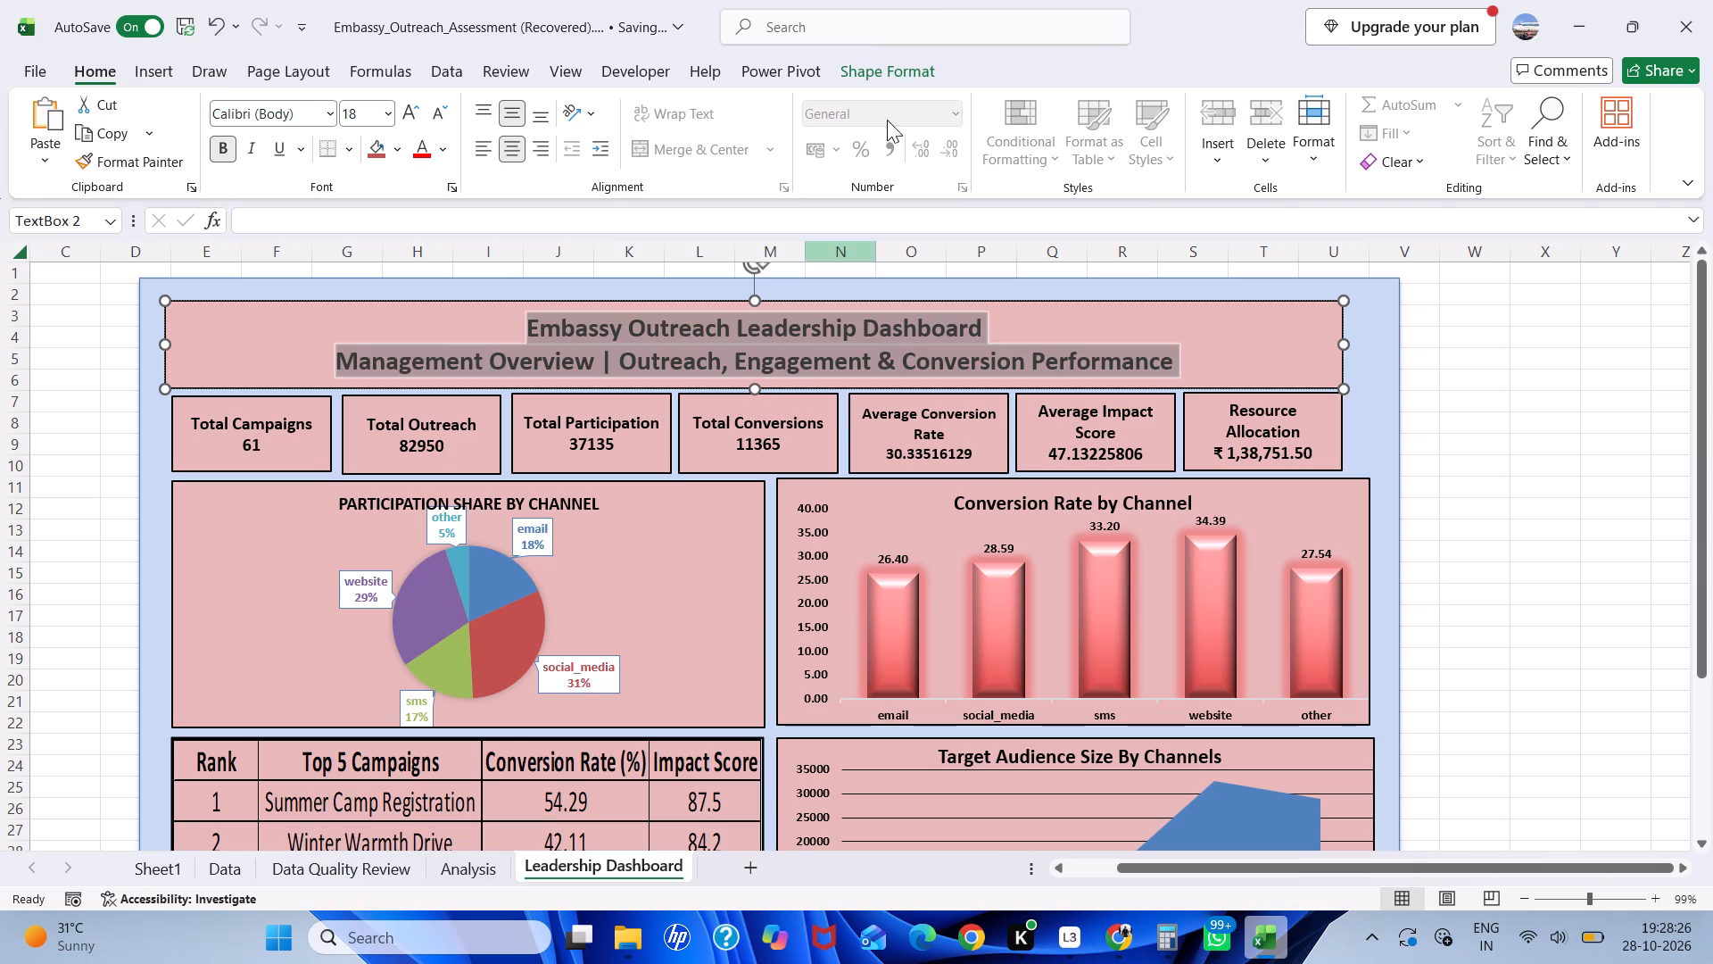
pyautogui.click(912, 66)
pyautogui.click(1022, 104)
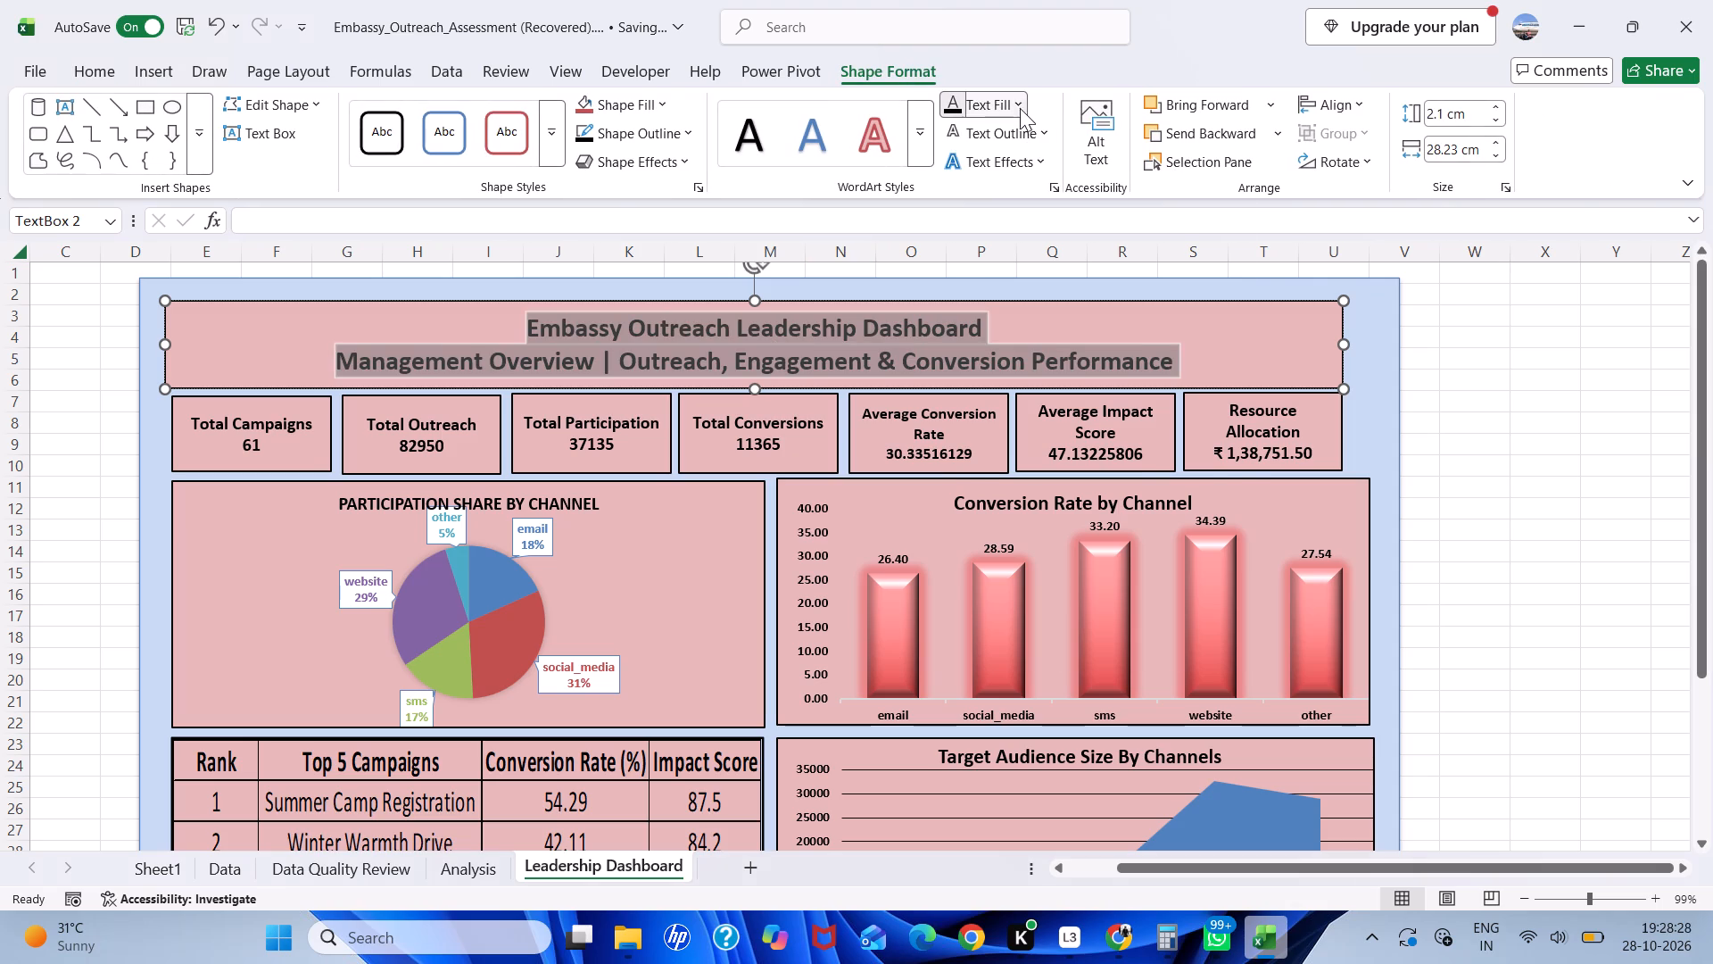
pyautogui.click(1064, 67)
pyautogui.click(1023, 137)
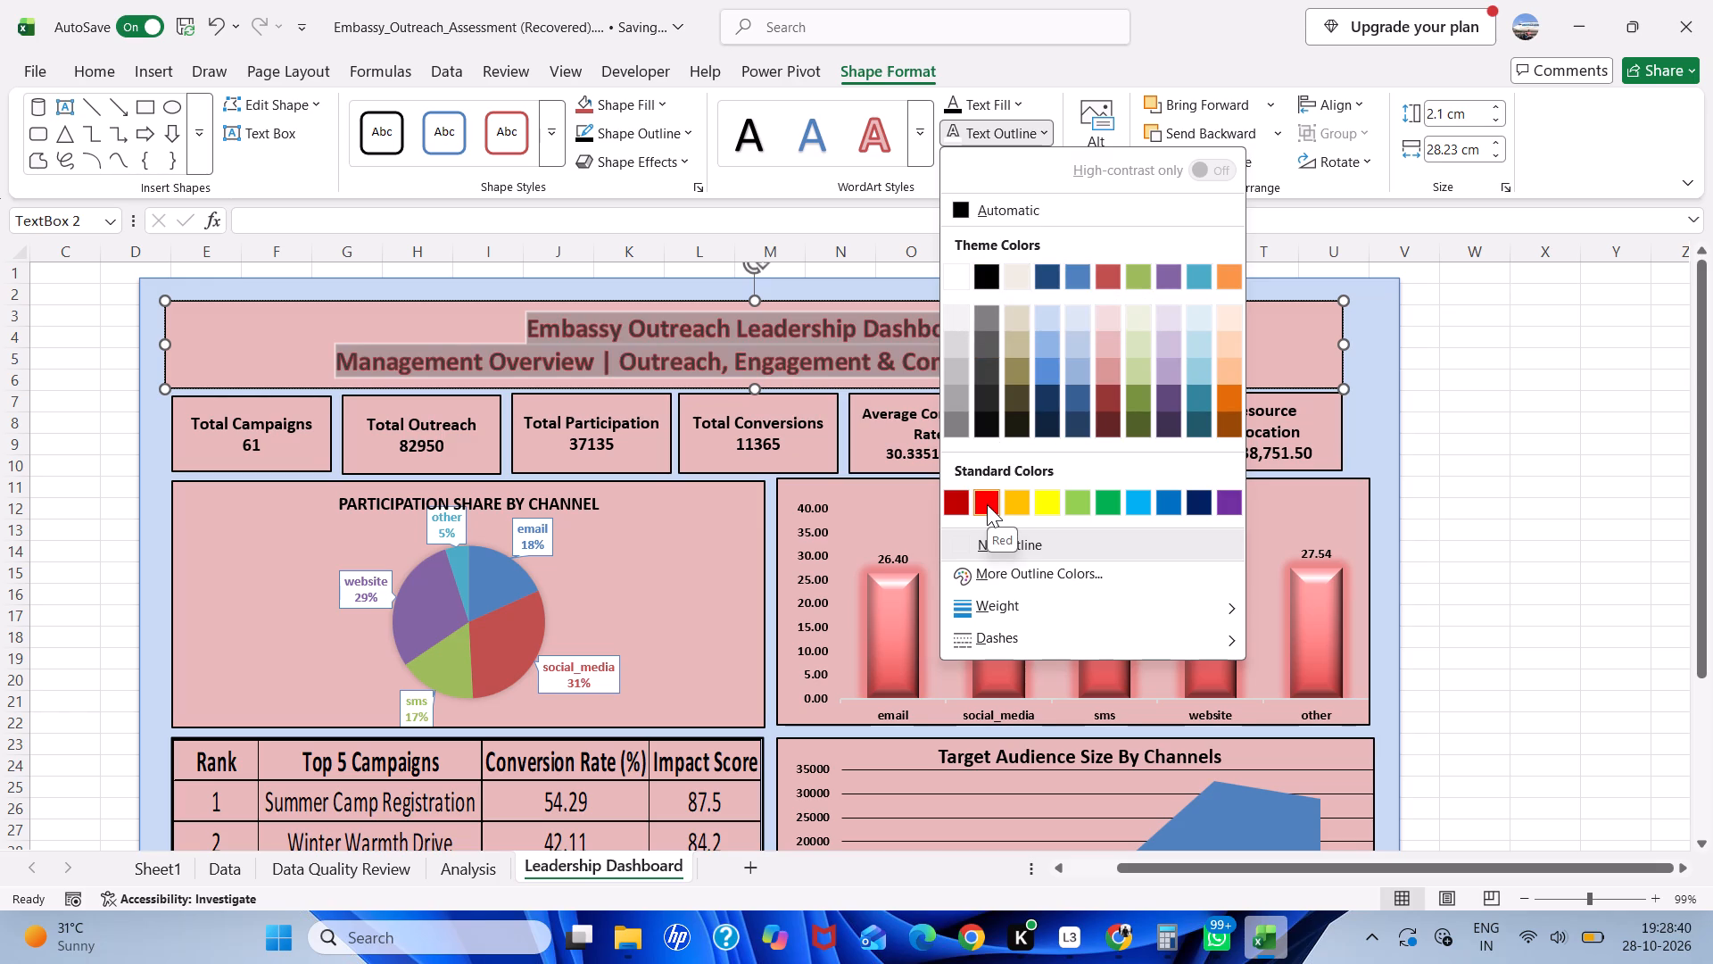
pyautogui.click(1059, 512)
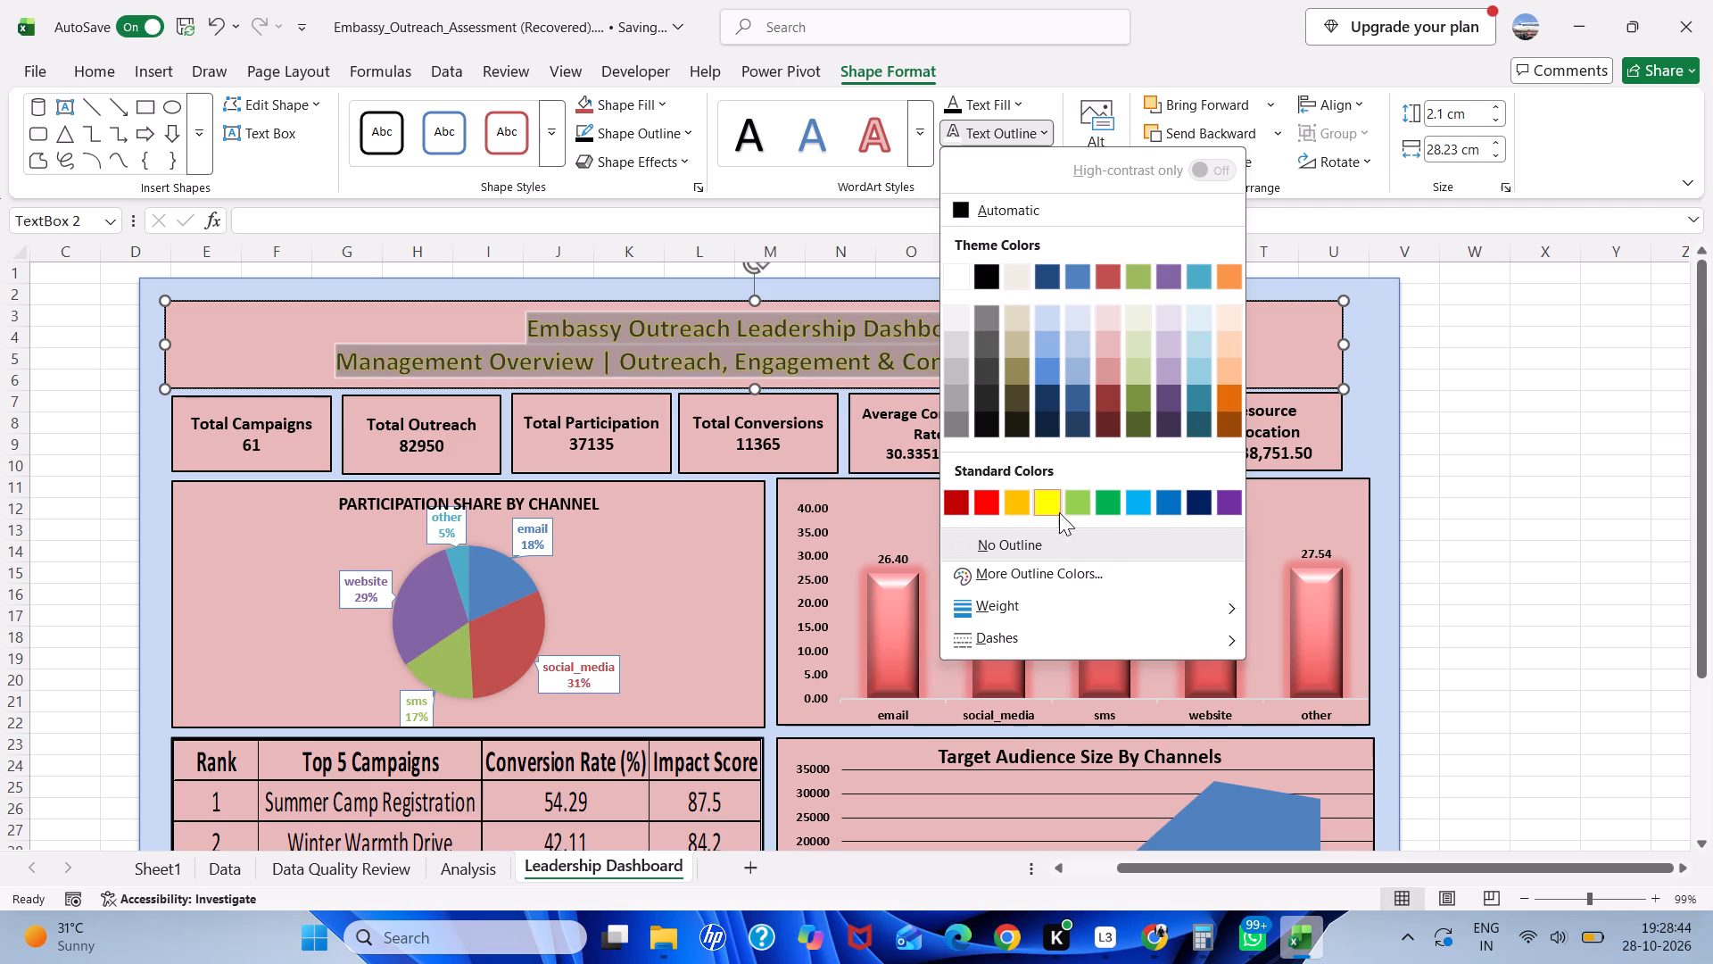
pyautogui.click(1467, 354)
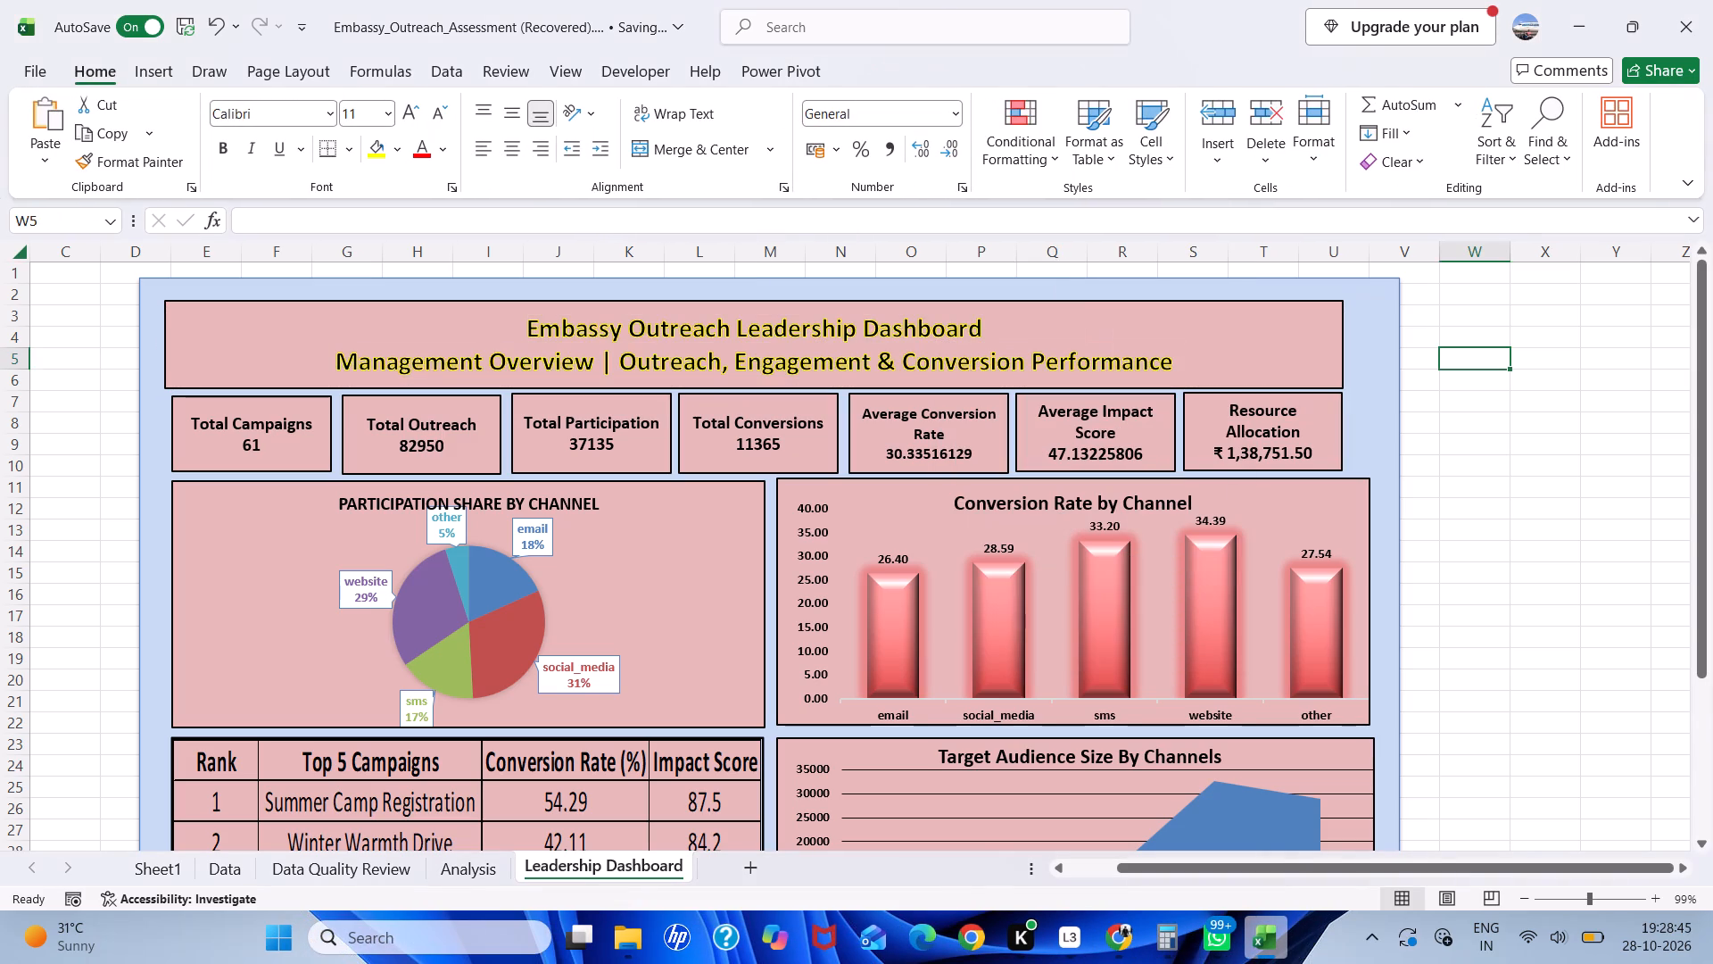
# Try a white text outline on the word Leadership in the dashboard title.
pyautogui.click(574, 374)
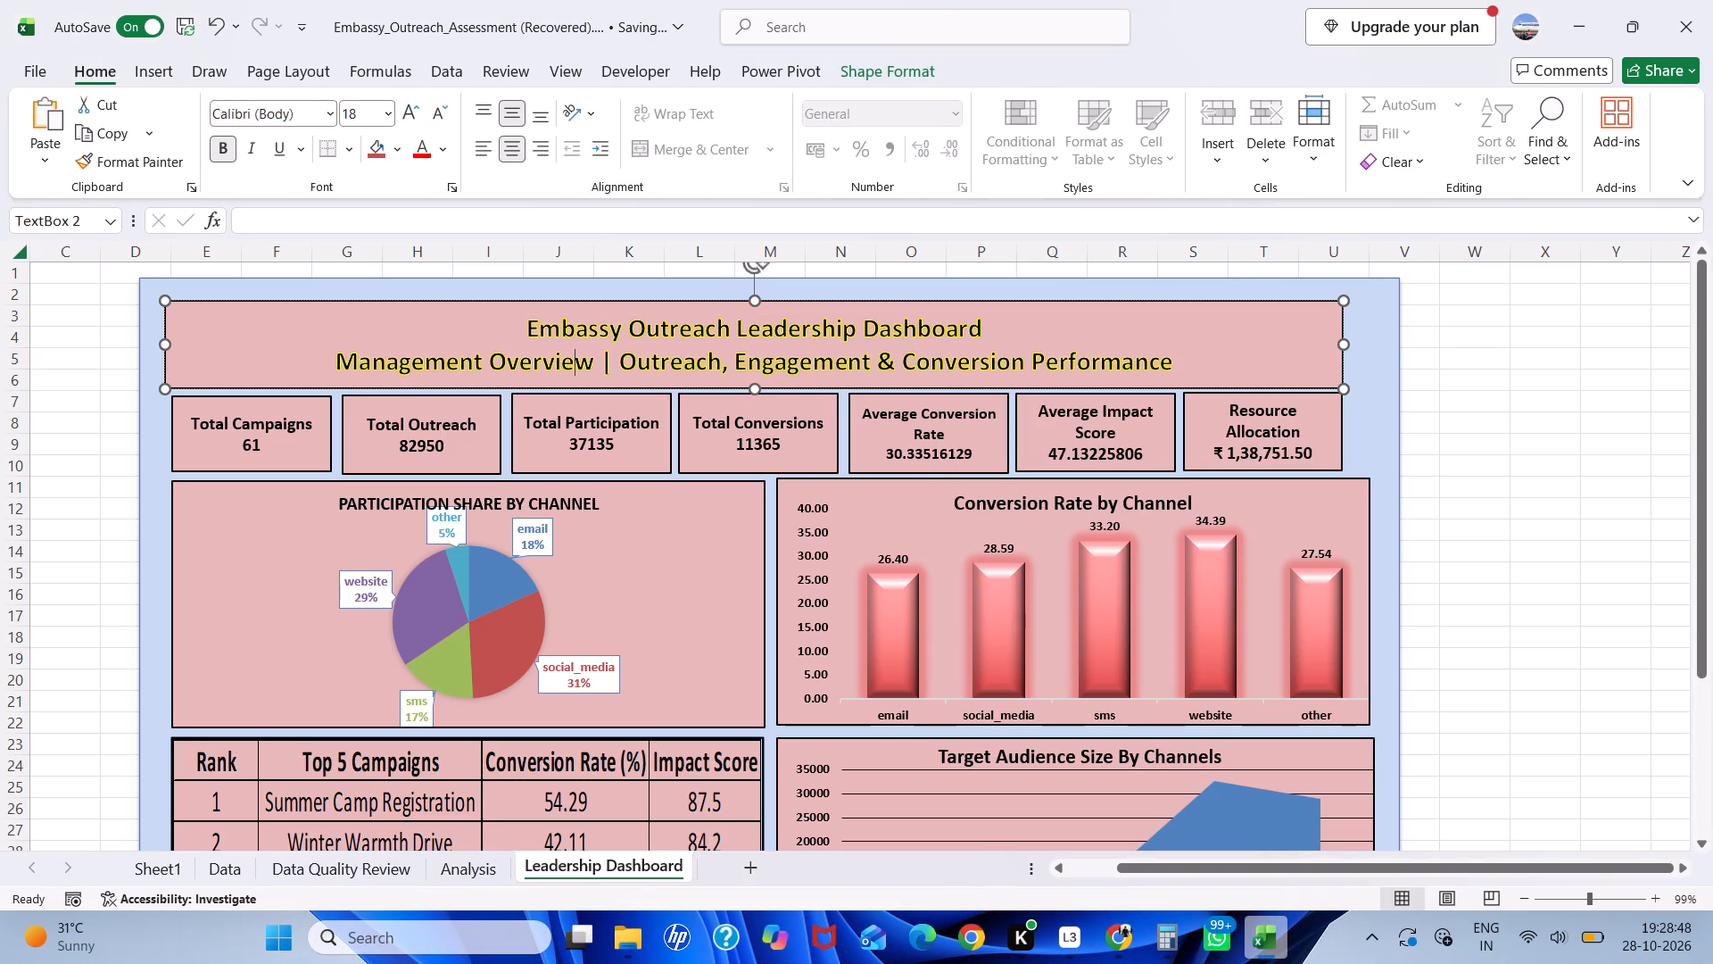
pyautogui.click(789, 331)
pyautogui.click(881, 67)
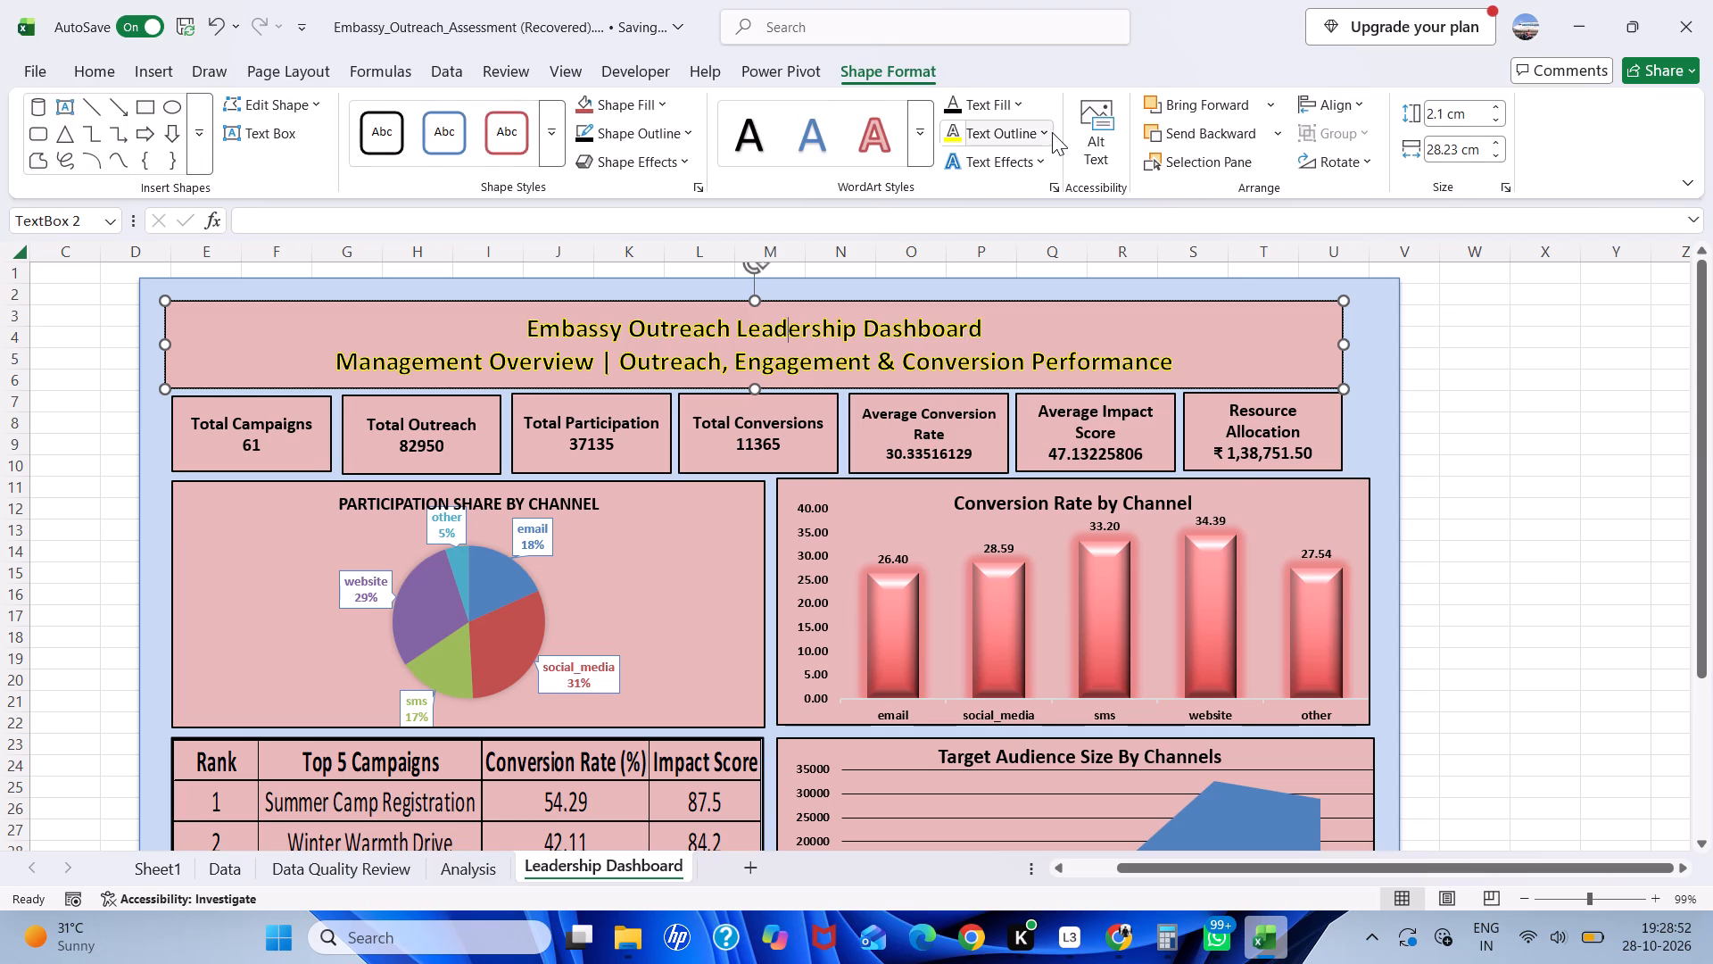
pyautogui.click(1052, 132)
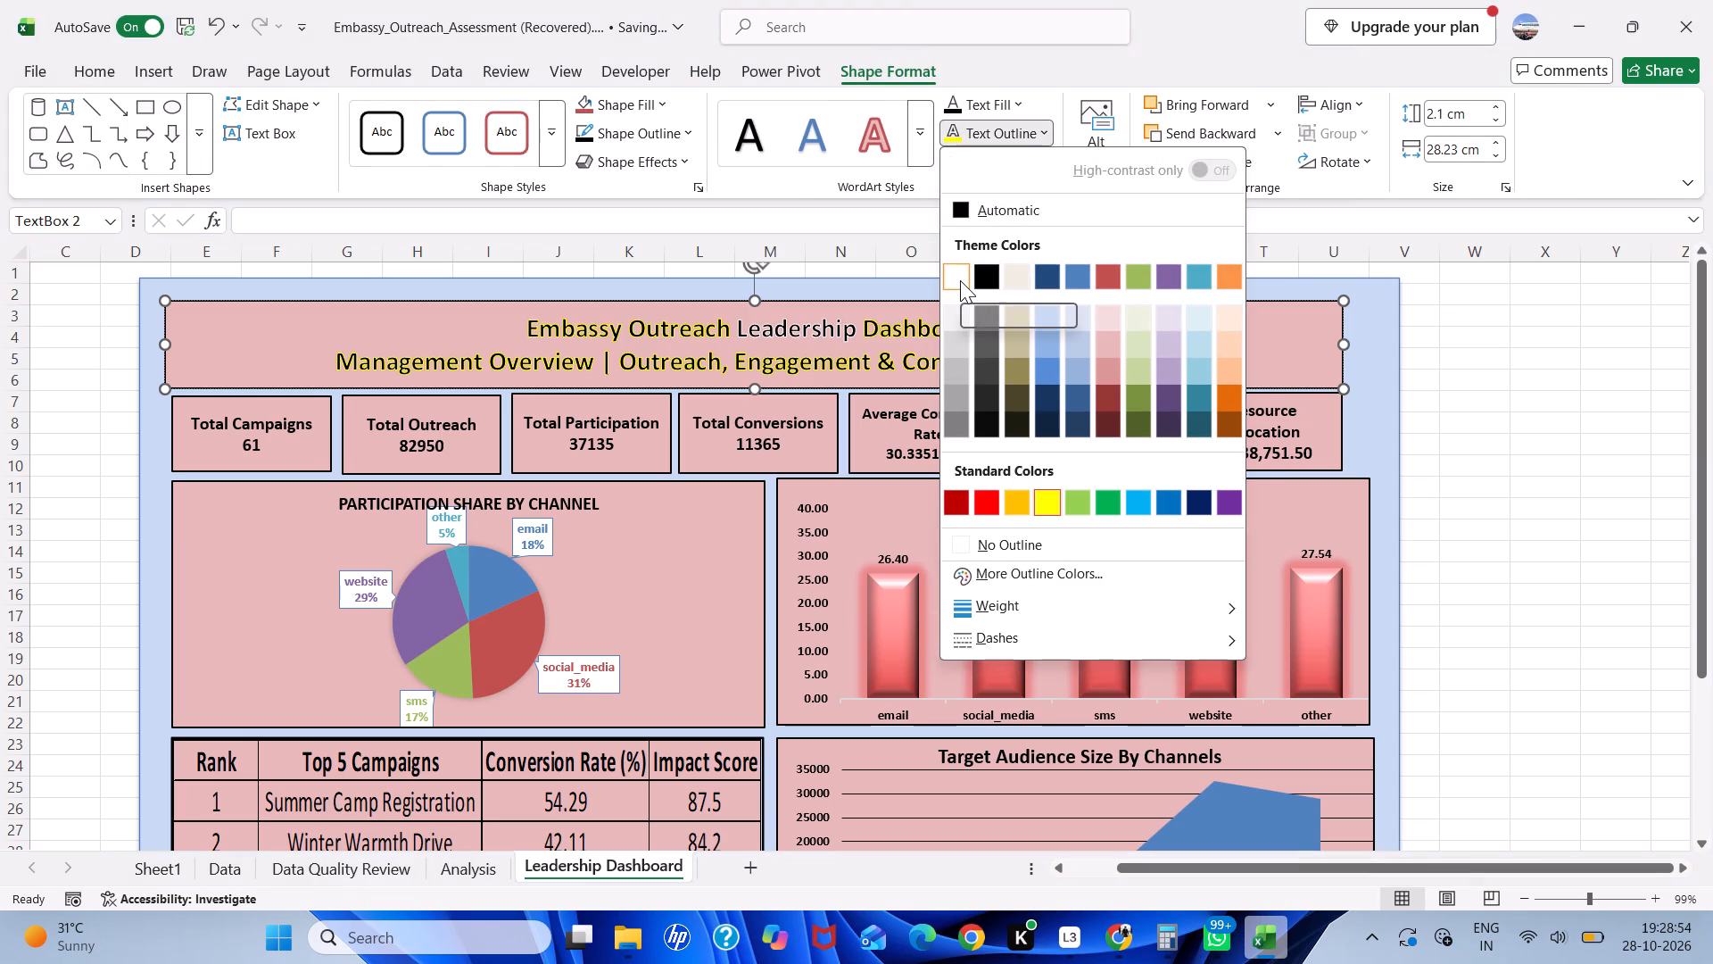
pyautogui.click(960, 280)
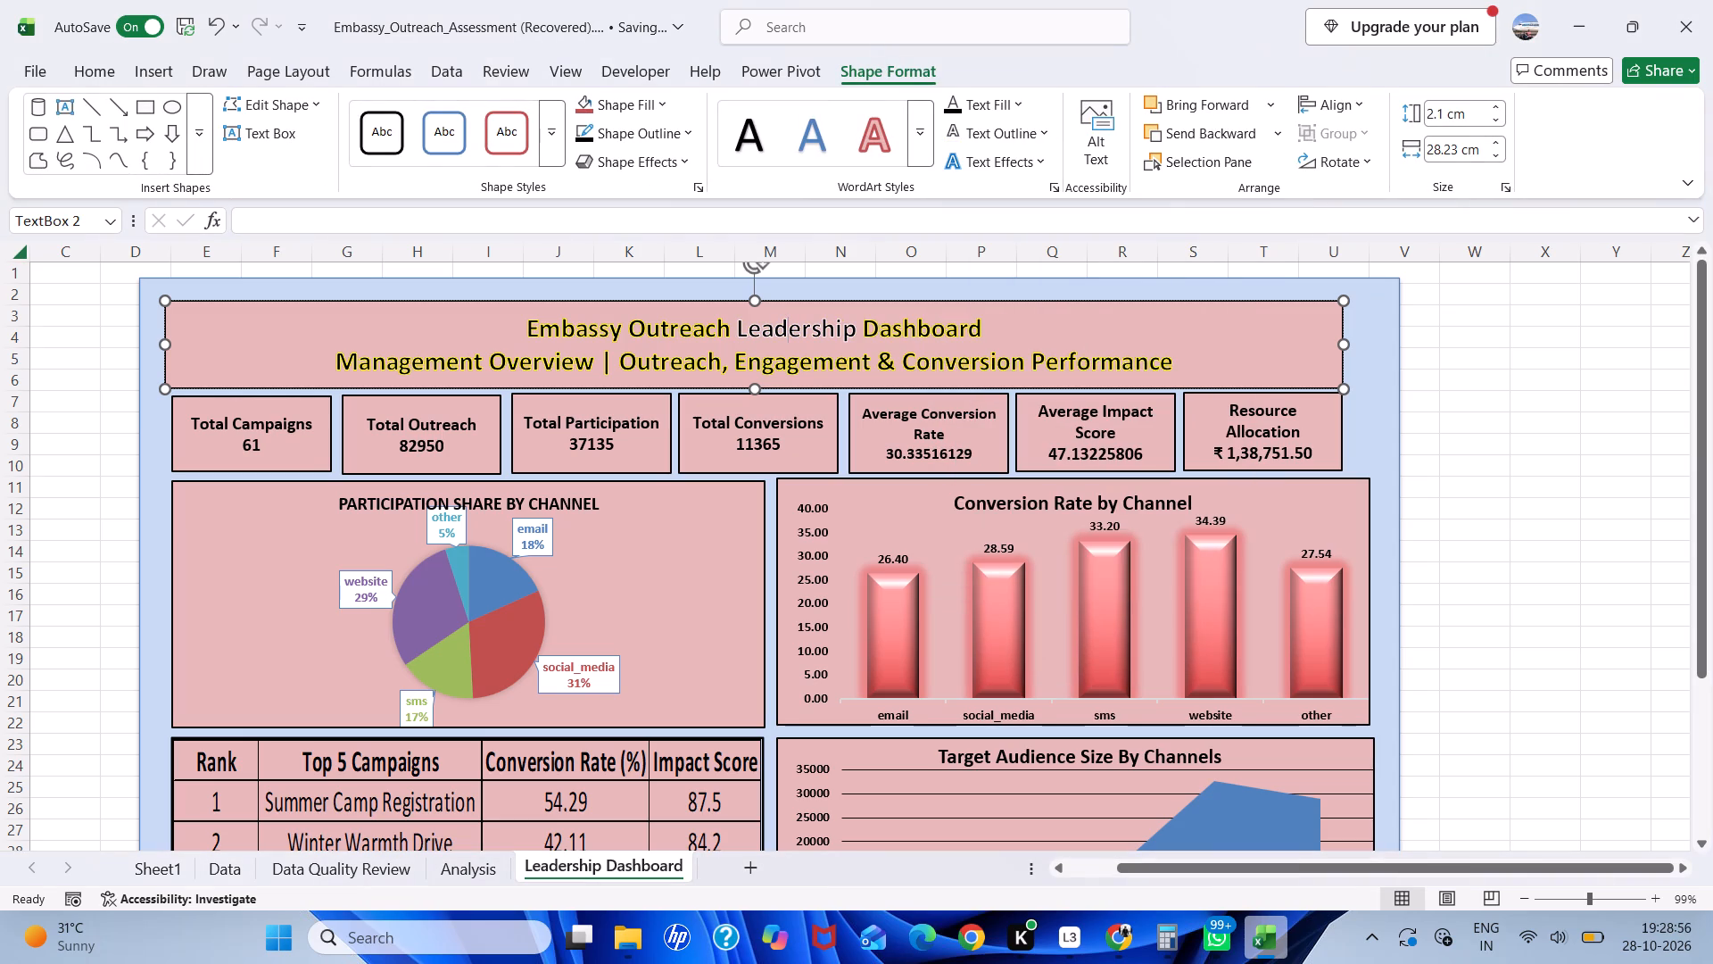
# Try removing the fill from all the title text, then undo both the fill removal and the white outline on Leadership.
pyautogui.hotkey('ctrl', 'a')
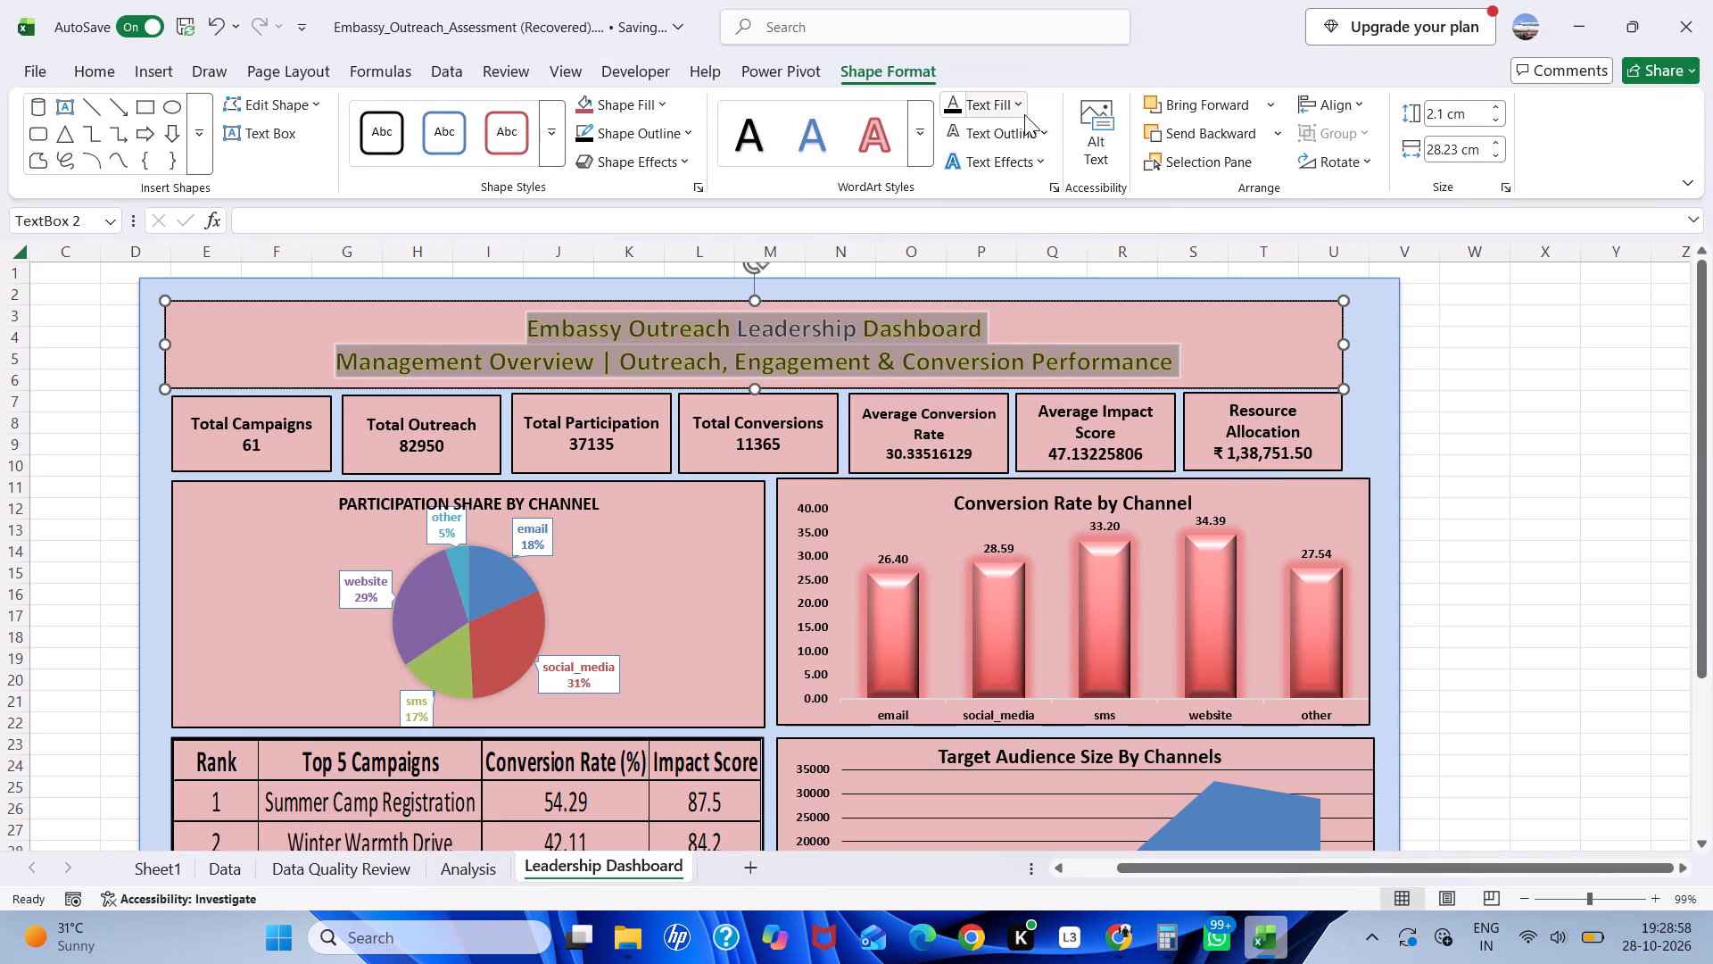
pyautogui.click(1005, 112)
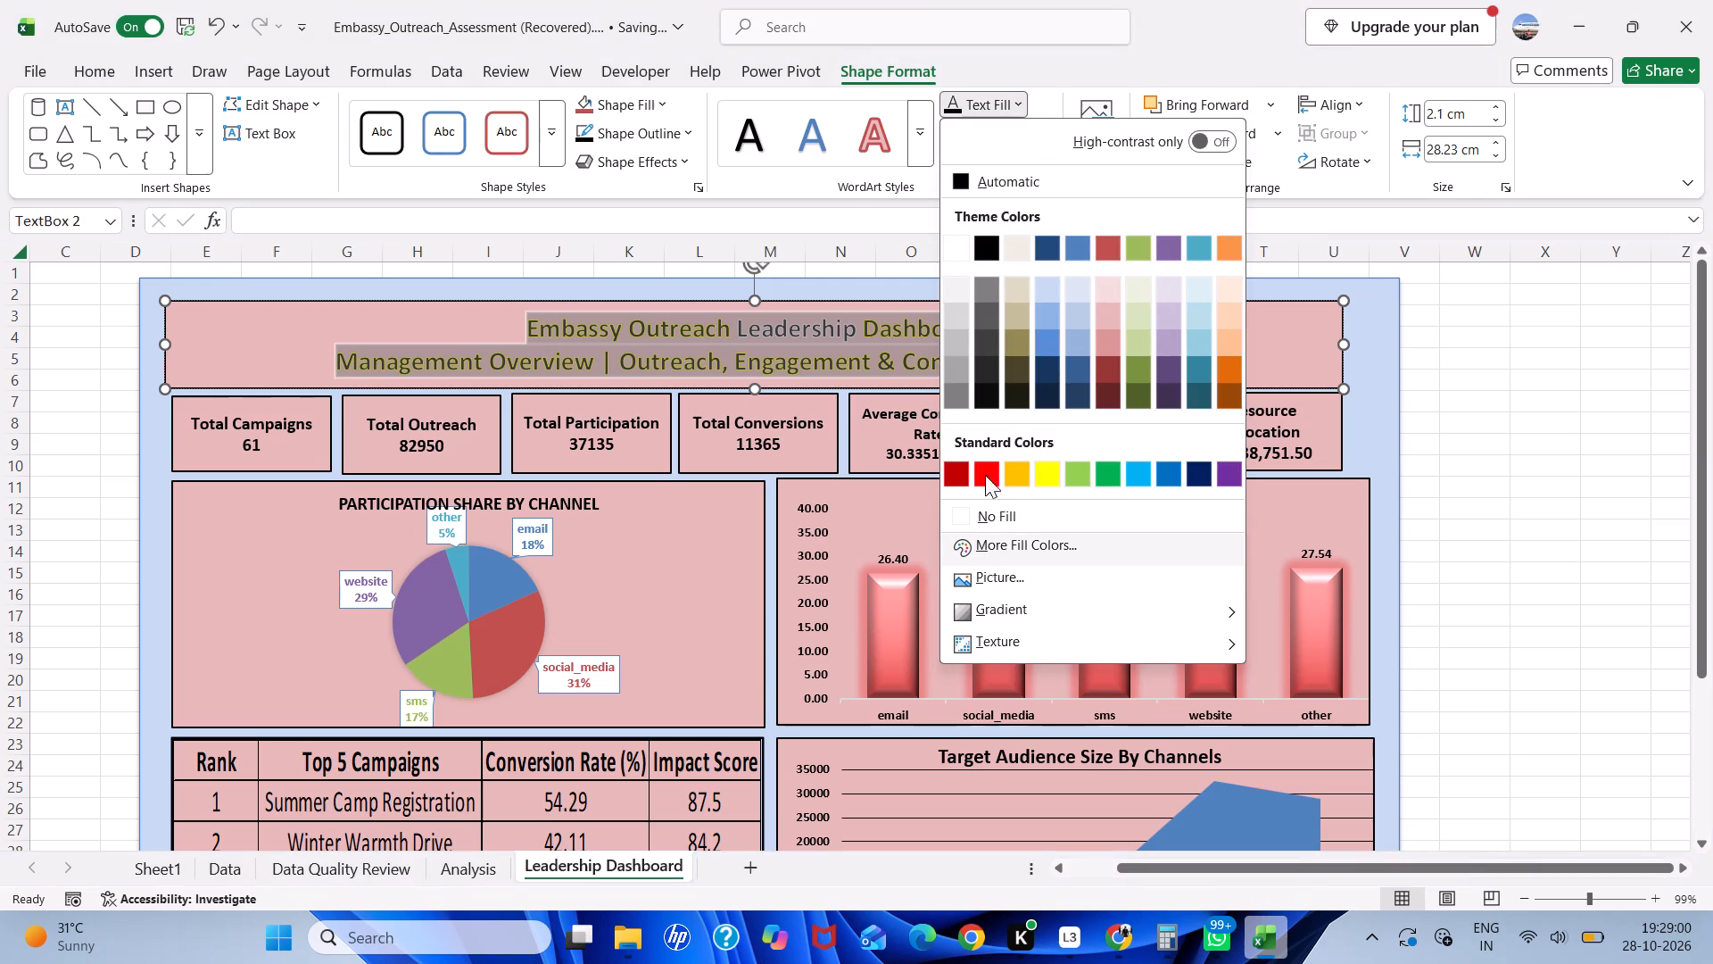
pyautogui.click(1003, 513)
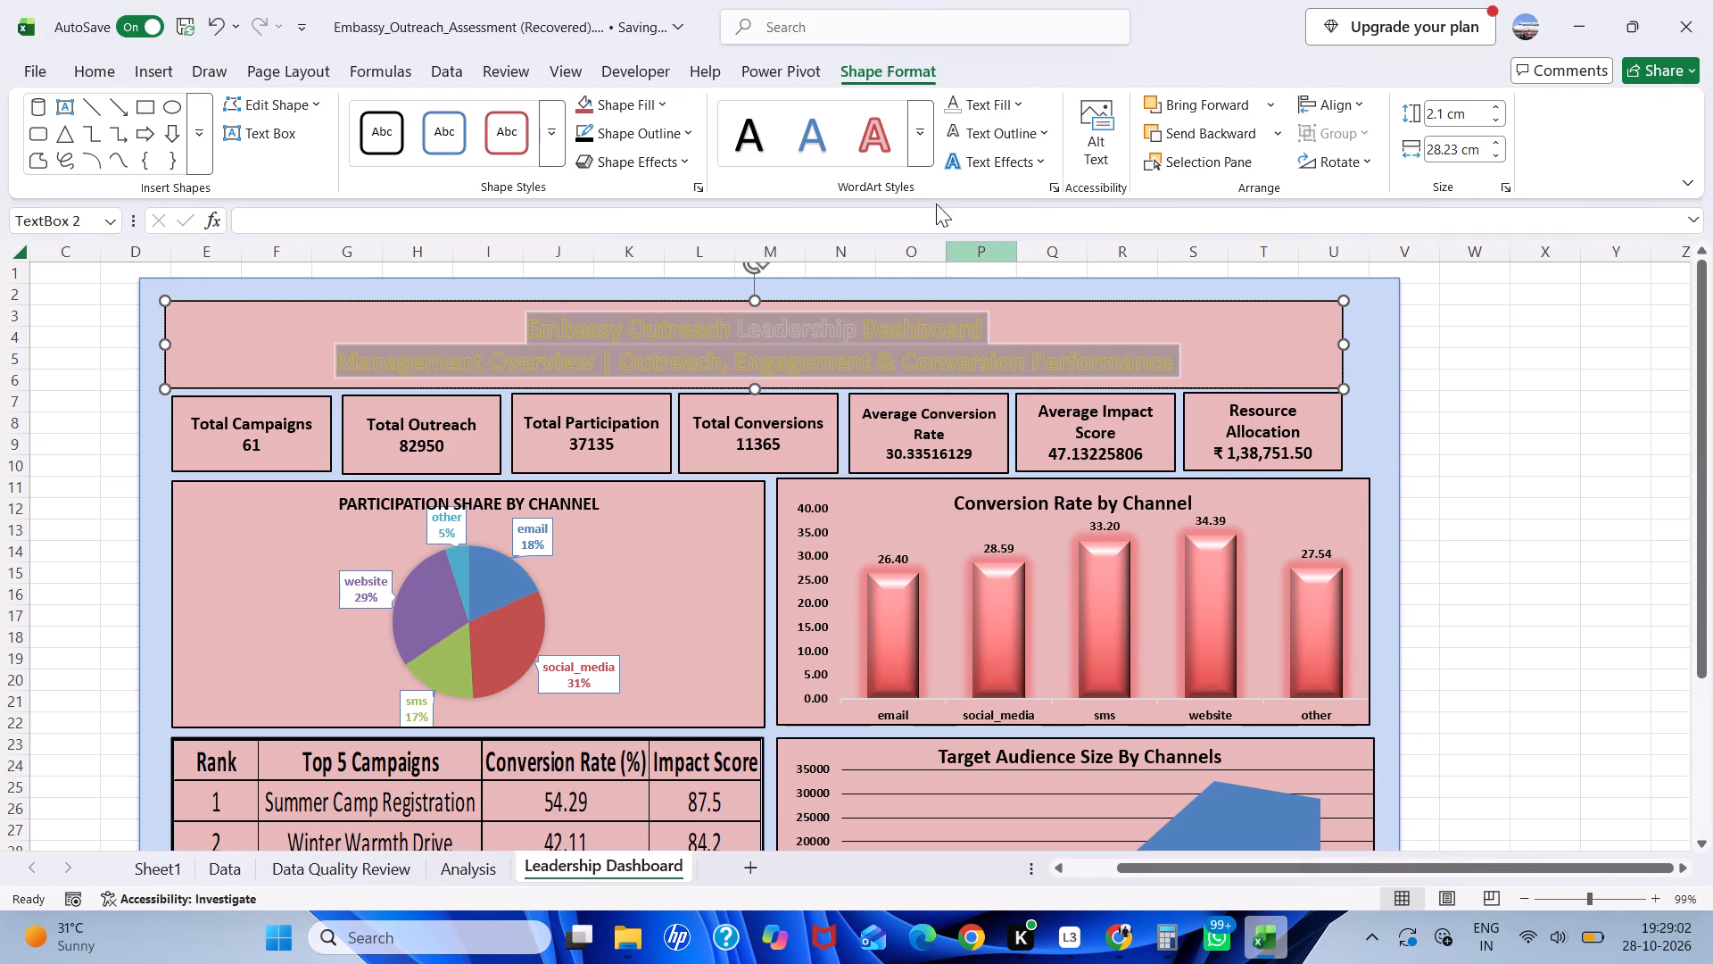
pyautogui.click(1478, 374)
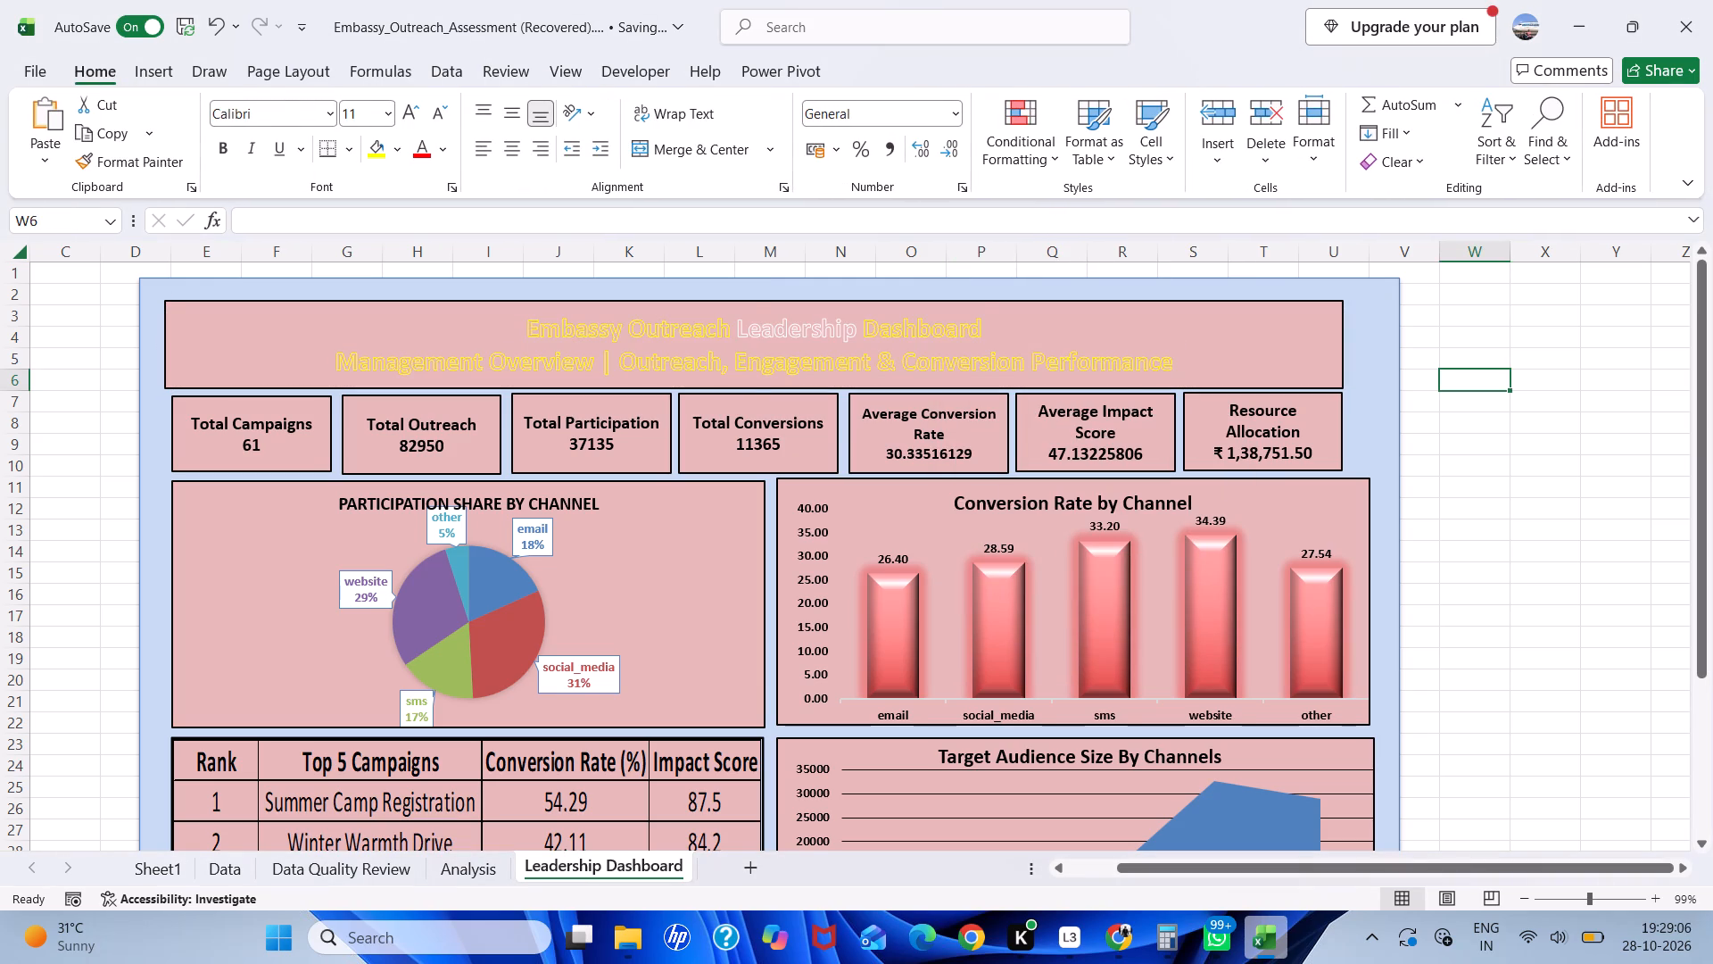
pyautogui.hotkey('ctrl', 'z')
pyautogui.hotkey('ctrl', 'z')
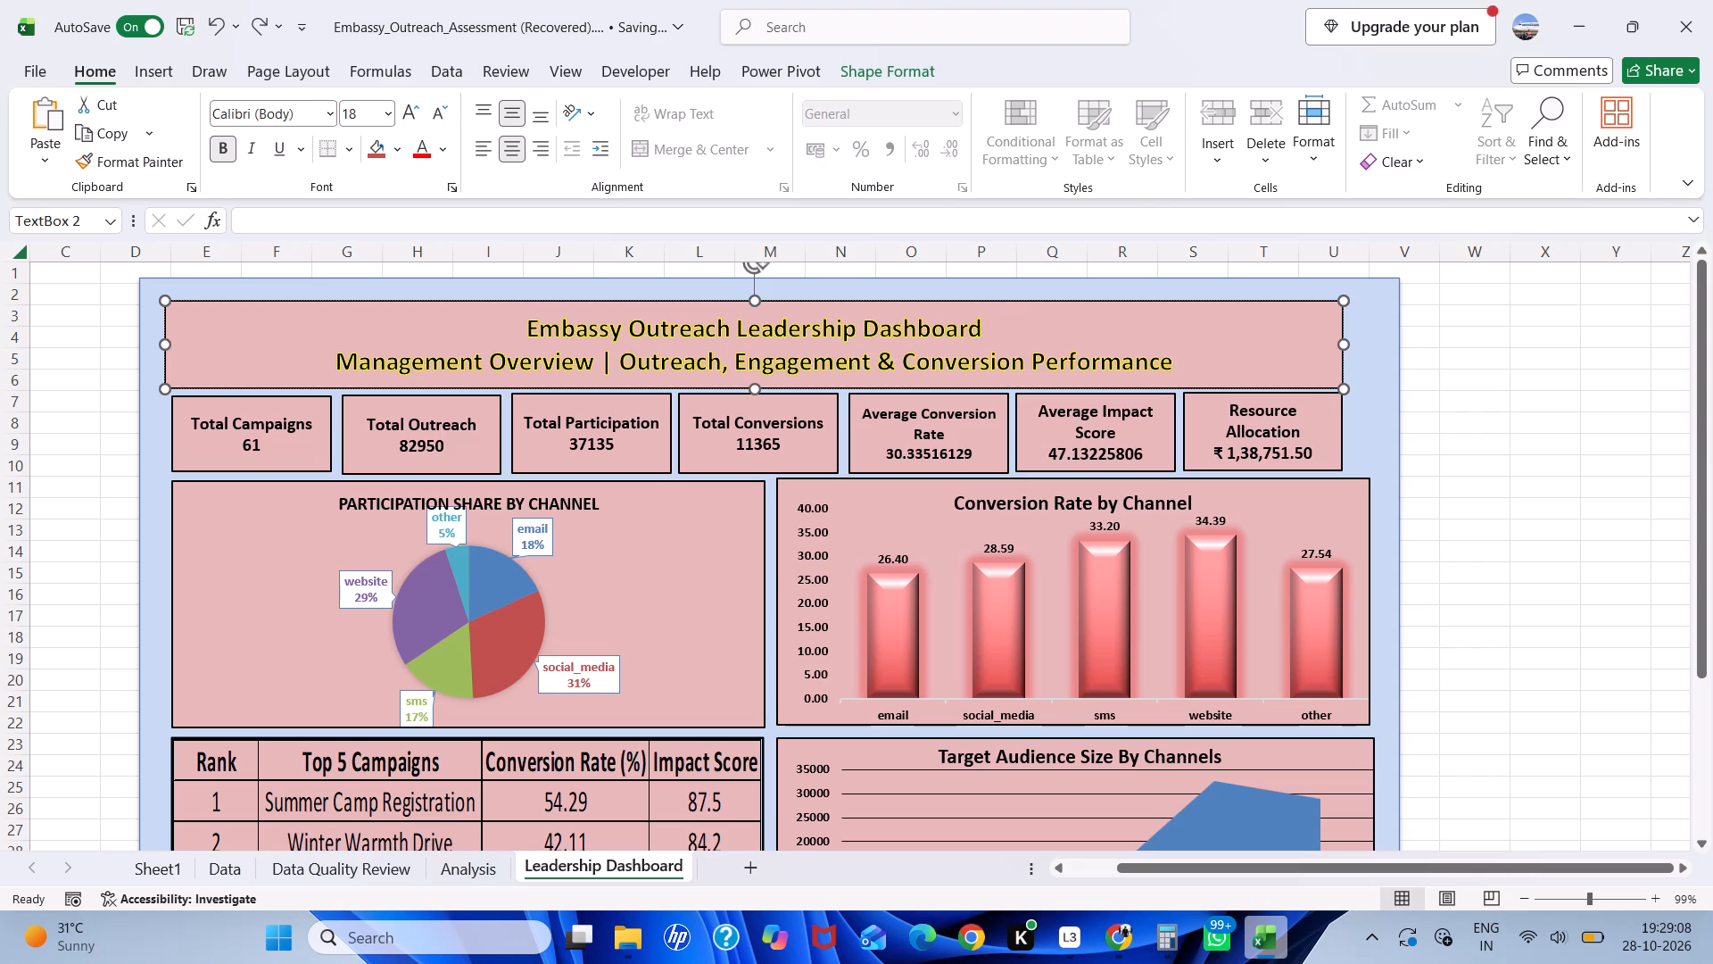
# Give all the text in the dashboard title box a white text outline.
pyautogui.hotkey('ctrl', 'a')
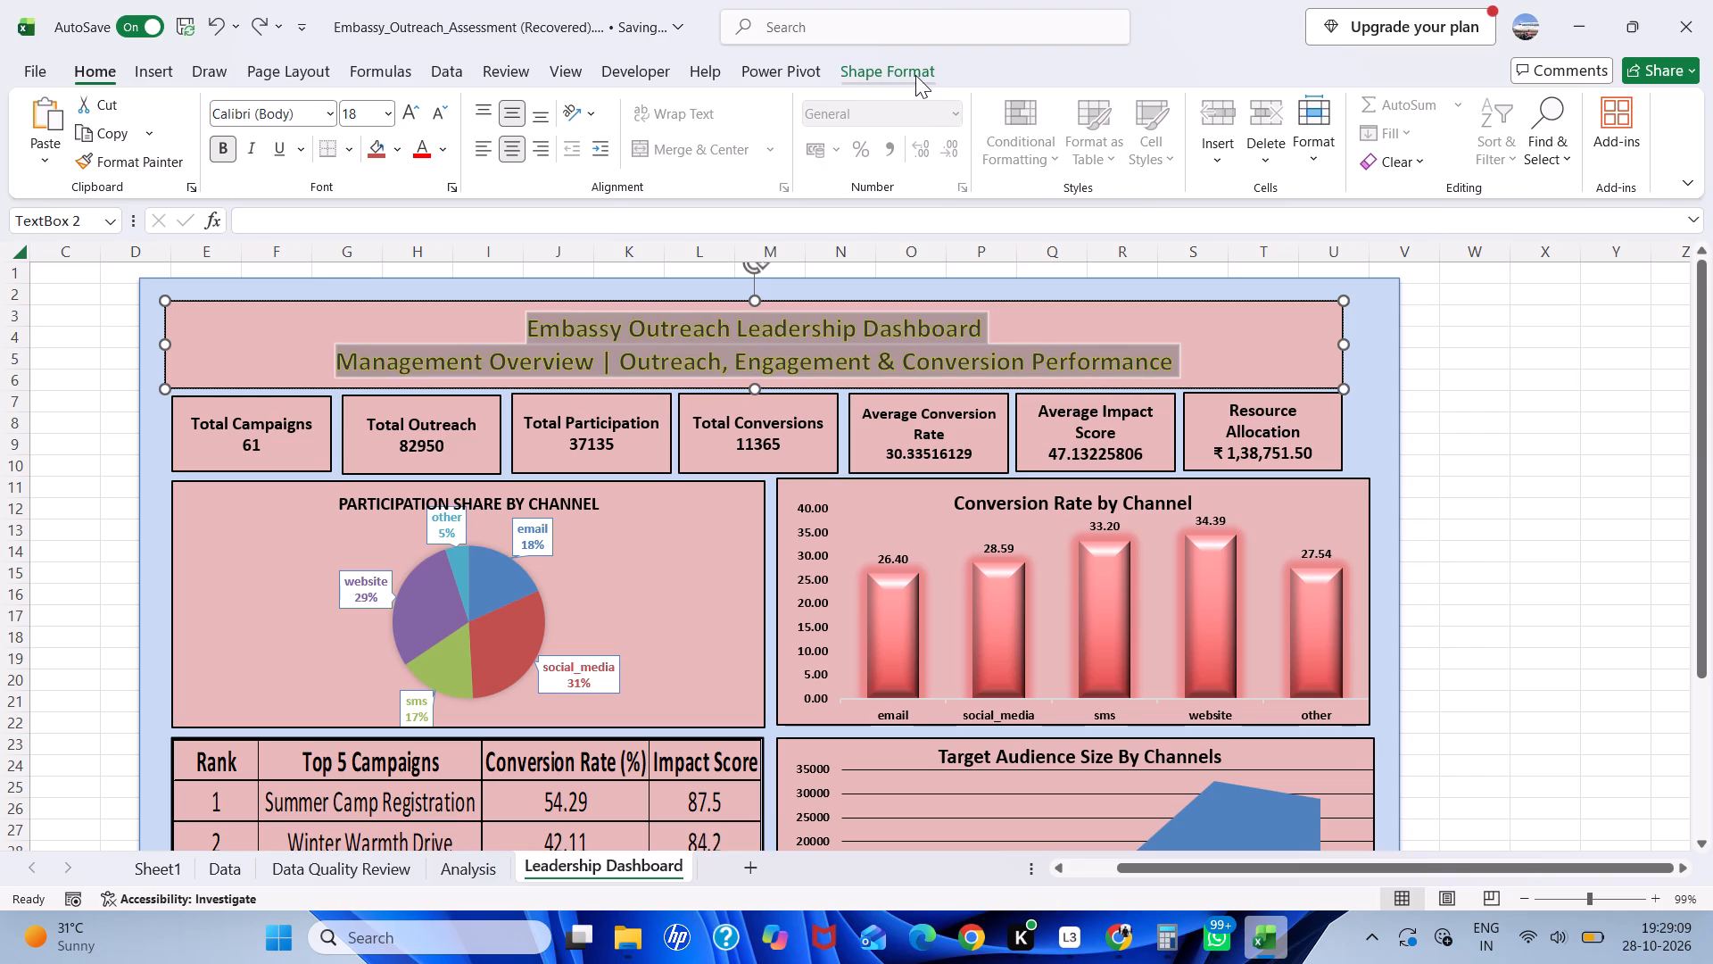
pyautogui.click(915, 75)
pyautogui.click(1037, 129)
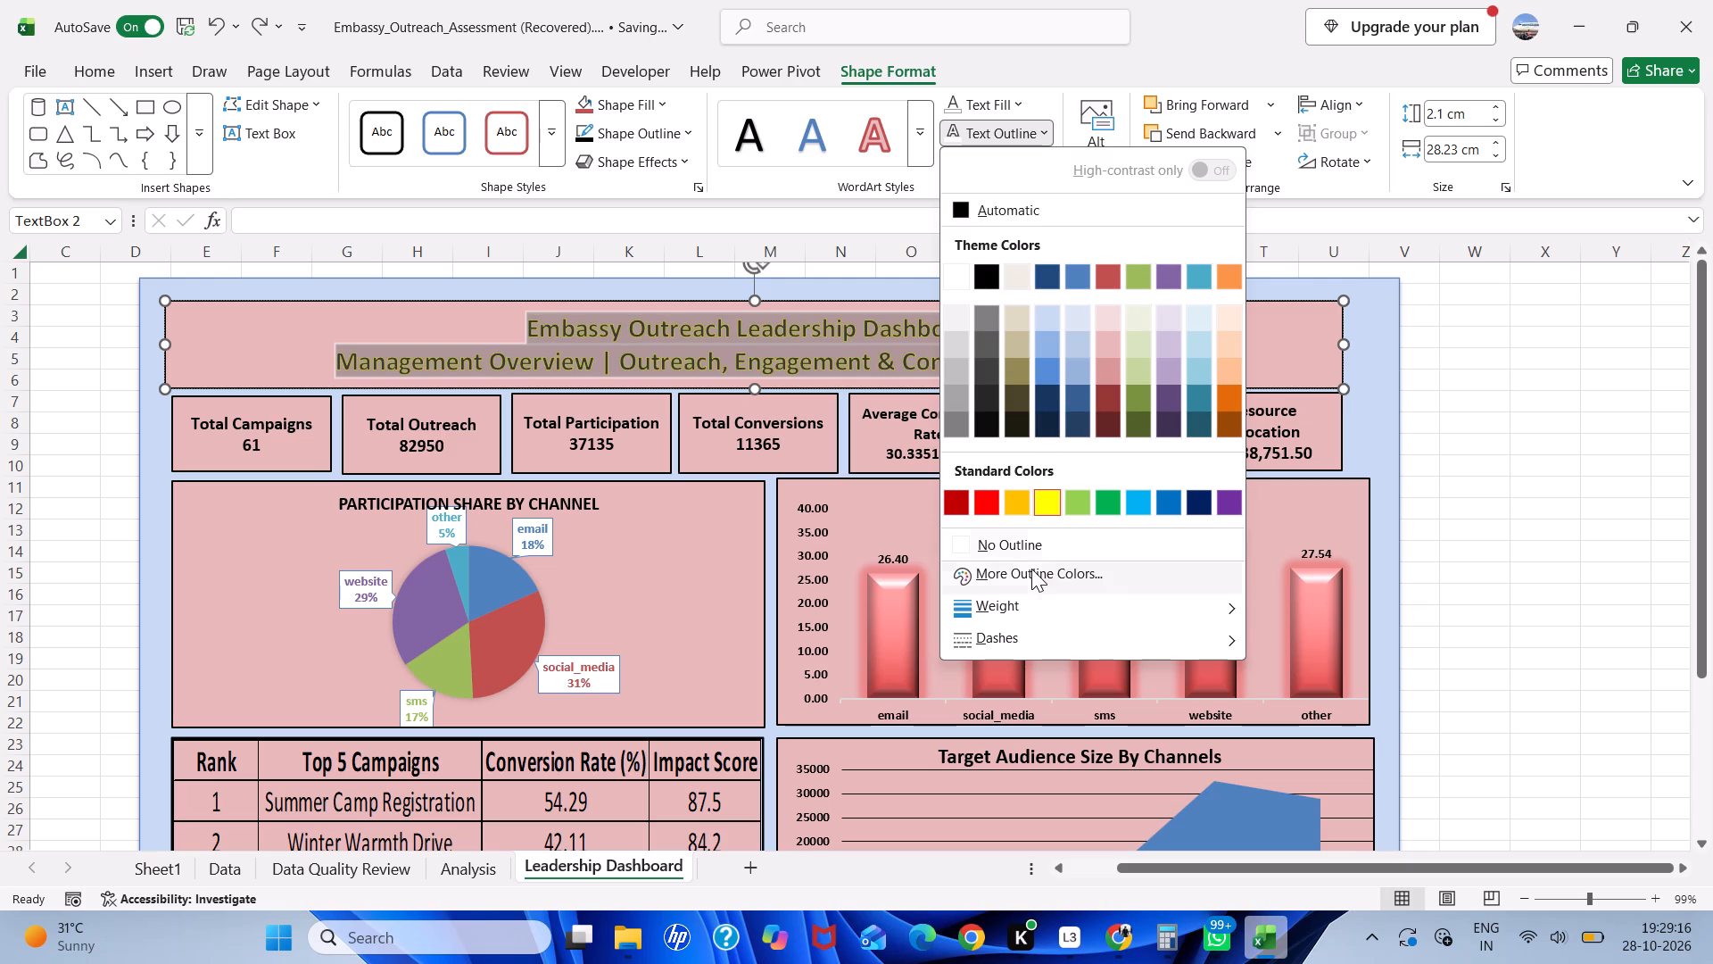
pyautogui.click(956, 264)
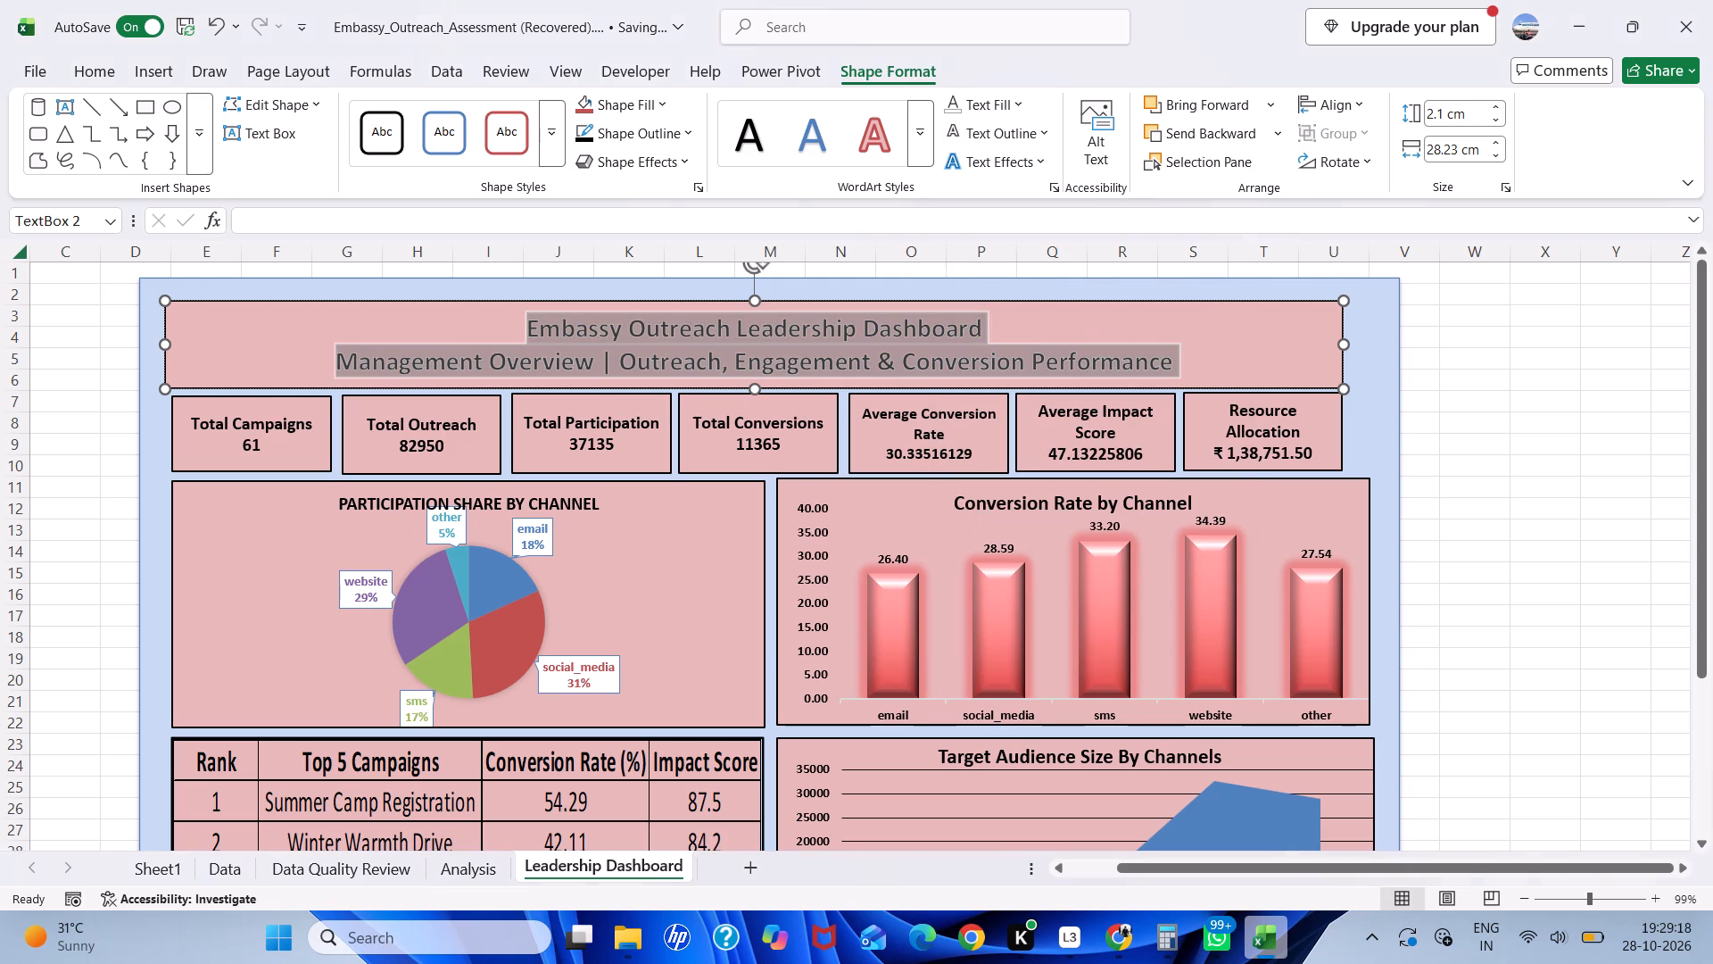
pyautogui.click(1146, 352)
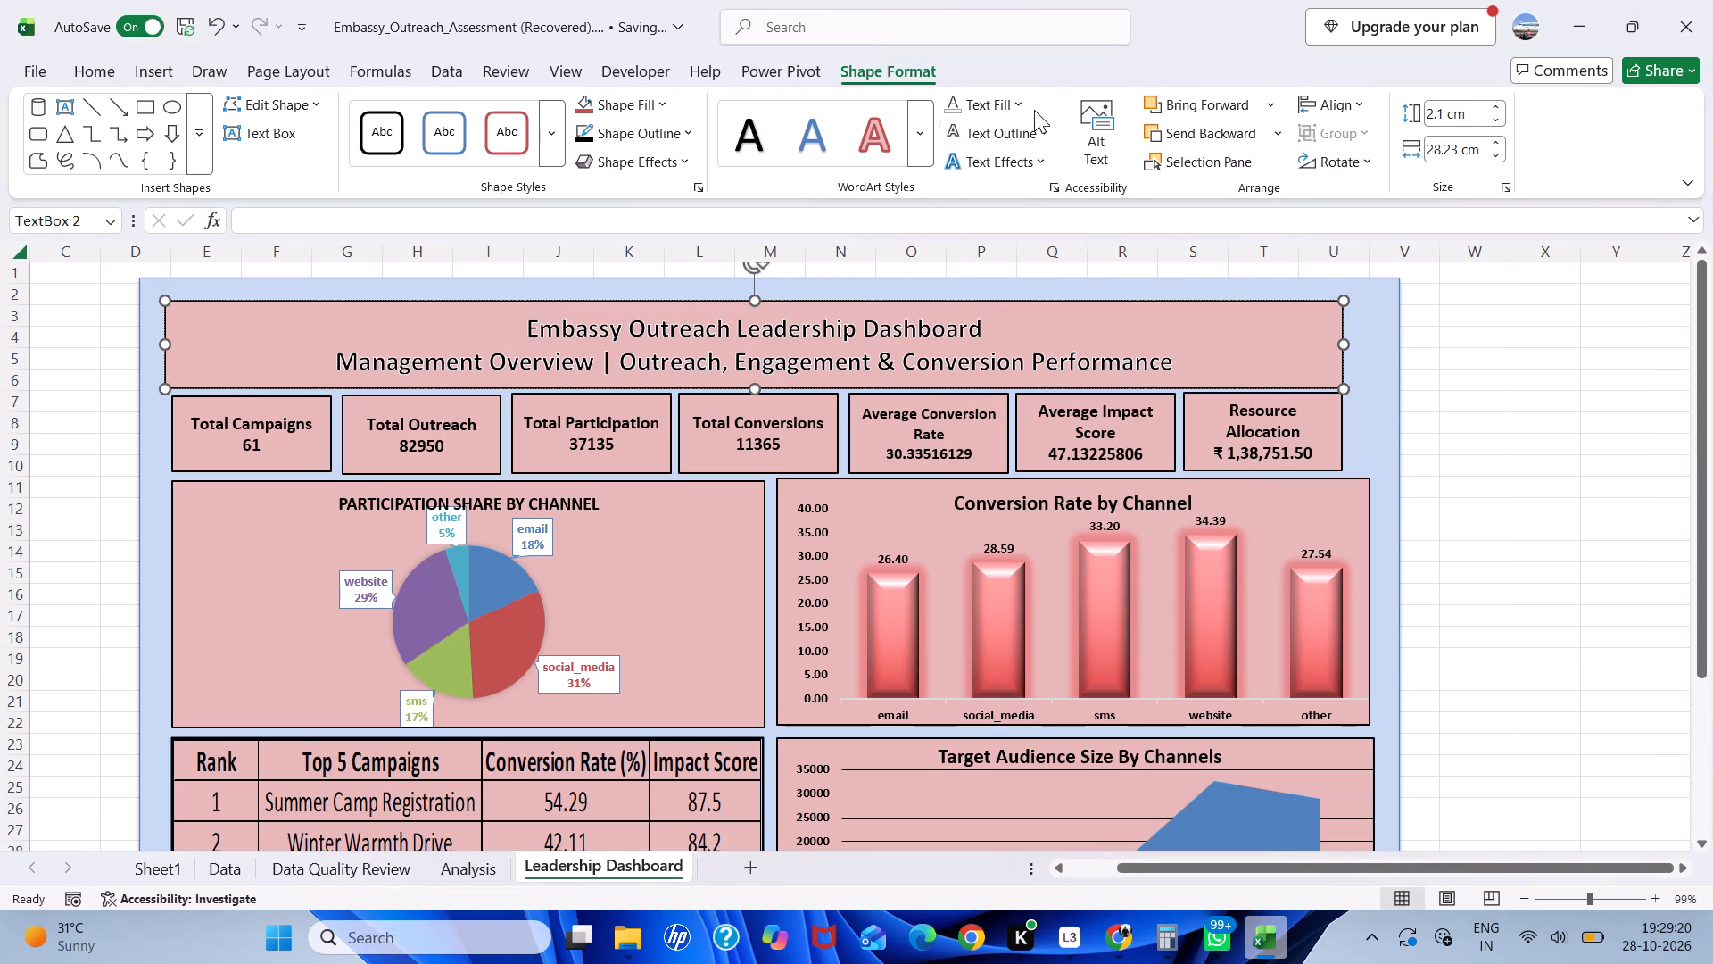
# Set the text fill of both lines in the dashboard title box to No Fill.
pyautogui.click(1041, 131)
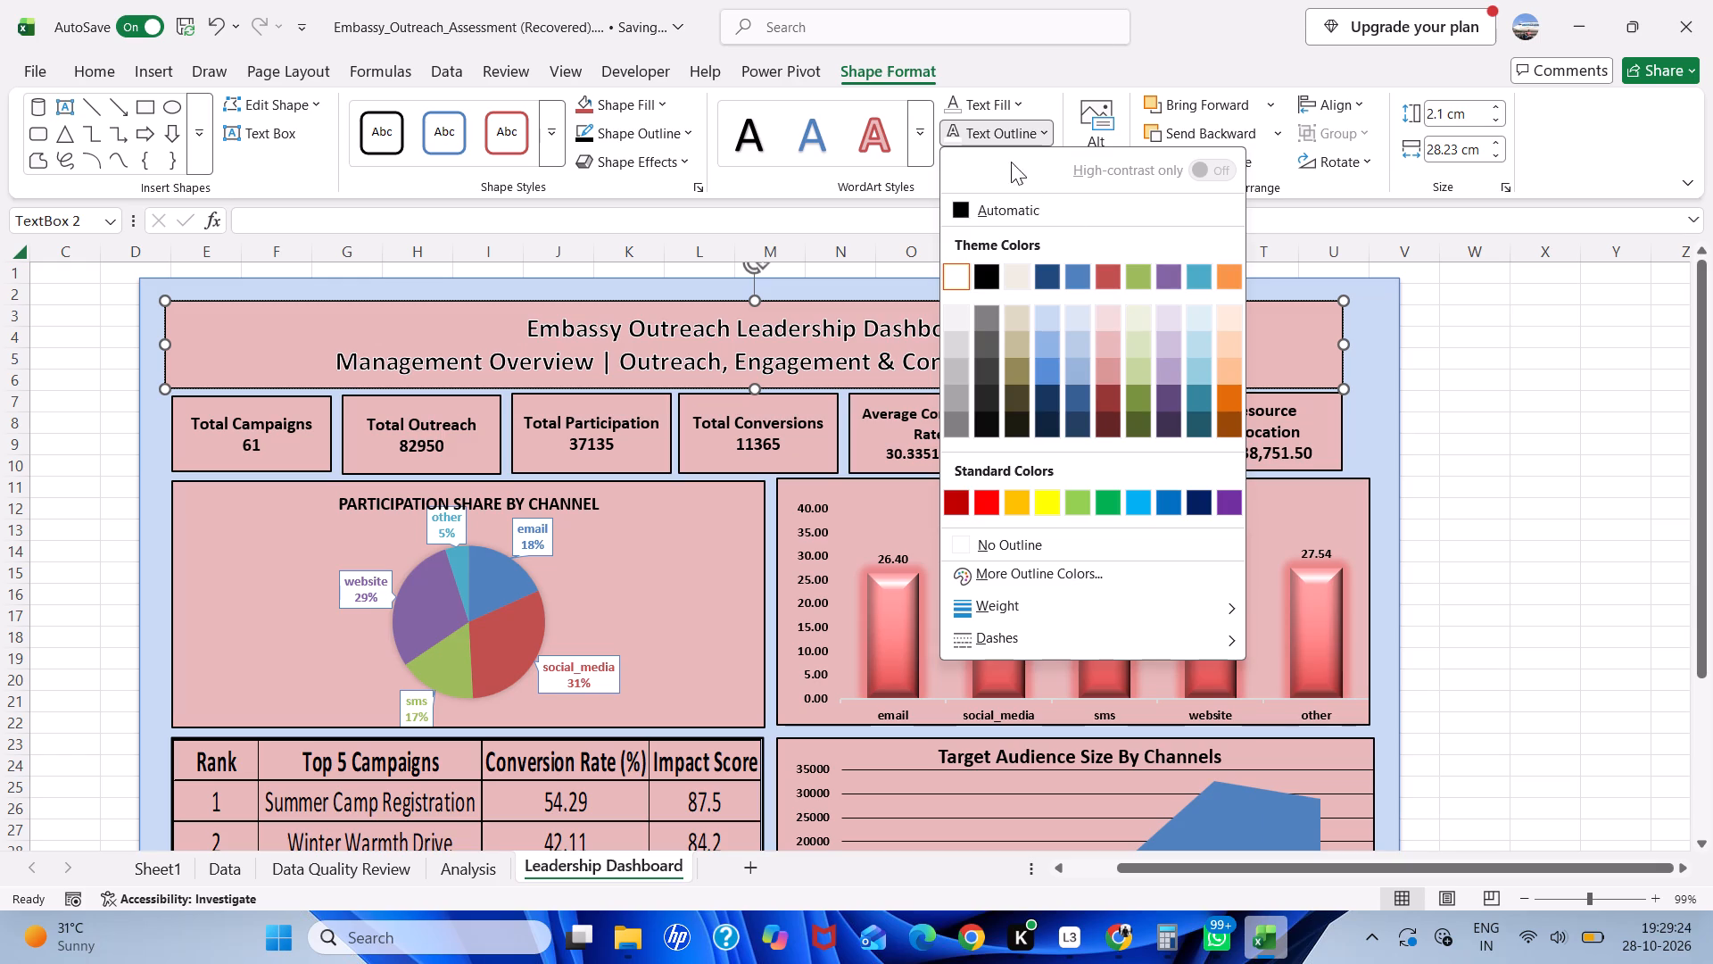
pyautogui.click(1000, 94)
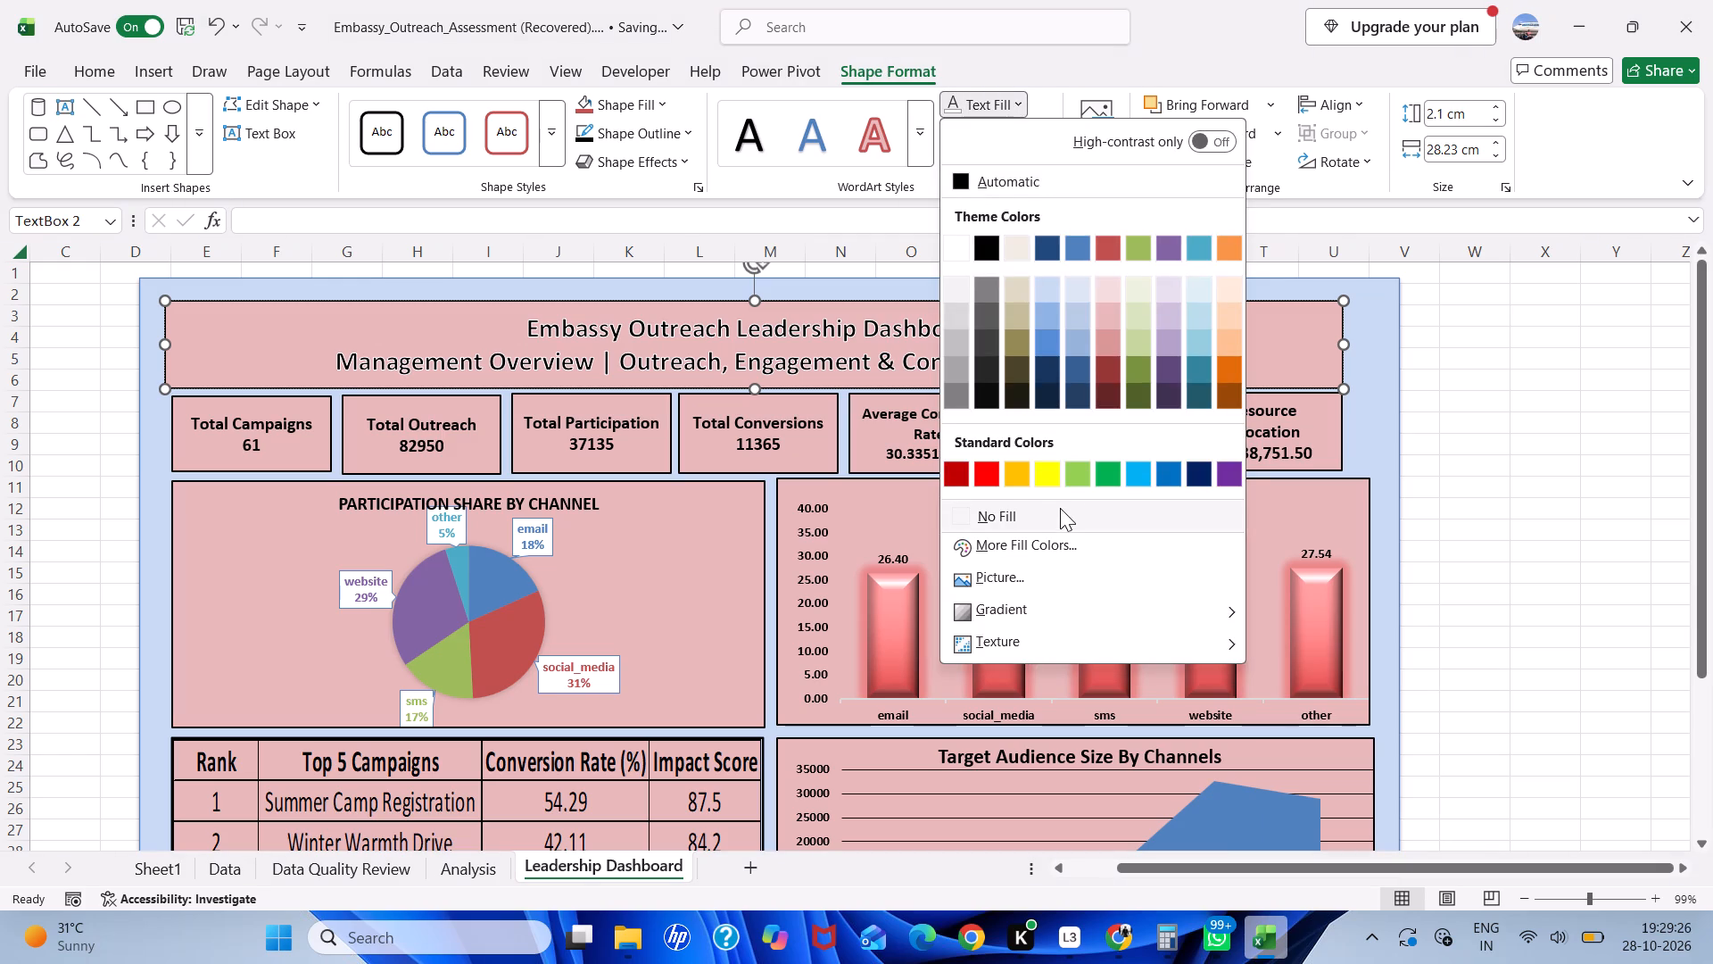
pyautogui.click(1043, 515)
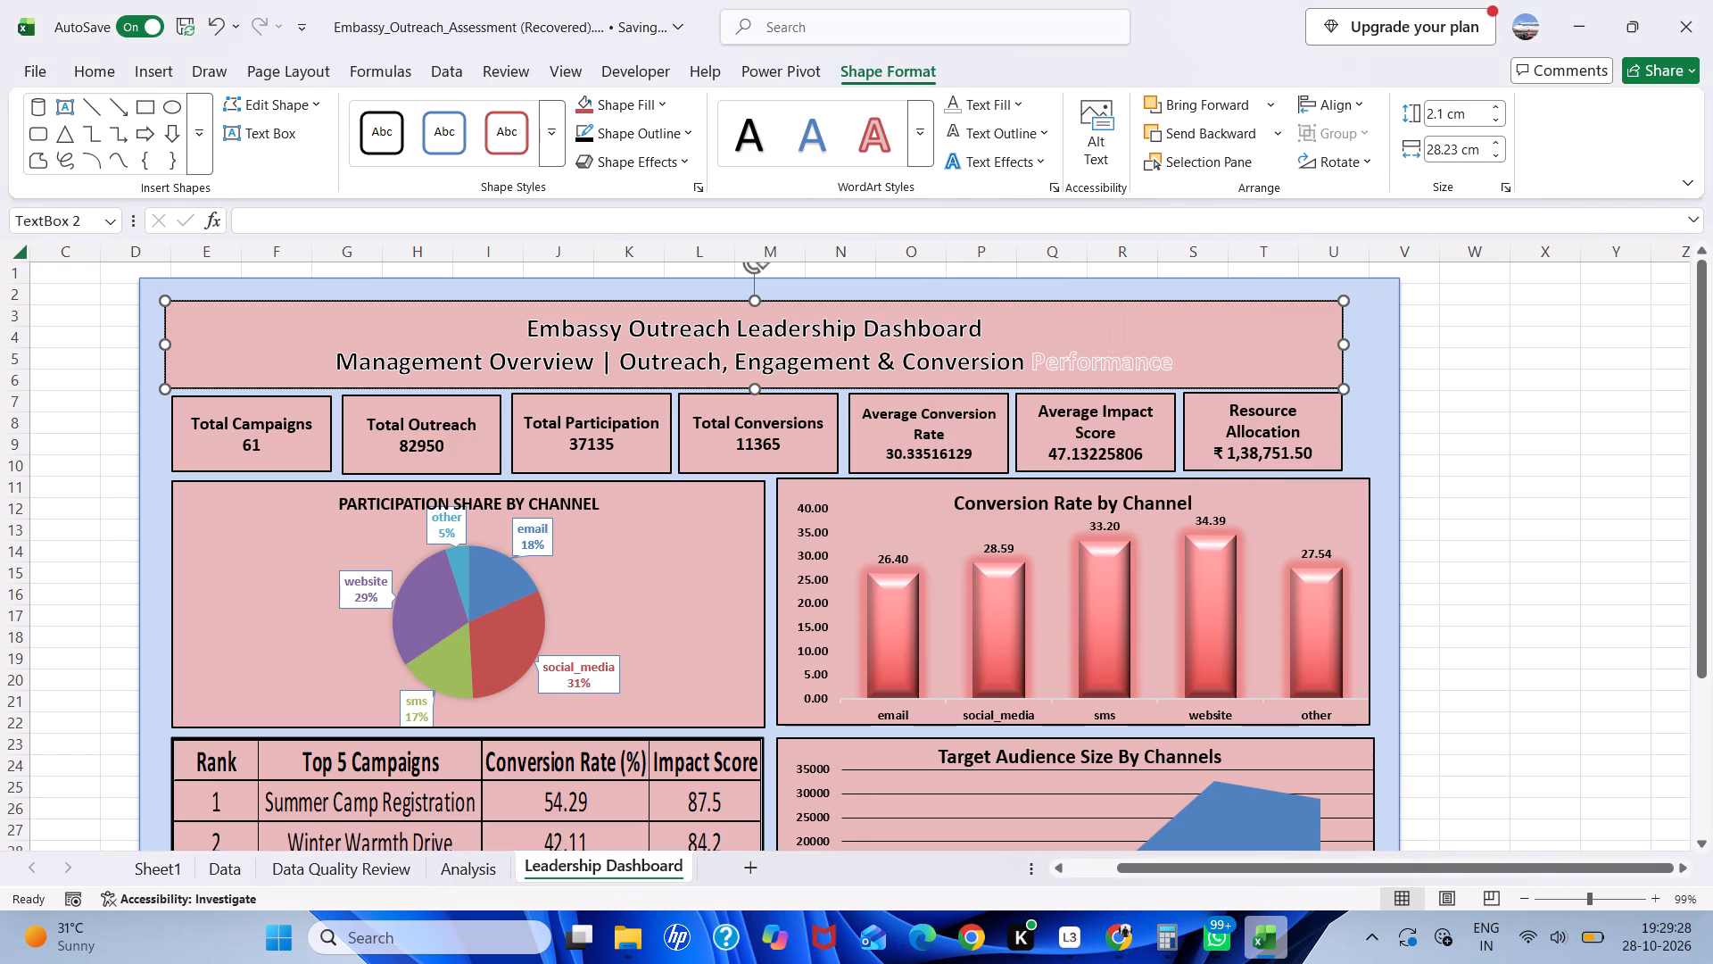
pyautogui.click(909, 348)
pyautogui.hotkey('ctrl', 'a')
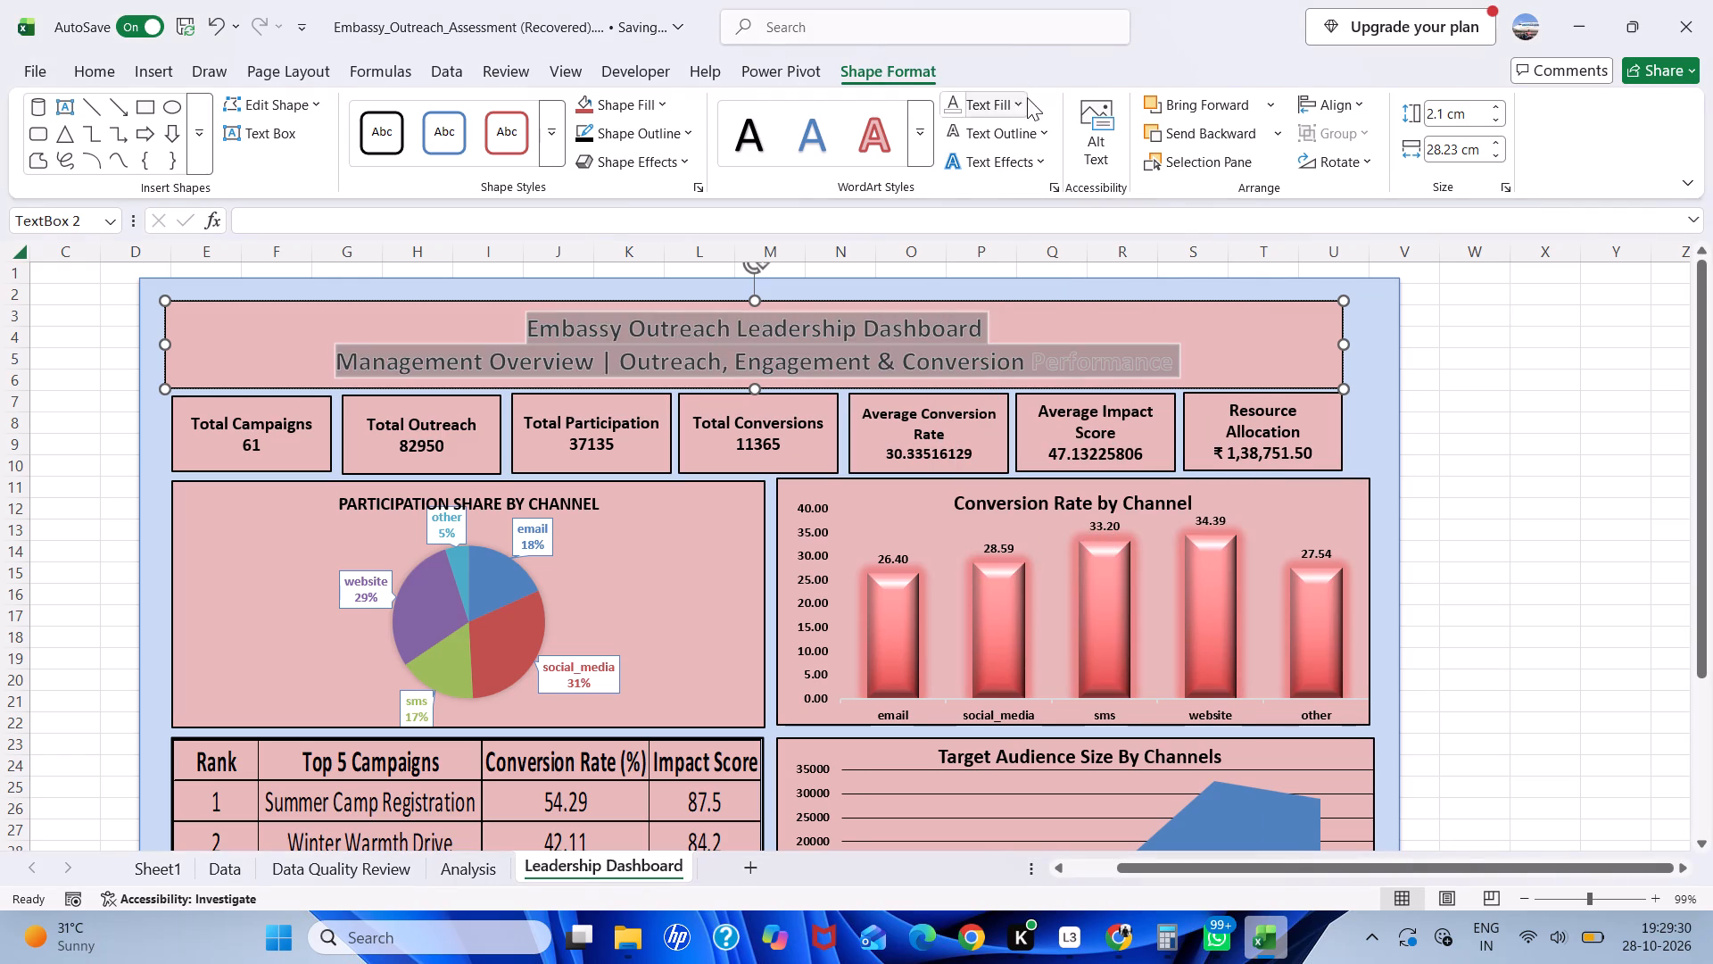
pyautogui.click(1030, 113)
pyautogui.click(1017, 87)
pyautogui.click(1016, 105)
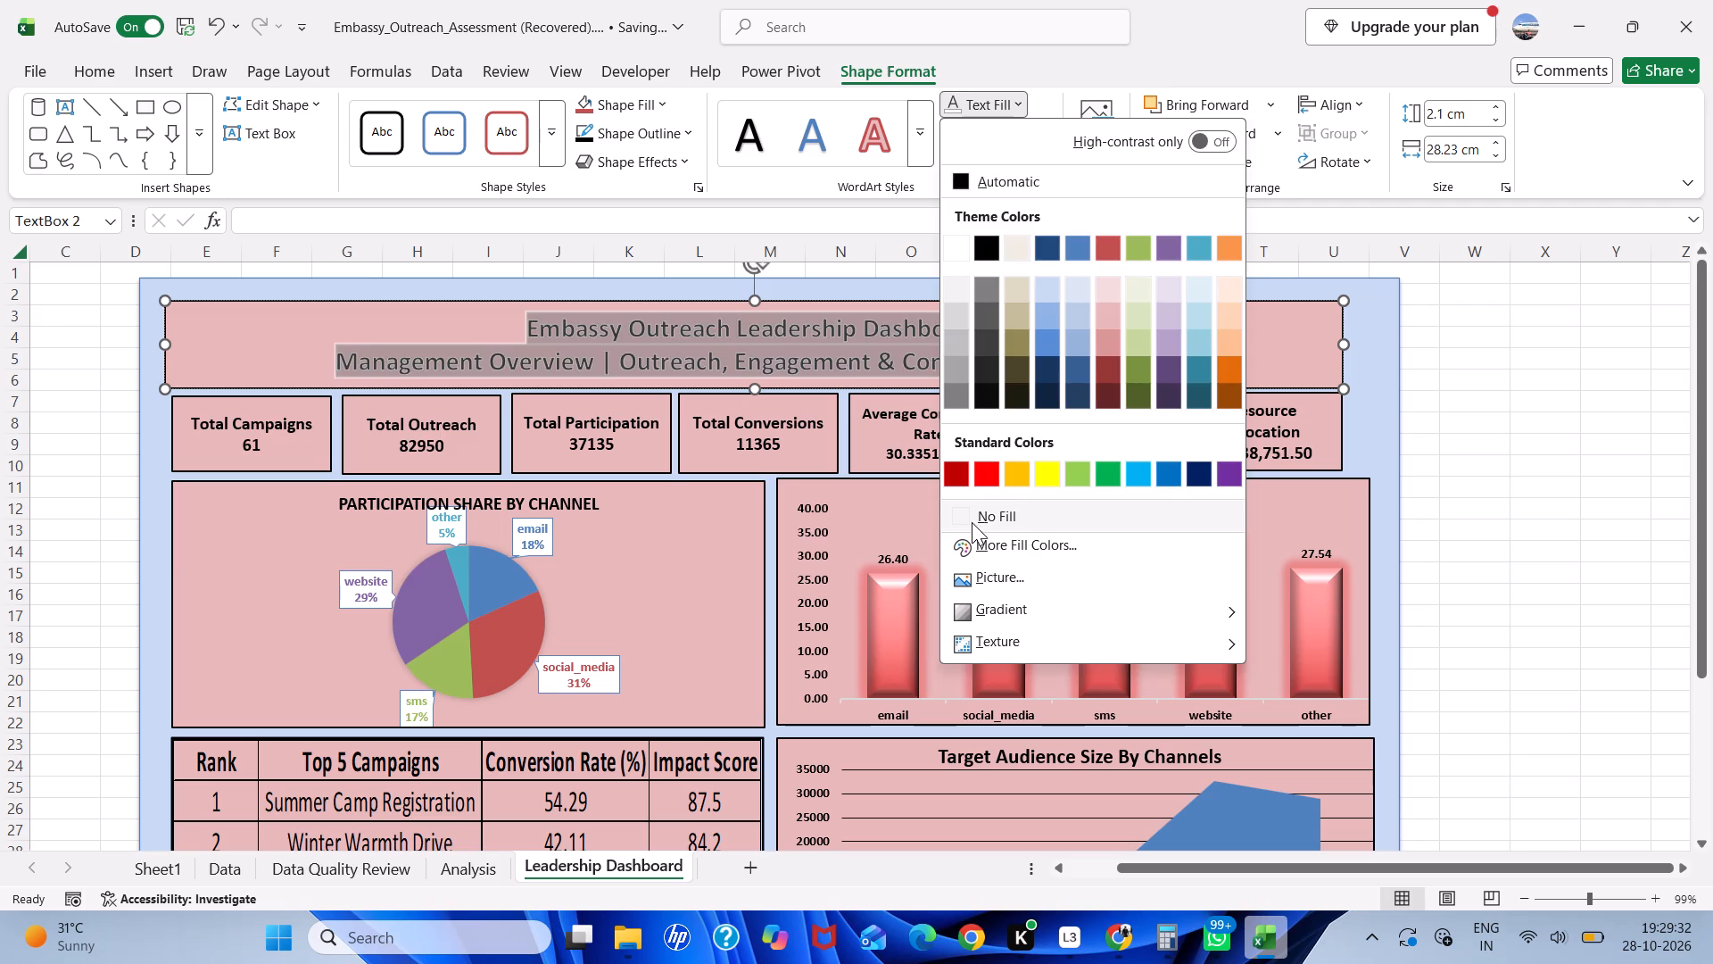
pyautogui.click(972, 522)
pyautogui.click(1194, 334)
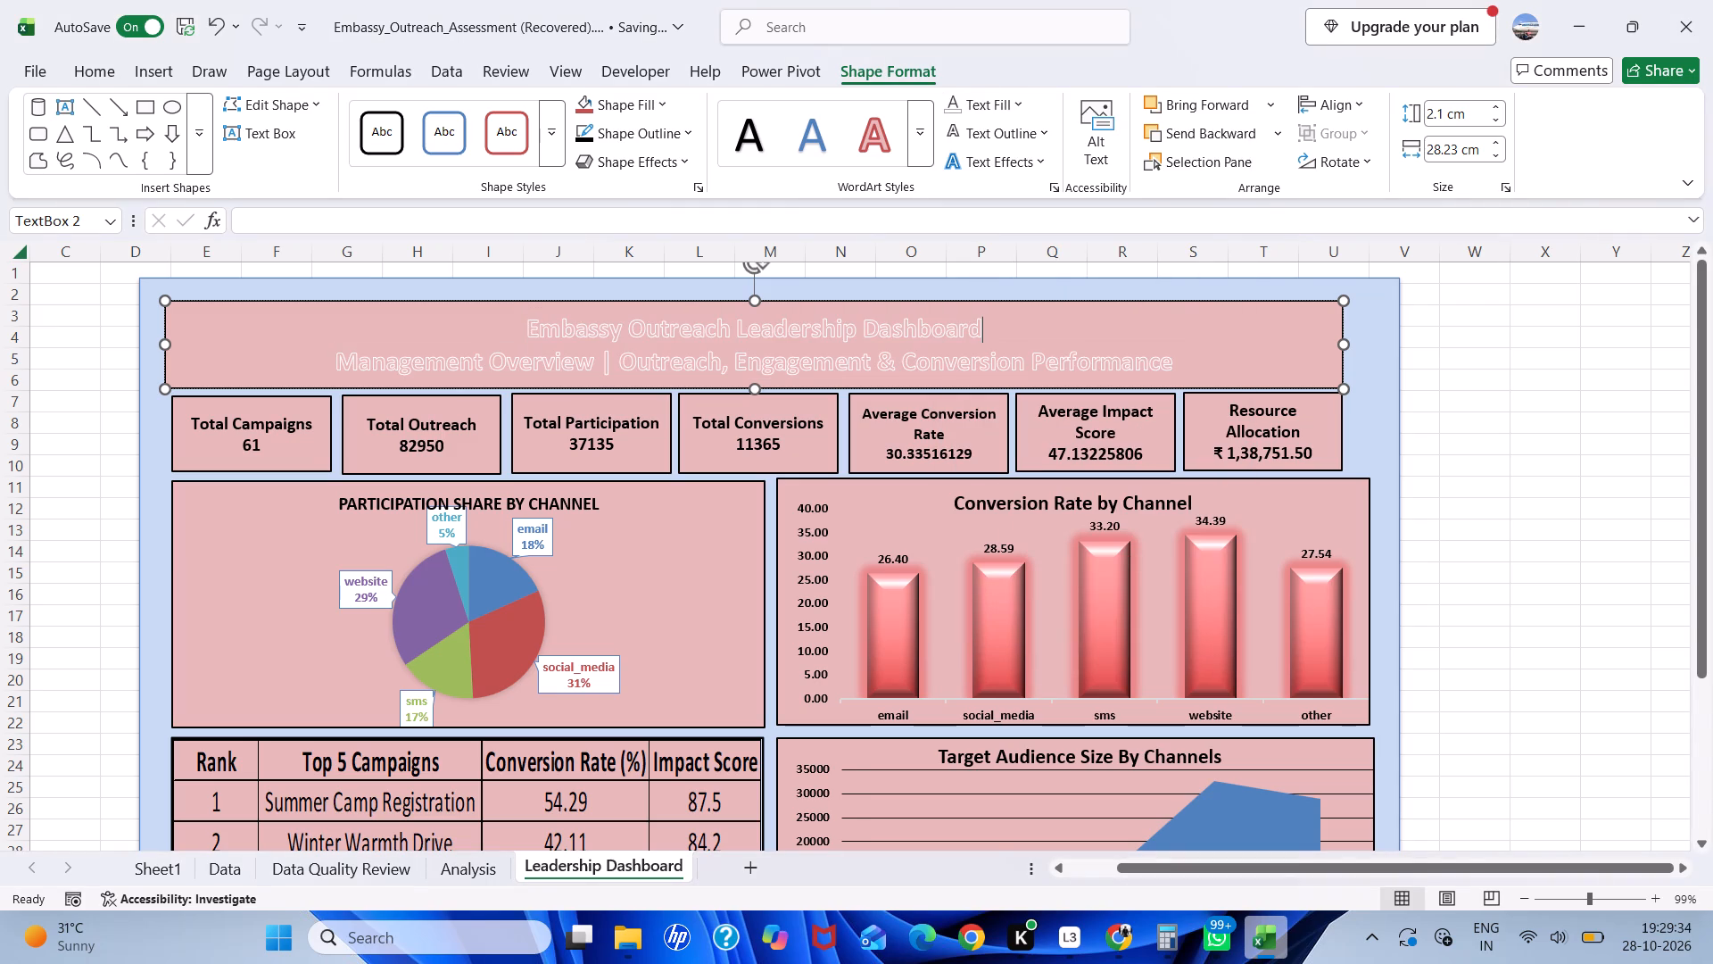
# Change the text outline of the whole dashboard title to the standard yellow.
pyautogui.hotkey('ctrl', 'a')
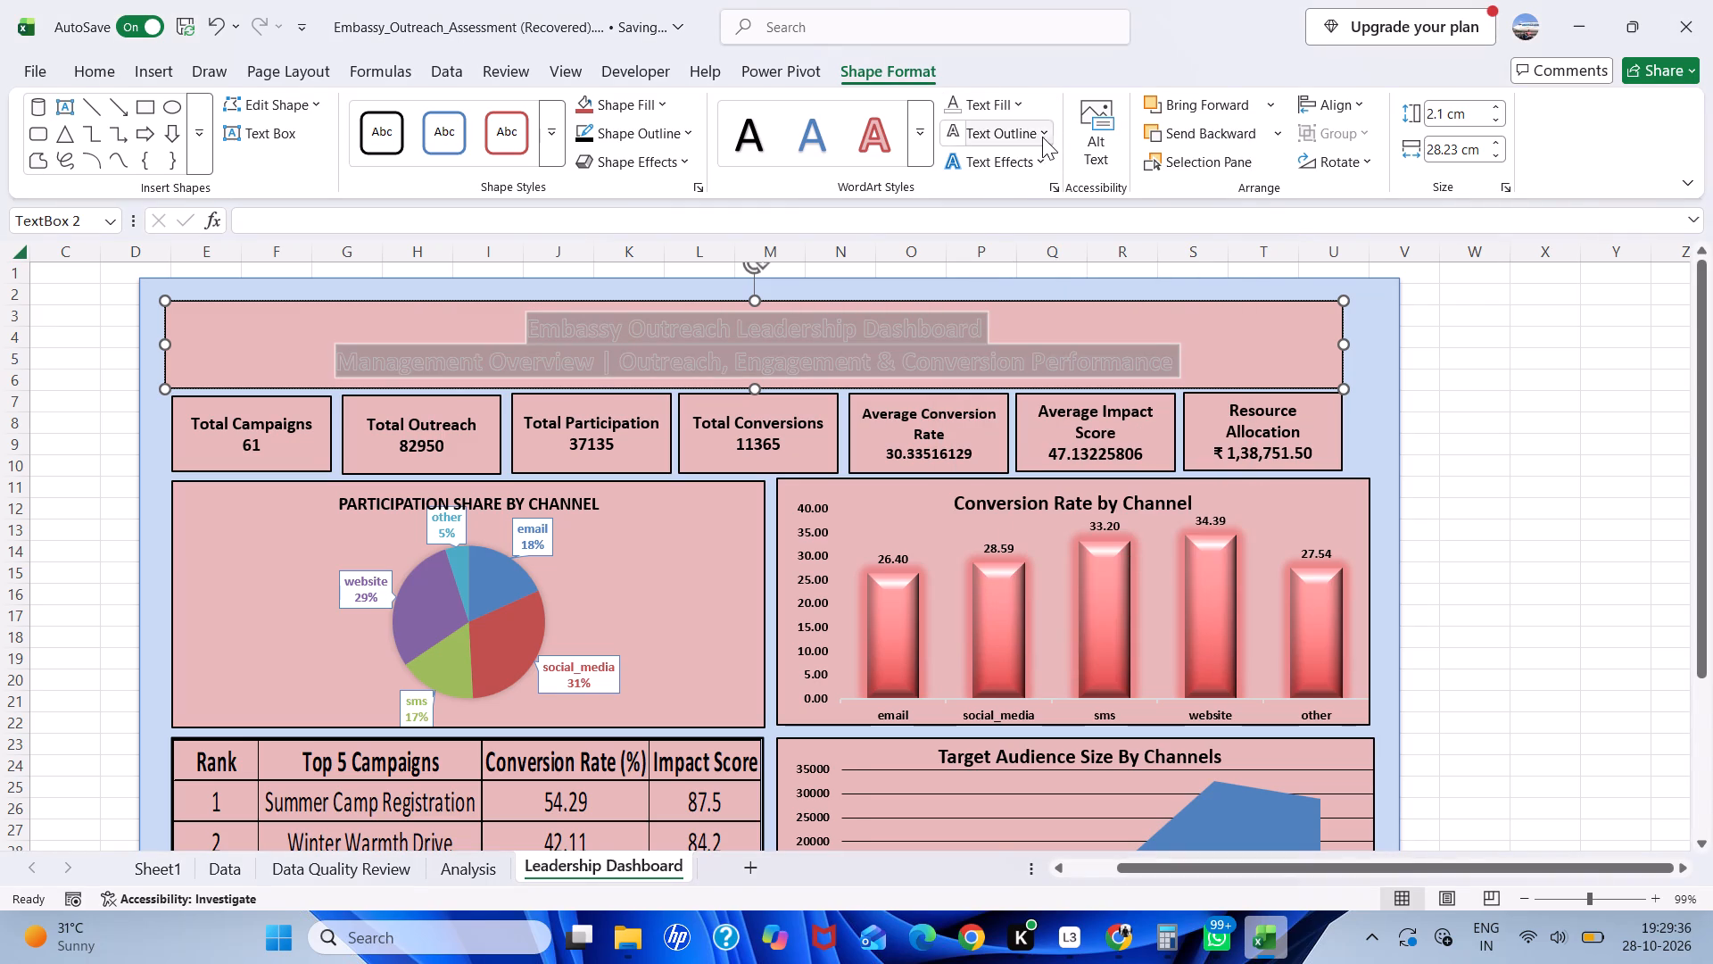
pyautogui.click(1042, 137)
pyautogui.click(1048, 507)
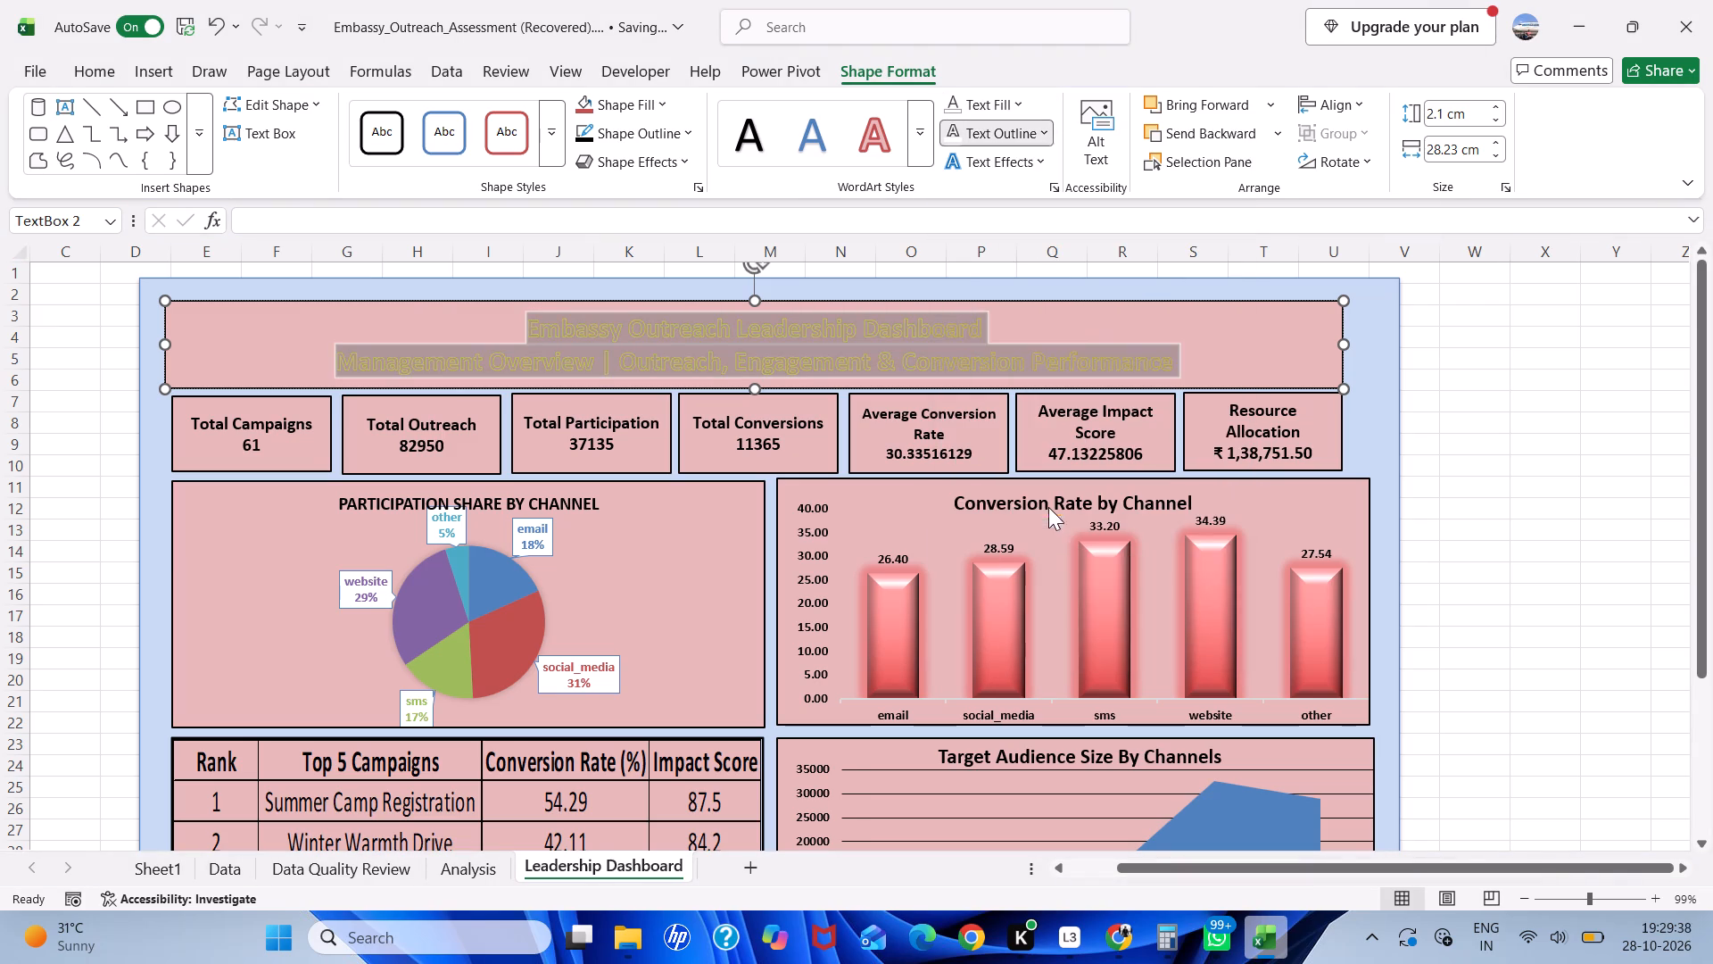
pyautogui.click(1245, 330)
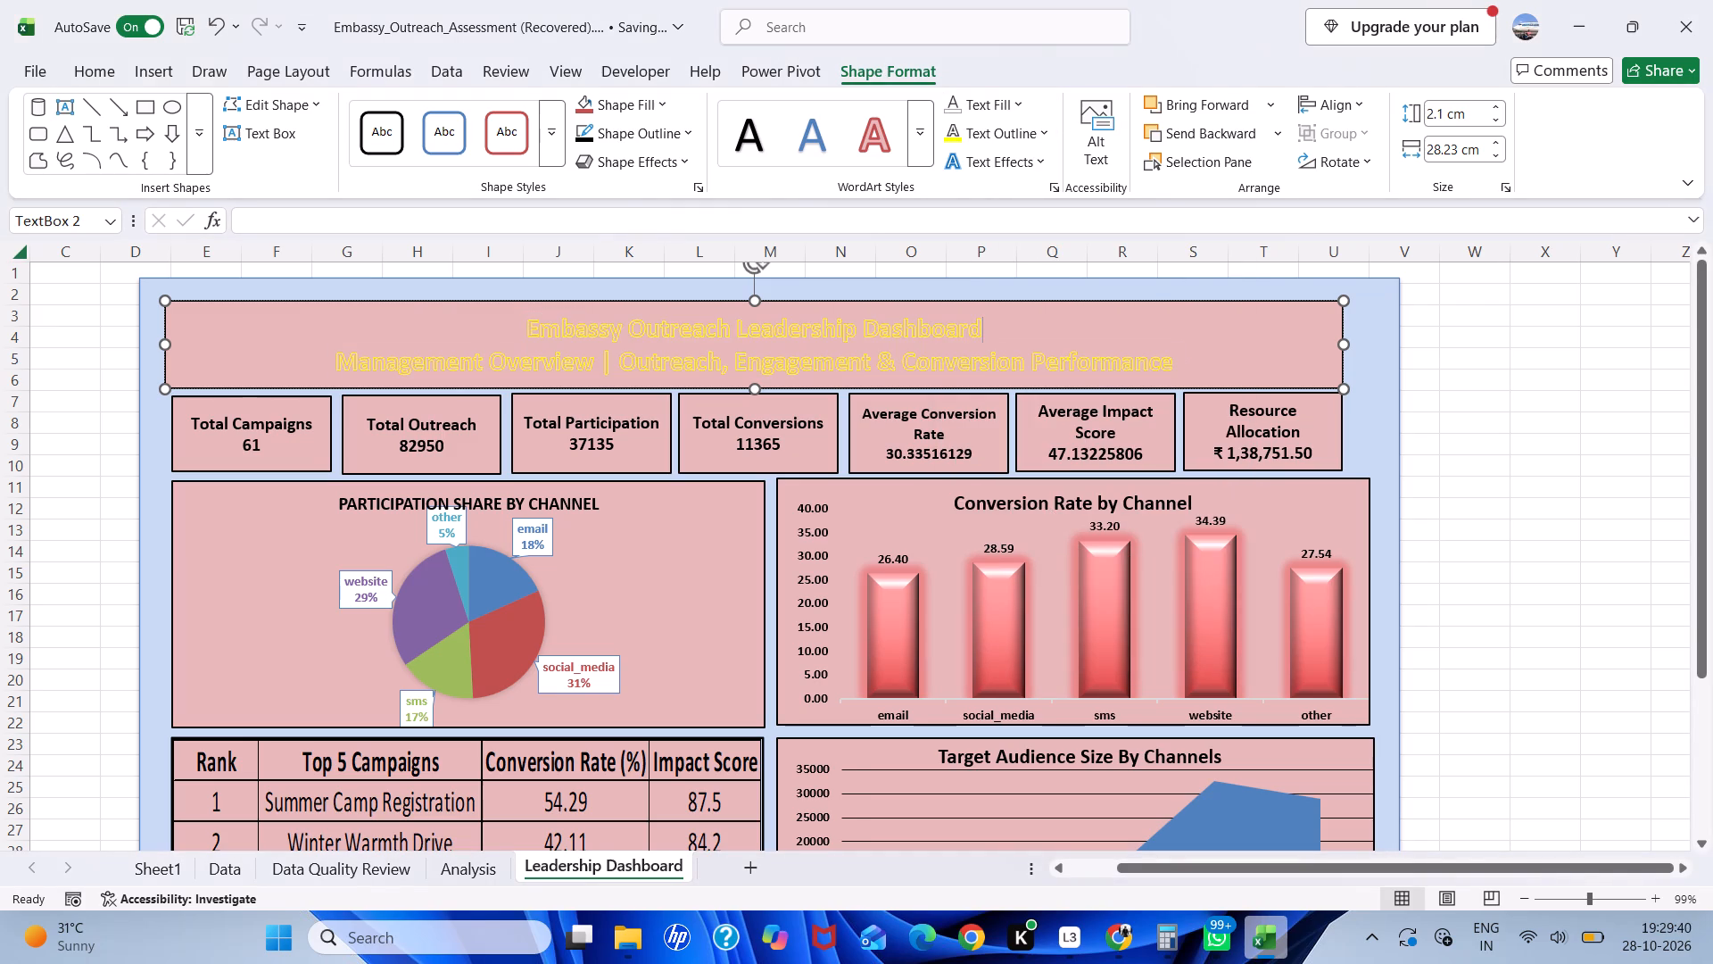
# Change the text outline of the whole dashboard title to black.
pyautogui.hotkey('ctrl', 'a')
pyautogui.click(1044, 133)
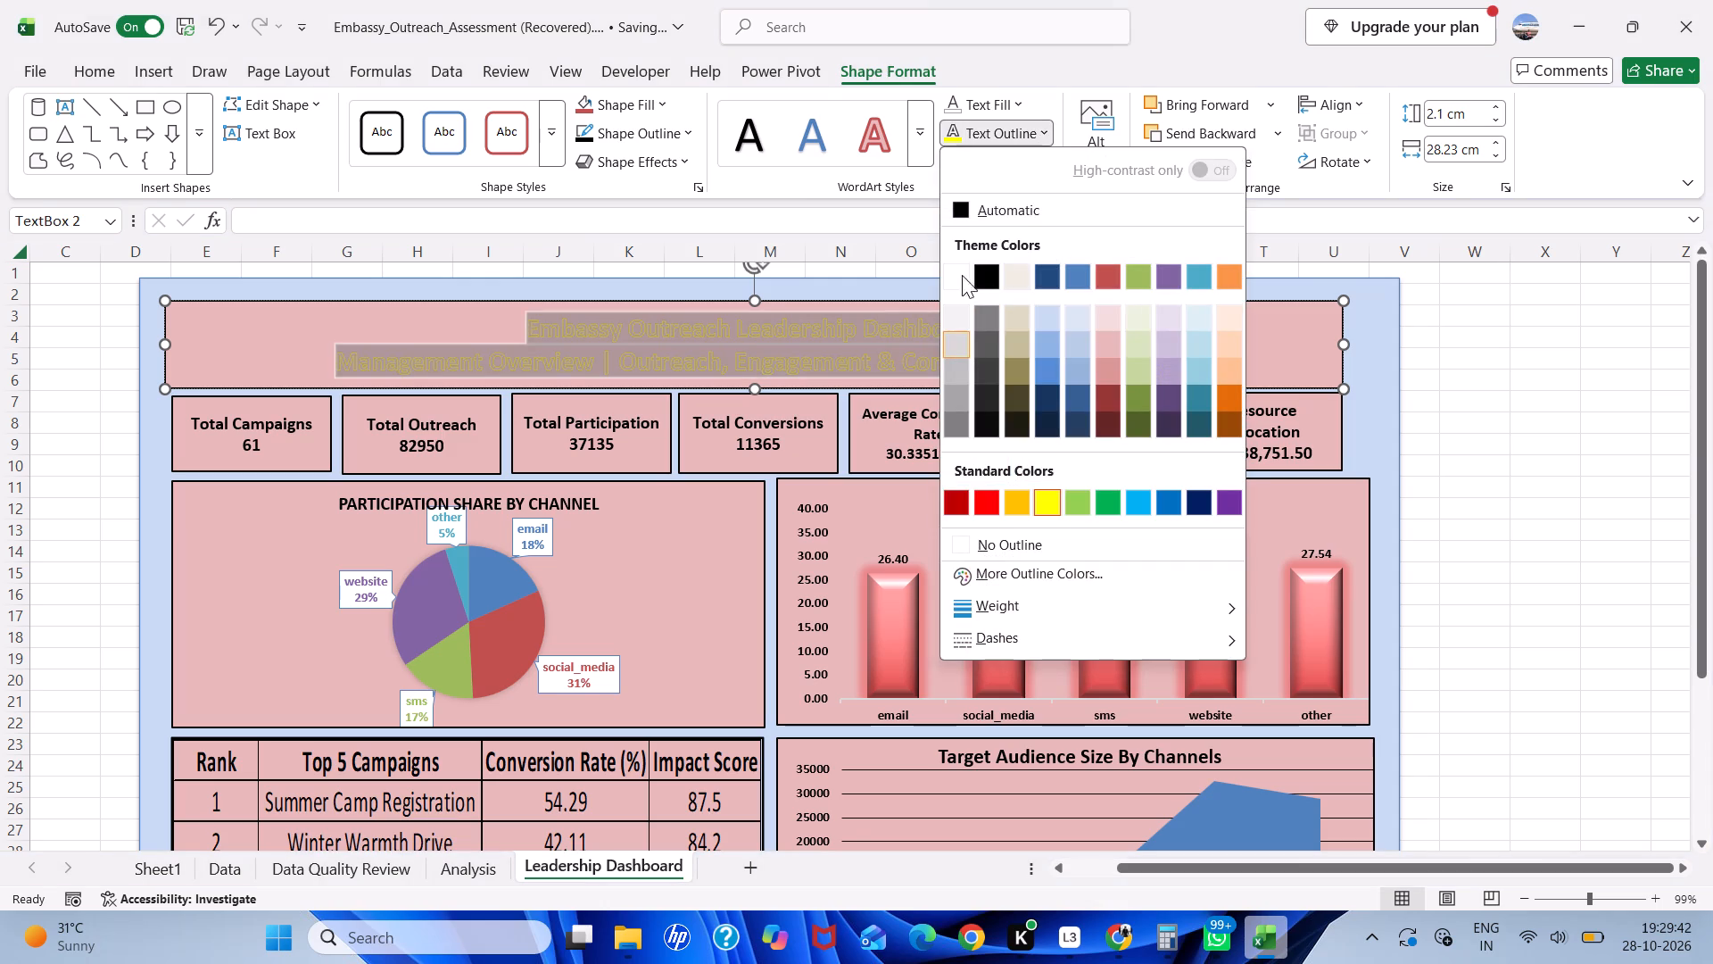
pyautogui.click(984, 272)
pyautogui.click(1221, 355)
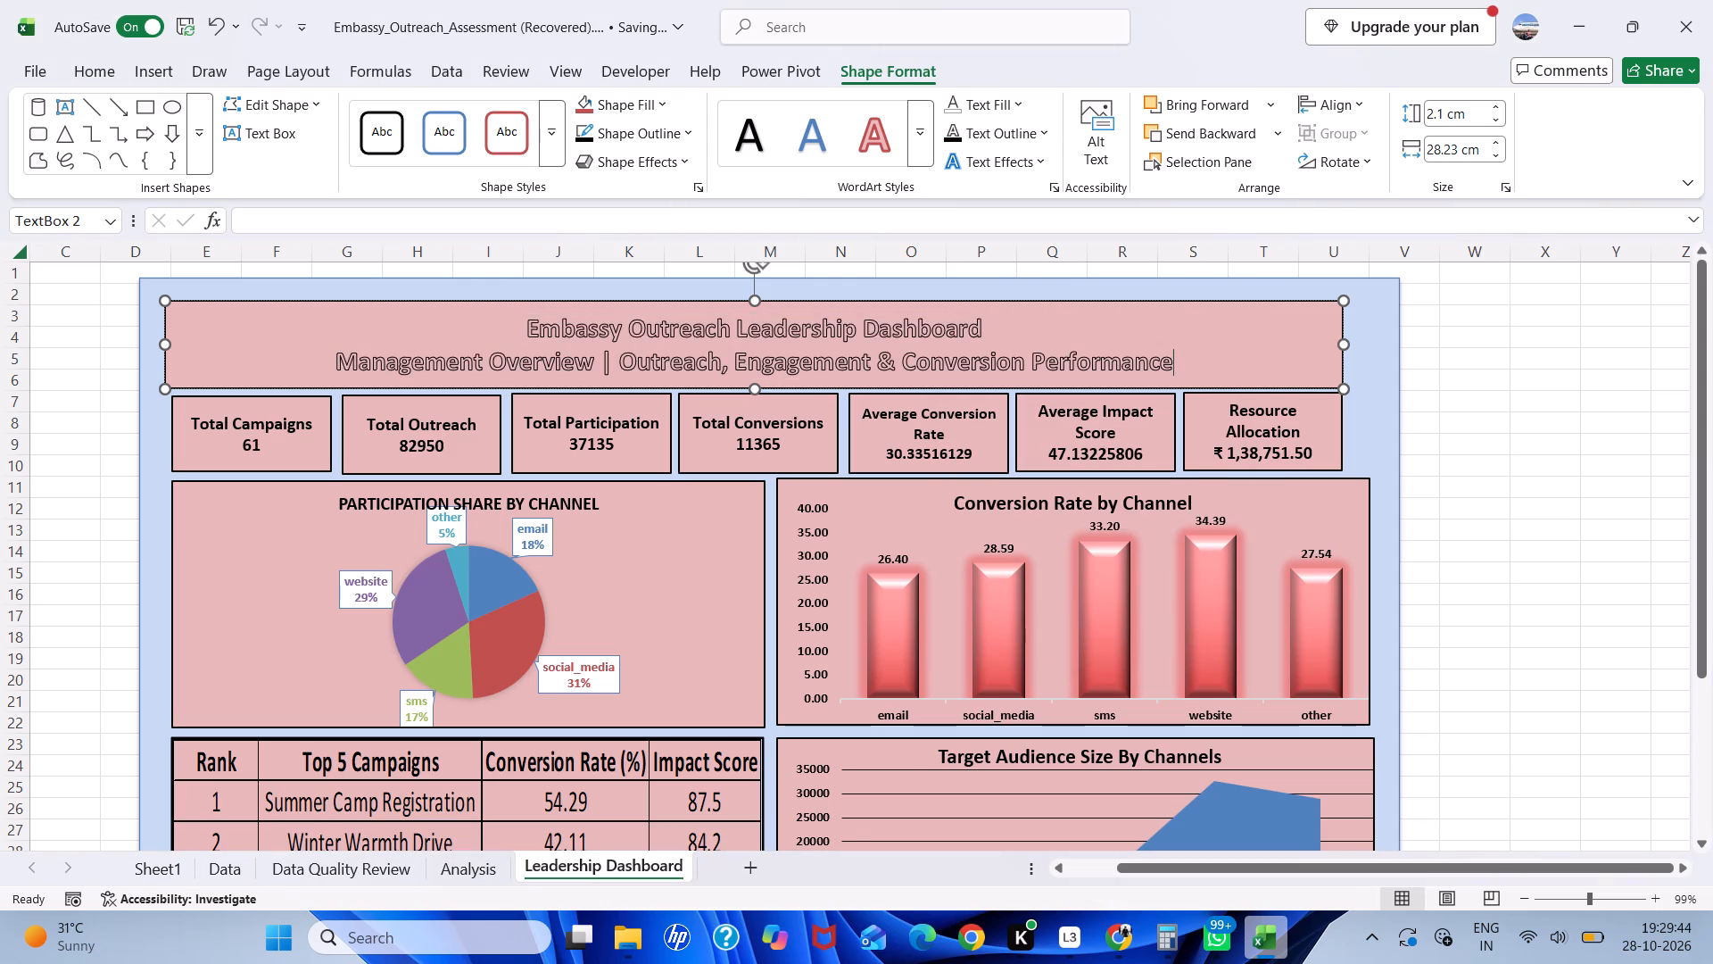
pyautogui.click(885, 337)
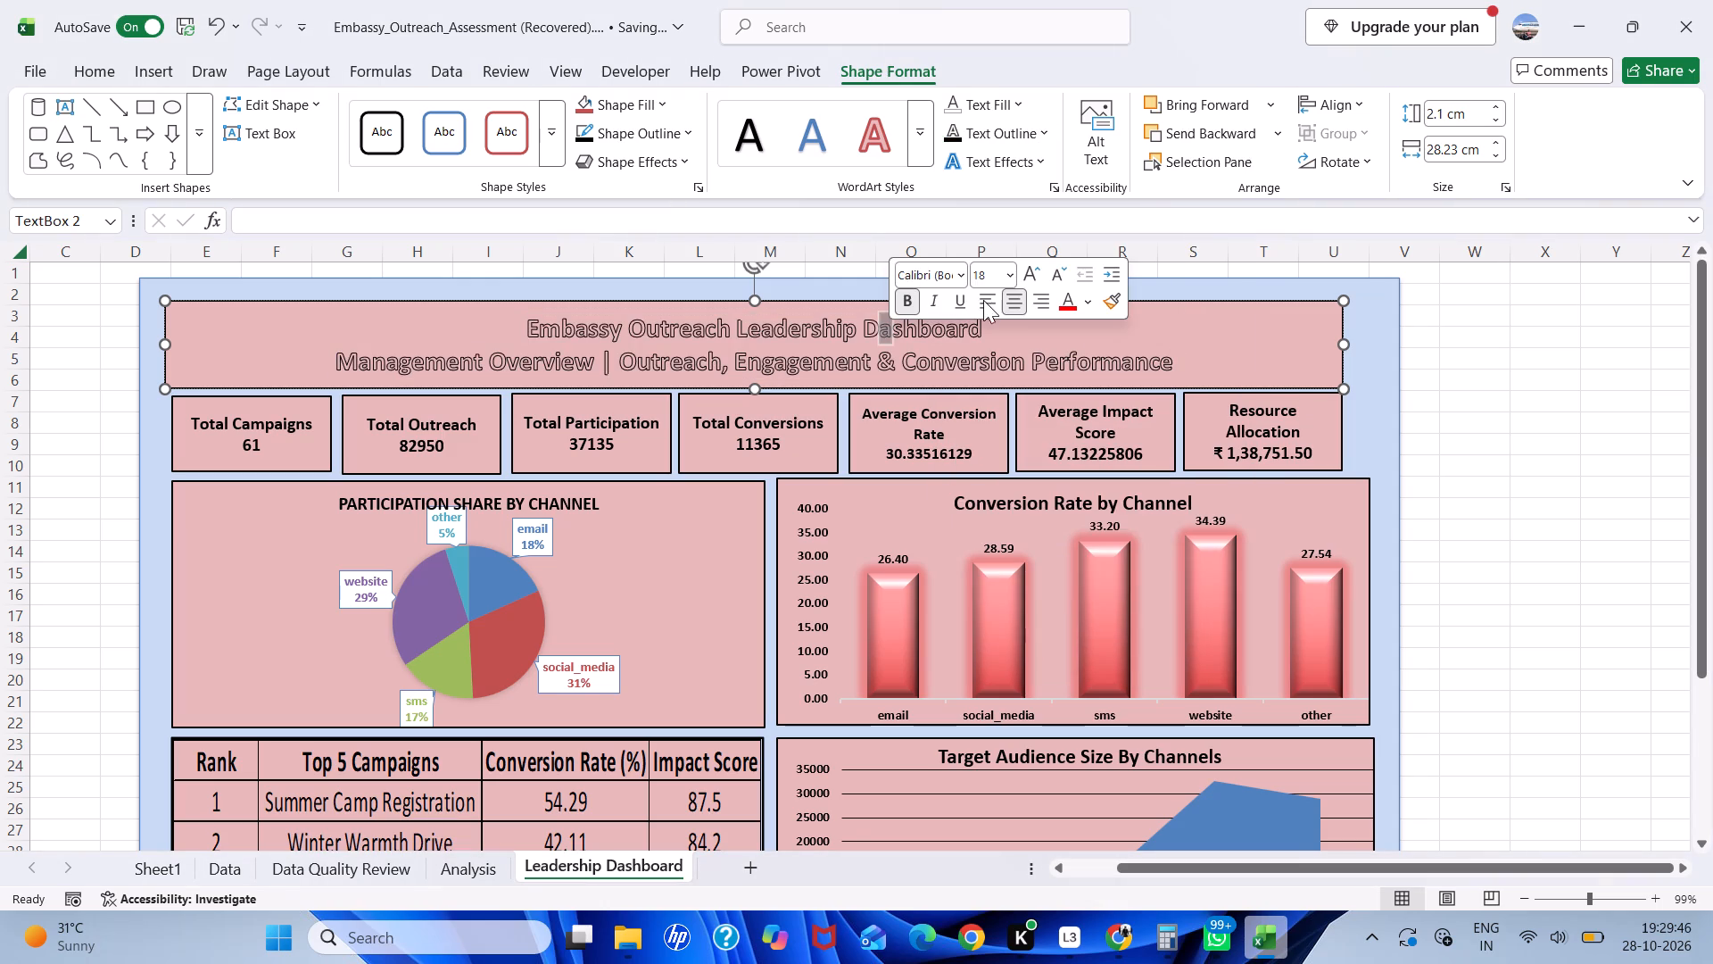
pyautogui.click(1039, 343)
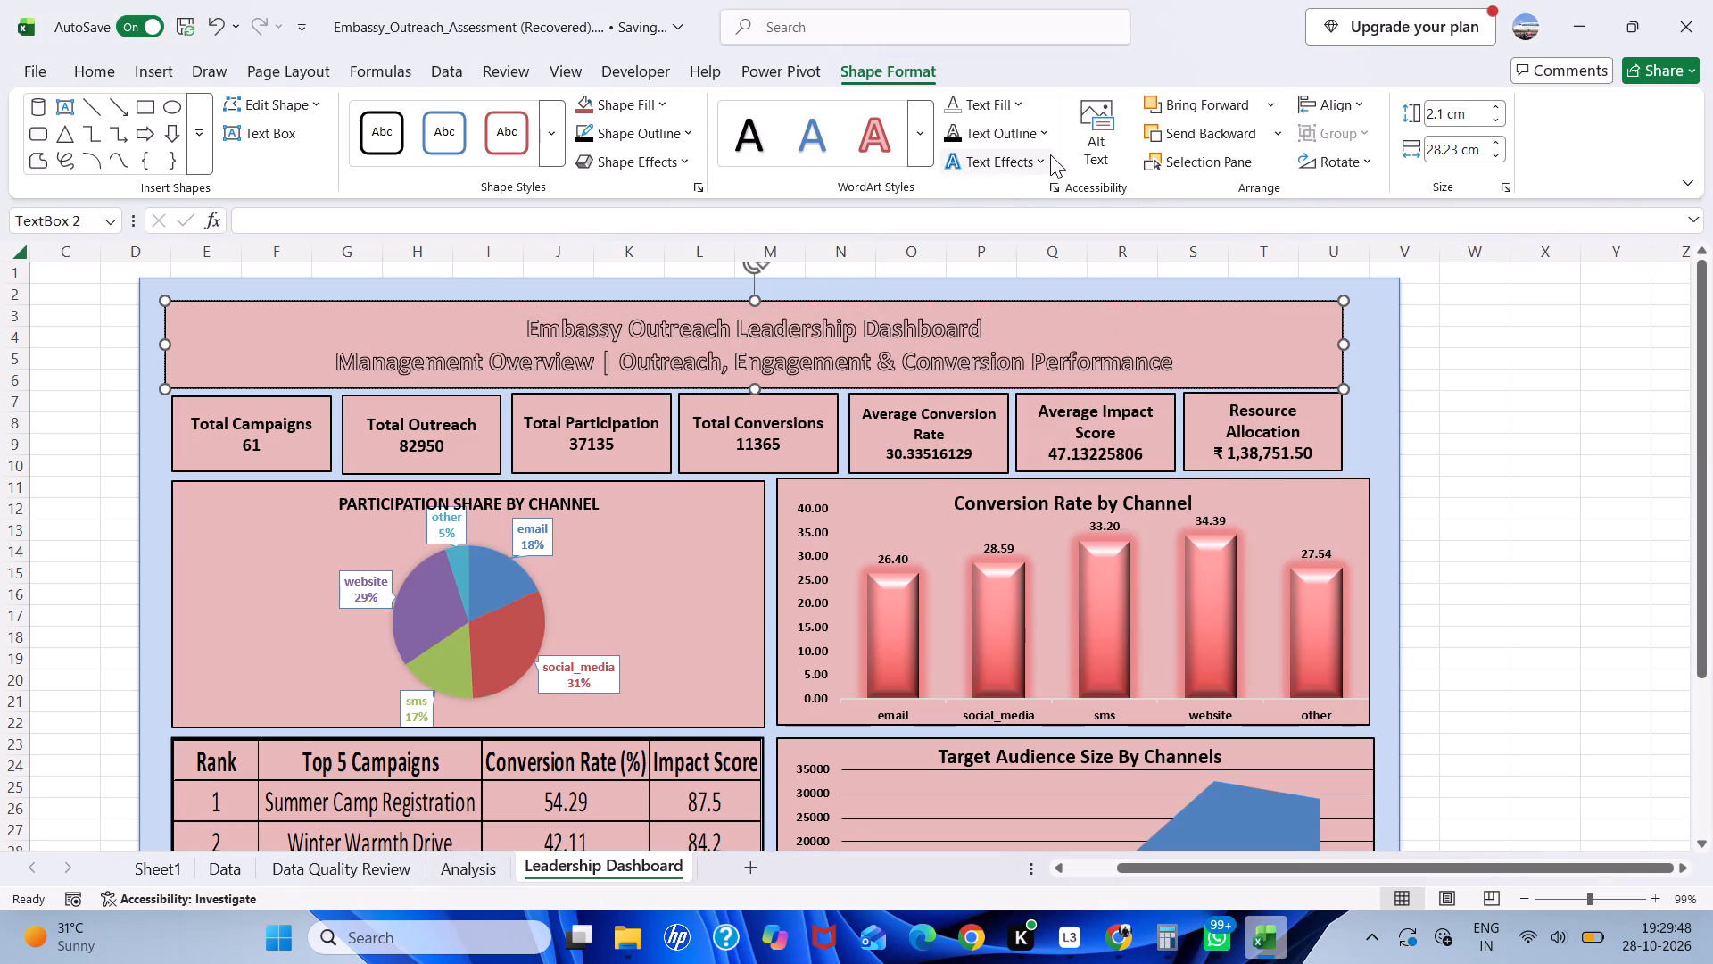
# Apply the first Outer shadow text effect to all the text in the dashboard title box.
pyautogui.click(1051, 154)
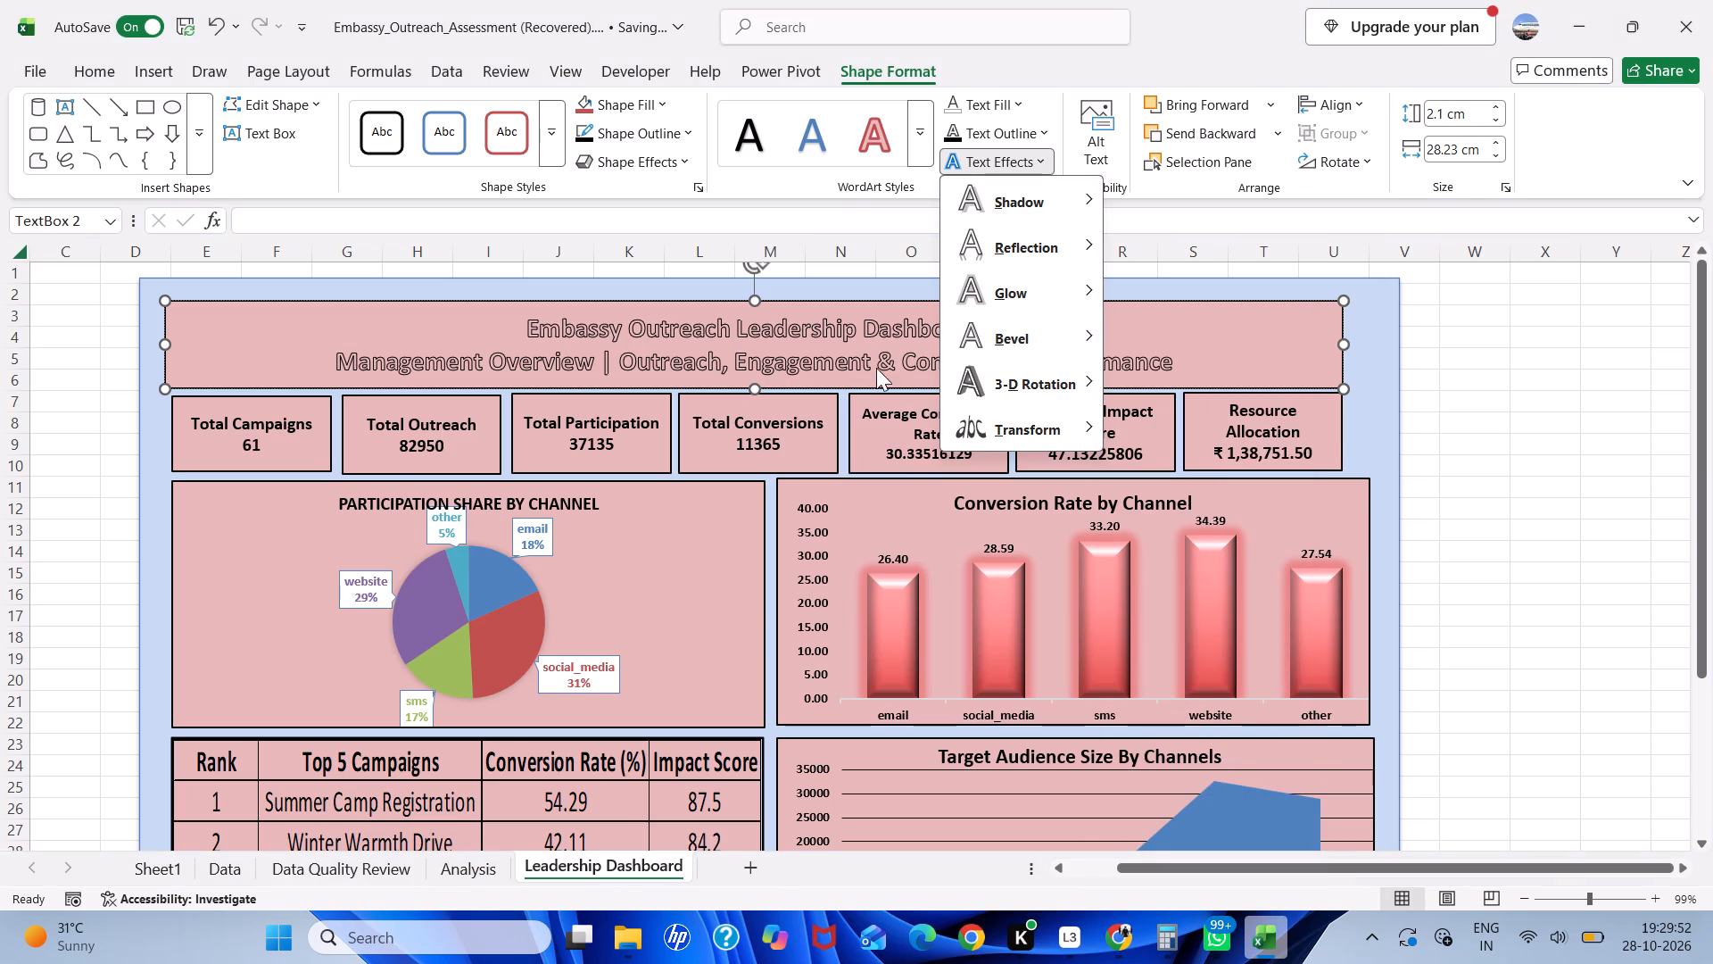
pyautogui.click(886, 344)
pyautogui.hotkey('ctrl', 'a')
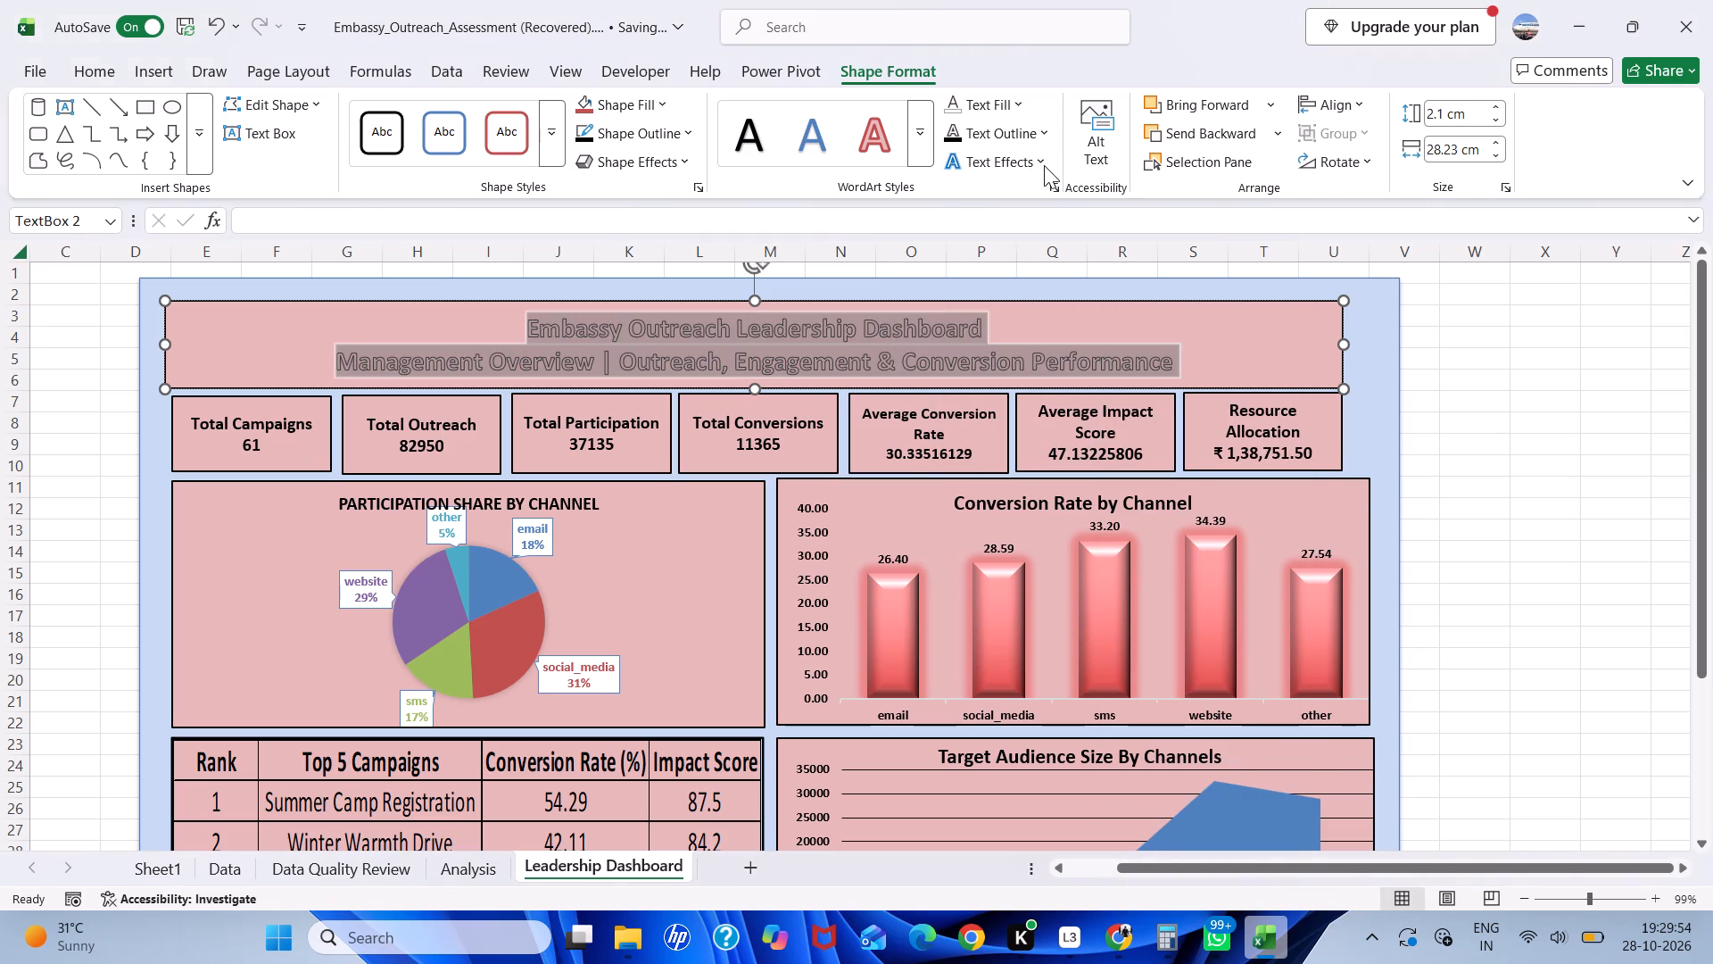
pyautogui.click(1030, 155)
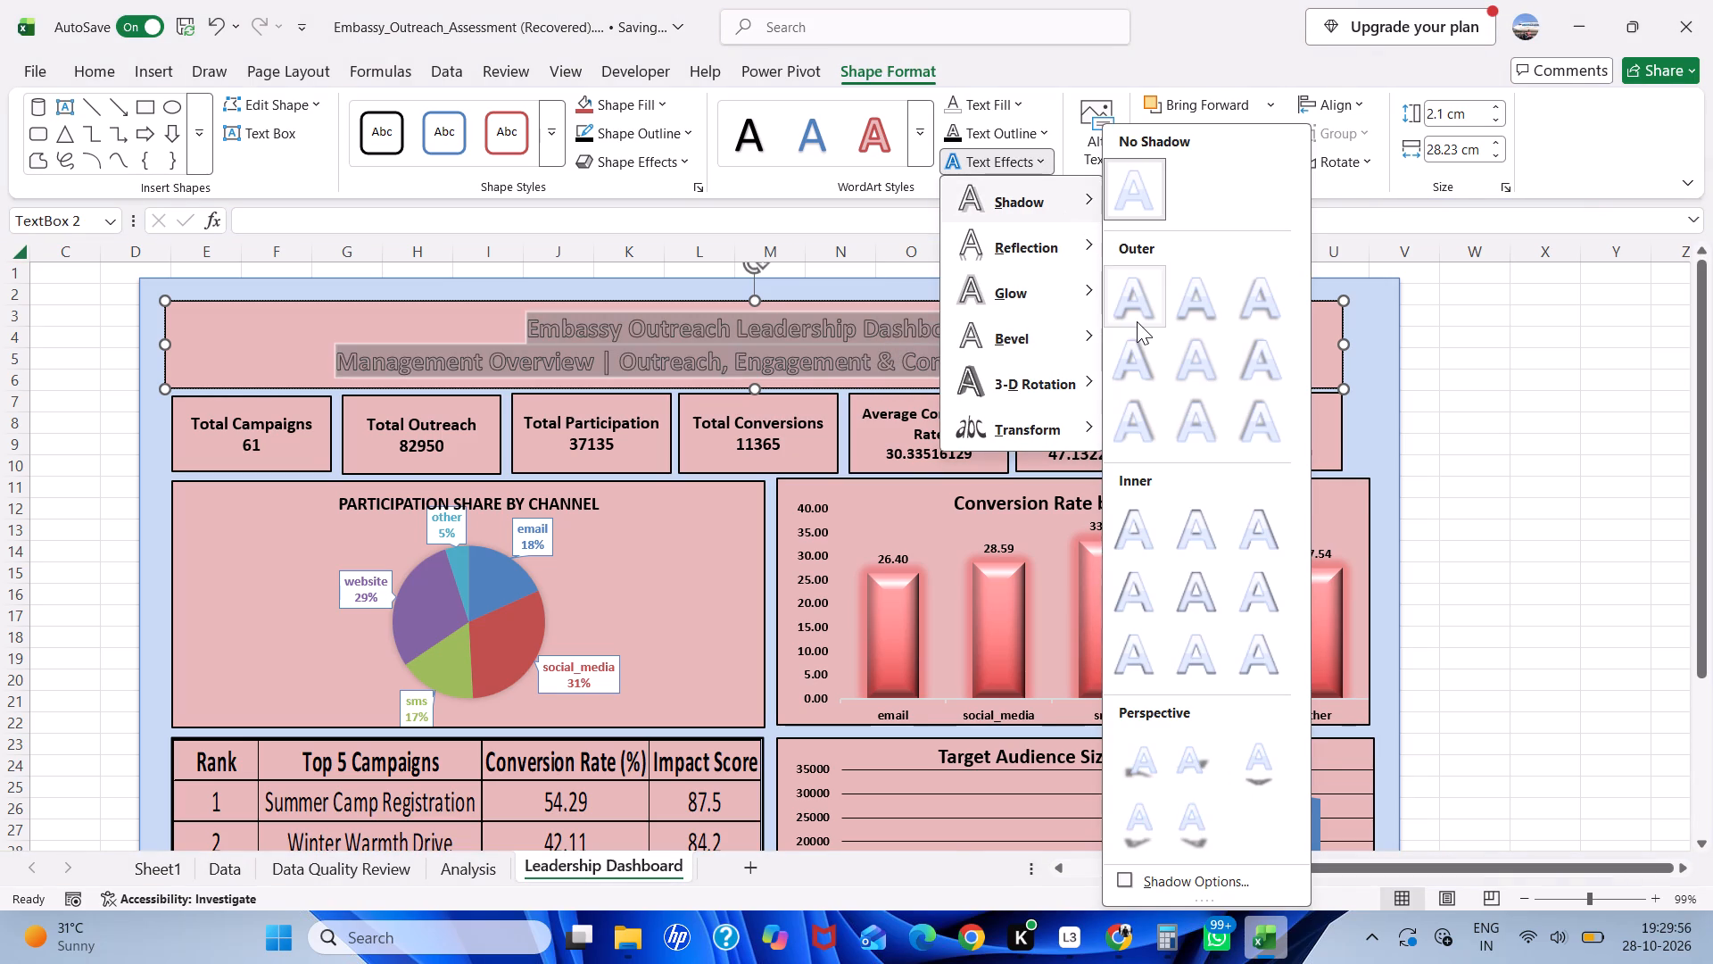
pyautogui.click(1136, 321)
pyautogui.click(1171, 341)
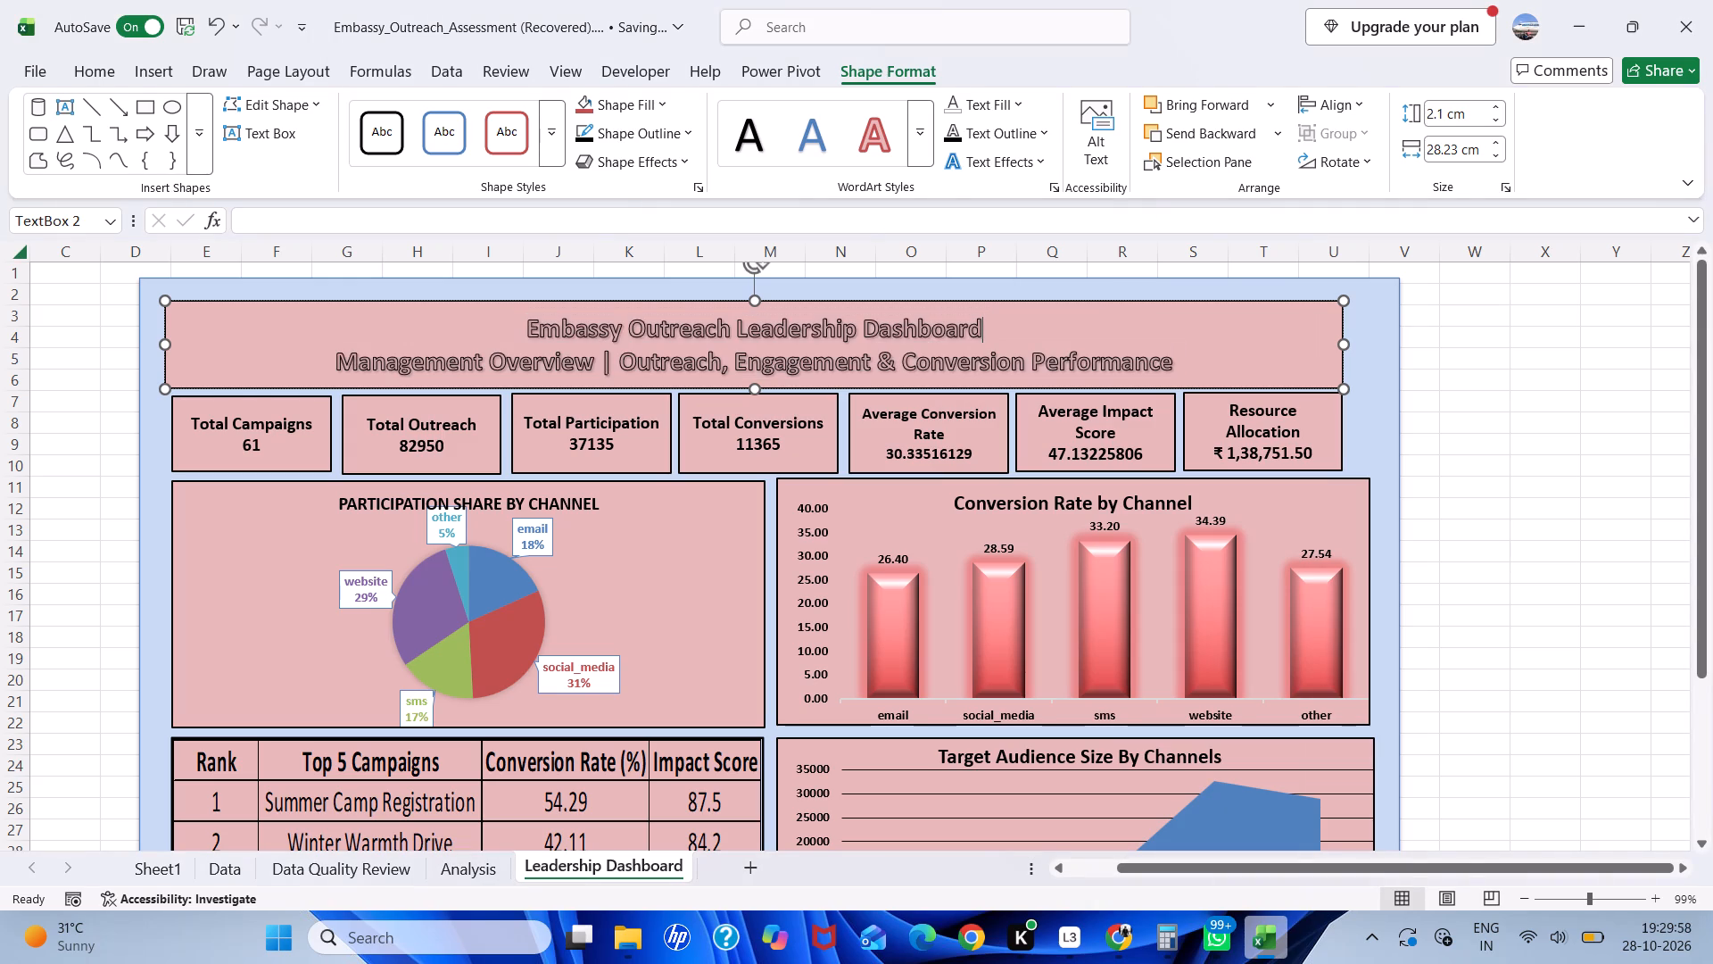
pyautogui.click(960, 350)
pyautogui.click(1196, 329)
# Set the text outline of the whole dashboard title to the dark blue theme color.
pyautogui.hotkey('ctrl', 'a')
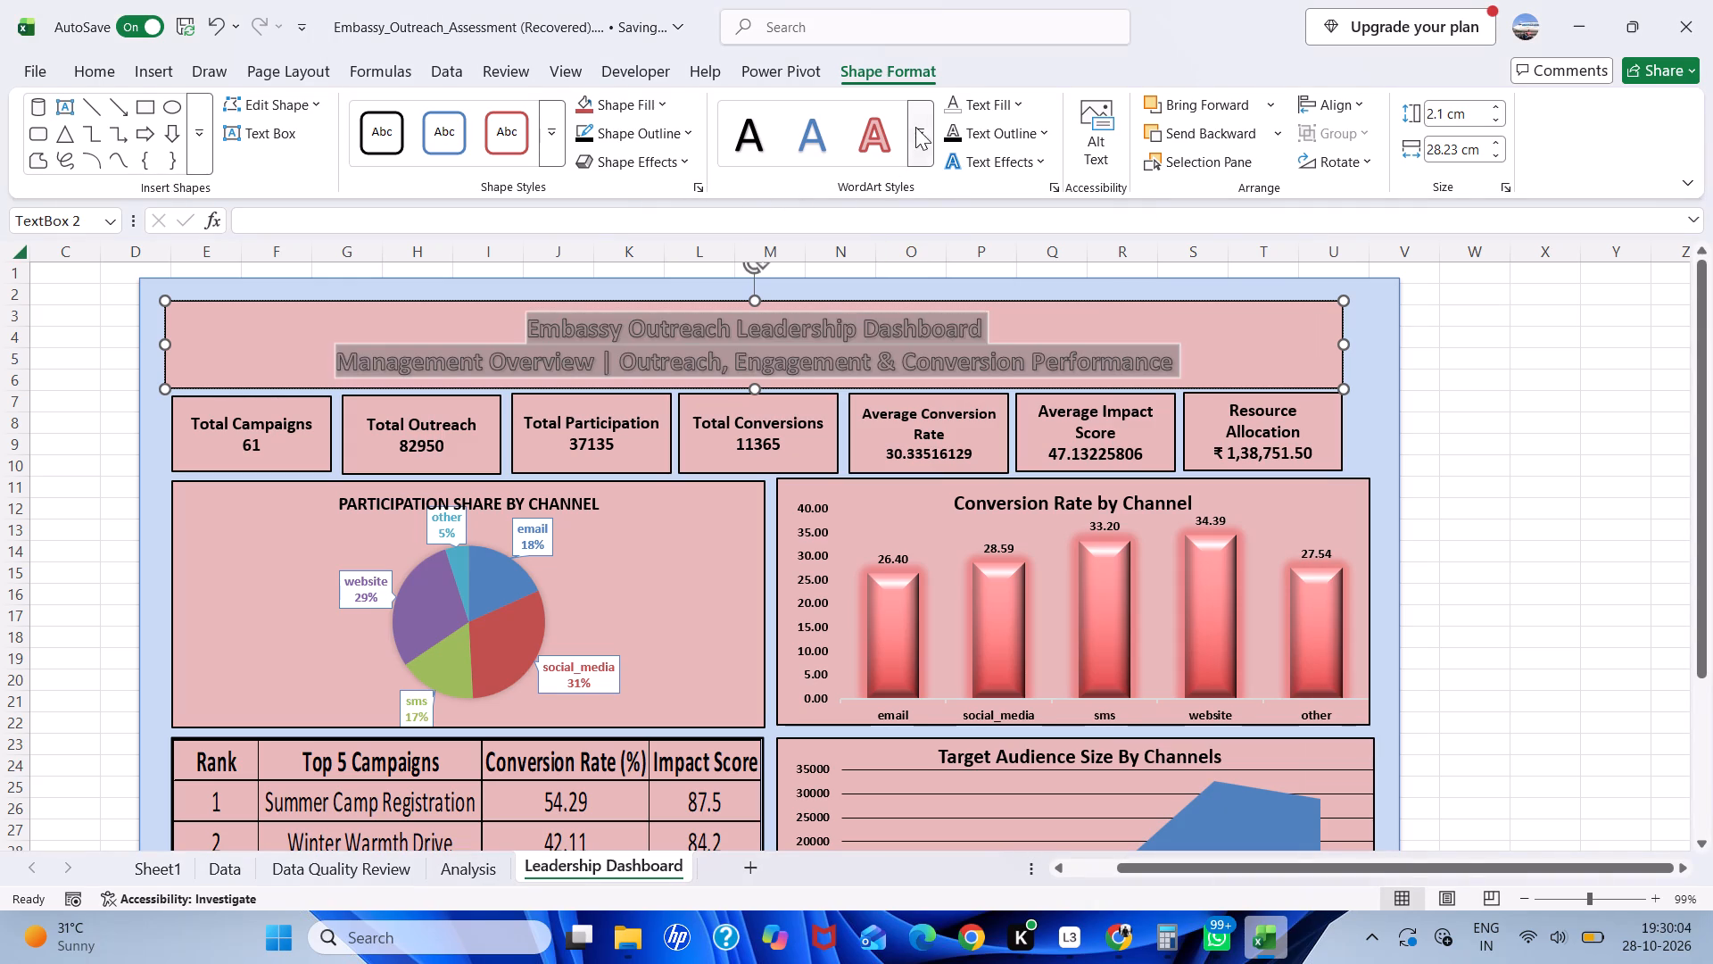
pyautogui.click(1048, 125)
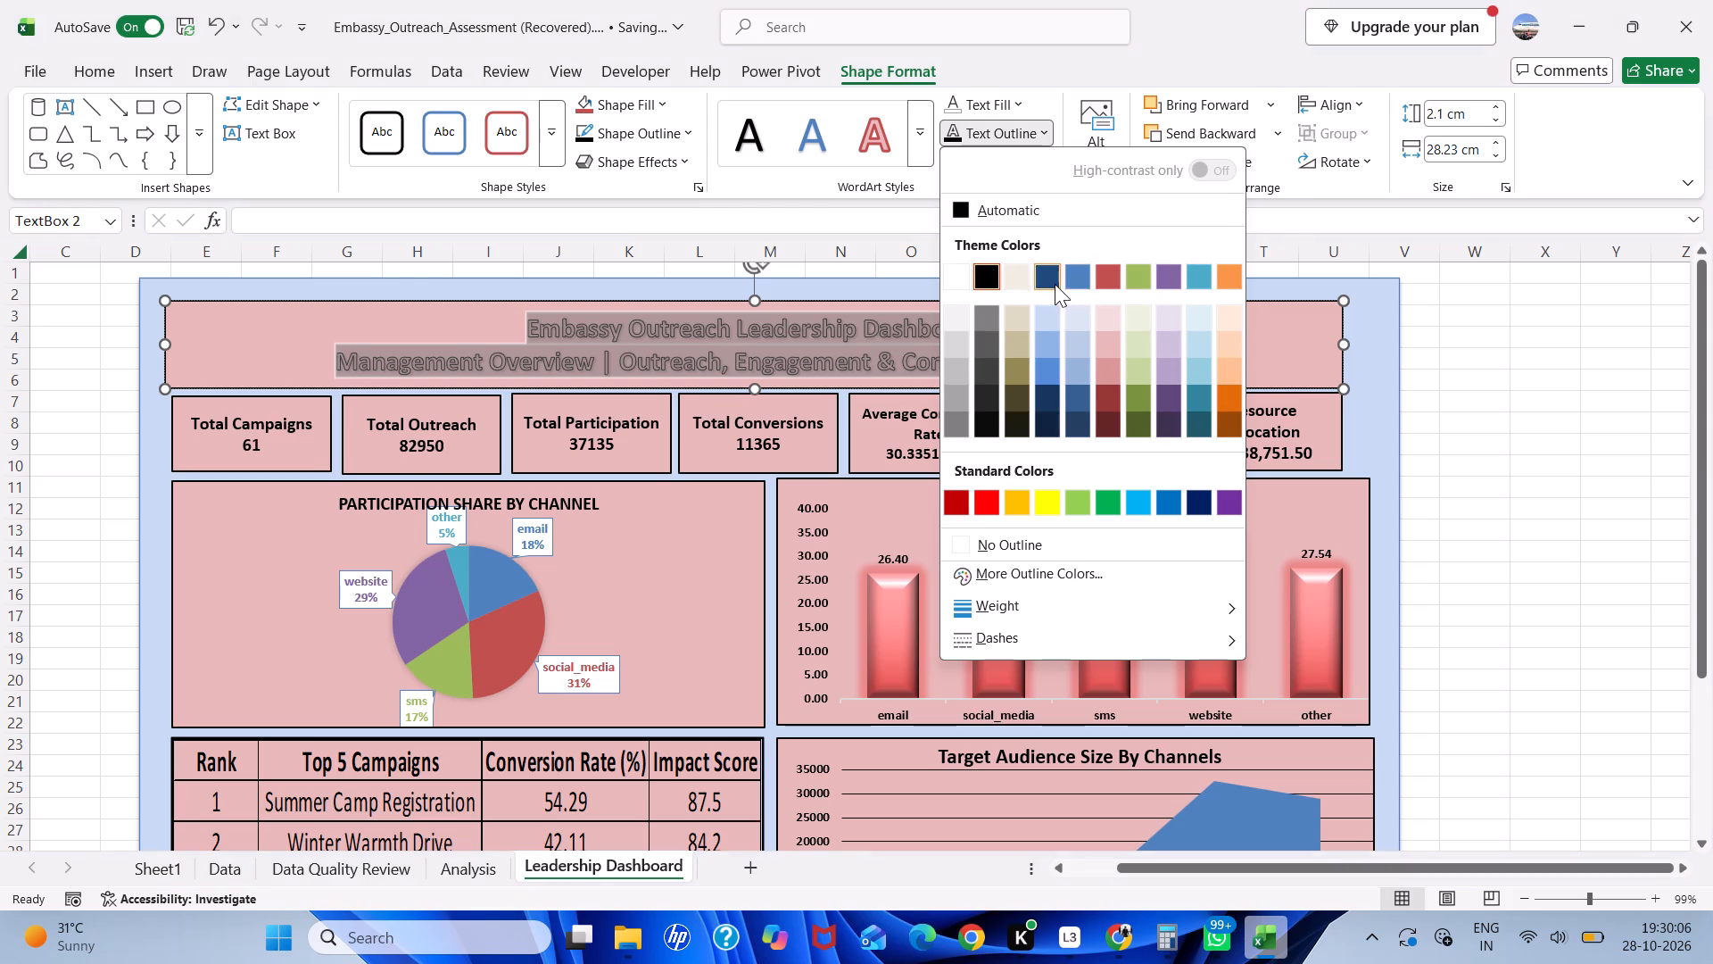
pyautogui.click(1055, 284)
pyautogui.click(1253, 357)
pyautogui.click(1080, 357)
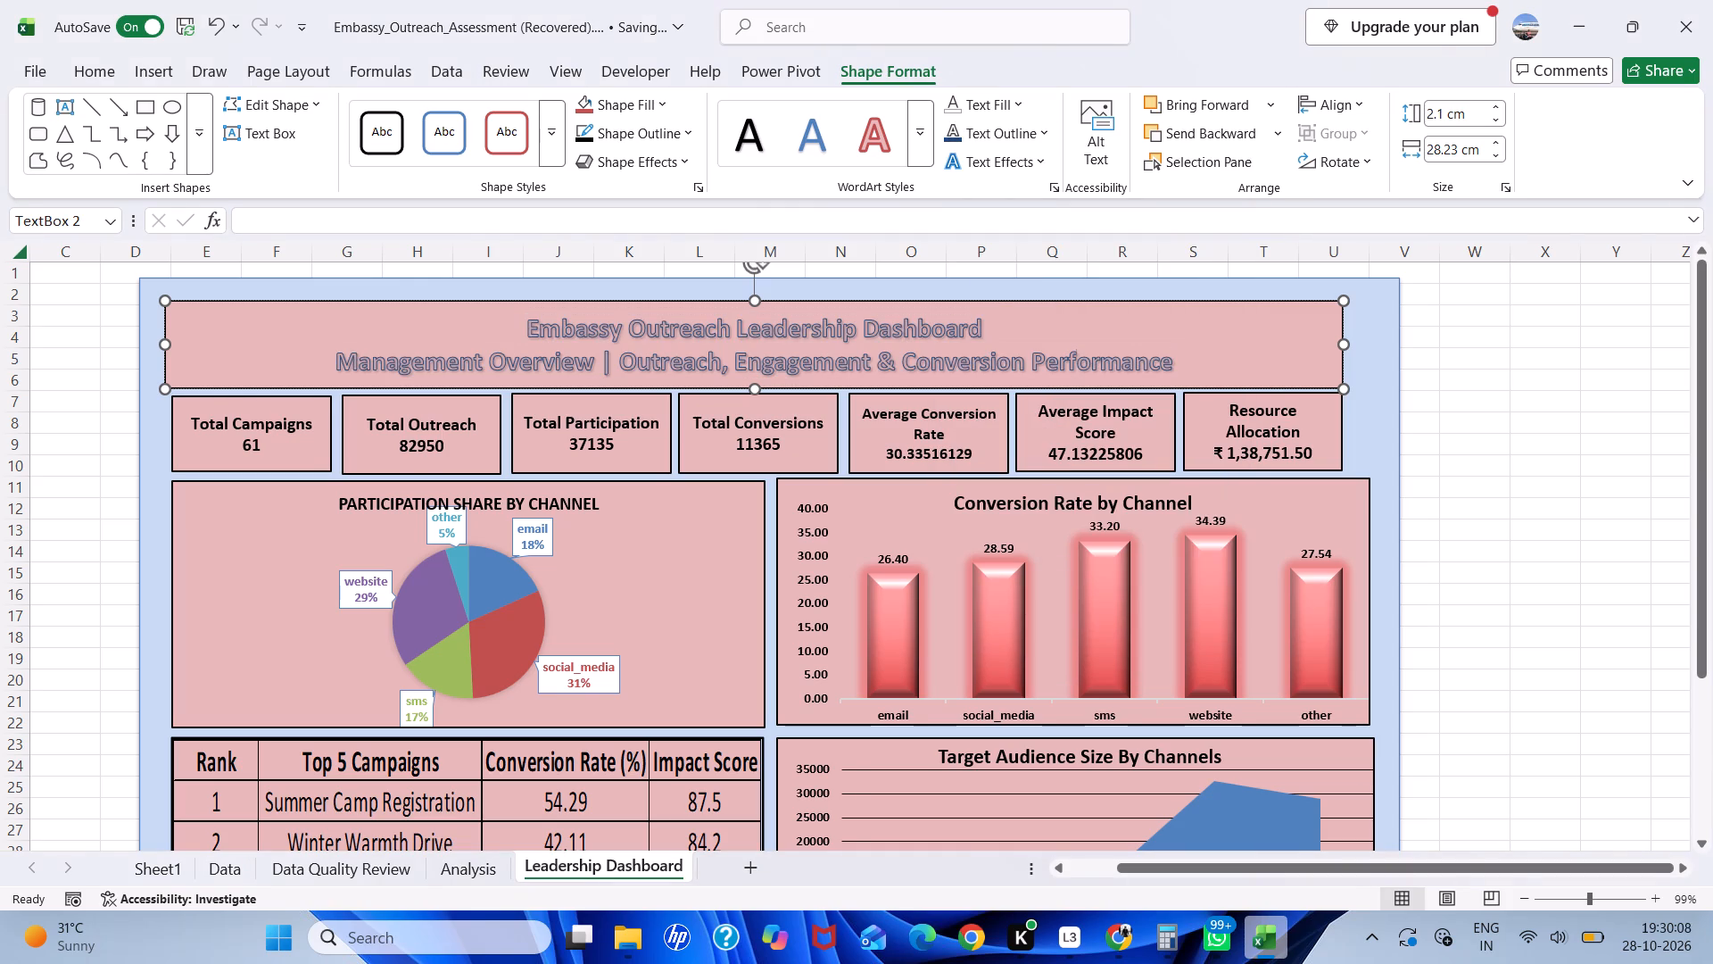
# Change the text outline of the whole dashboard title to the darkest shade of the dark blue theme color.
pyautogui.hotkey('ctrl', 'a')
pyautogui.click(1045, 142)
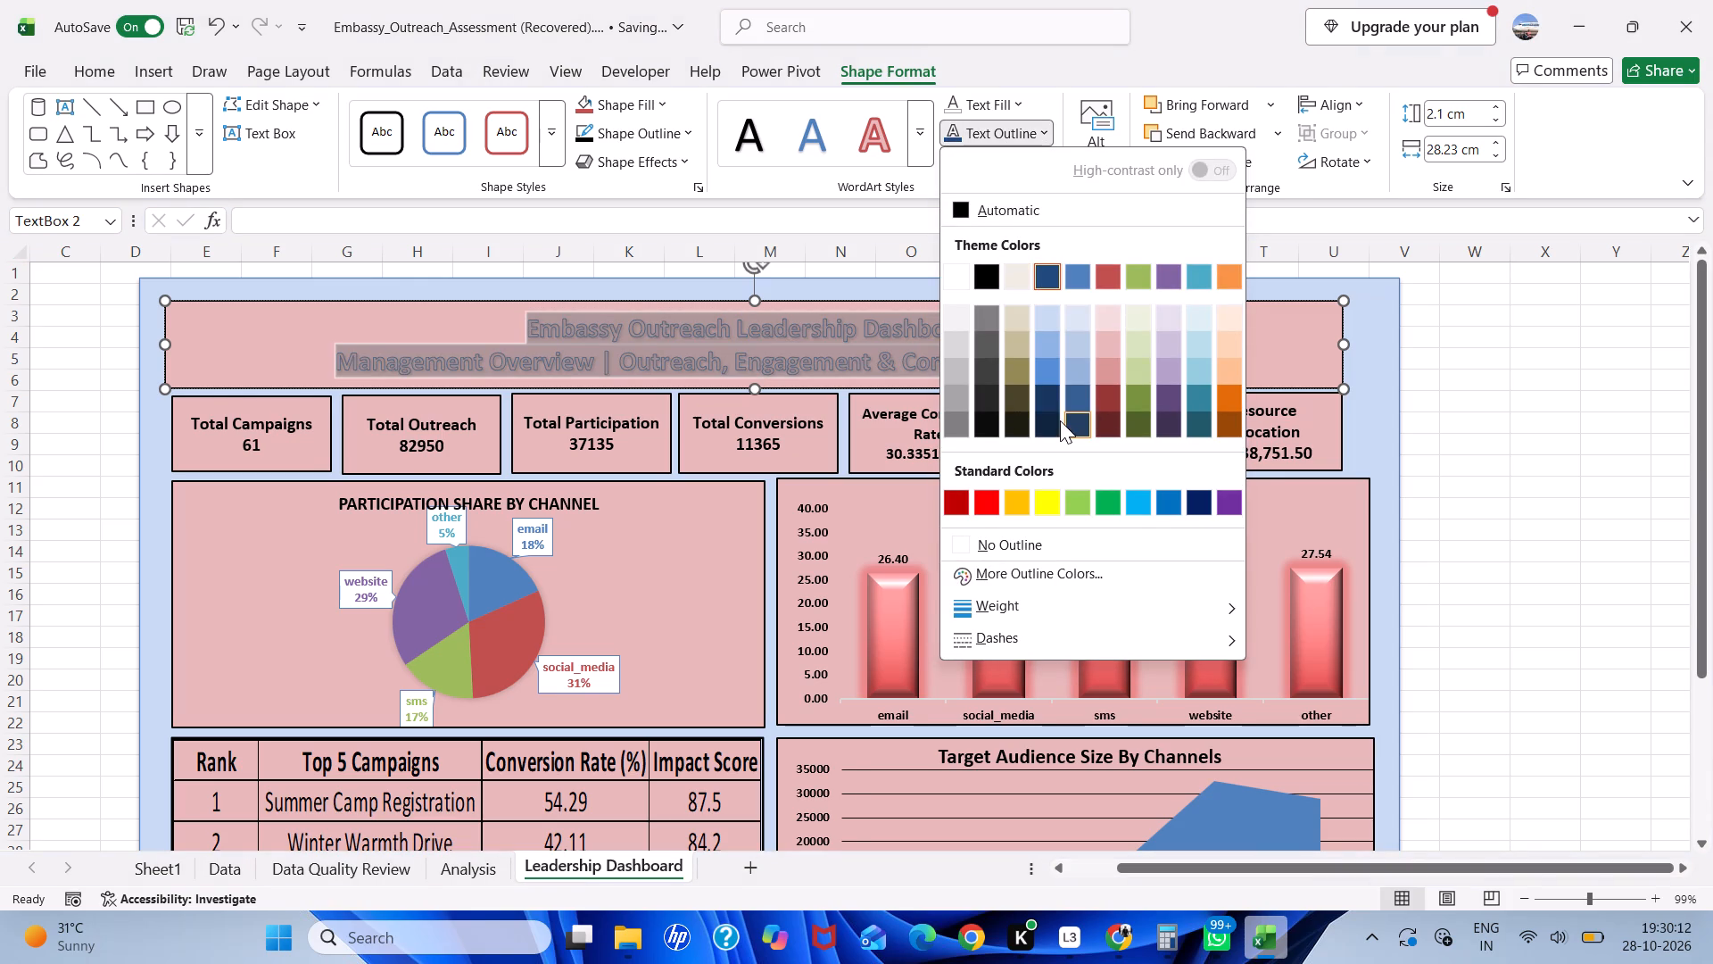
pyautogui.click(1053, 421)
pyautogui.click(1253, 361)
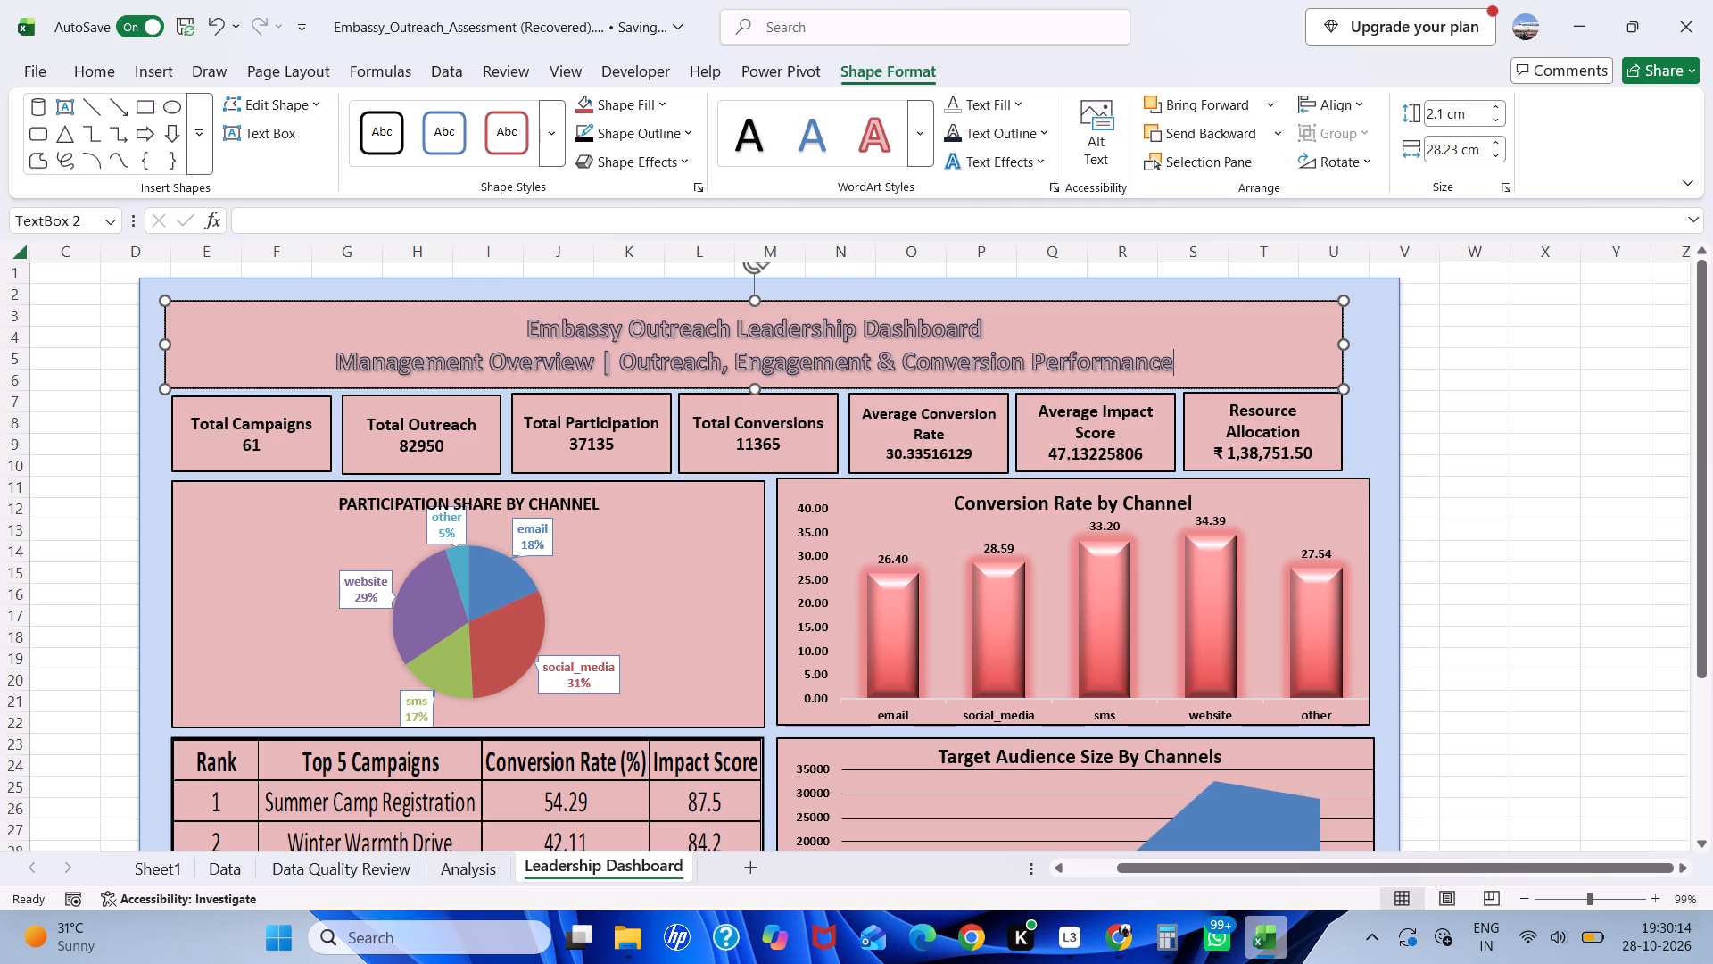
pyautogui.click(1264, 357)
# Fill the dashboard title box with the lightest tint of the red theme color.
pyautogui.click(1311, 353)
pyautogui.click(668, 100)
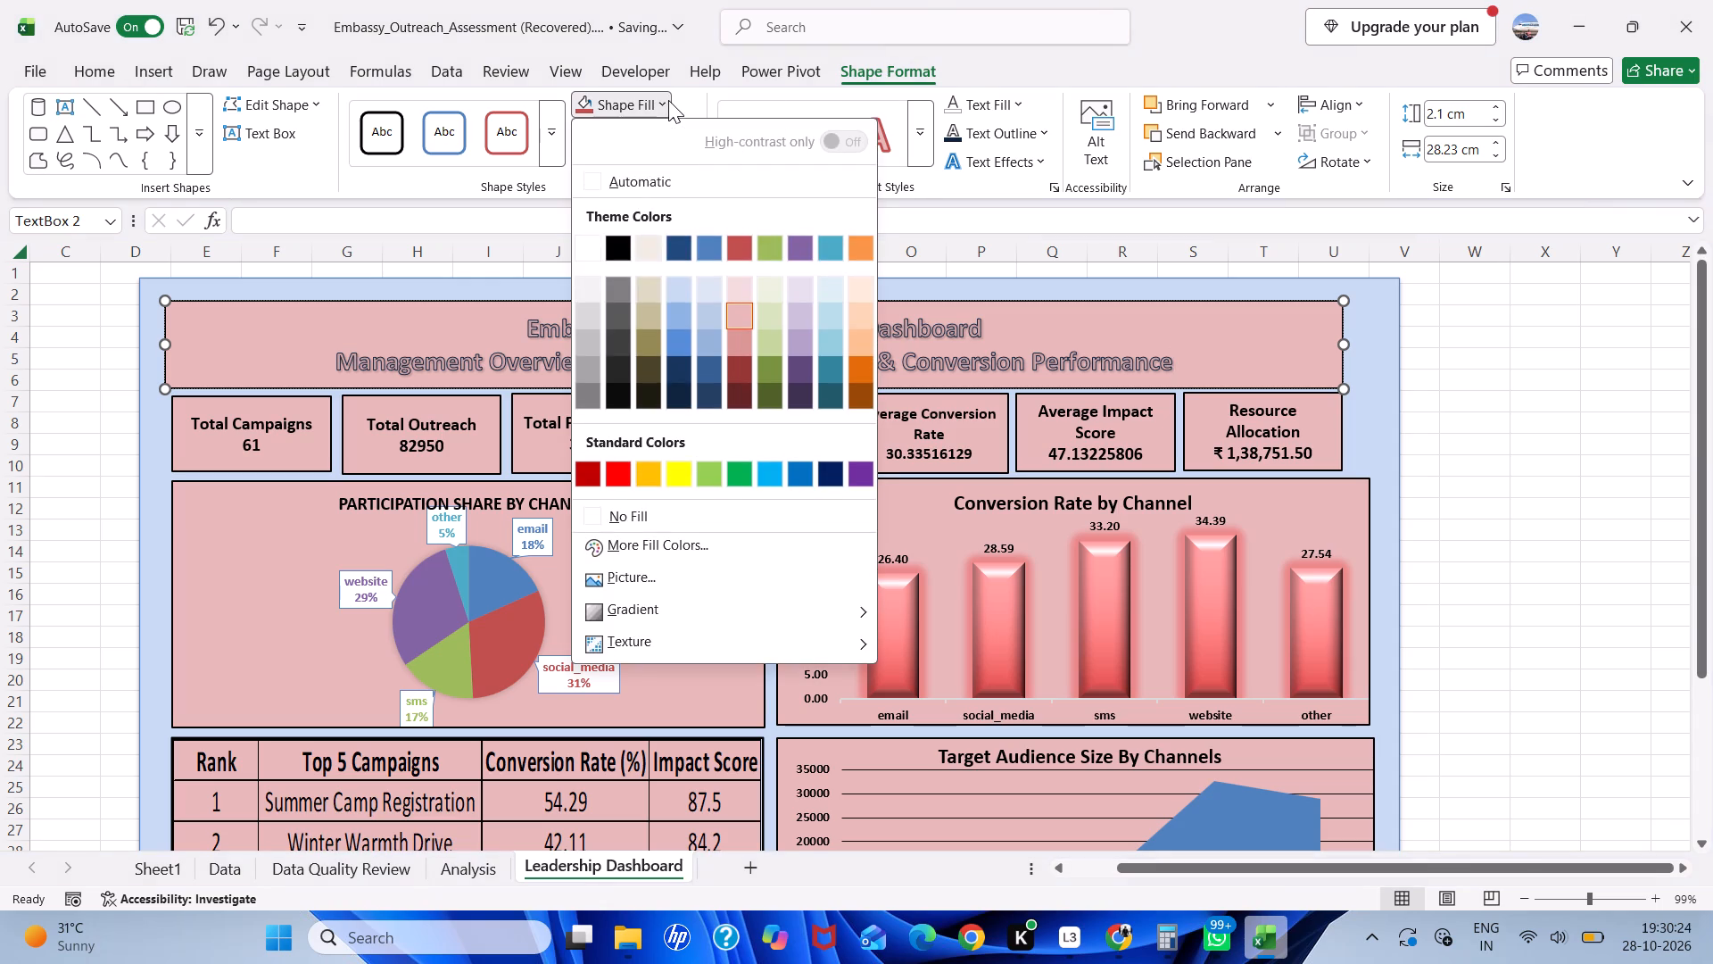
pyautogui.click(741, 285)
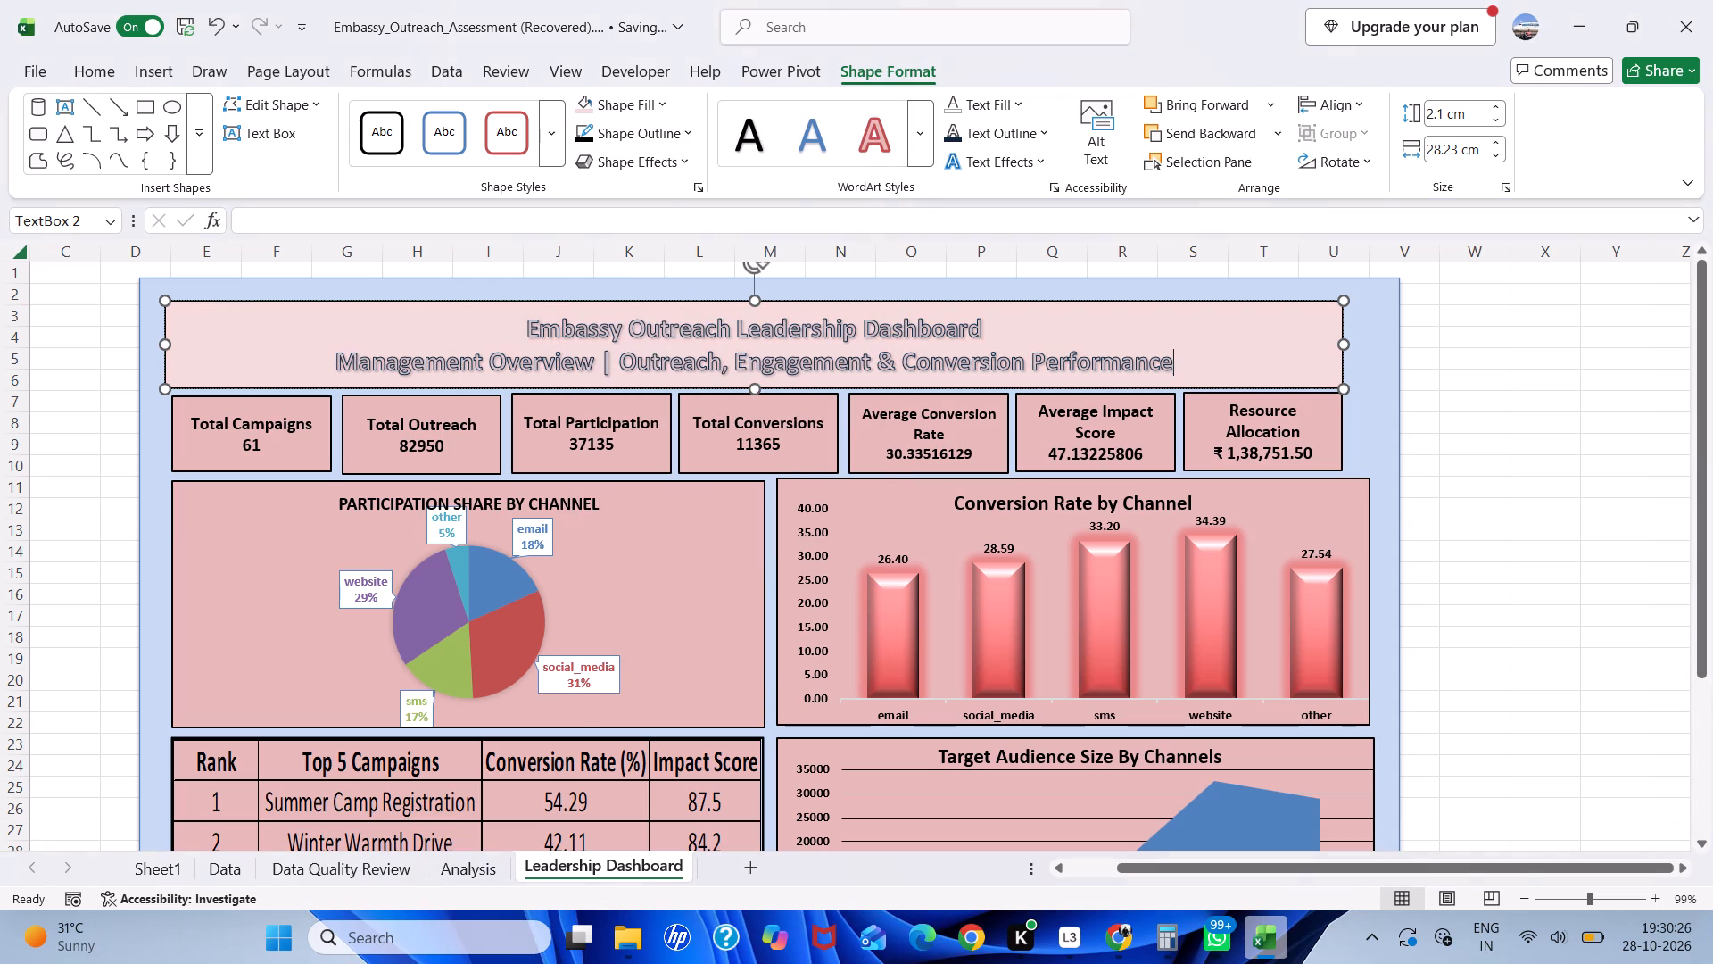
# Fill the dashboard title box with the lightest tint of the medium blue accent theme color.
pyautogui.click(665, 105)
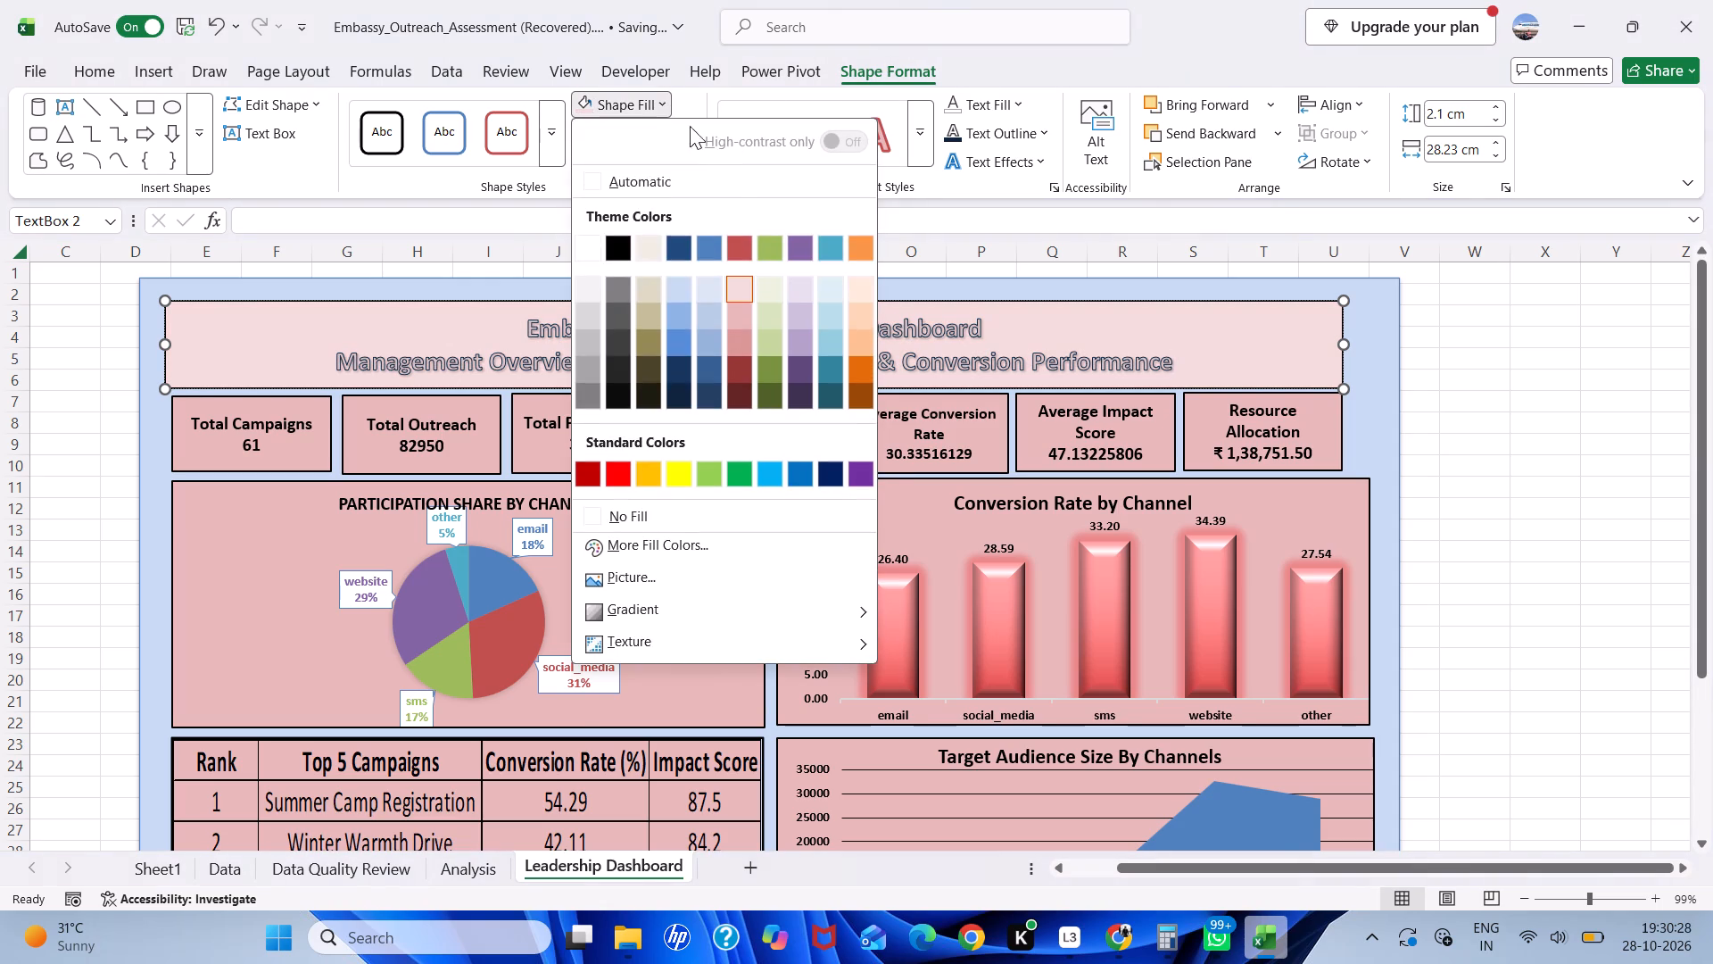
pyautogui.click(708, 284)
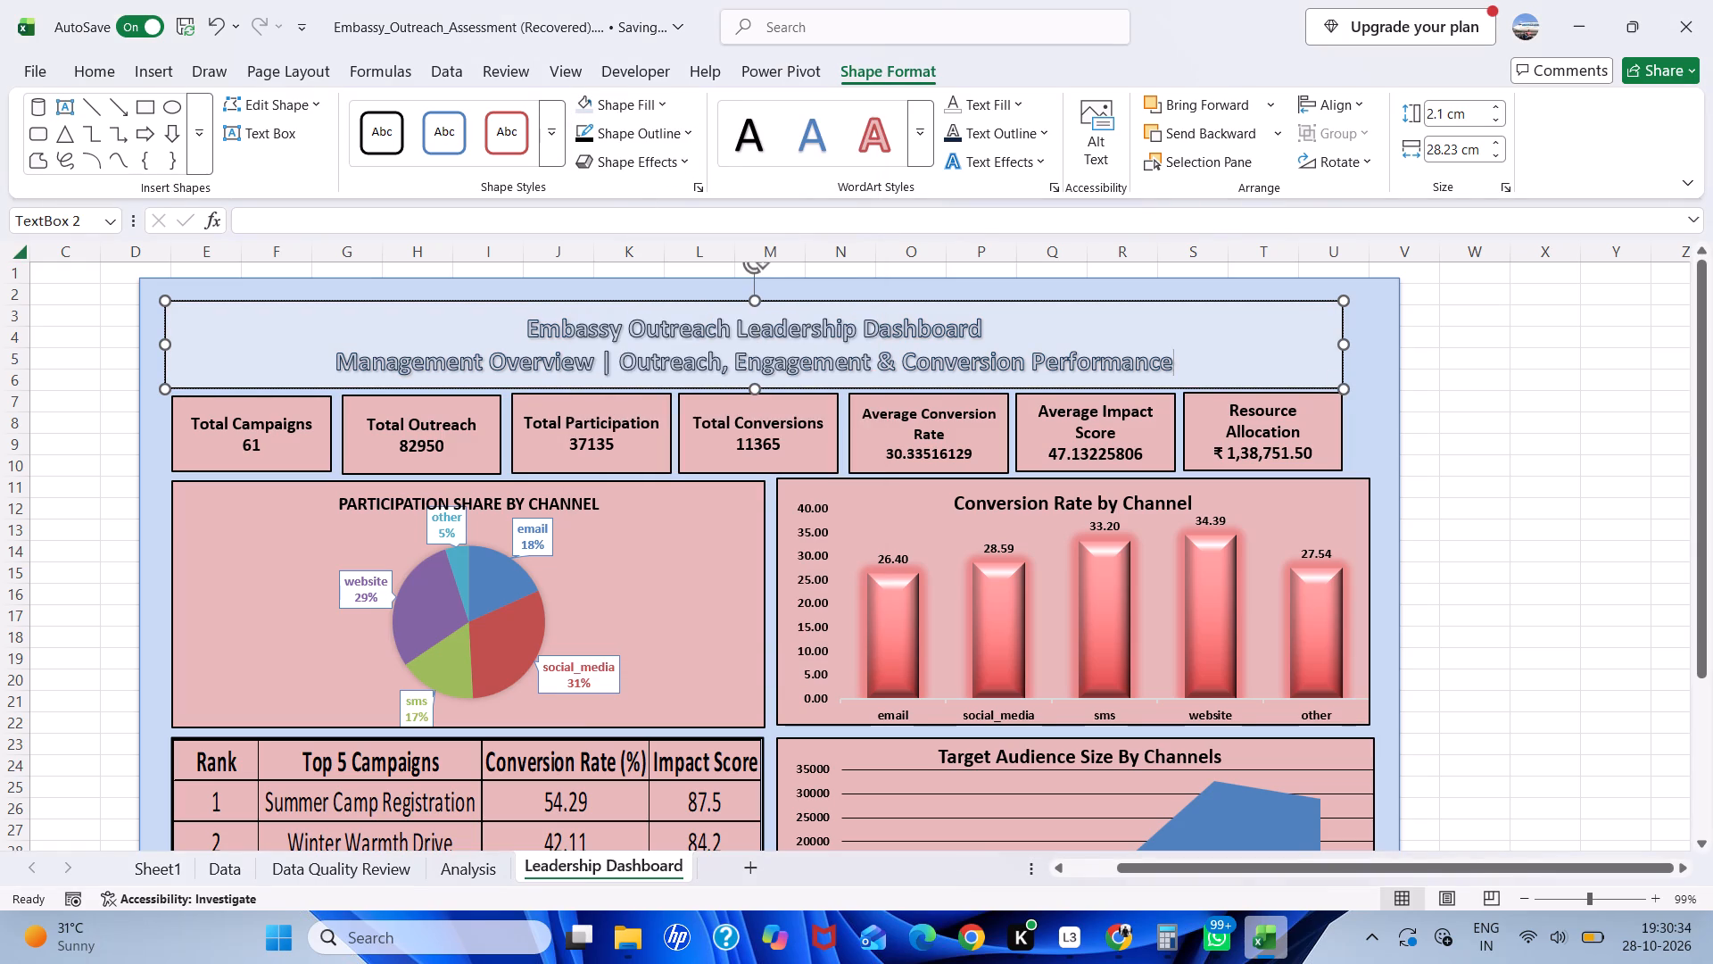
# Fill the large background rectangle behind the dashboard with white and check the whole layout.
pyautogui.click(1367, 368)
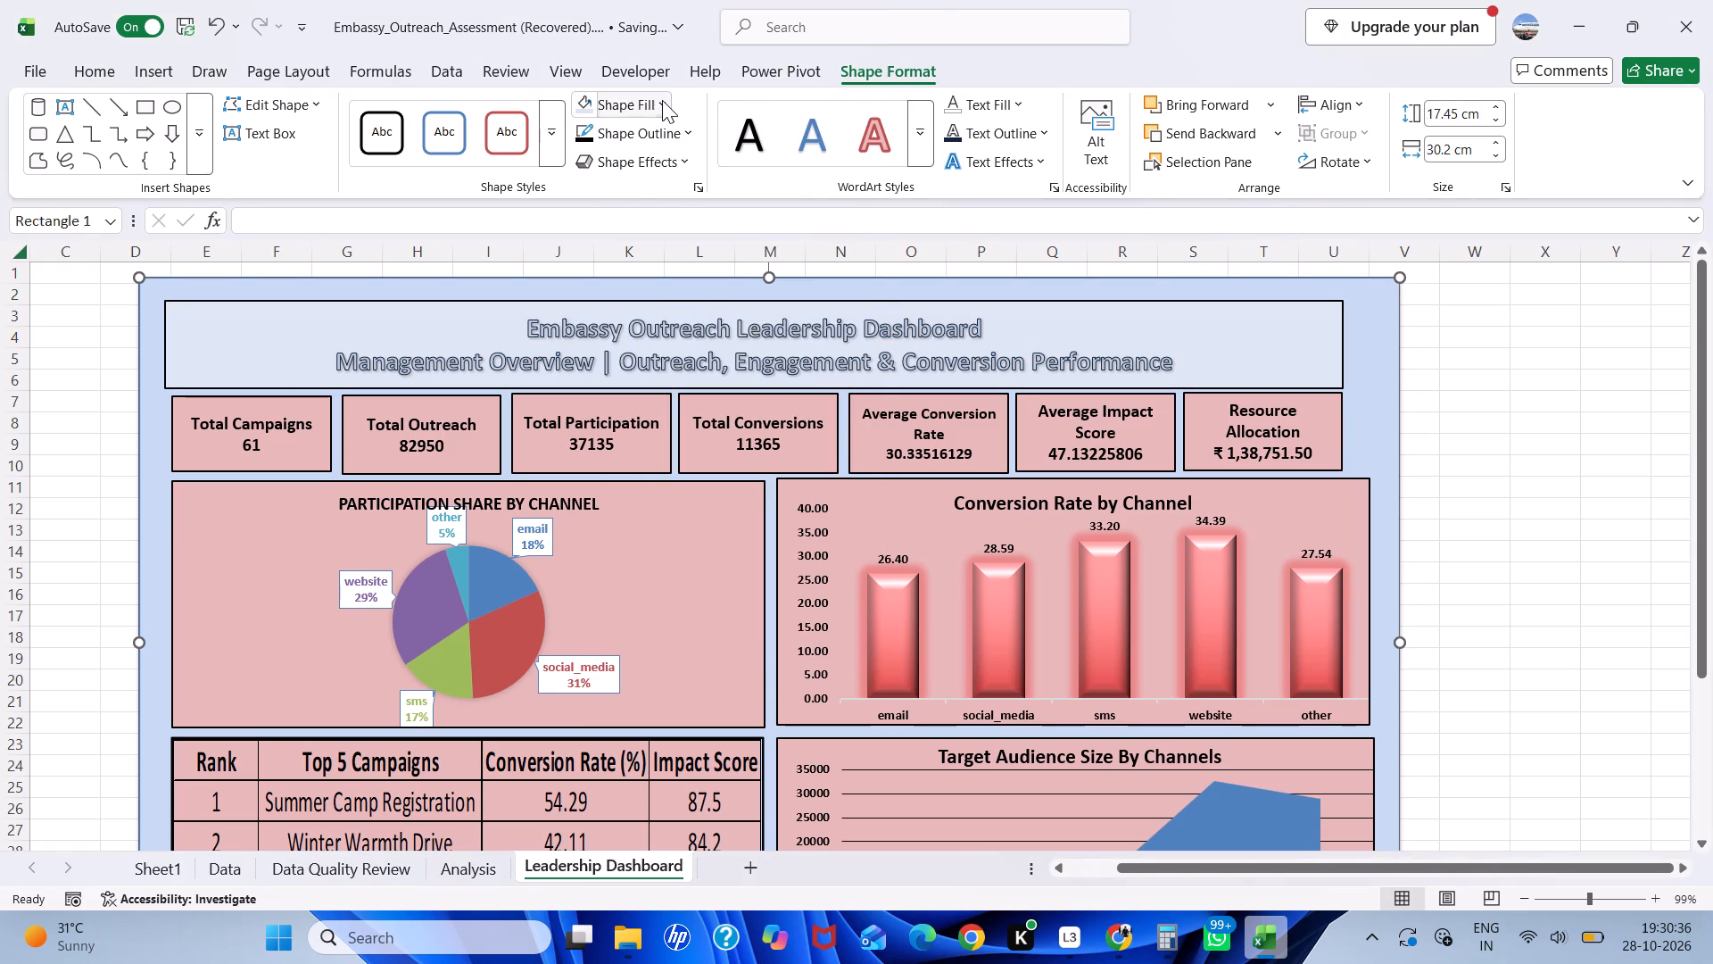
pyautogui.click(662, 100)
pyautogui.click(592, 250)
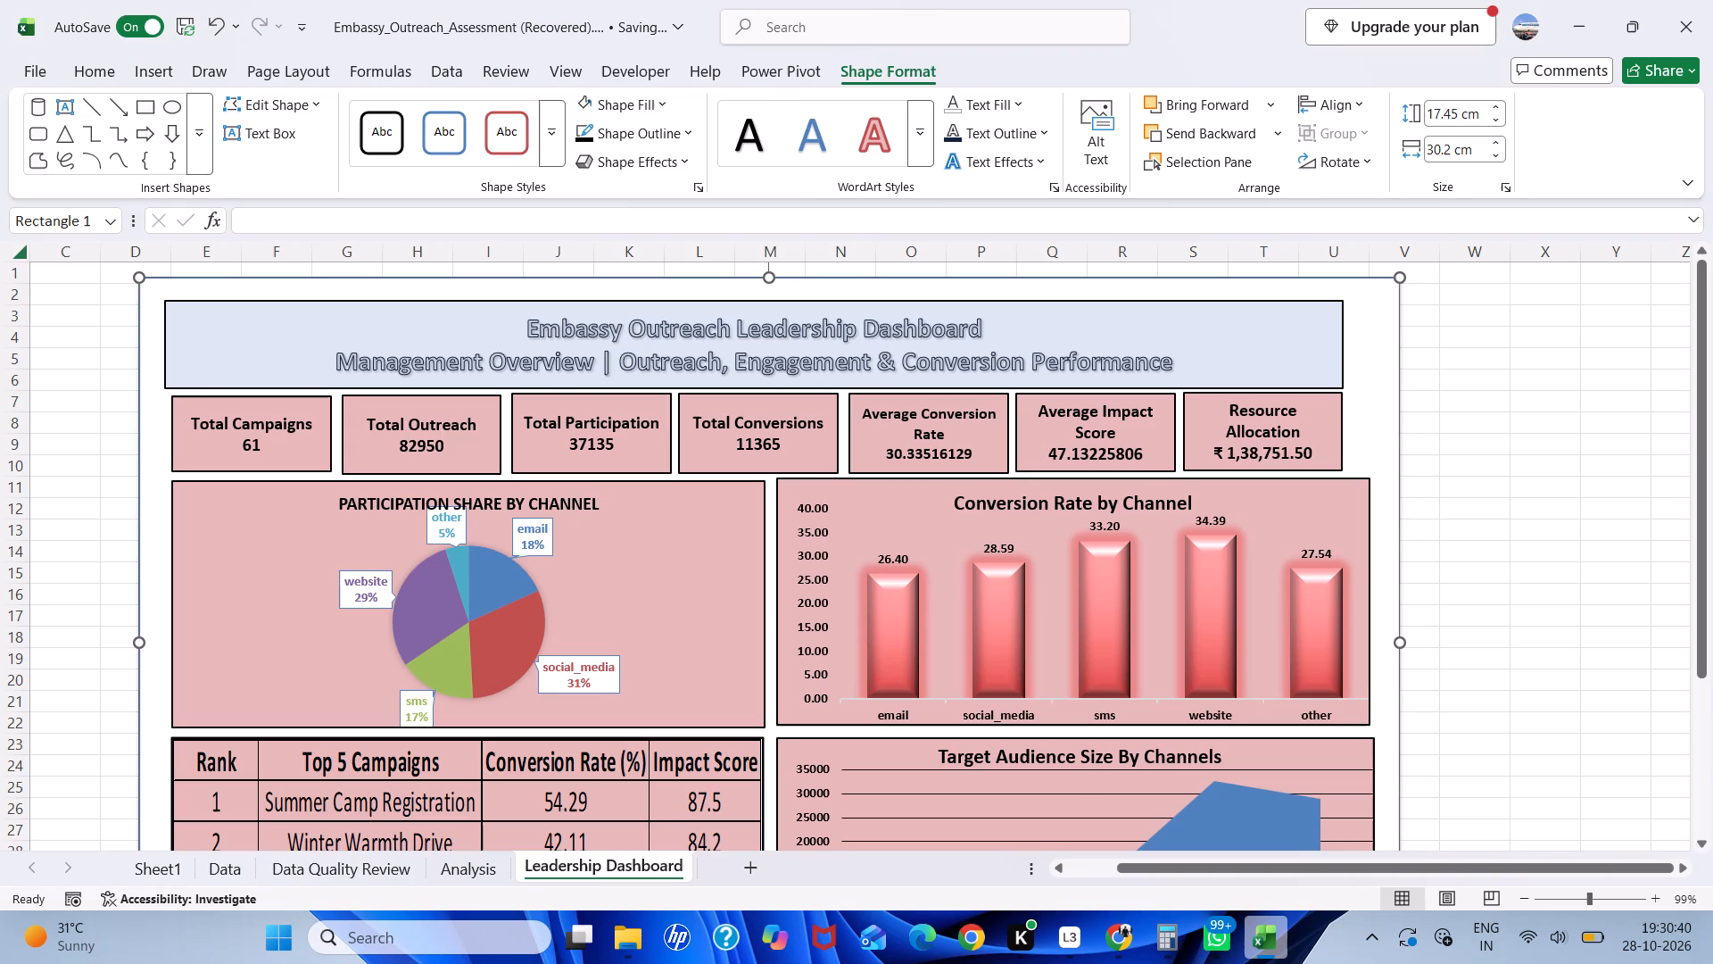
pyautogui.click(1385, 379)
pyautogui.scroll(-4, 1382, 379)
pyautogui.scroll(5, 1363, 378)
pyautogui.scroll(-6, 1349, 365)
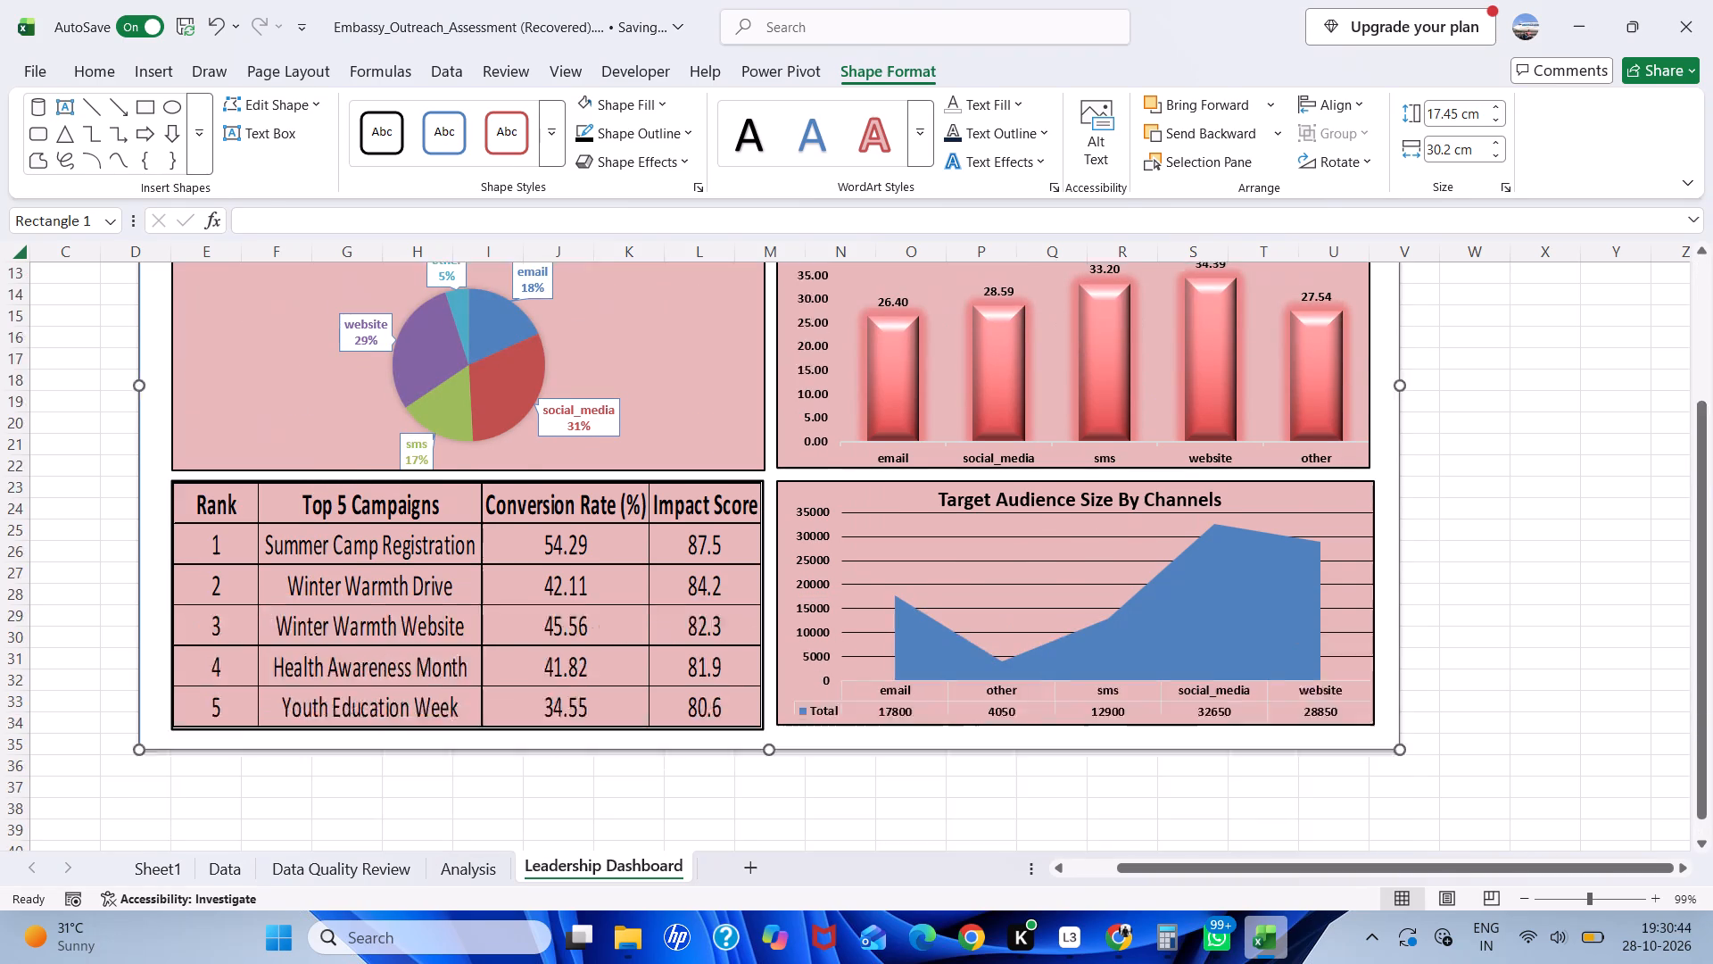
pyautogui.scroll(11, 1309, 315)
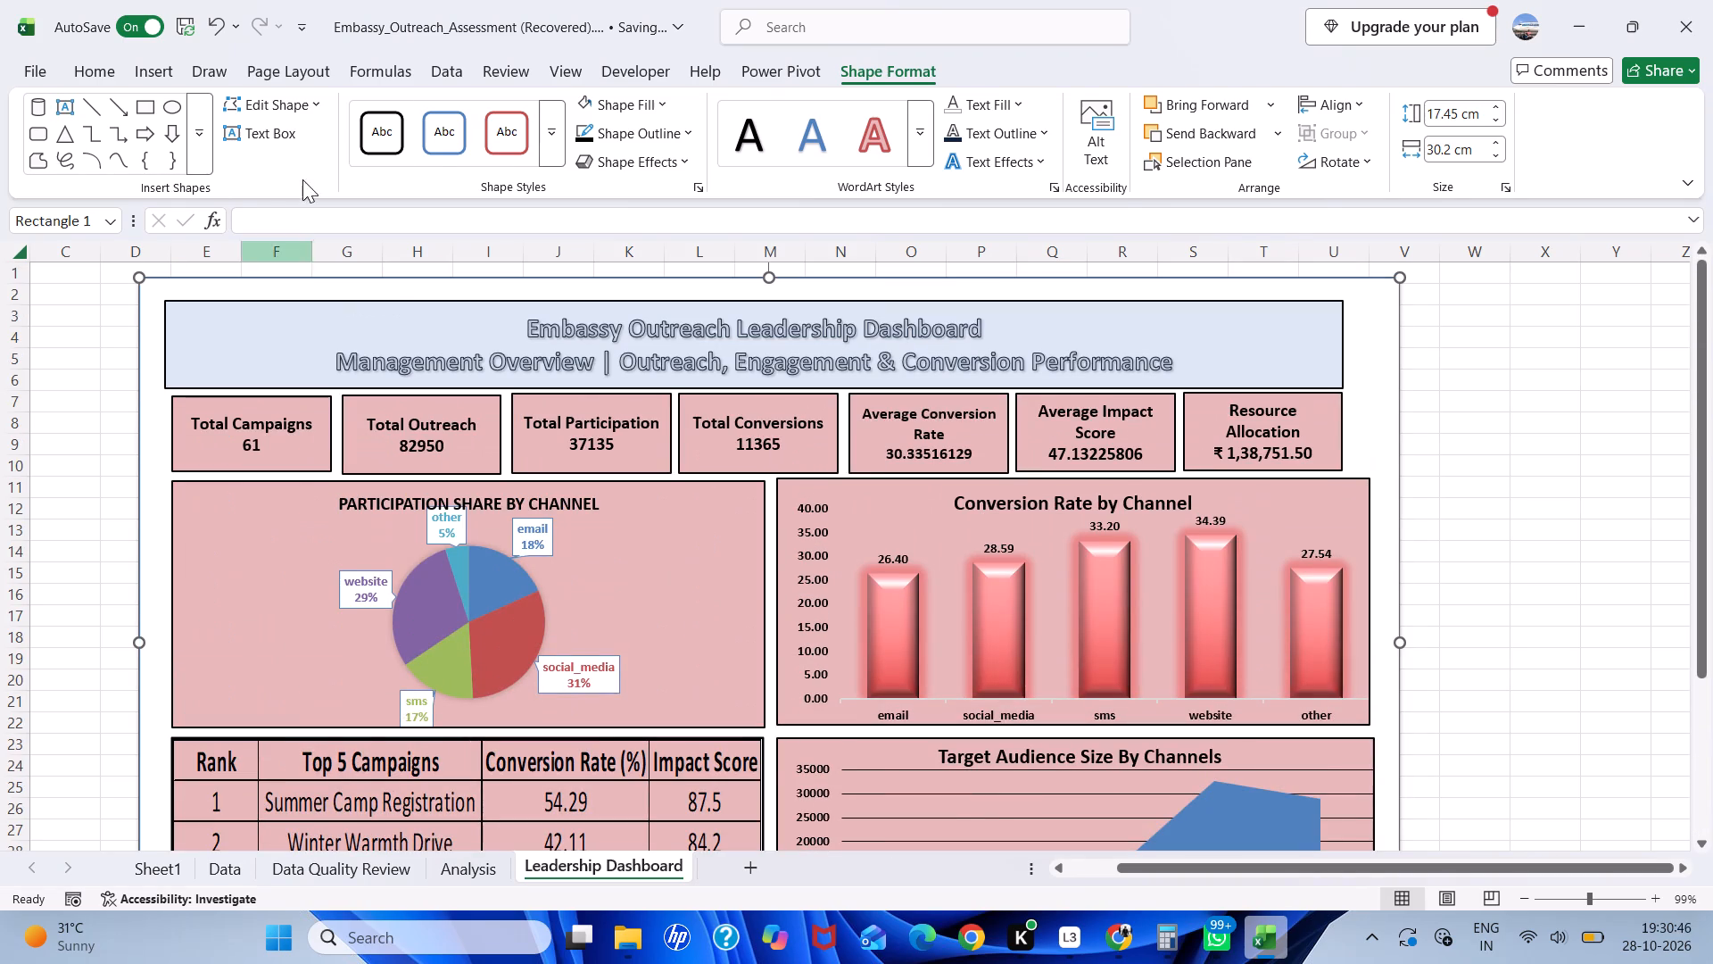
# Save the Embassy Outreach Assessment workbook and close it.
pyautogui.hotkey('ctrl', 's')
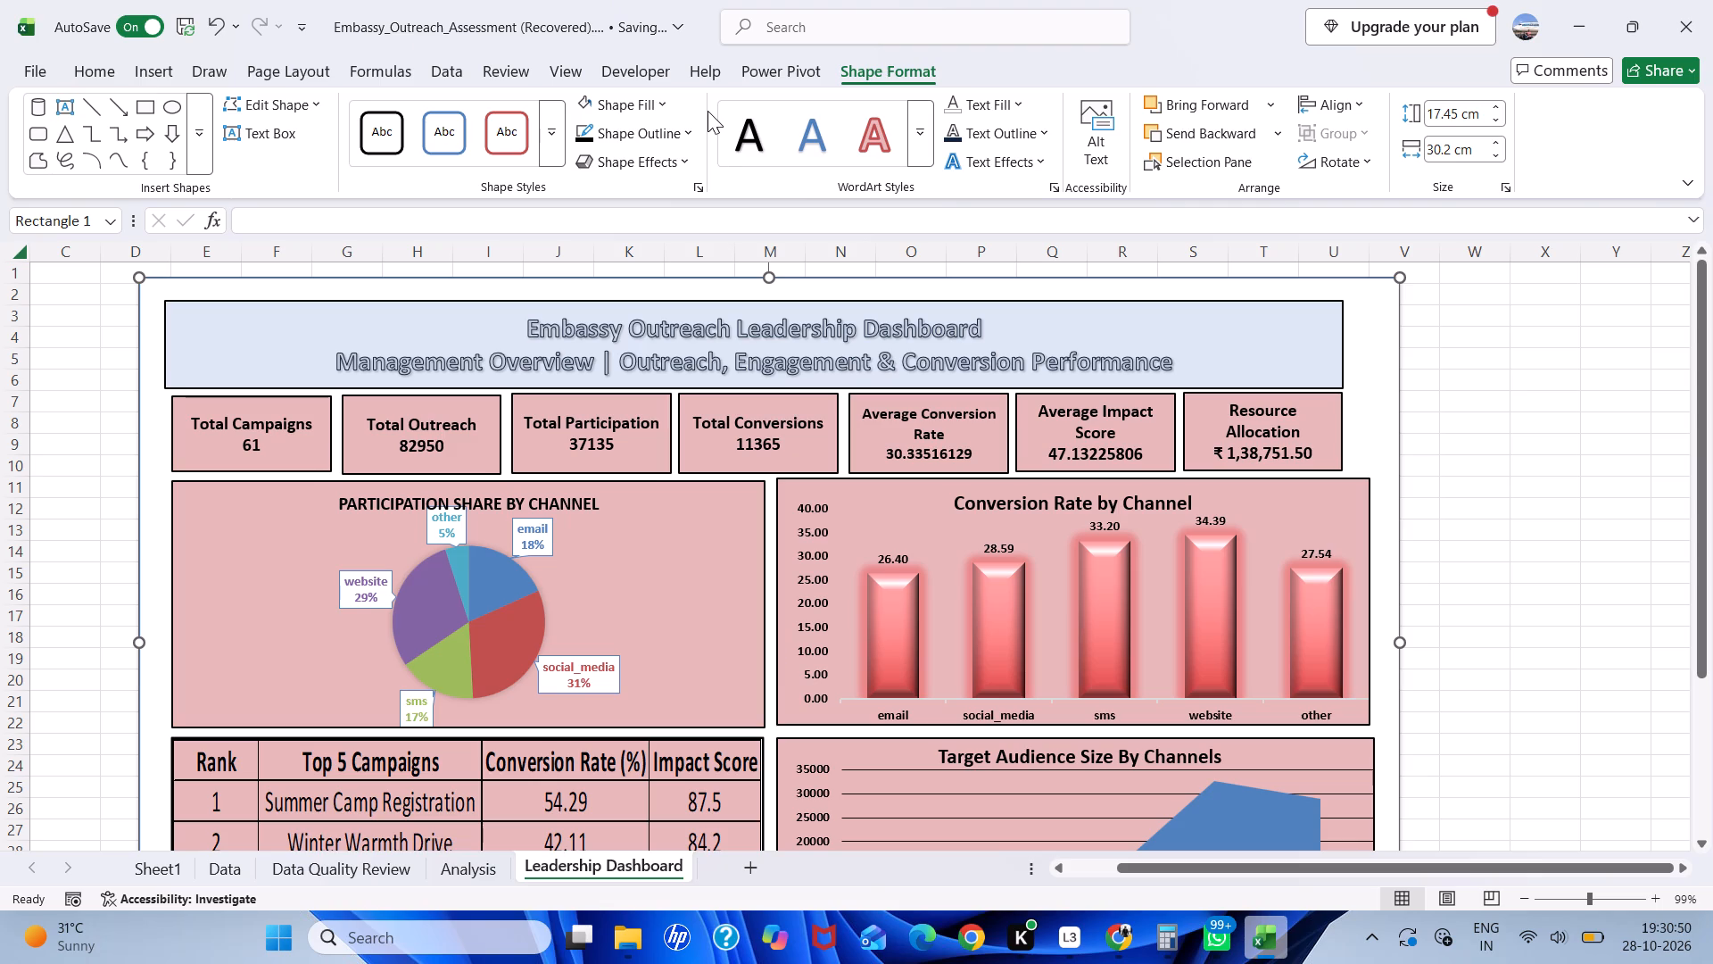
pyautogui.click(1683, 26)
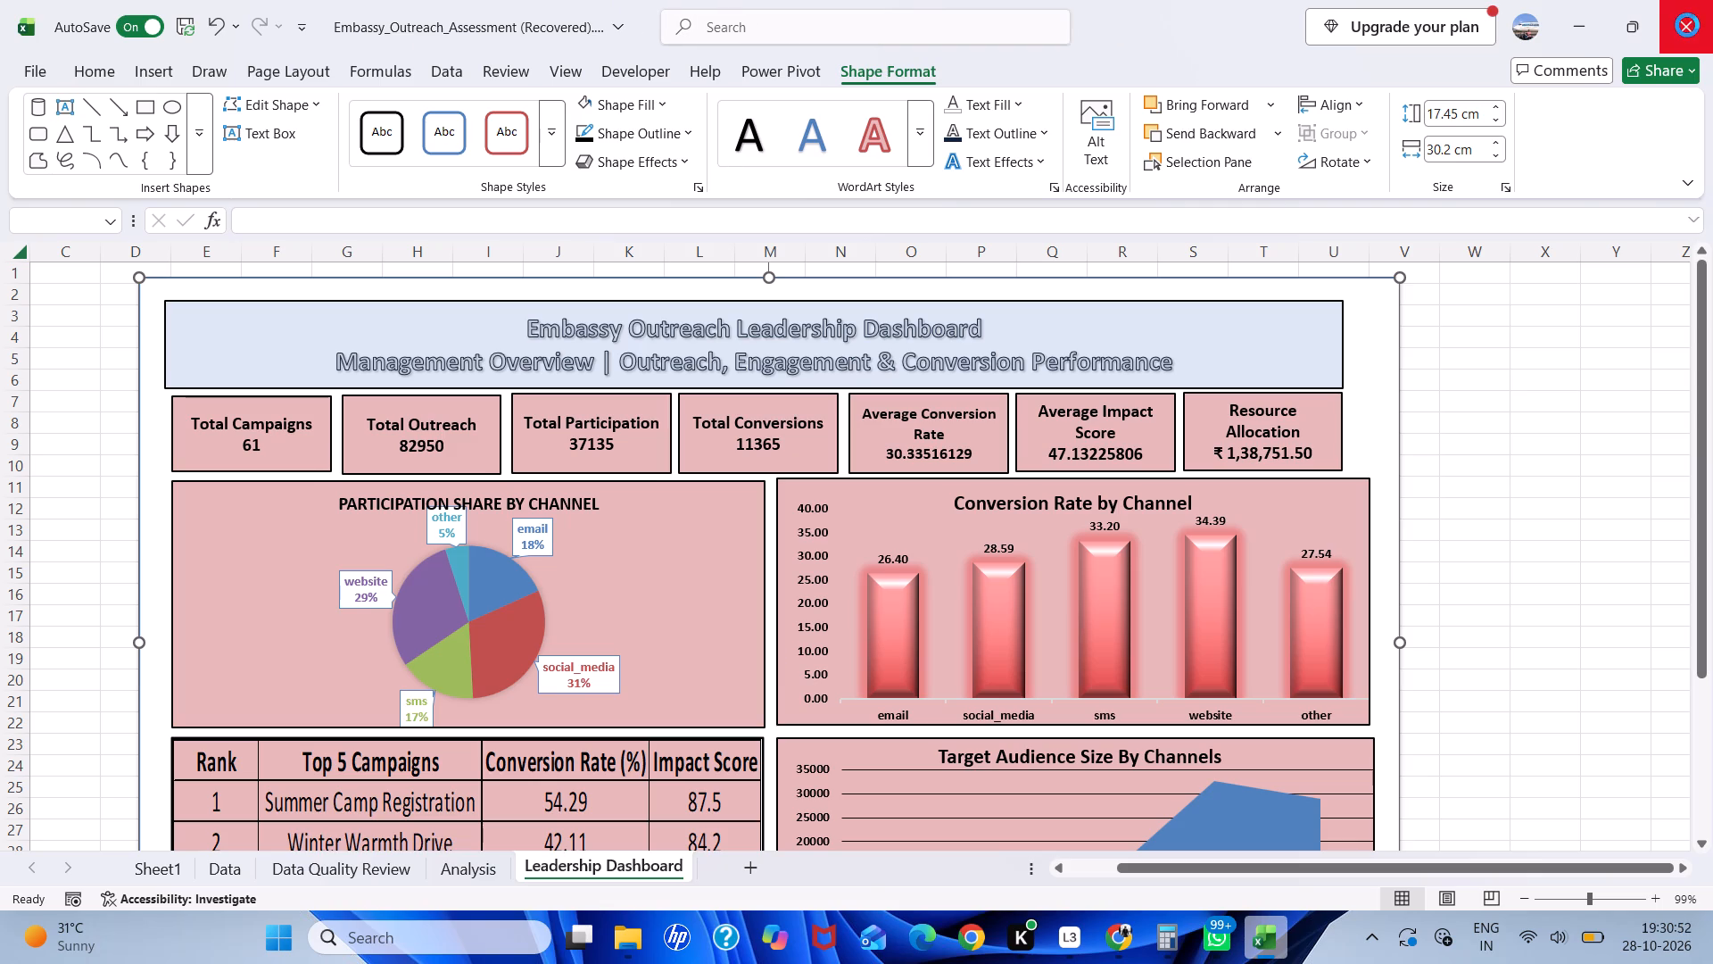
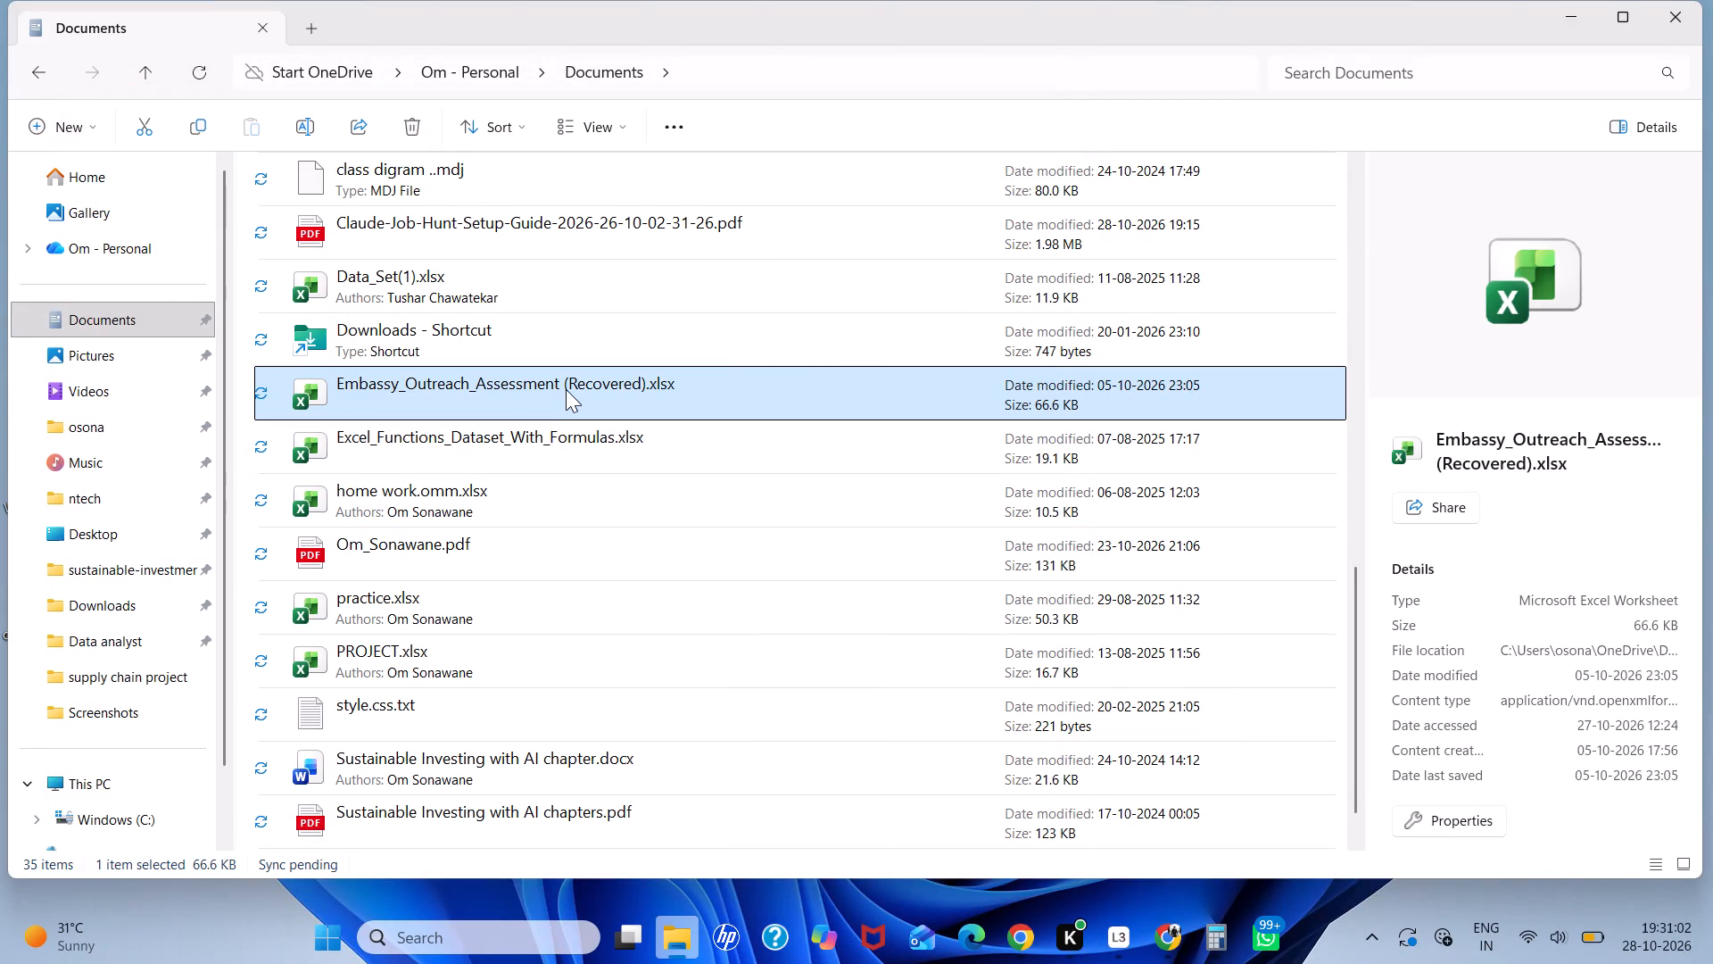
# Move the Embassy_Outreach_Assessment (Recovered).xlsx workbook from Documents to the Data analyst folder.
pyautogui.rightClick(566, 389)
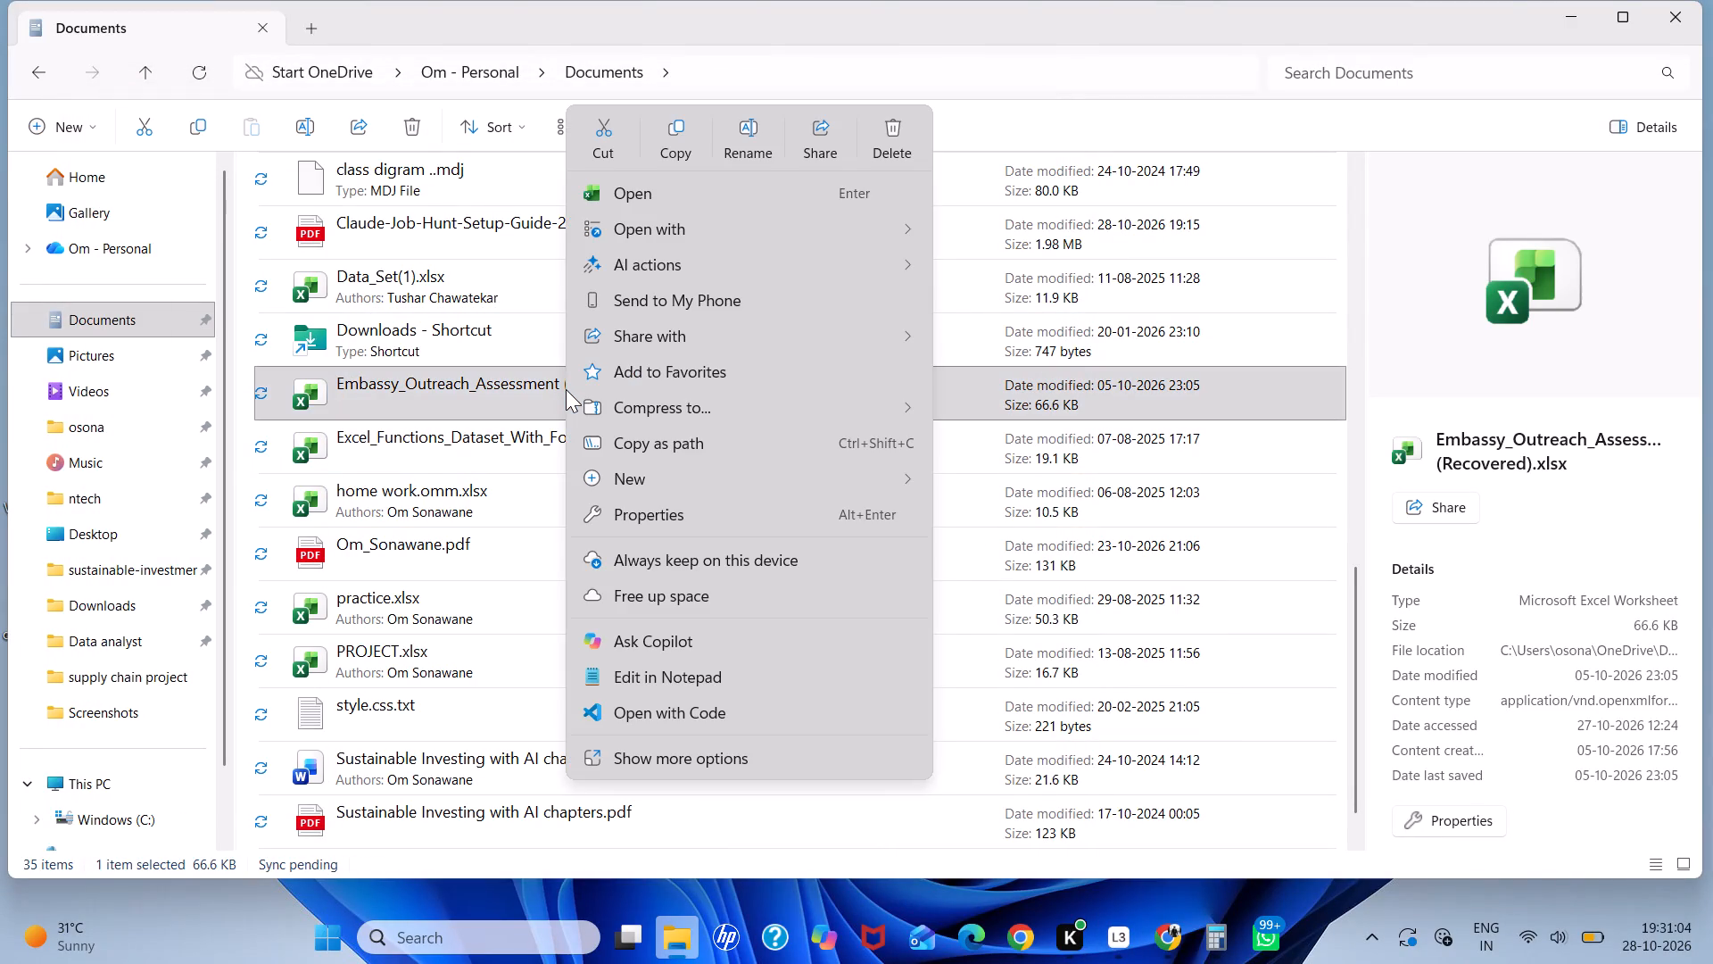
pyautogui.click(566, 389)
pyautogui.hotkey('ctrl', 'x')
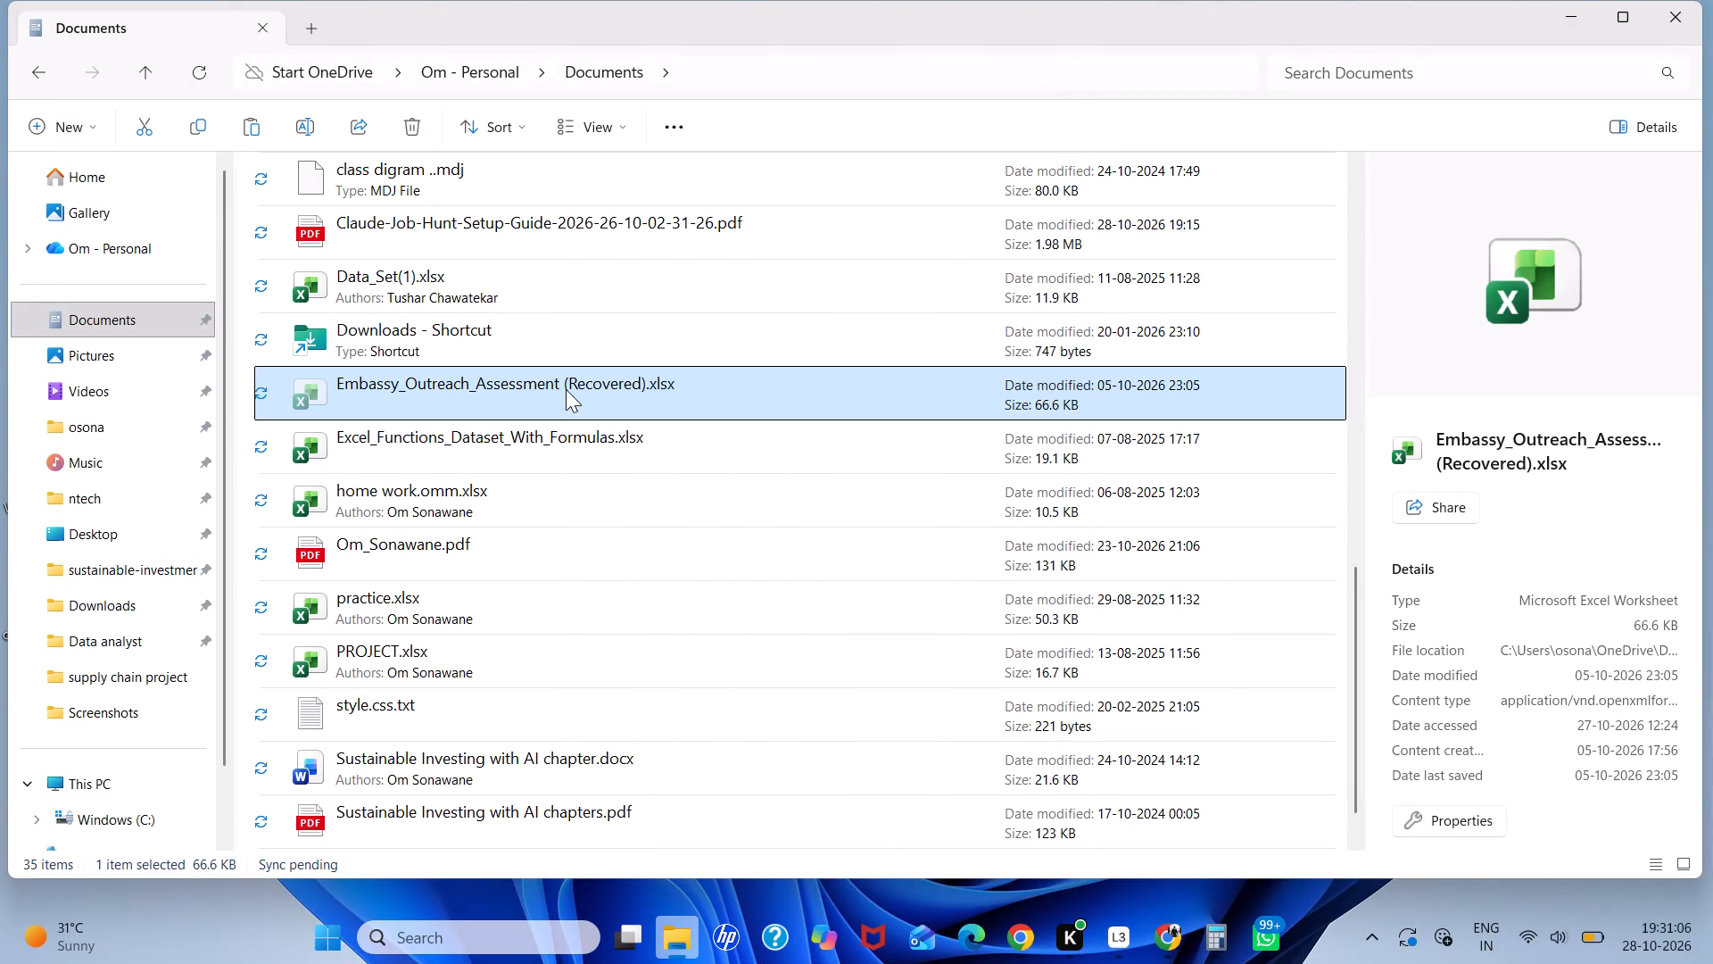
pyautogui.click(138, 629)
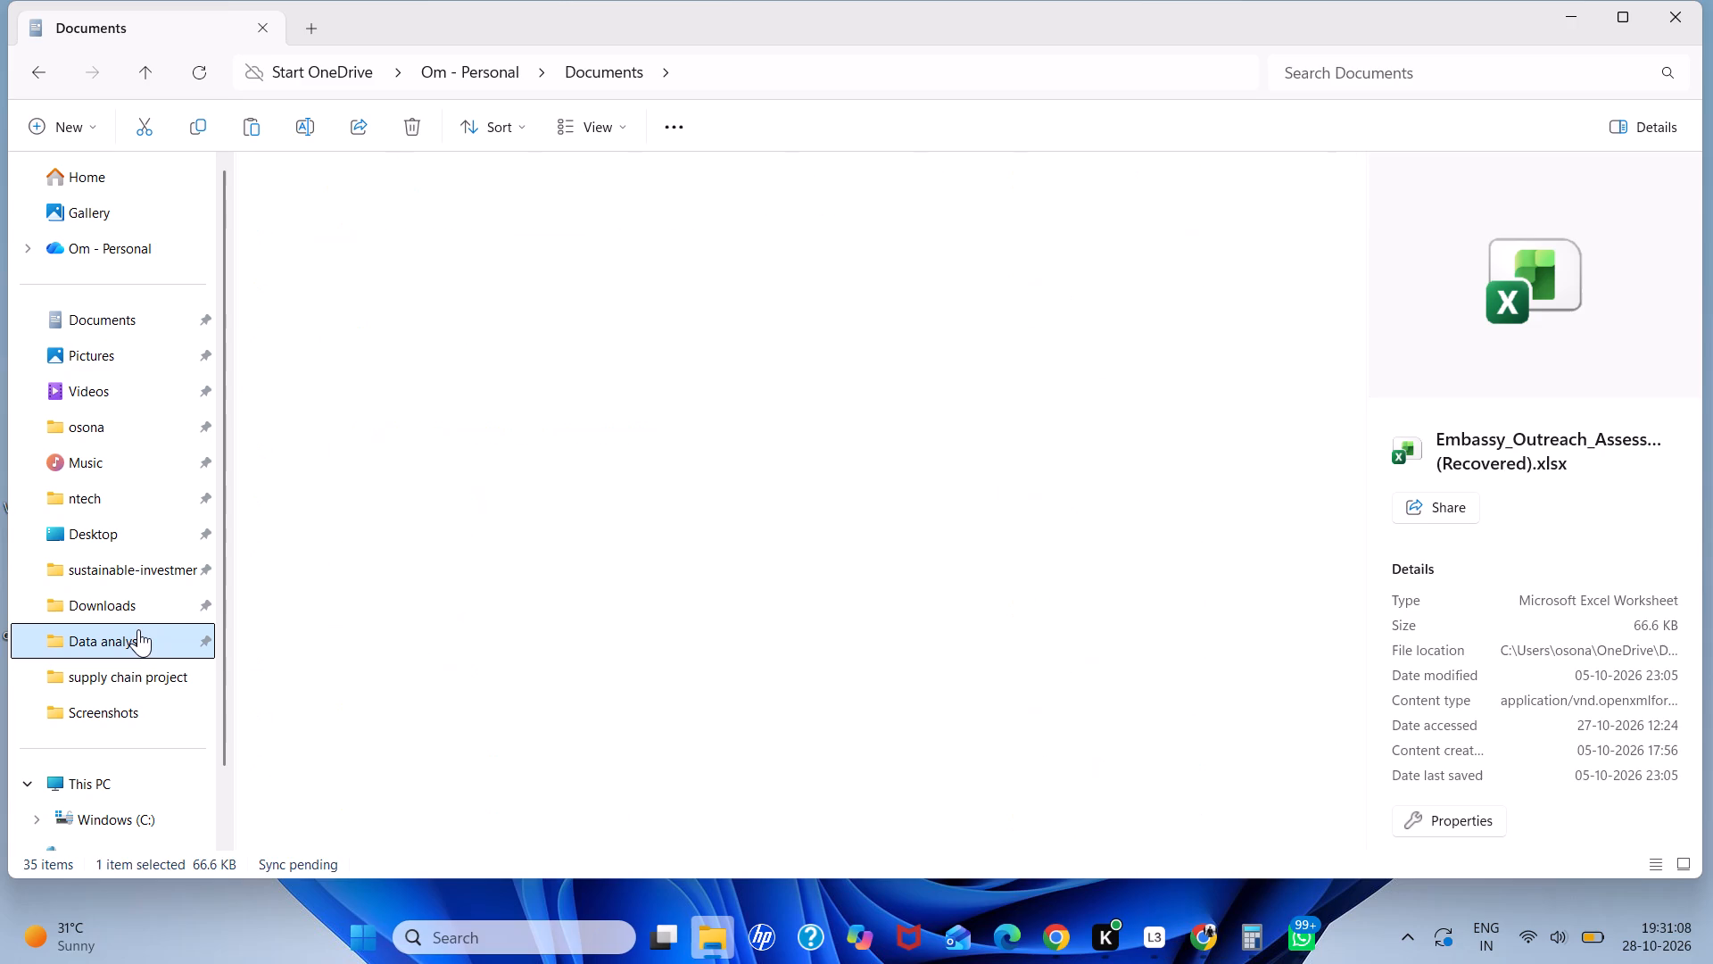
pyautogui.hotkey('ctrl', 'v')
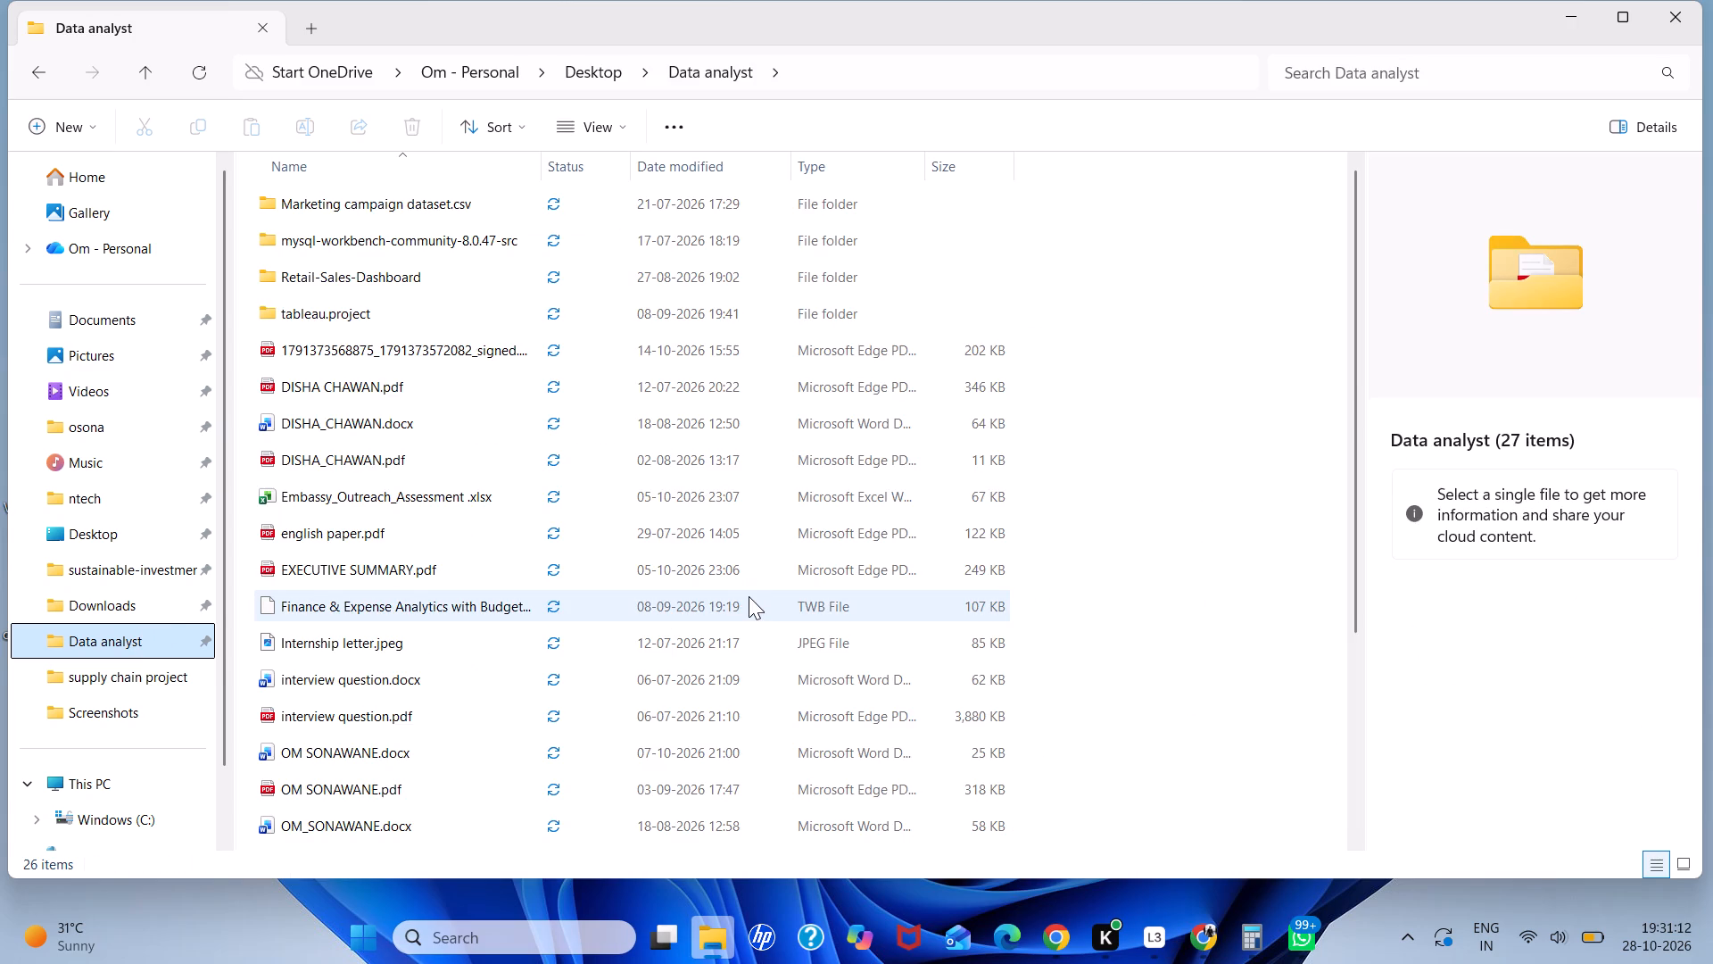
pyautogui.scroll(-4, 749, 596)
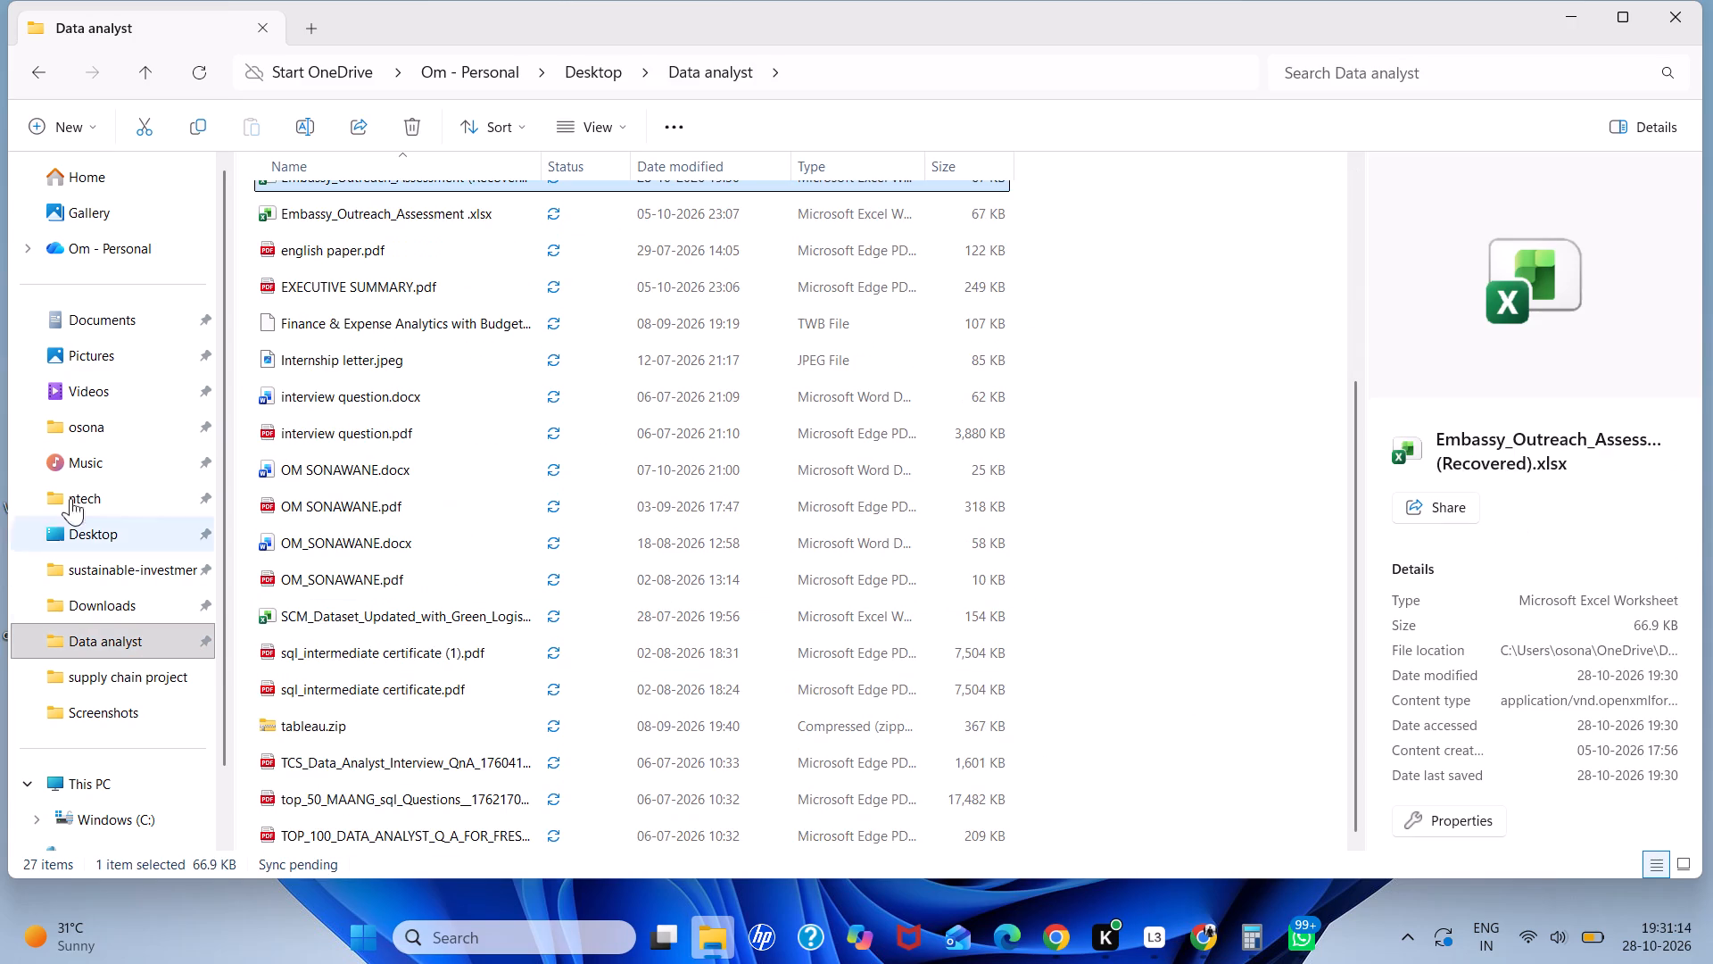
# Delete all three files inside the EAT folder in Documents, and delete the emptied folder itself.
pyautogui.click(146, 337)
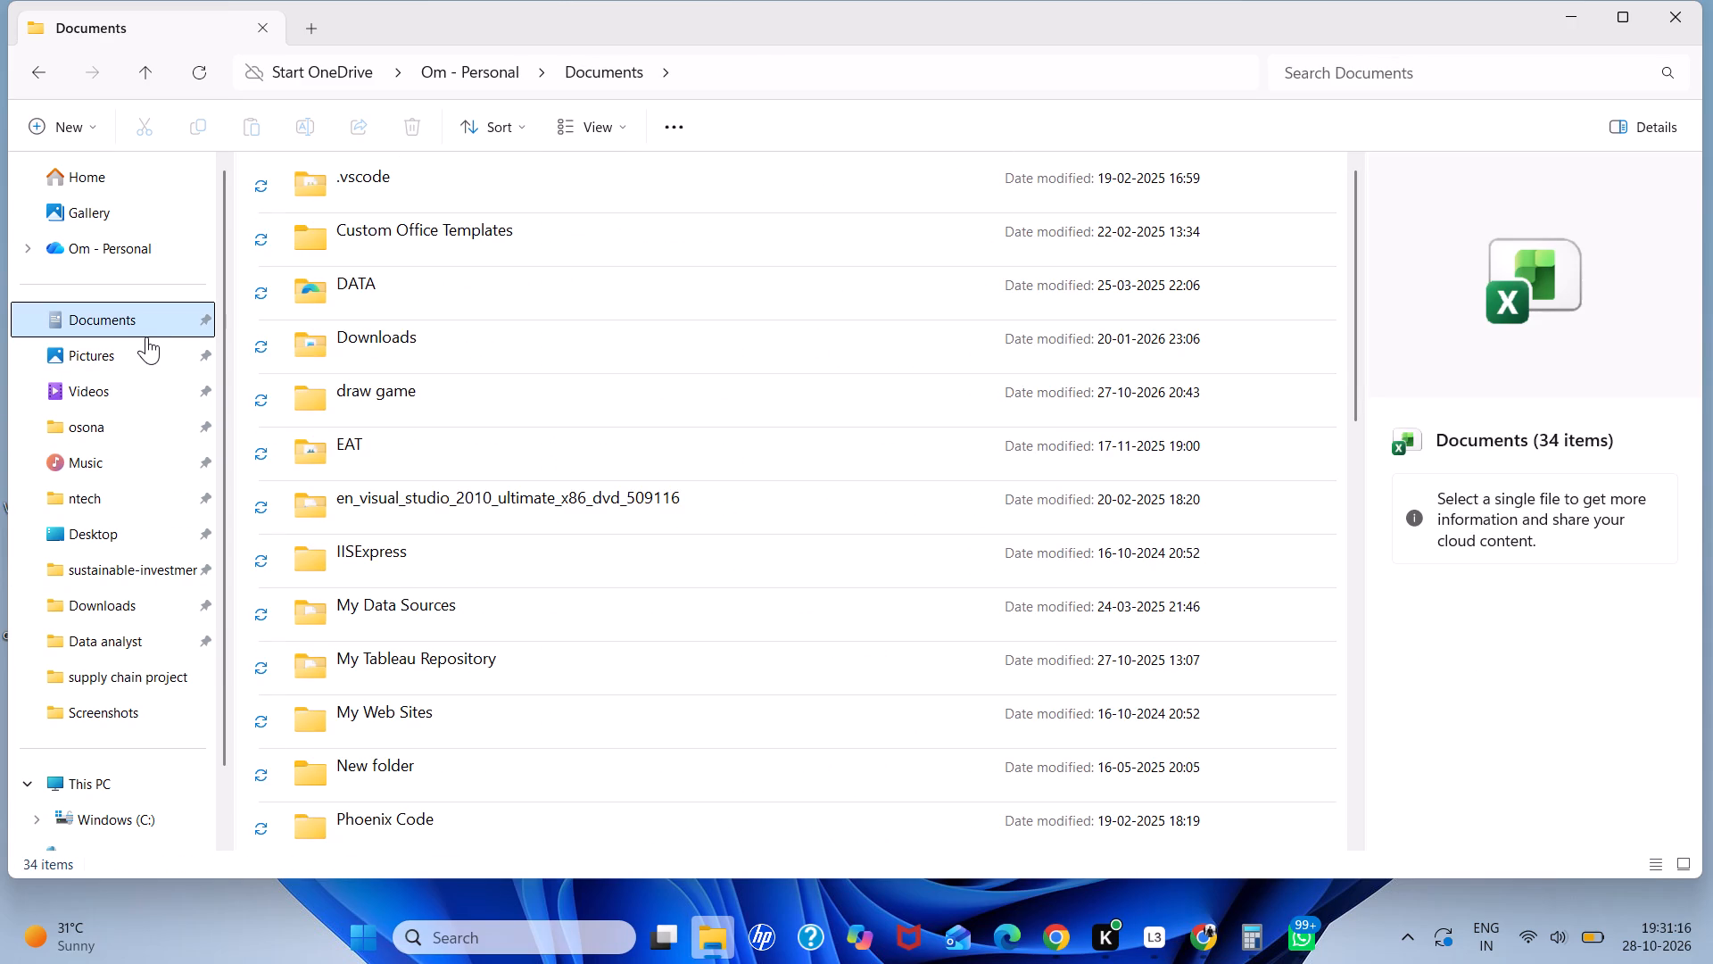
pyautogui.scroll(-5, 517, 363)
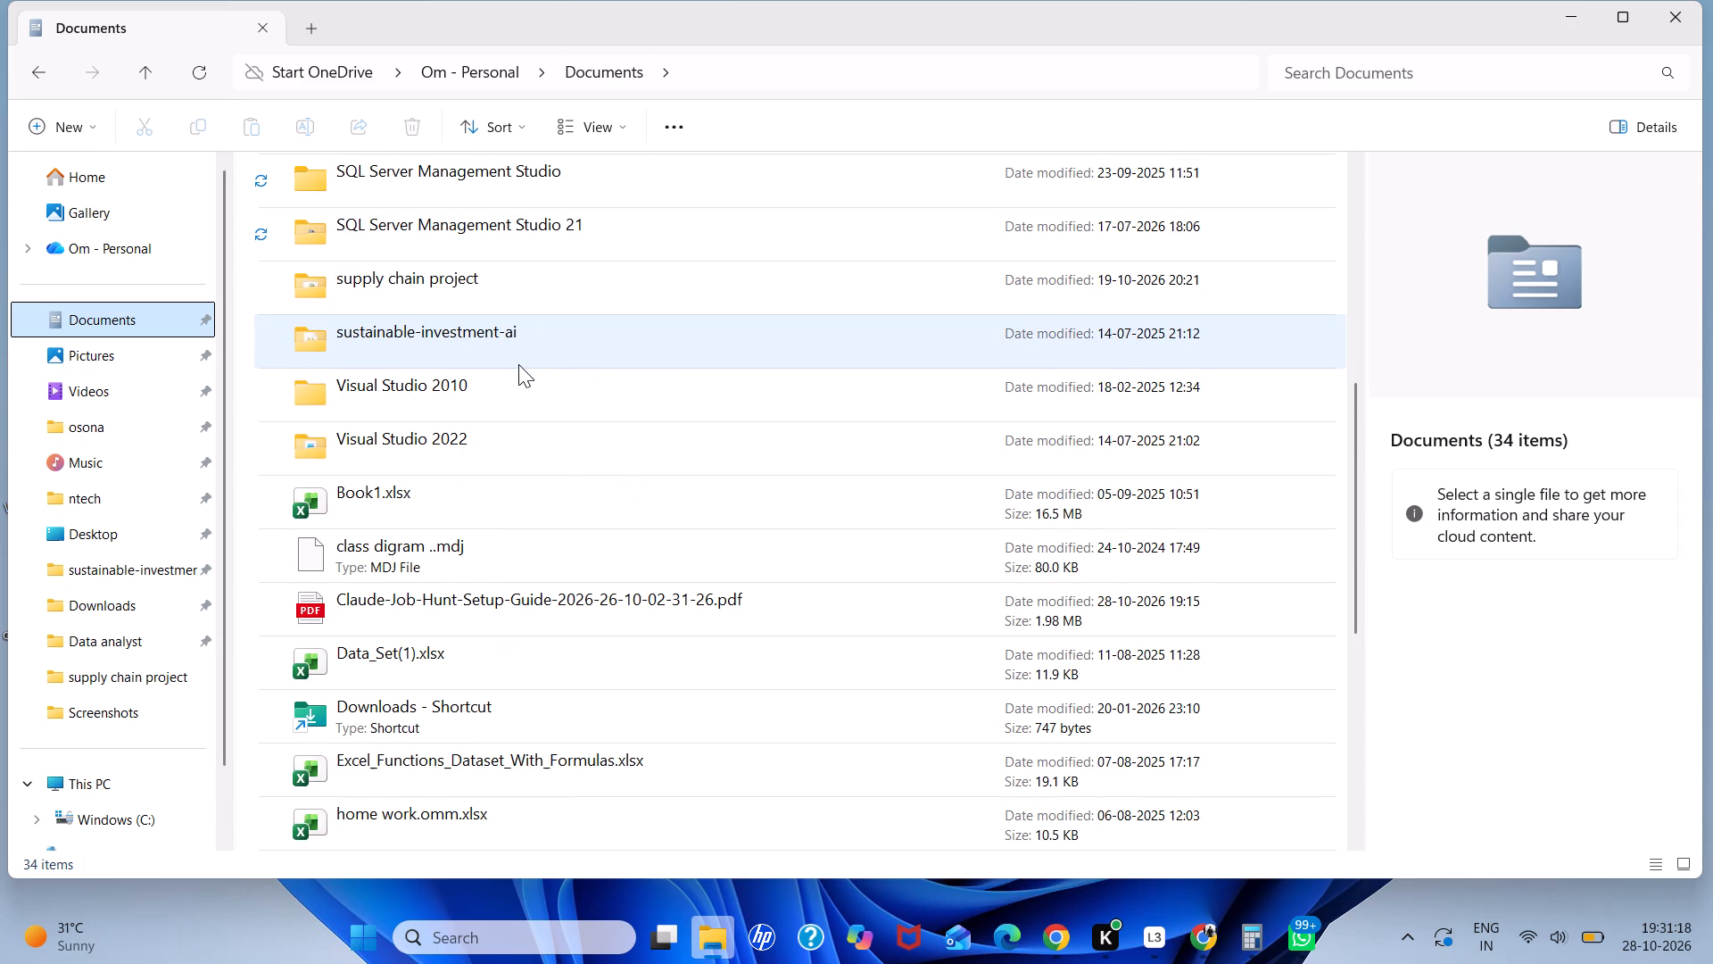
pyautogui.scroll(9, 512, 364)
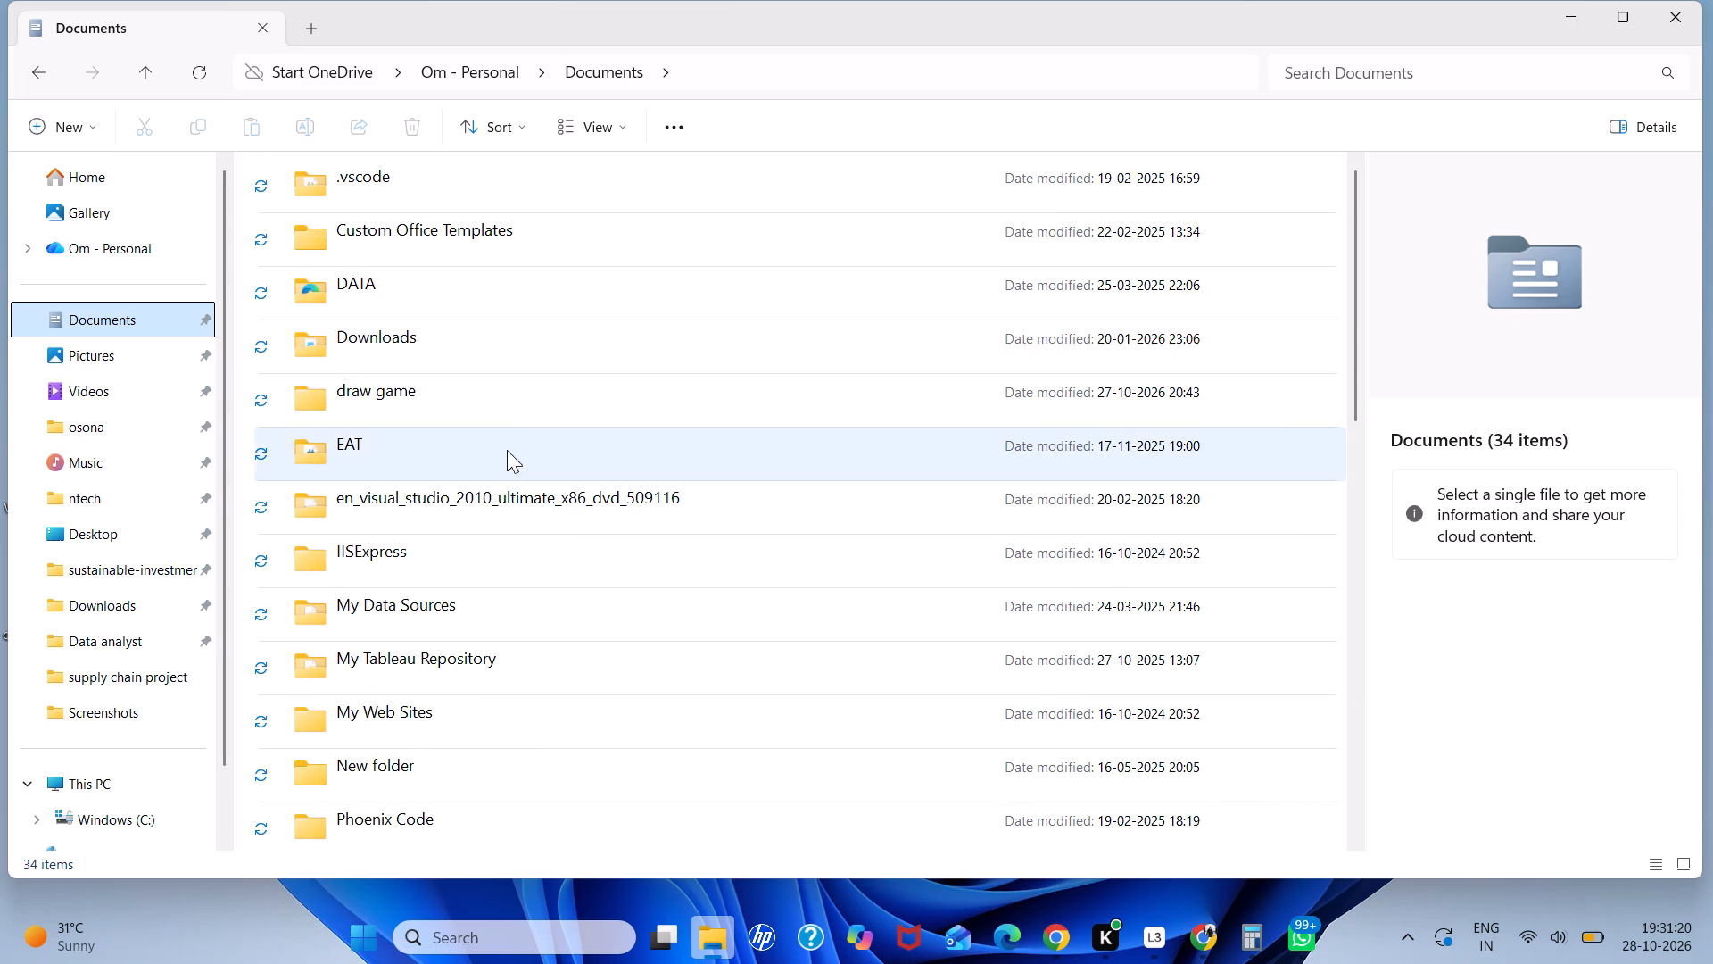
pyautogui.doubleClick(501, 458)
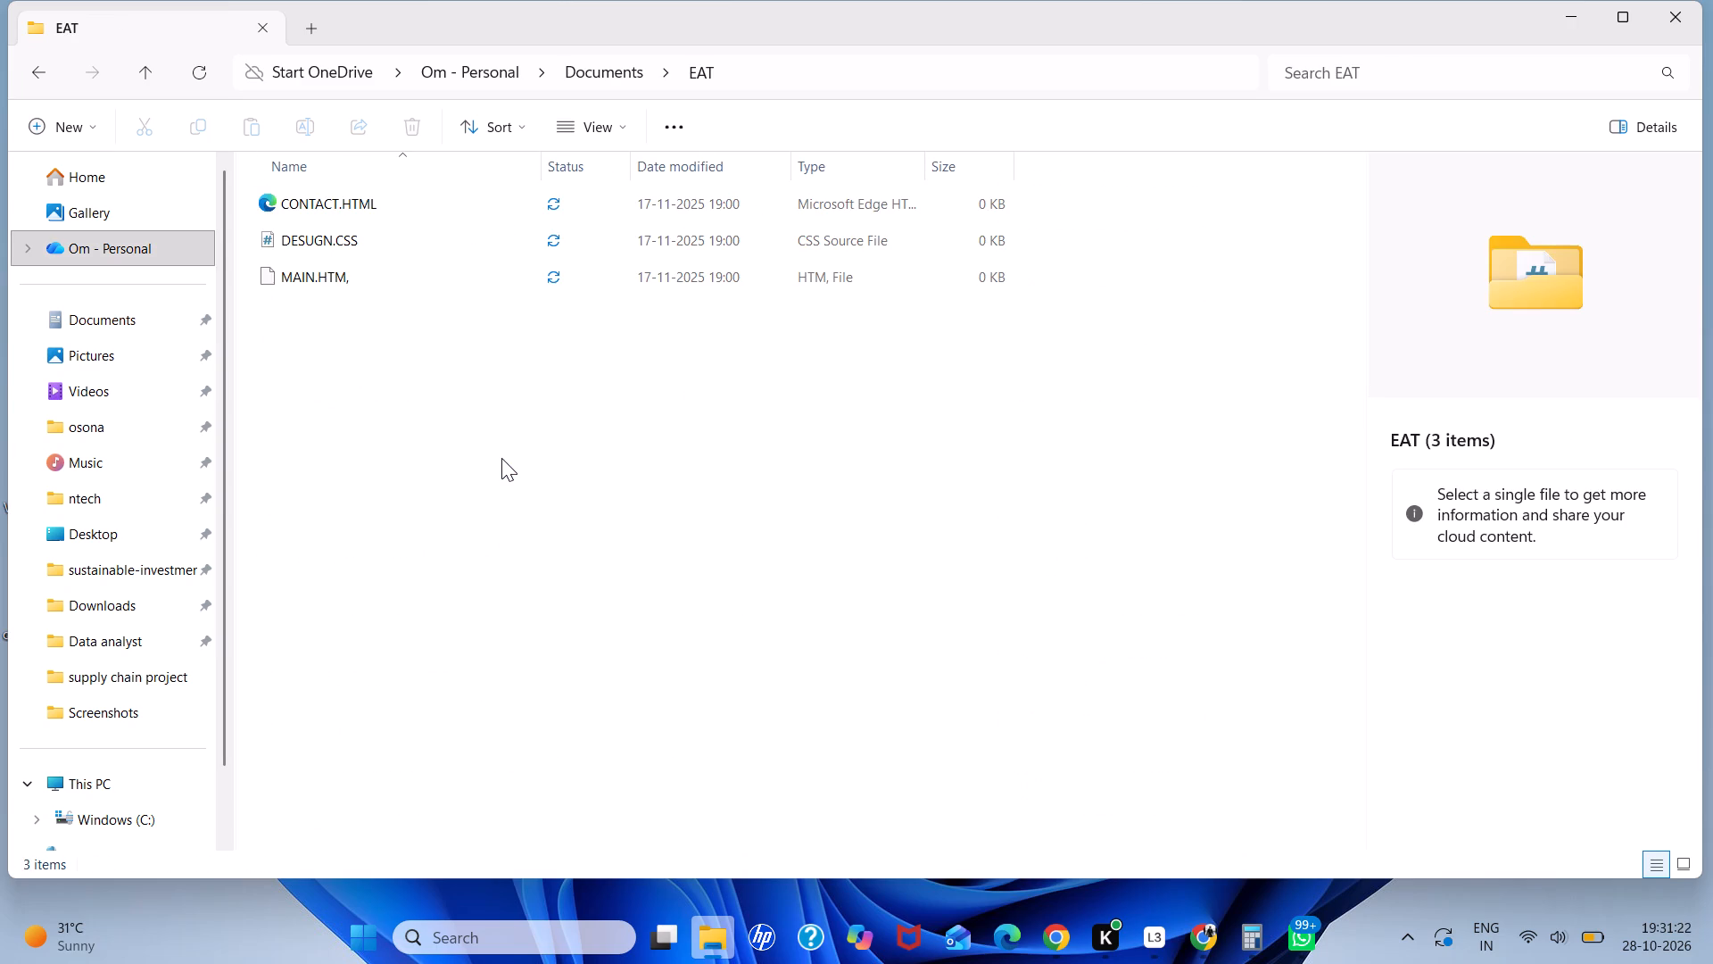
pyautogui.moveTo(572, 340); pyautogui.dragTo(570, 186)
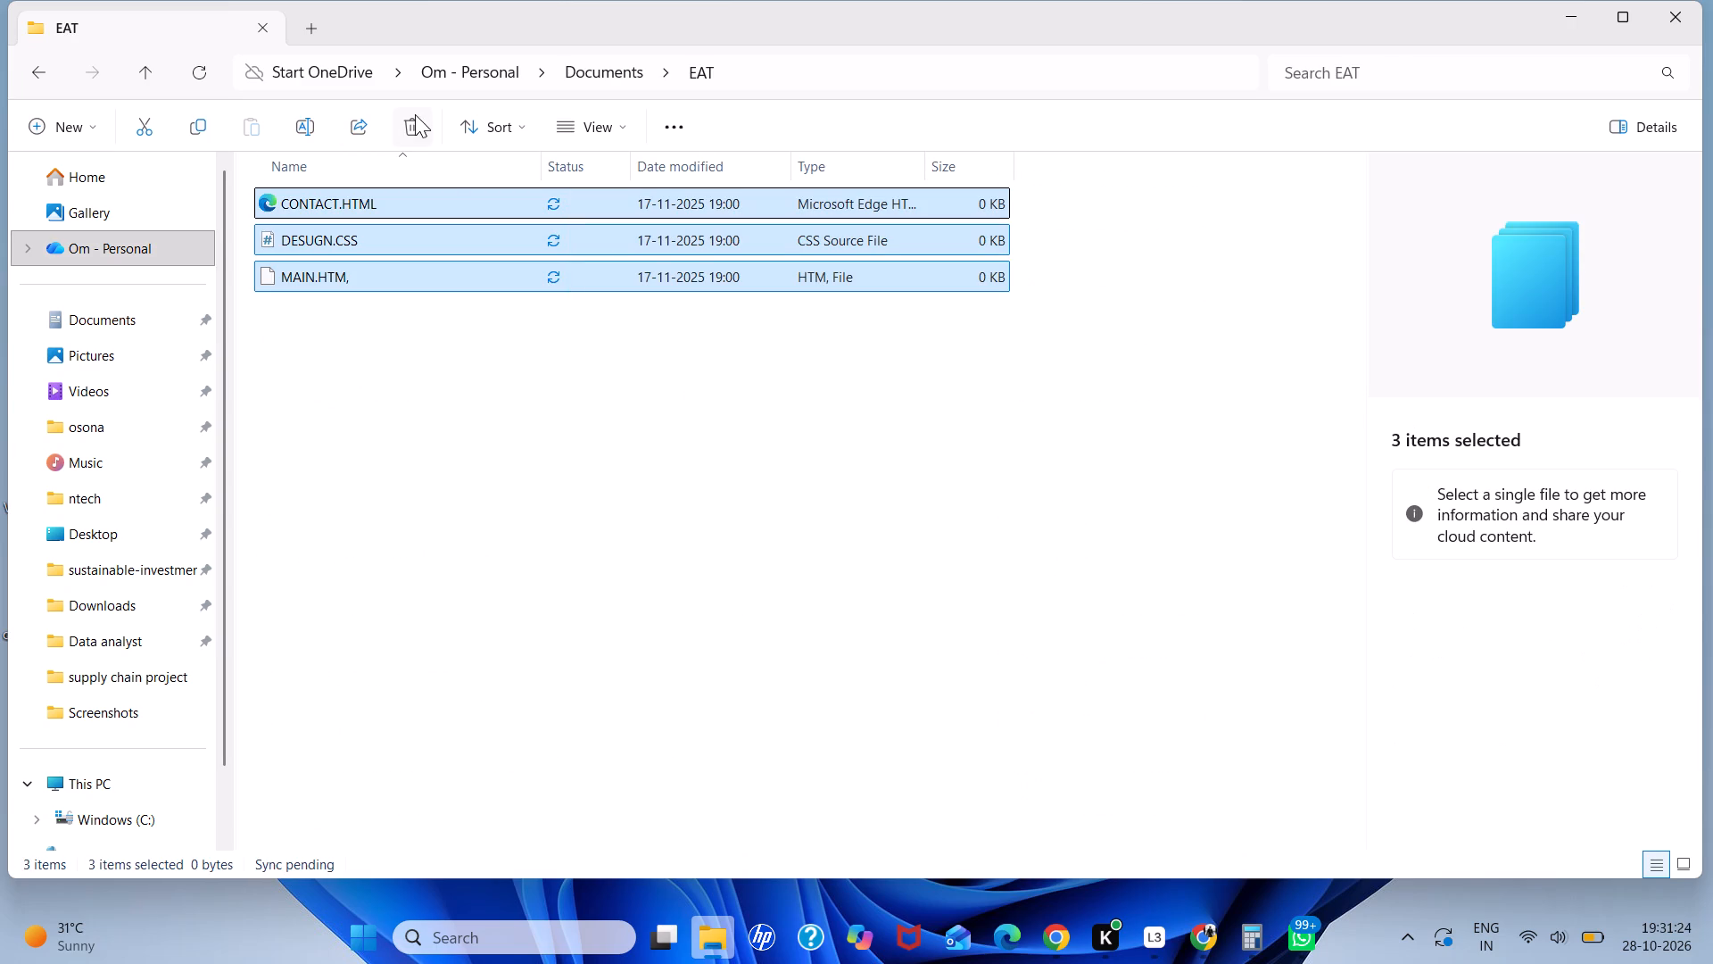
pyautogui.click(412, 114)
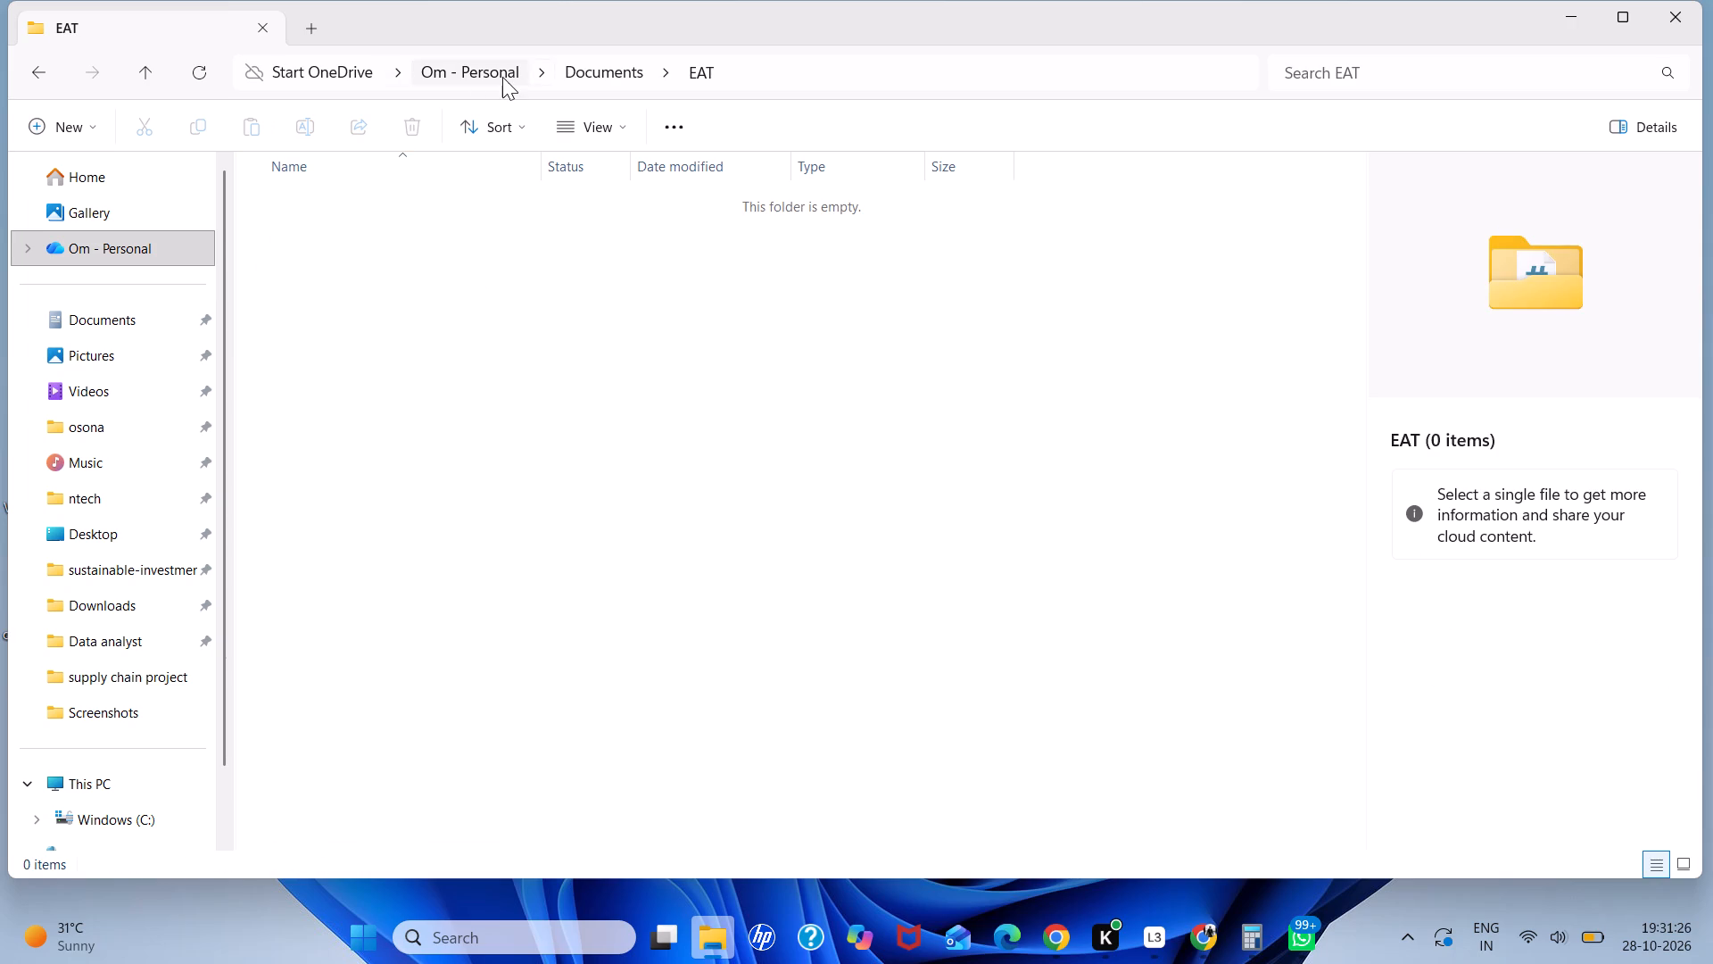
pyautogui.click(628, 69)
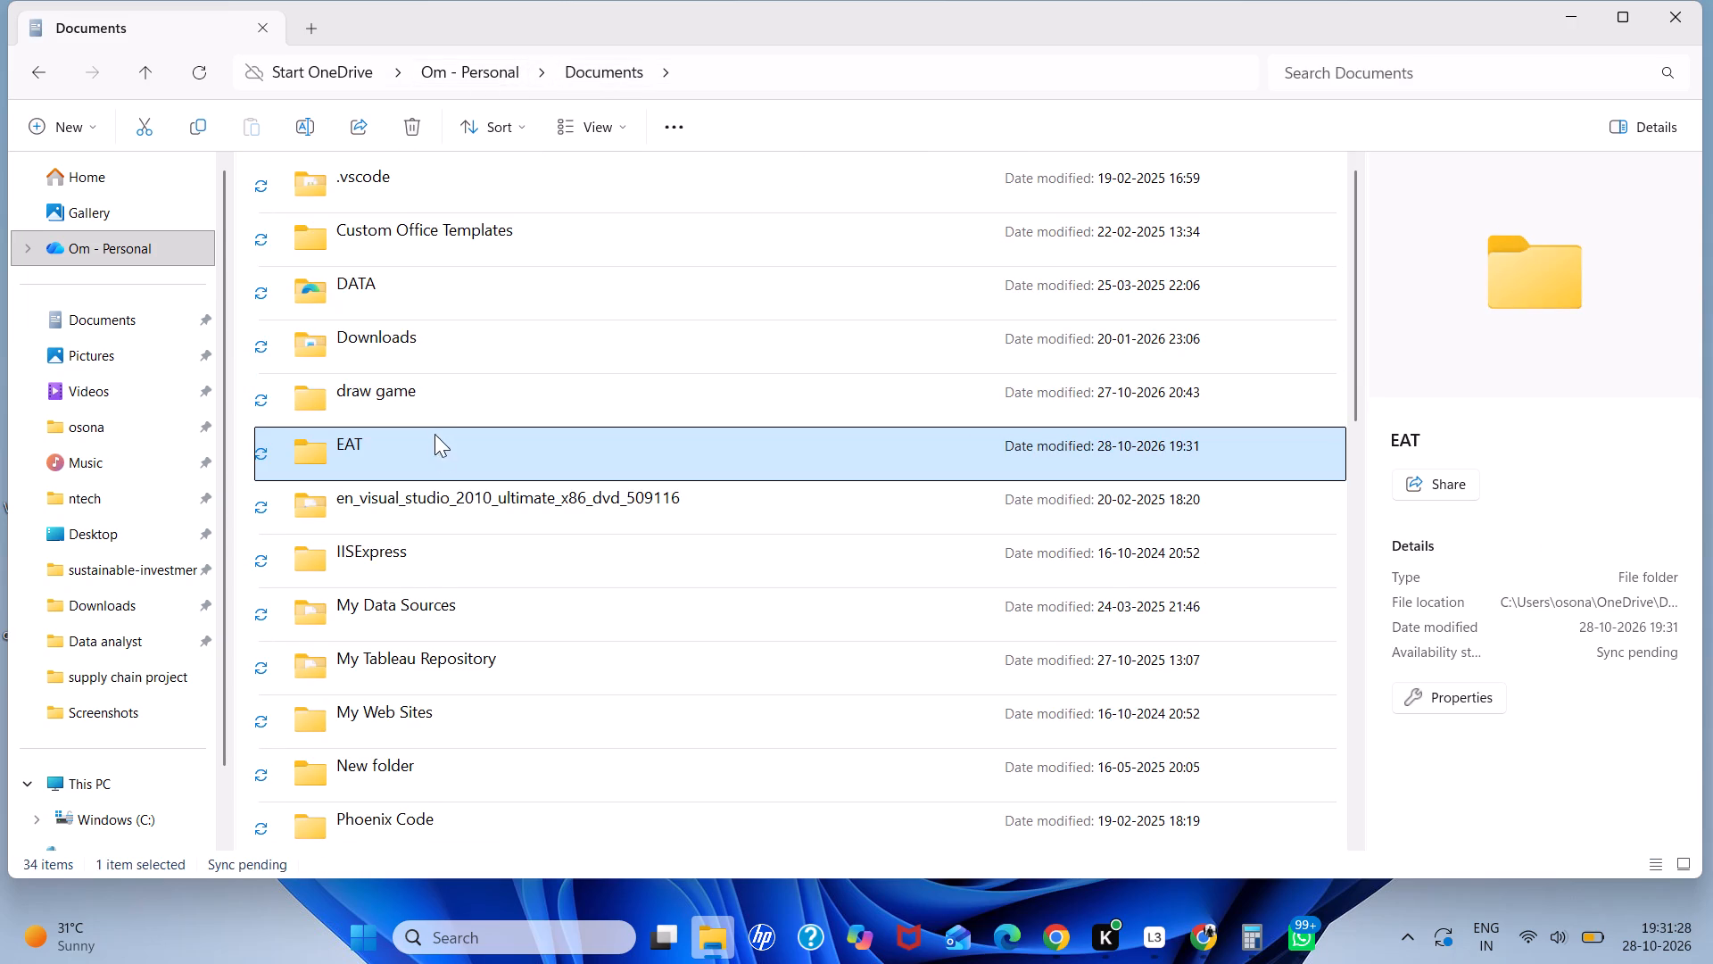
pyautogui.click(421, 120)
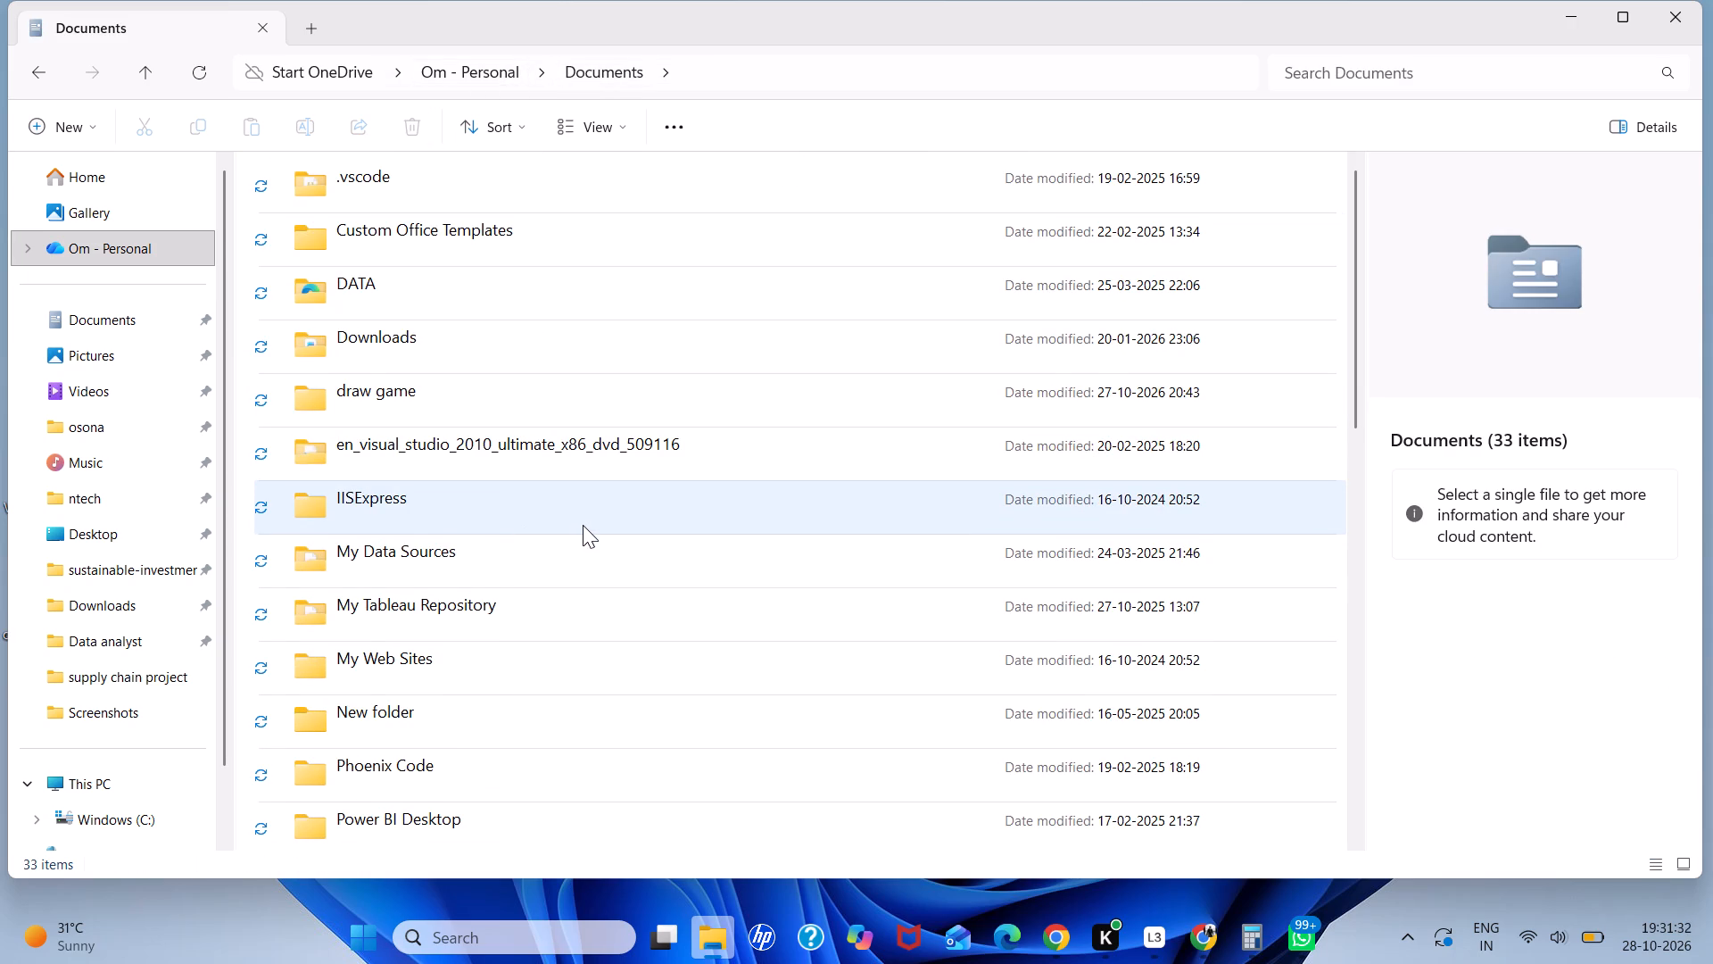
# Check the contents of the folder named New folder in Documents and delete that folder.
pyautogui.scroll(-1, 606, 670)
pyautogui.doubleClick(585, 608)
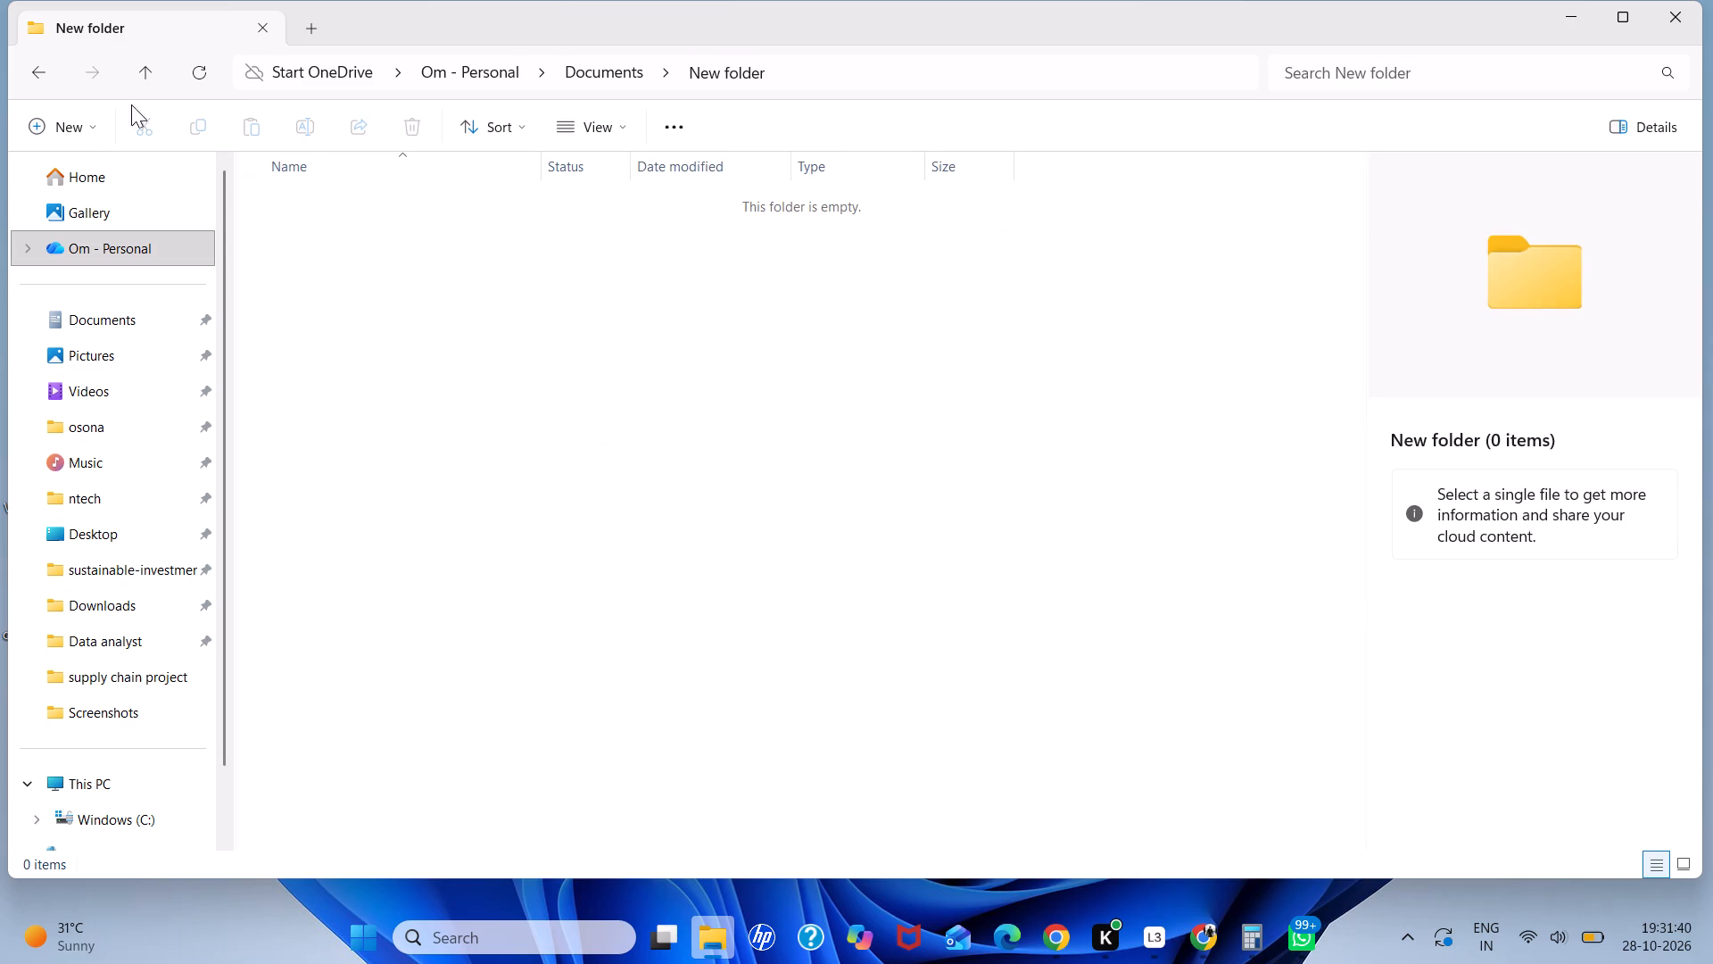
pyautogui.click(576, 71)
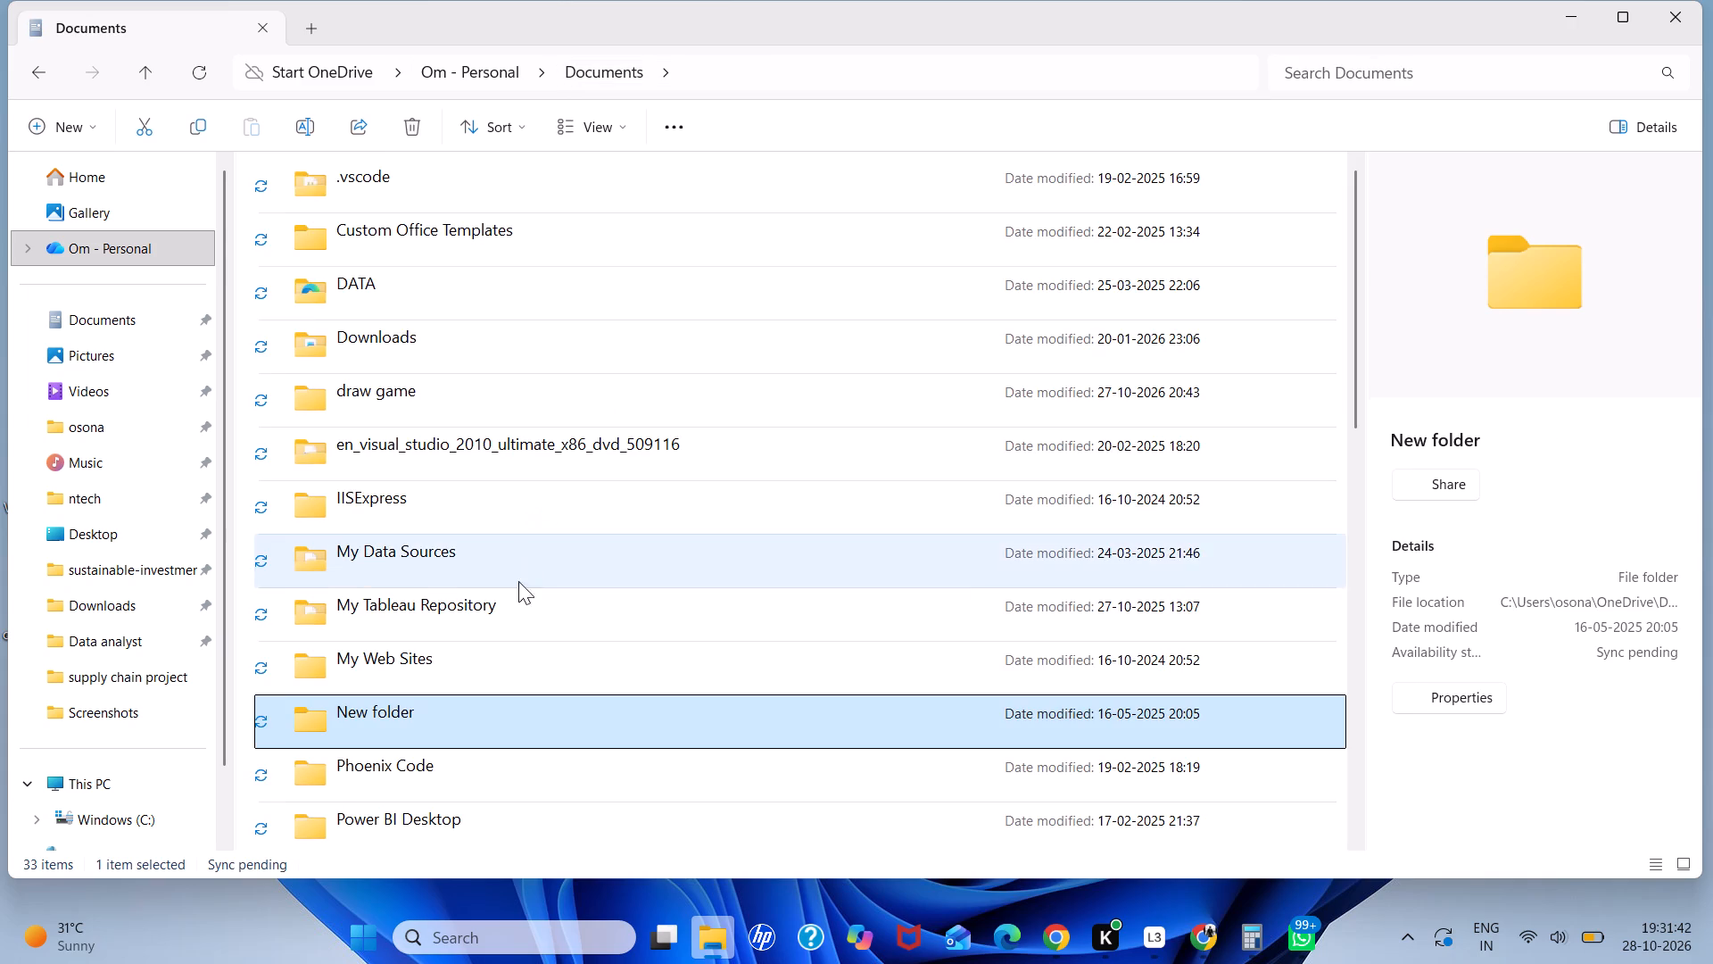
pyautogui.click(406, 127)
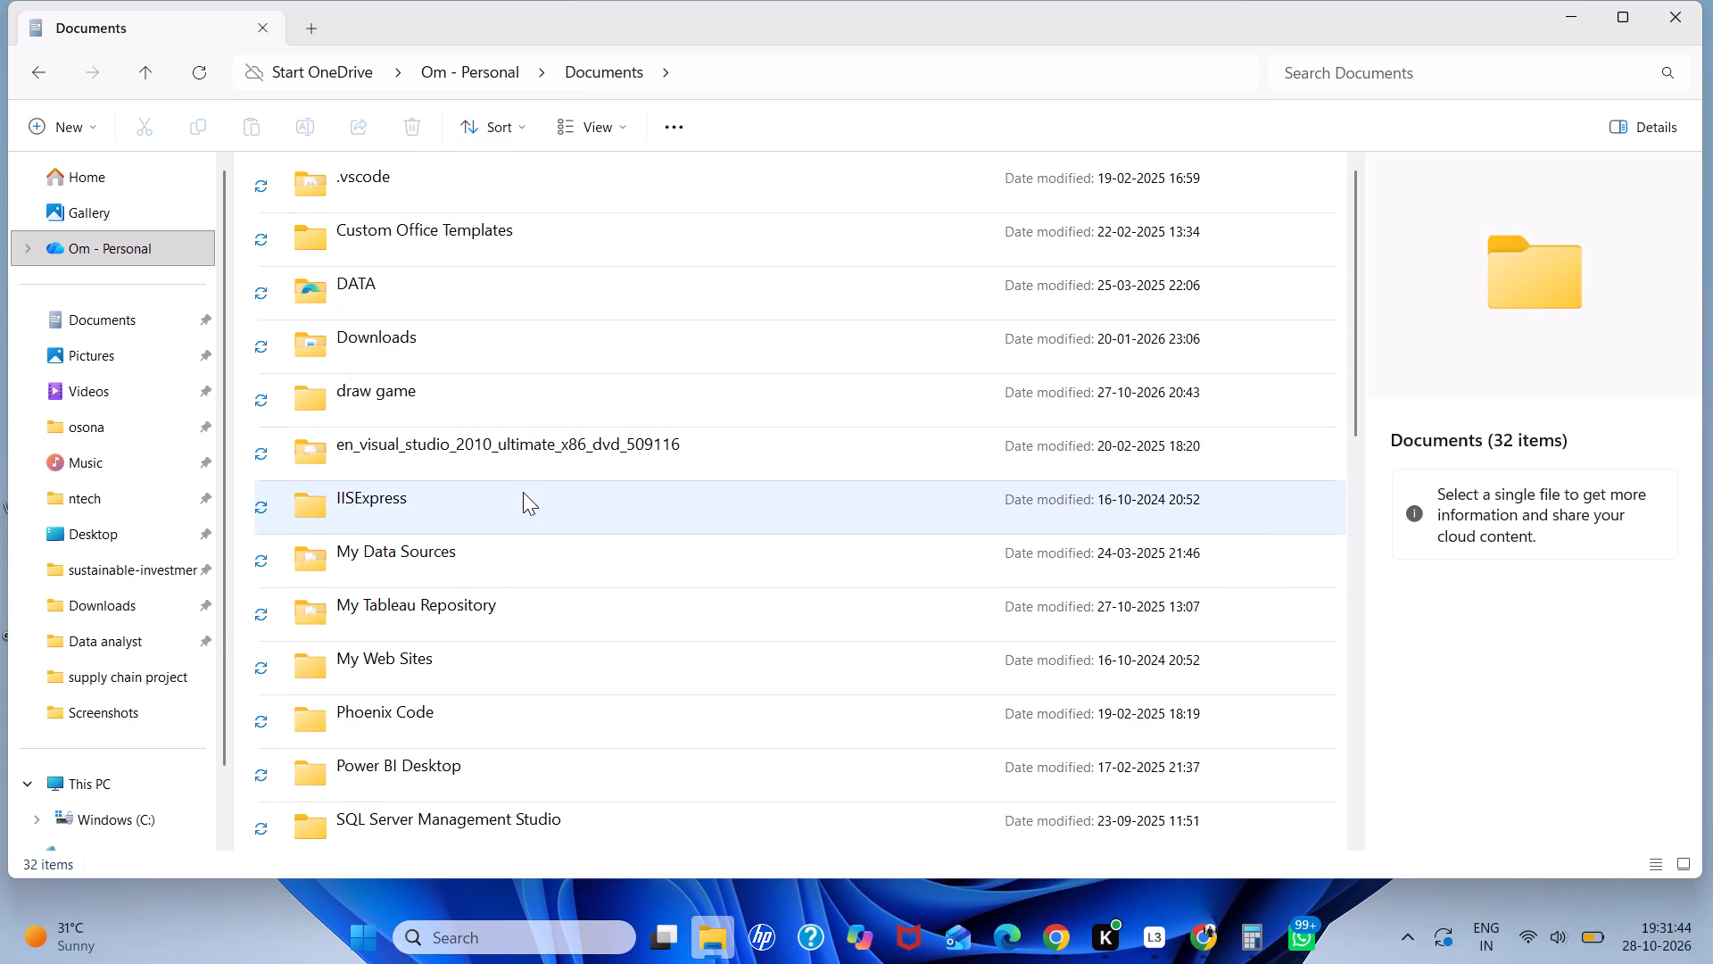
# Open supply_chain_data.csv from the supply chain project folder, look through its rows and columns, and close it.
pyautogui.scroll(-2, 523, 492)
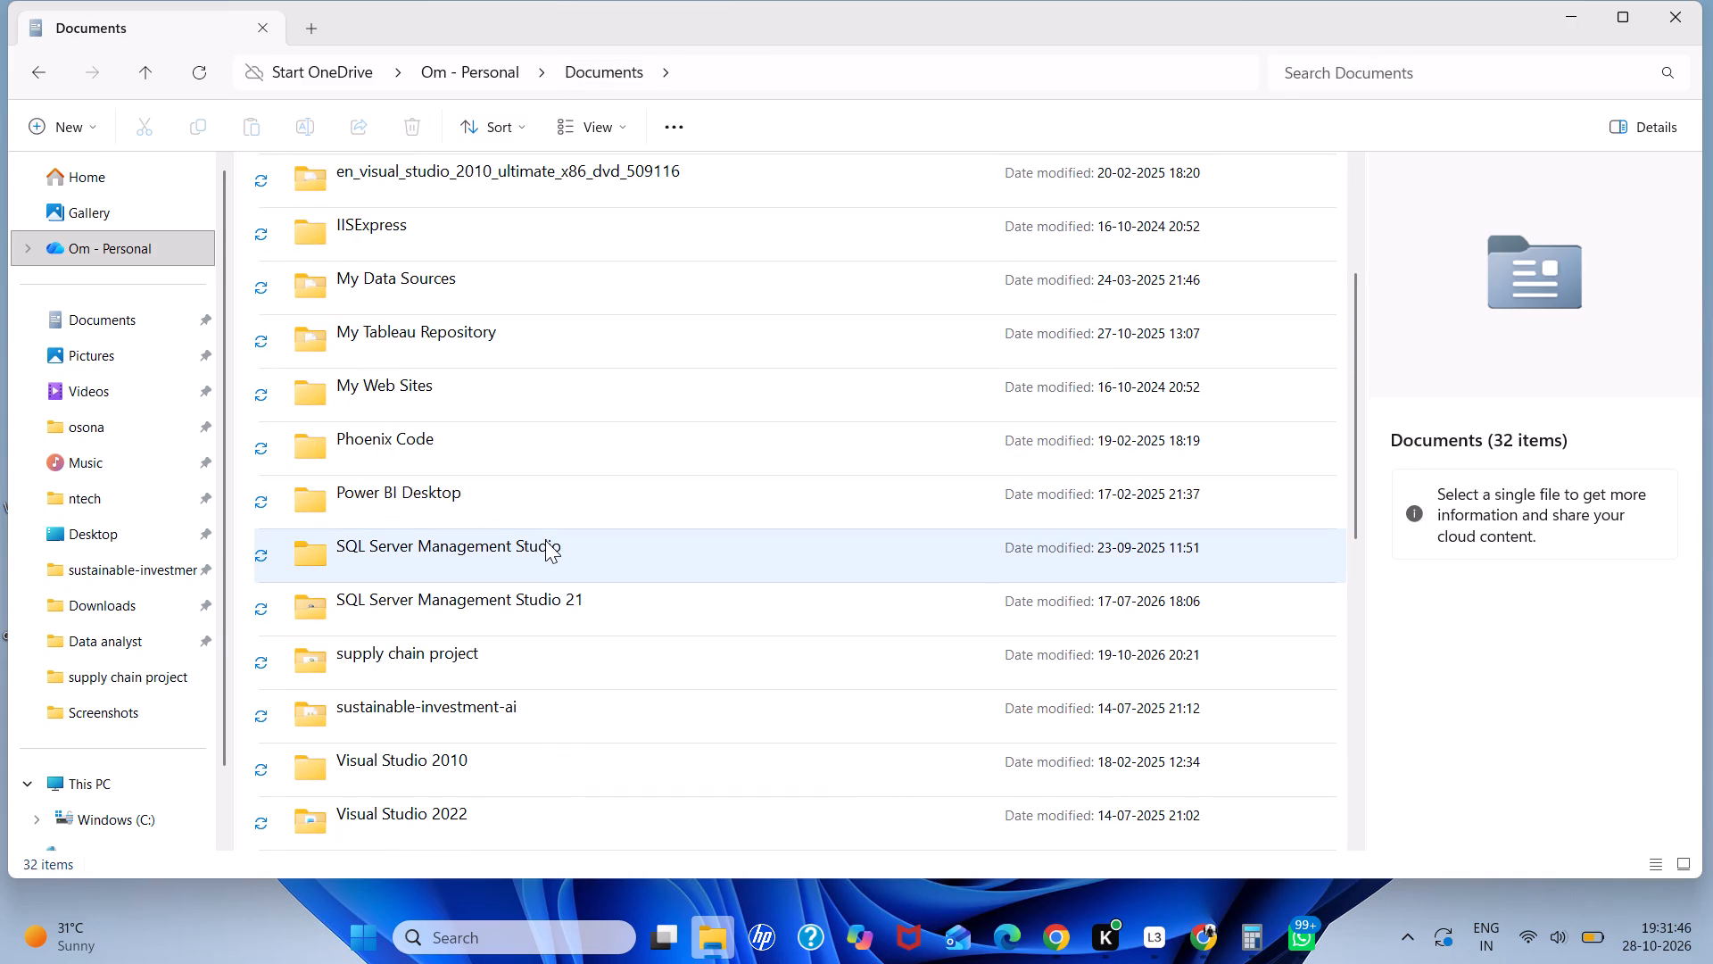
pyautogui.doubleClick(600, 683)
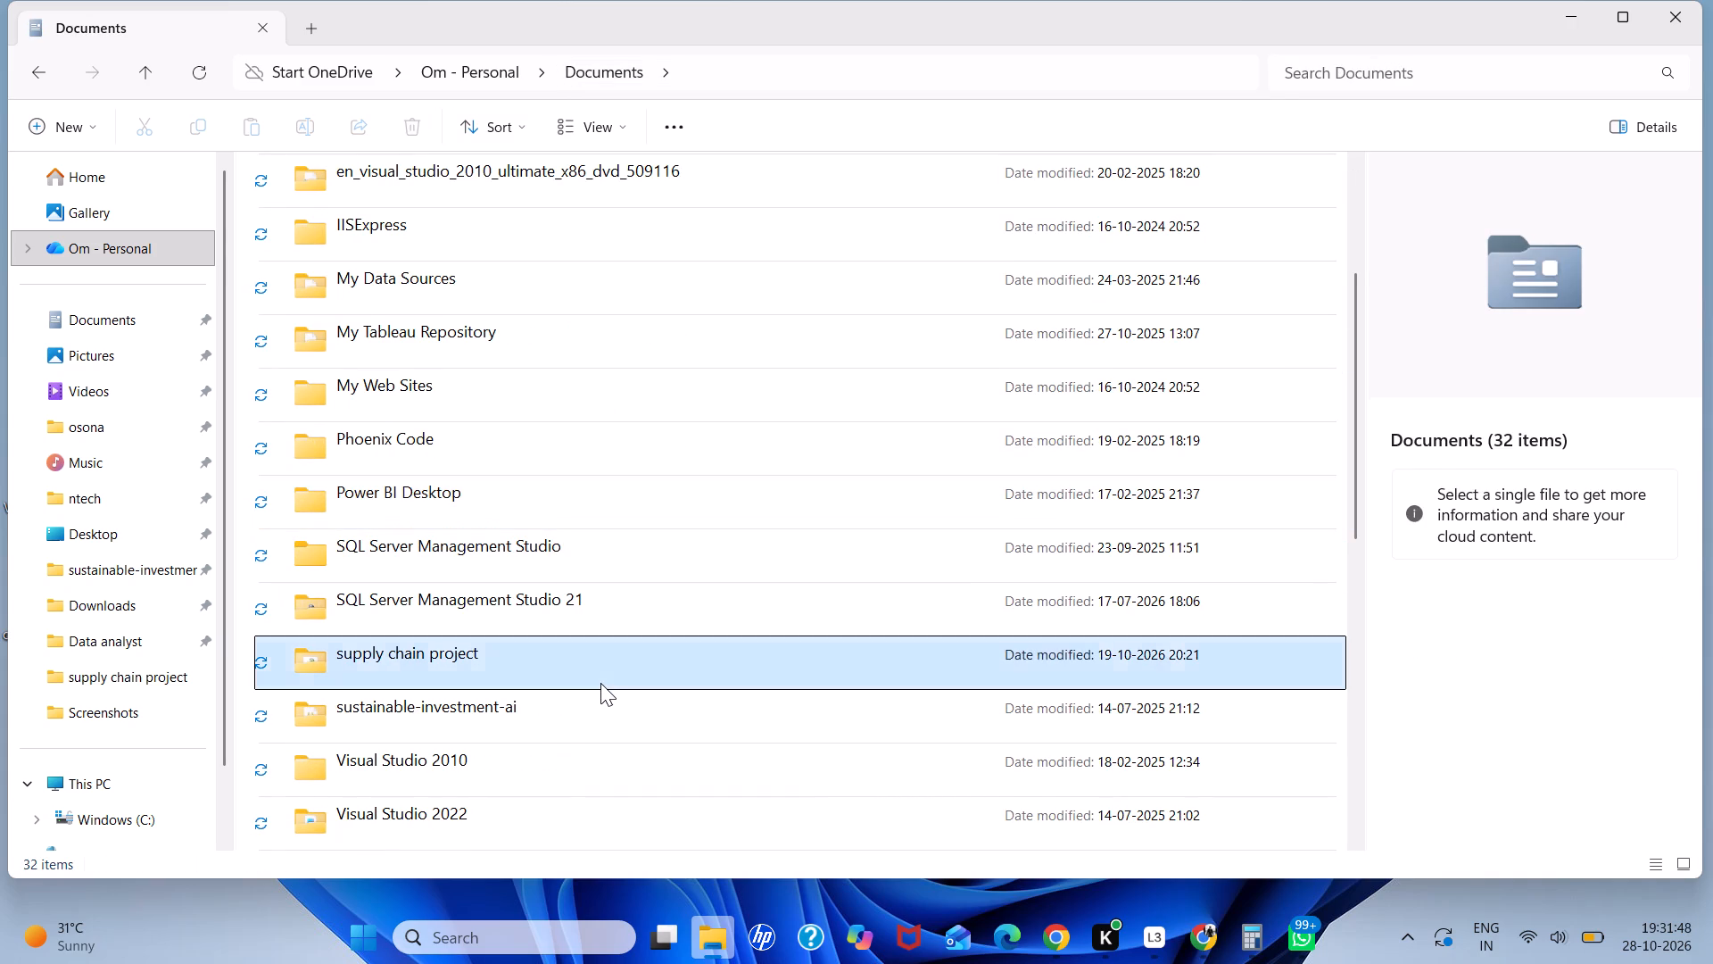
pyautogui.doubleClick(426, 204)
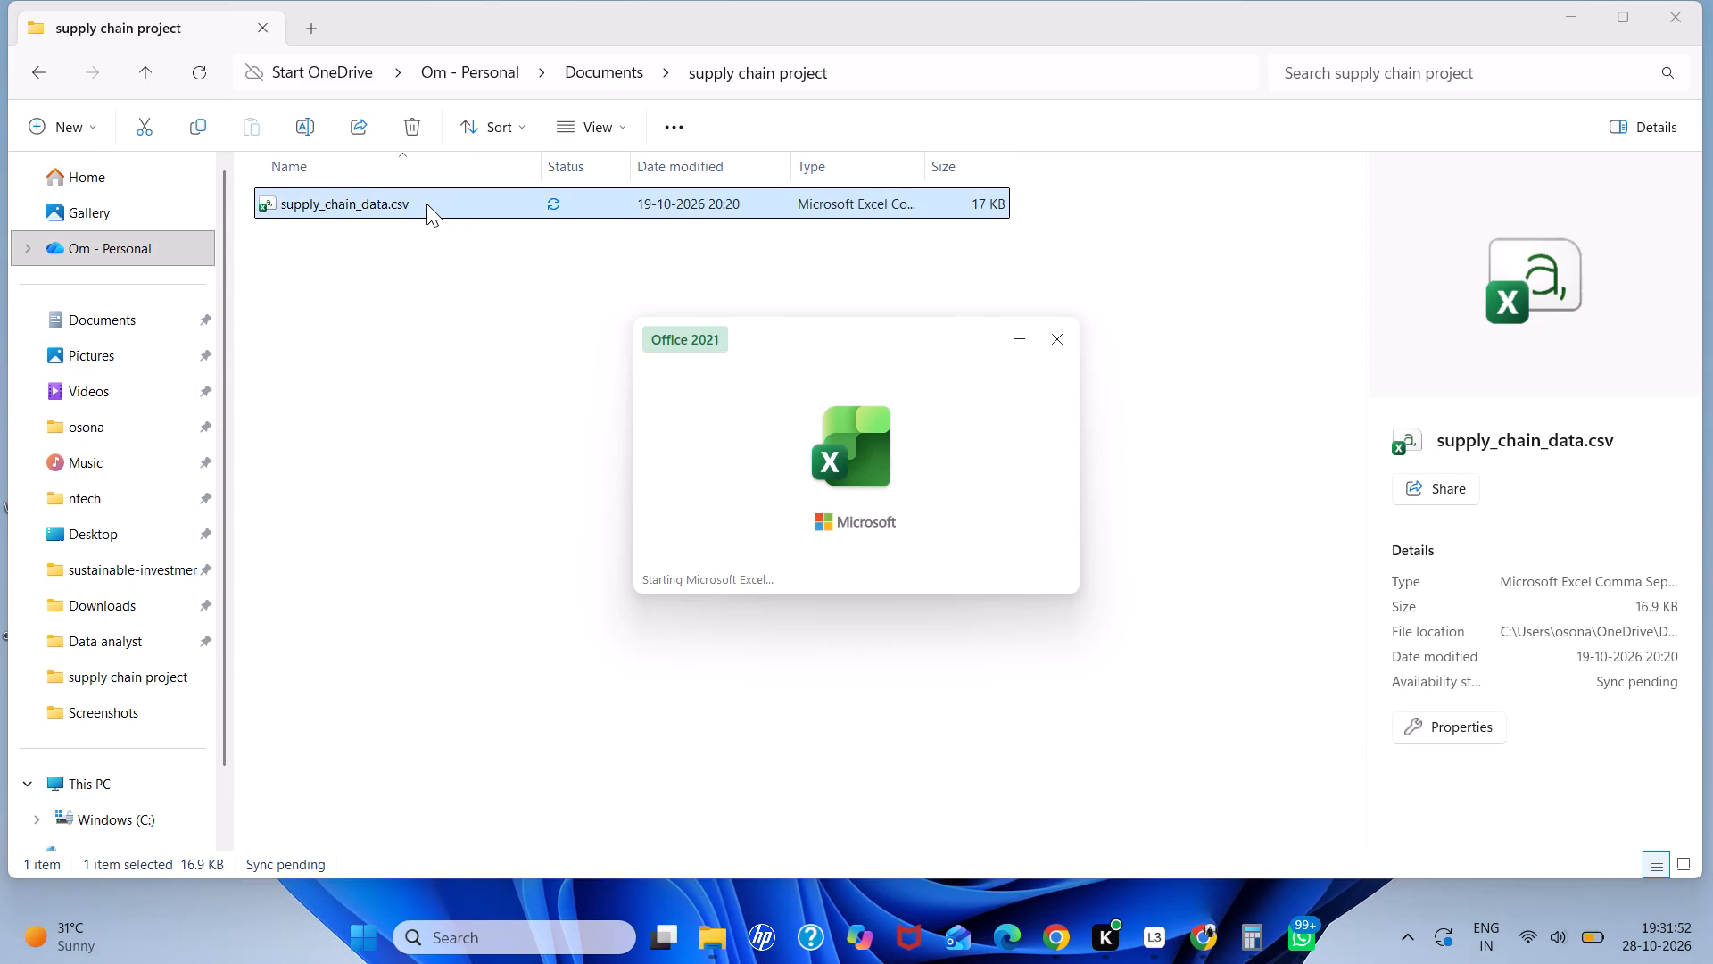
pyautogui.scroll(-4, 977, 475)
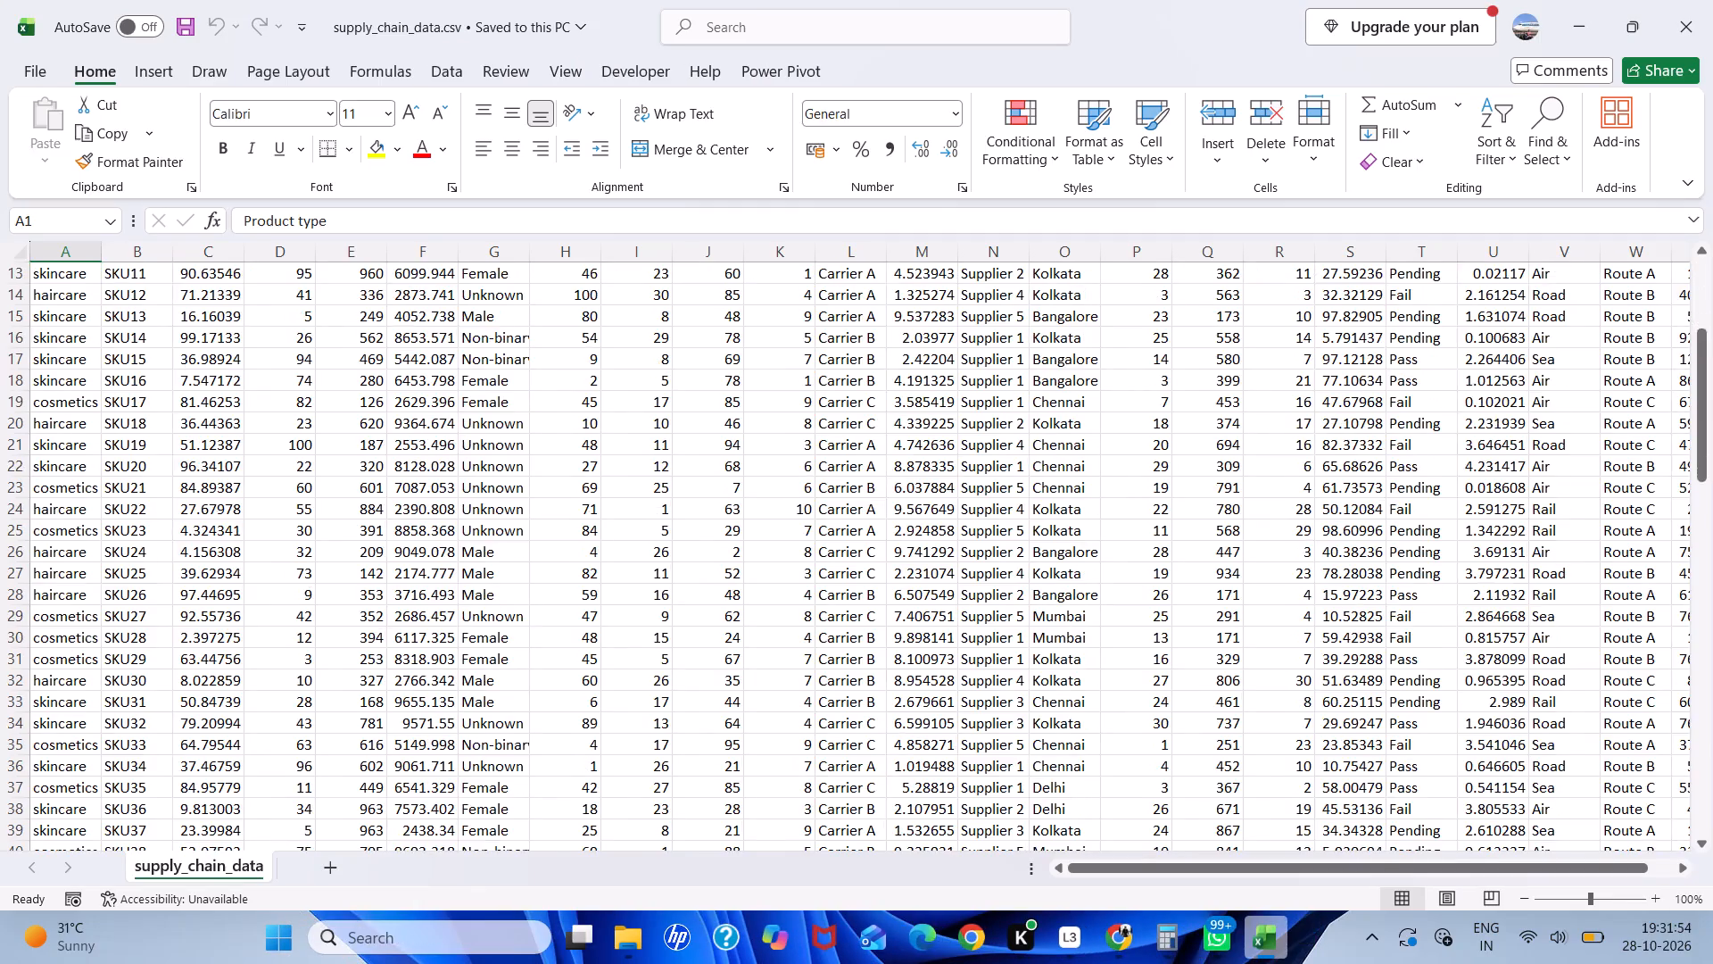
pyautogui.scroll(-4, 801, 500)
pyautogui.scroll(20, 801, 500)
pyautogui.scroll(1, 801, 500)
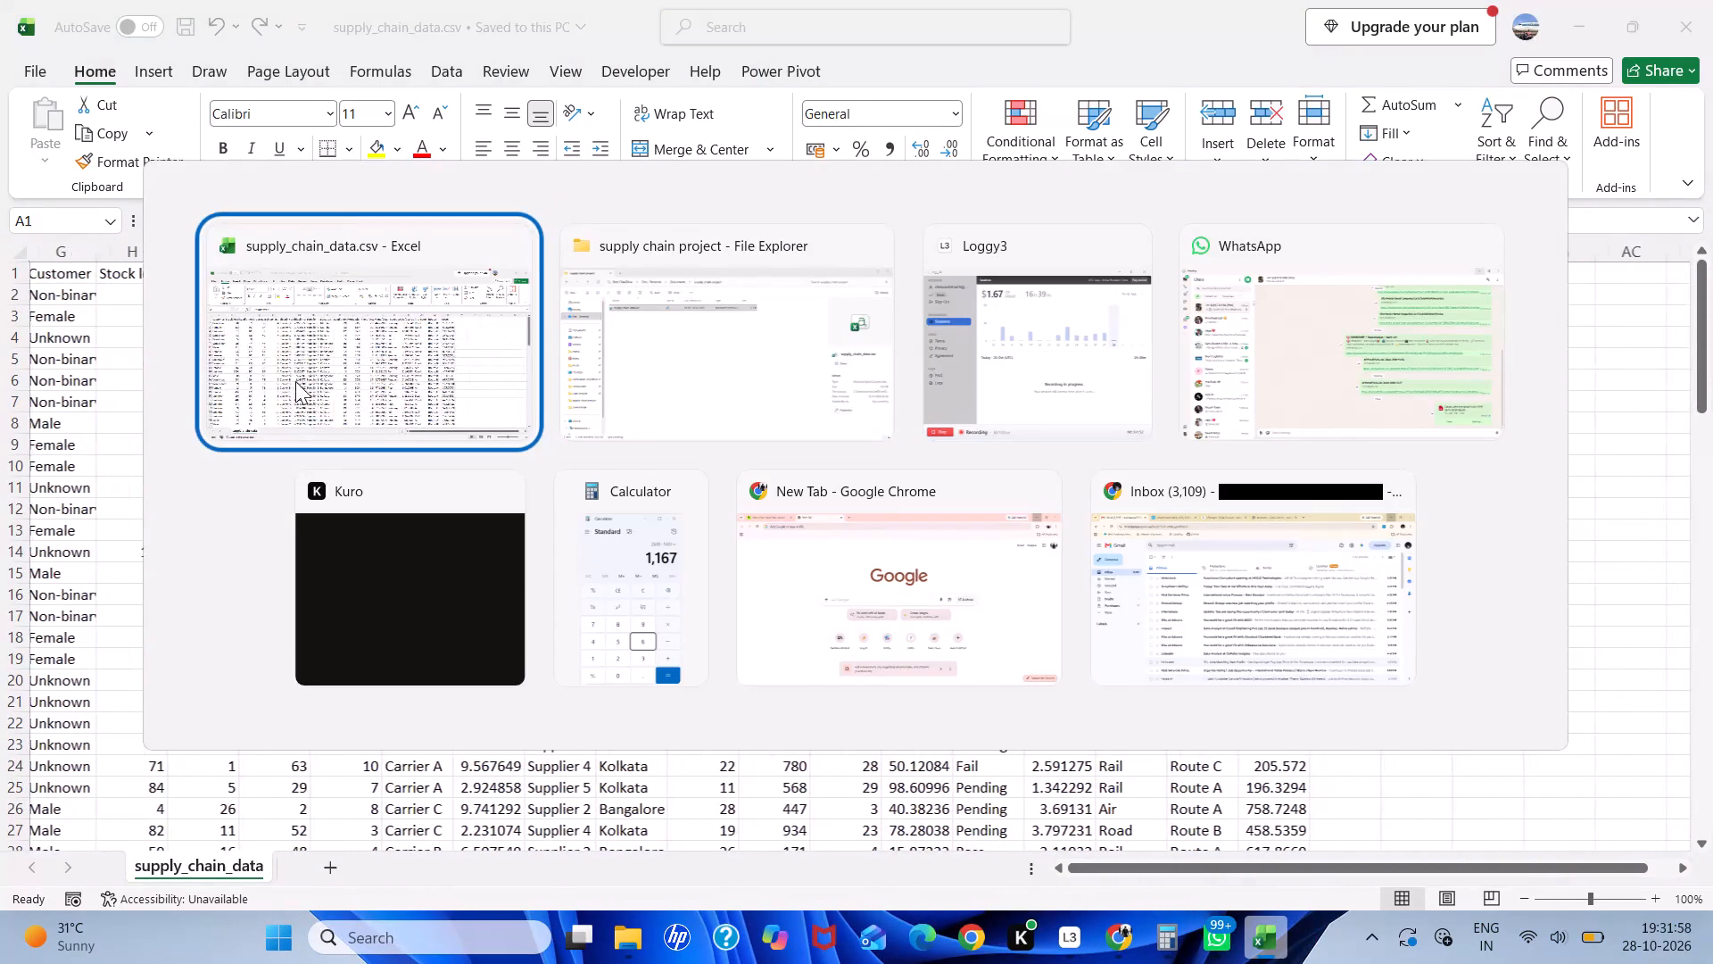
pyautogui.click(352, 358)
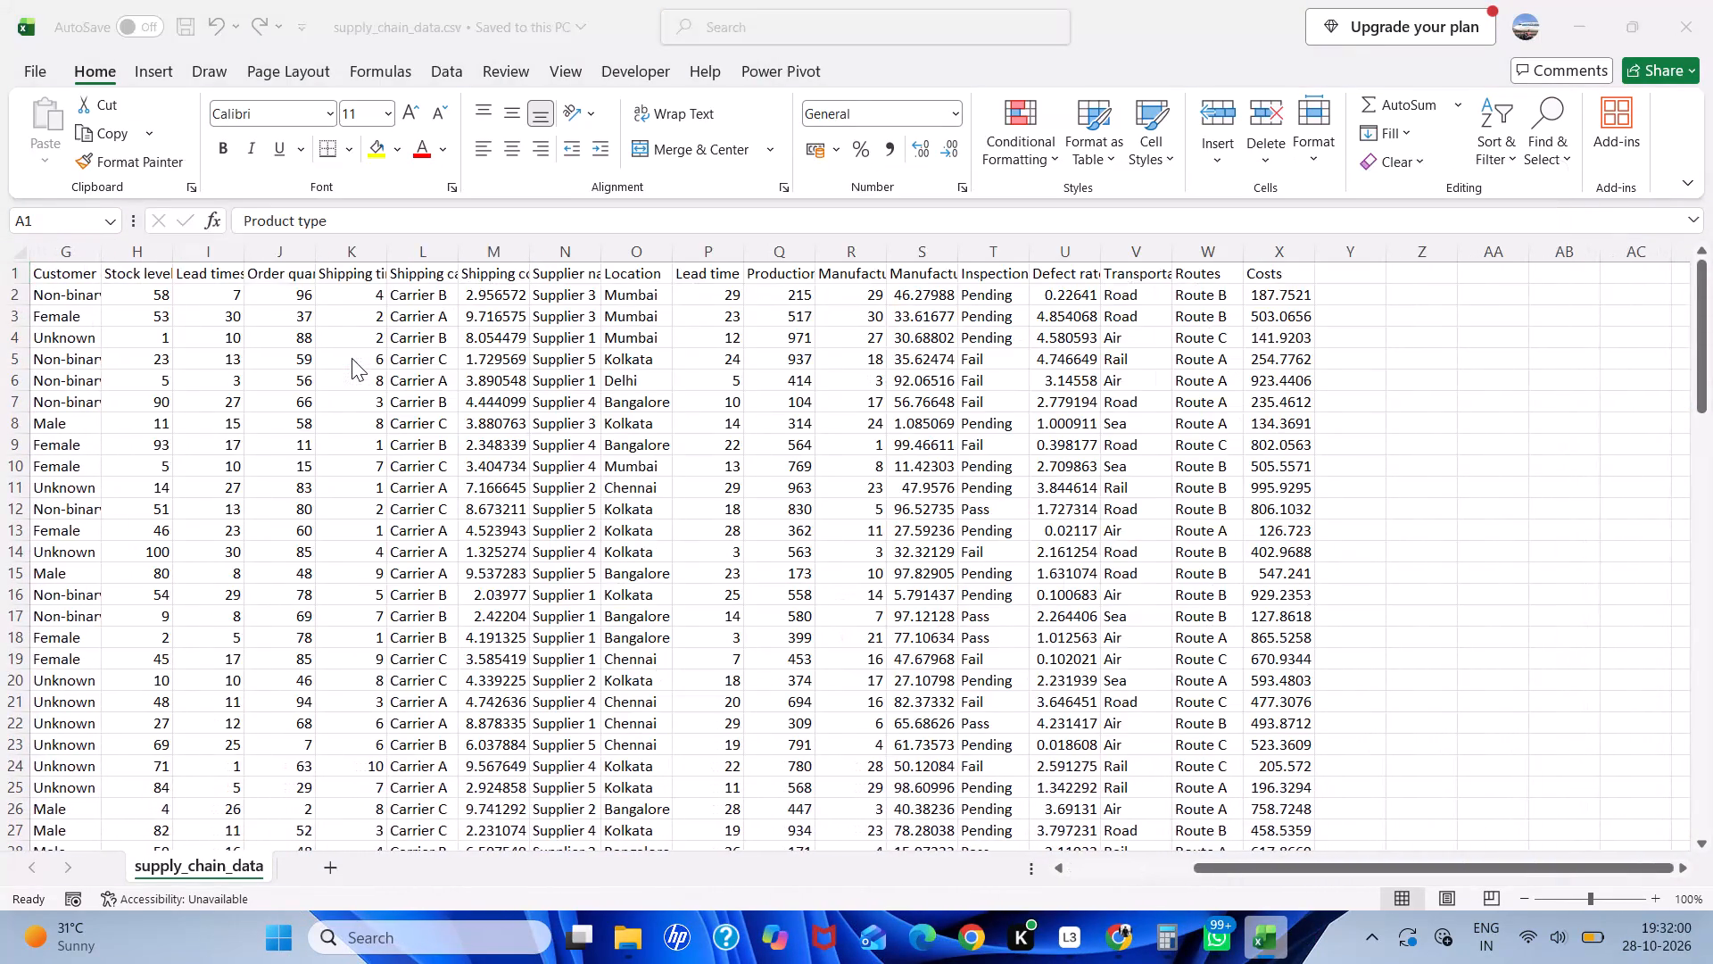
pyautogui.hscroll(-1, 352, 358)
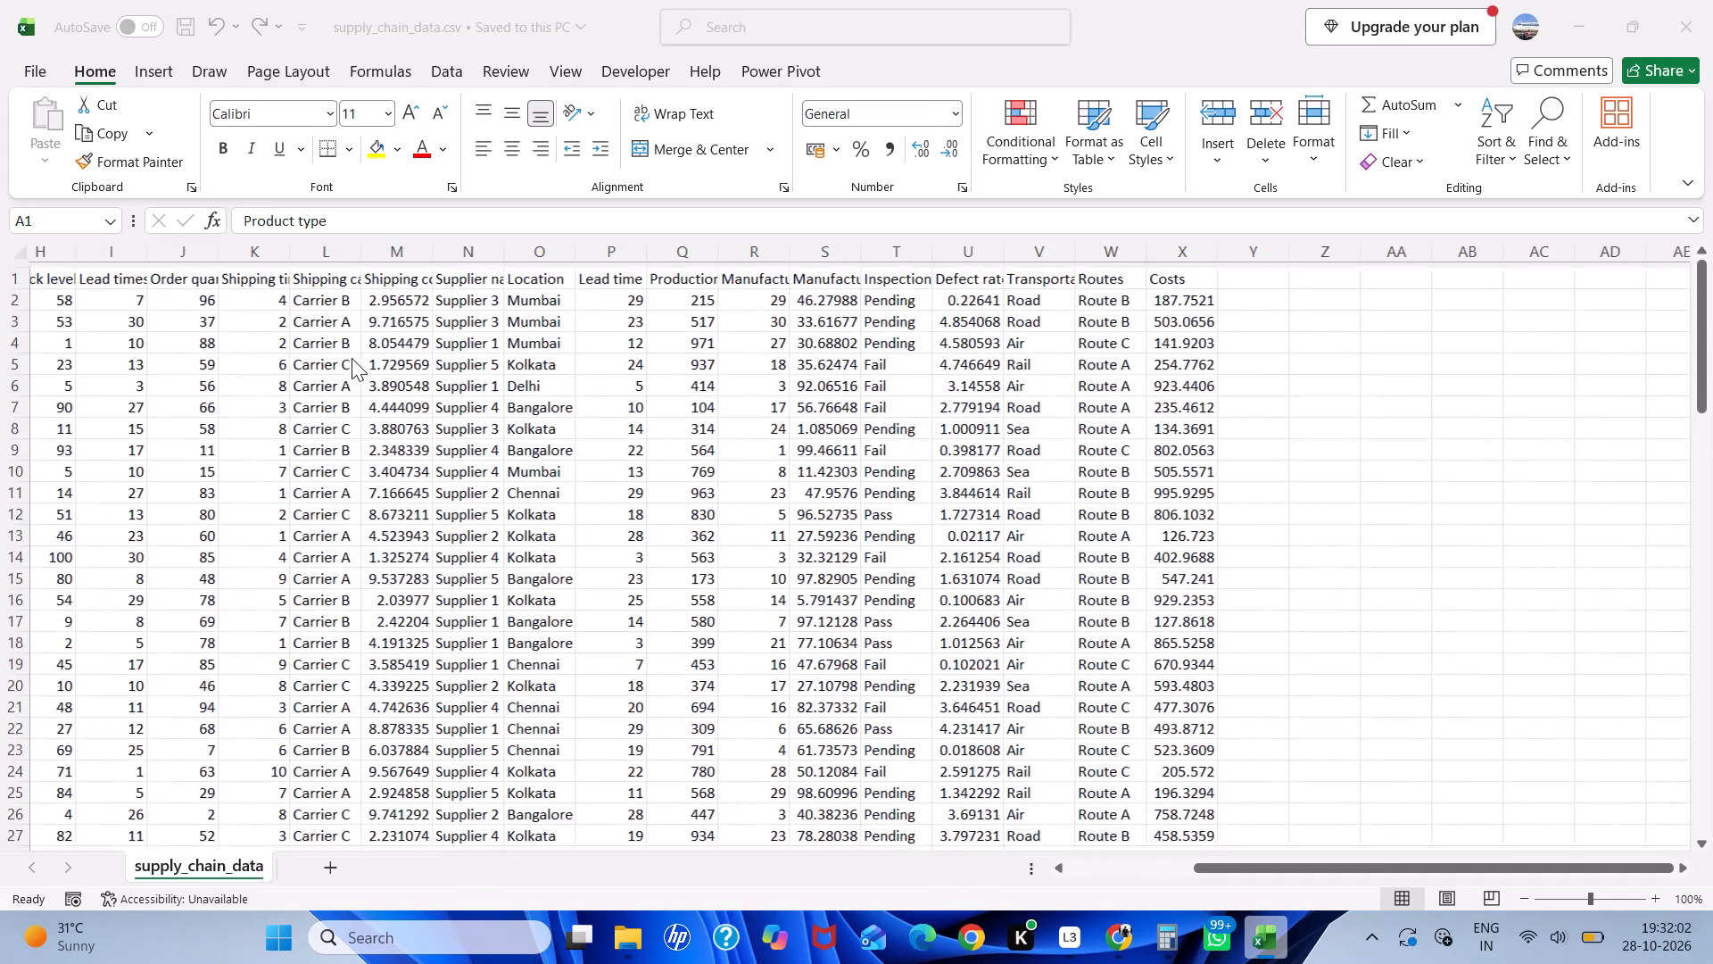
pyautogui.hscroll(7, 728, 346)
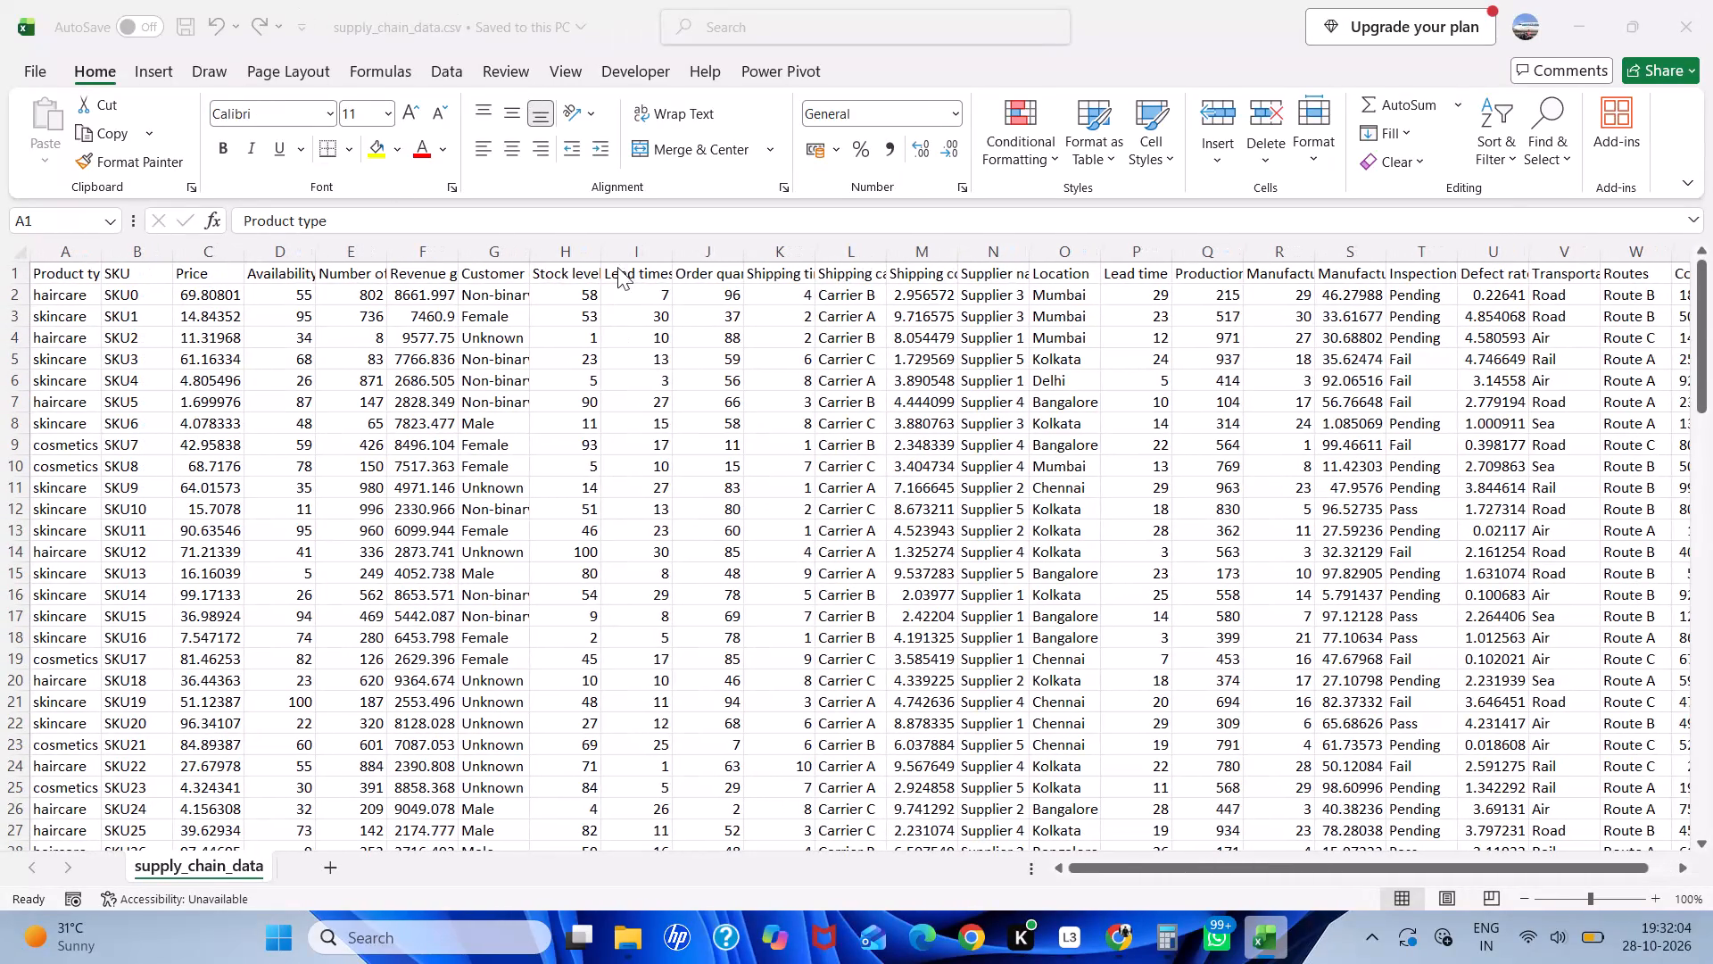
pyautogui.click(1679, 34)
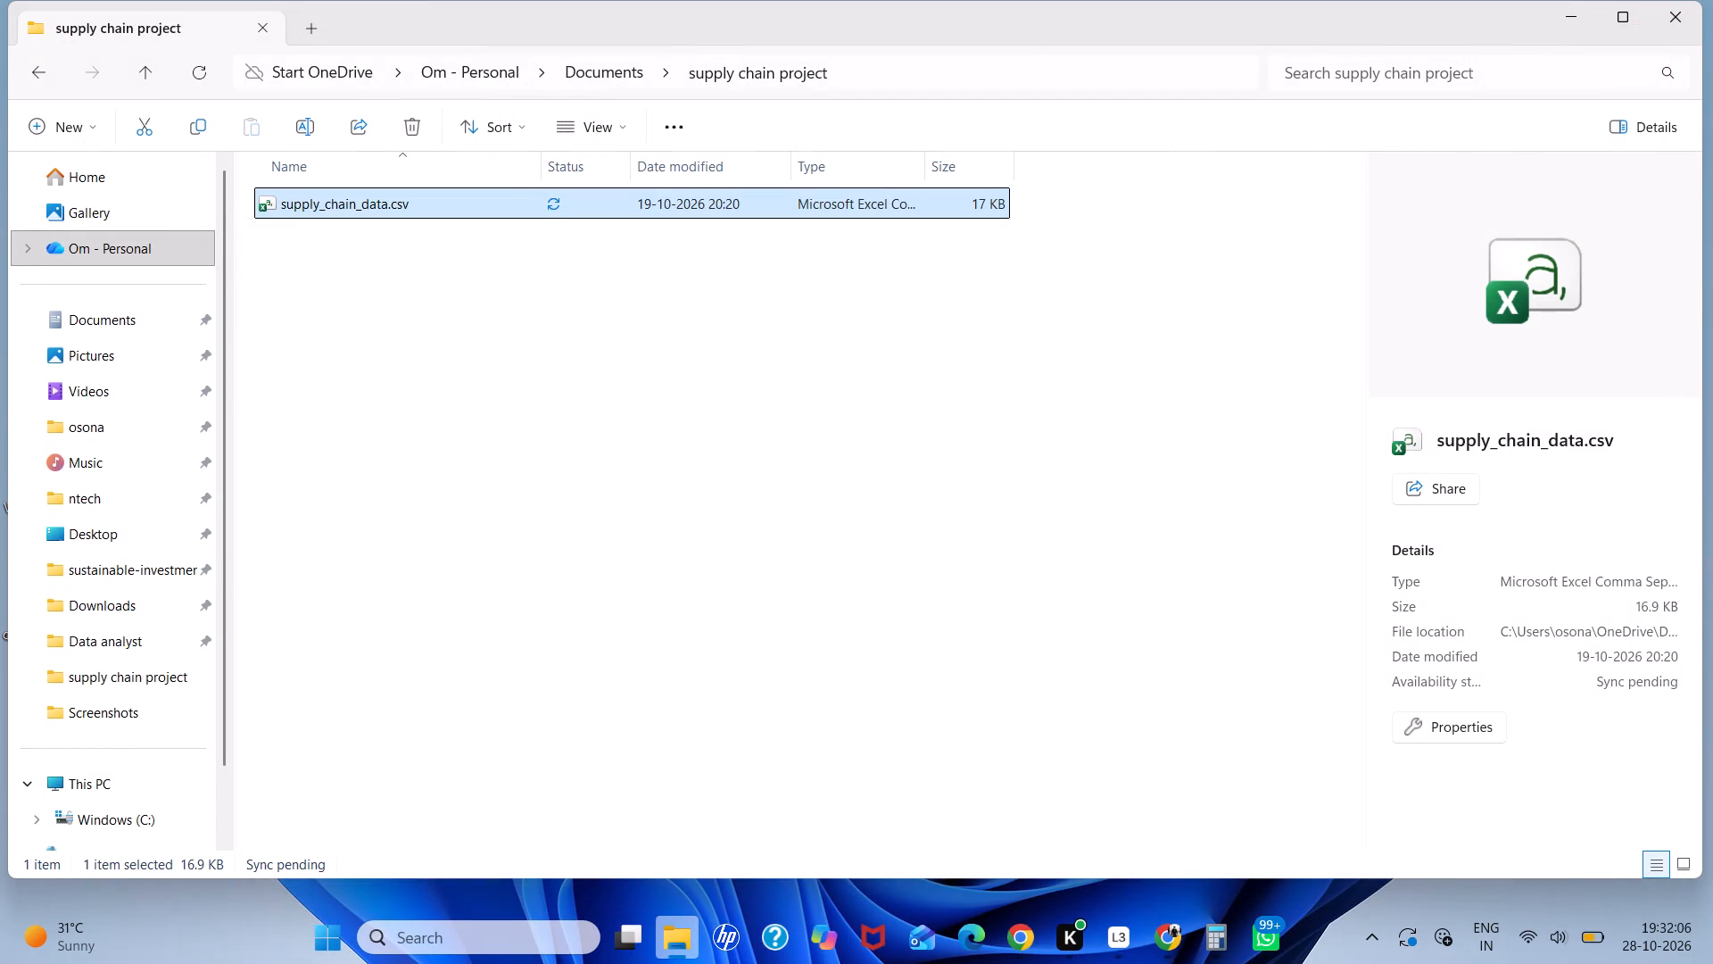
# Delete all the subfolders inside the Visual Studio 2010 folder in Documents, and delete the emptied folder itself.
pyautogui.click(622, 64)
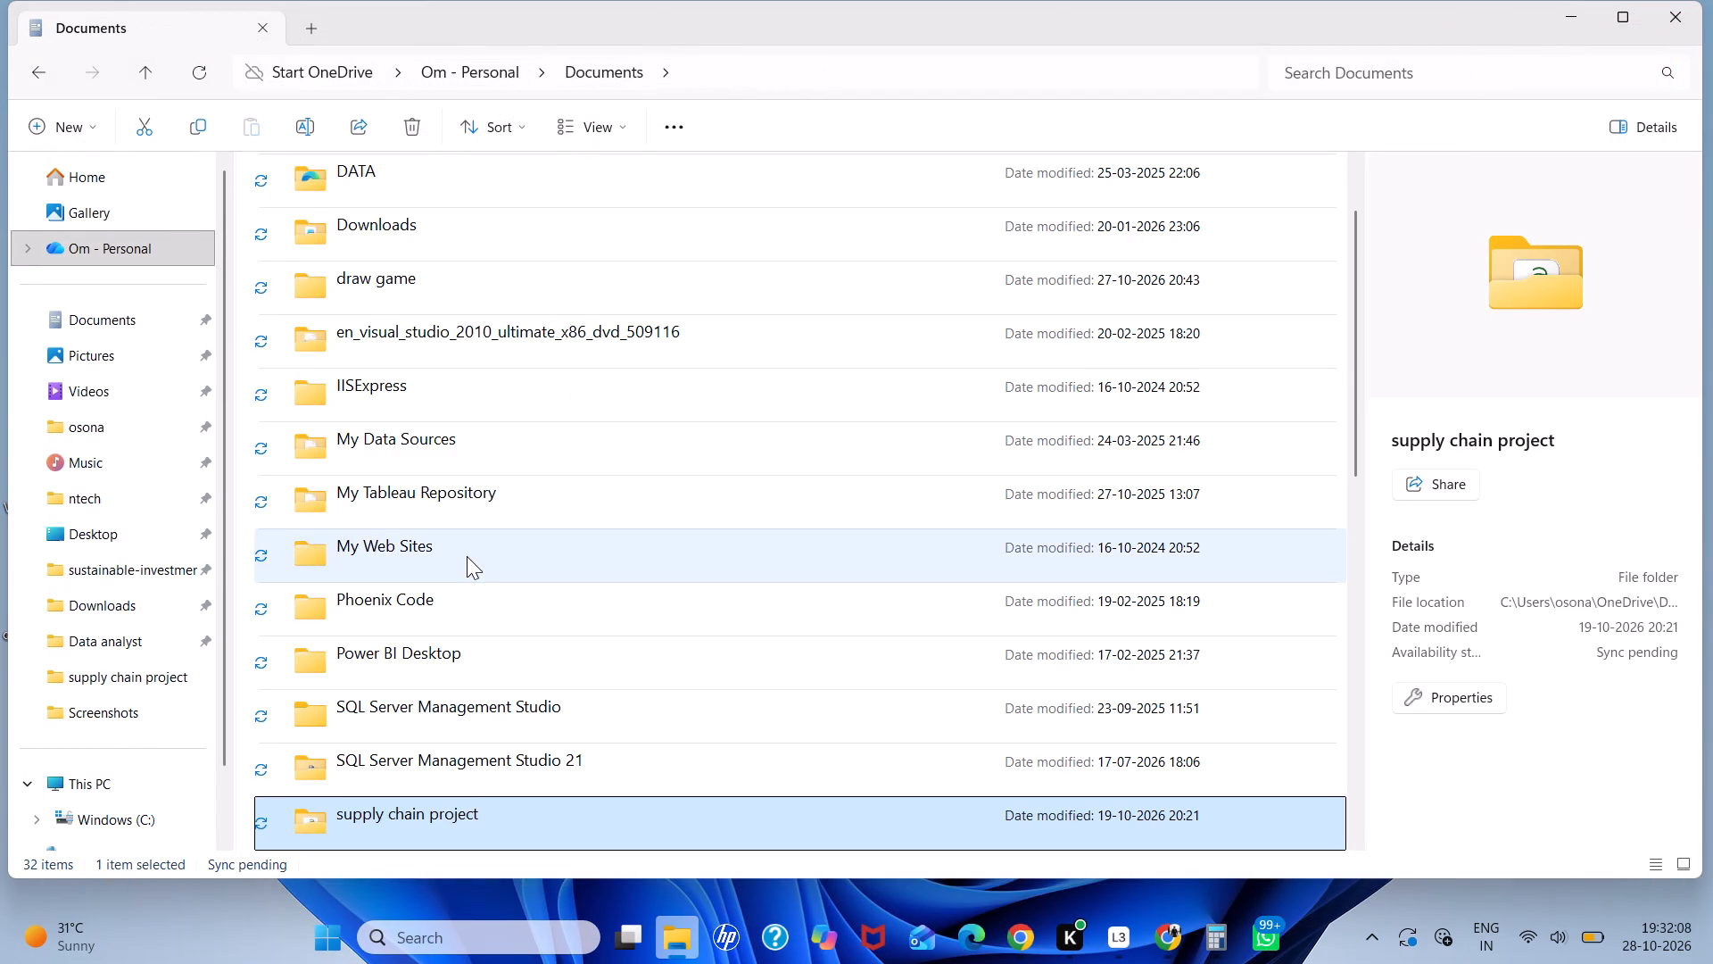
pyautogui.scroll(-2, 583, 775)
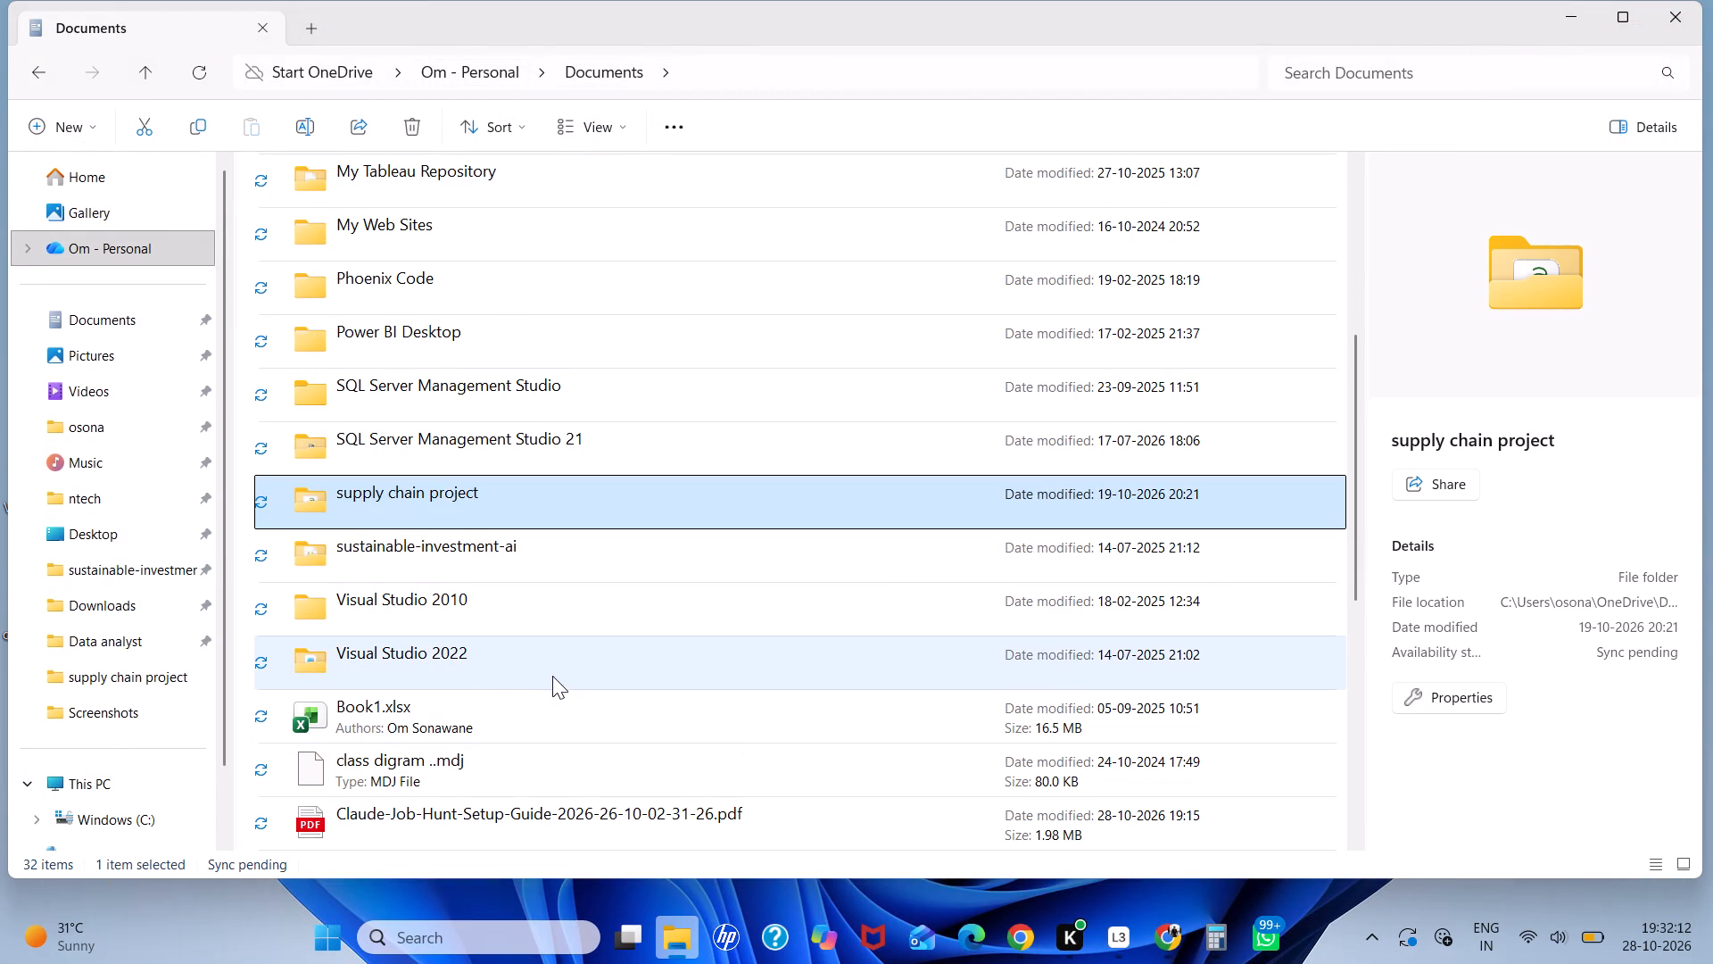
pyautogui.click(553, 619)
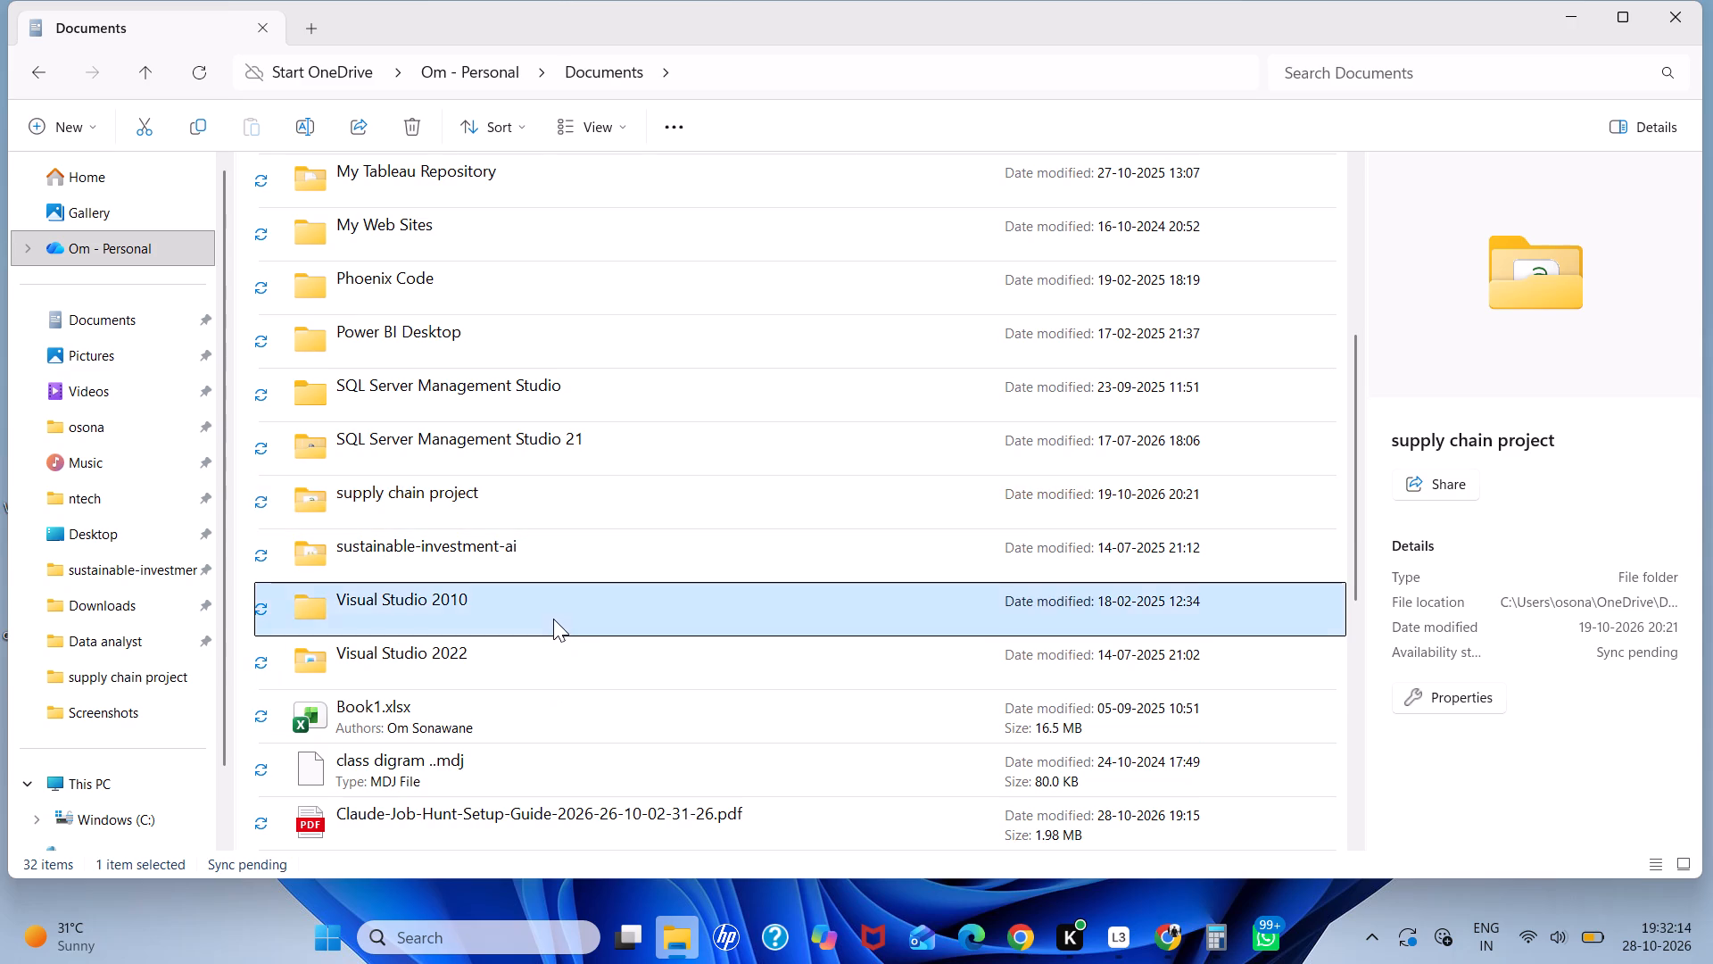
pyautogui.click(553, 618)
pyautogui.moveTo(584, 451); pyautogui.dragTo(544, 264)
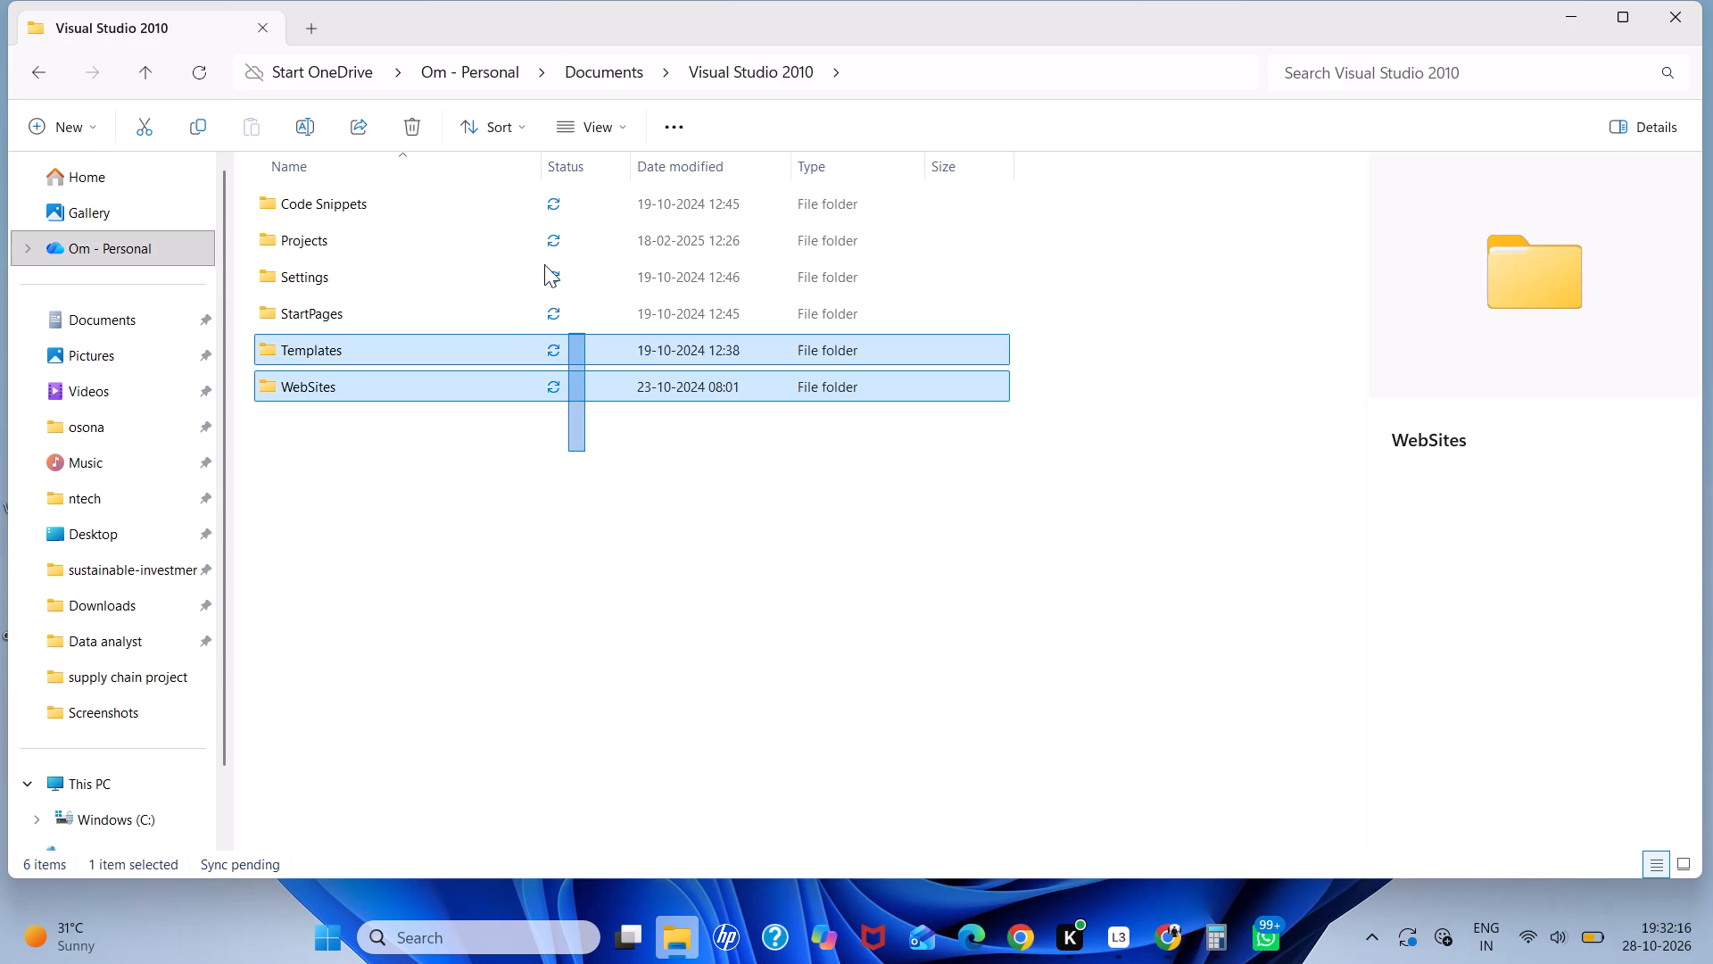
pyautogui.moveTo(544, 264); pyautogui.dragTo(514, 196)
pyautogui.click(408, 107)
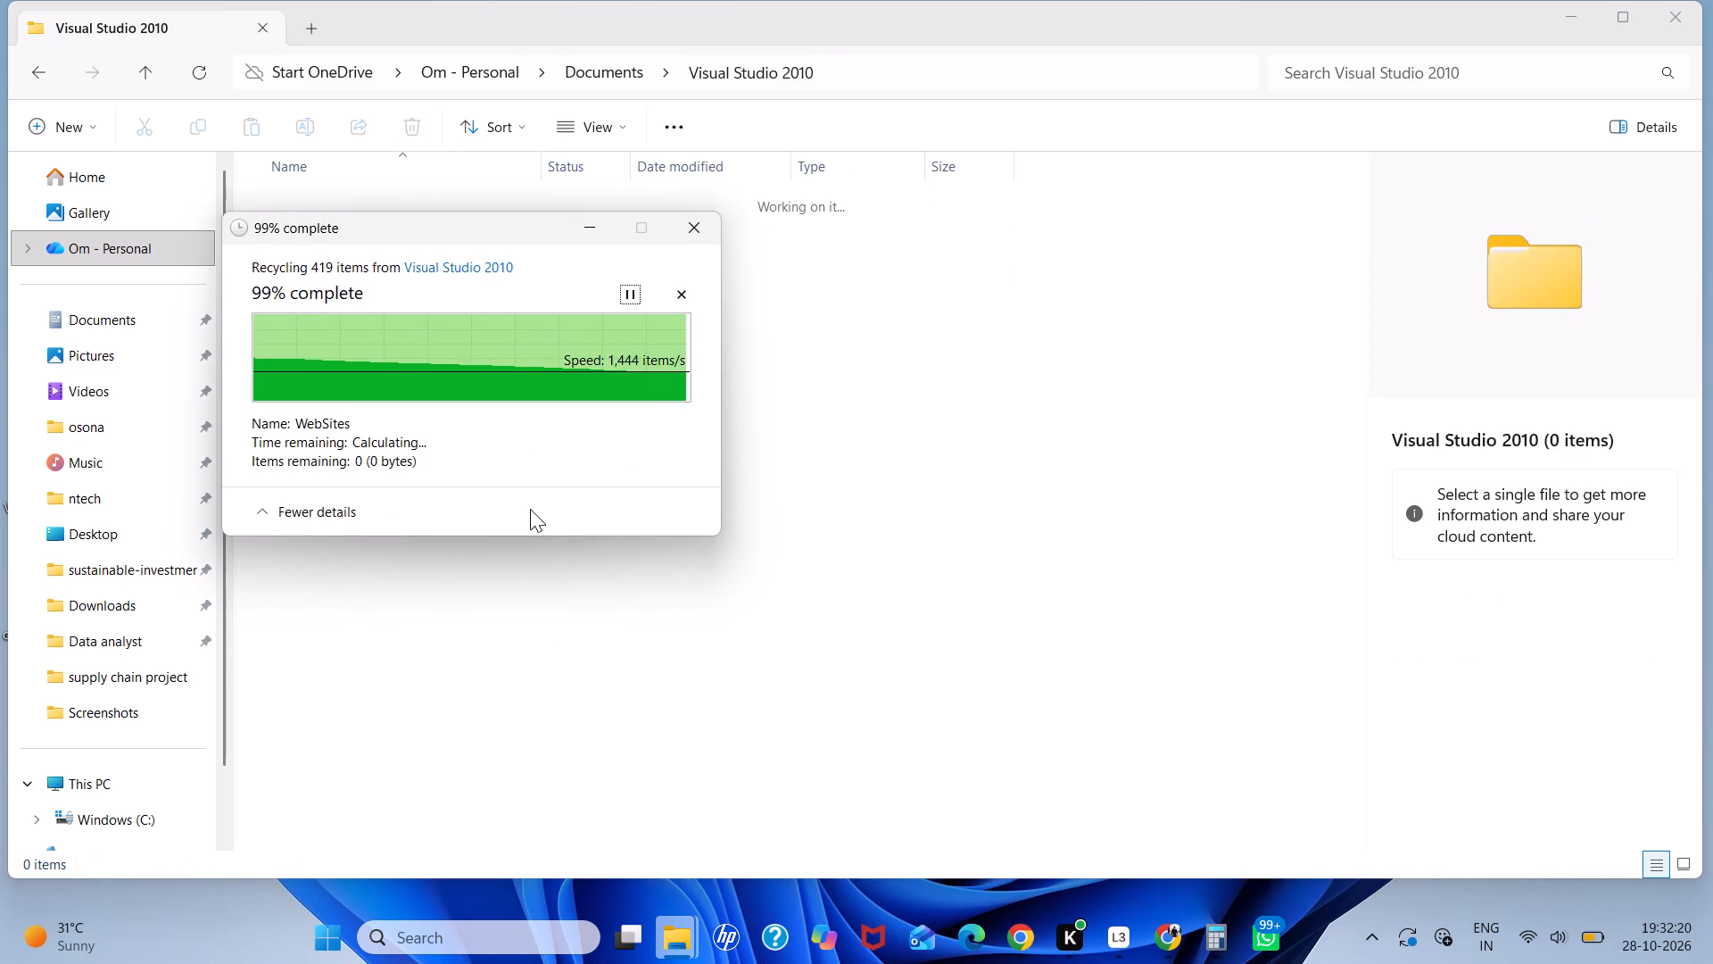
pyautogui.click(614, 72)
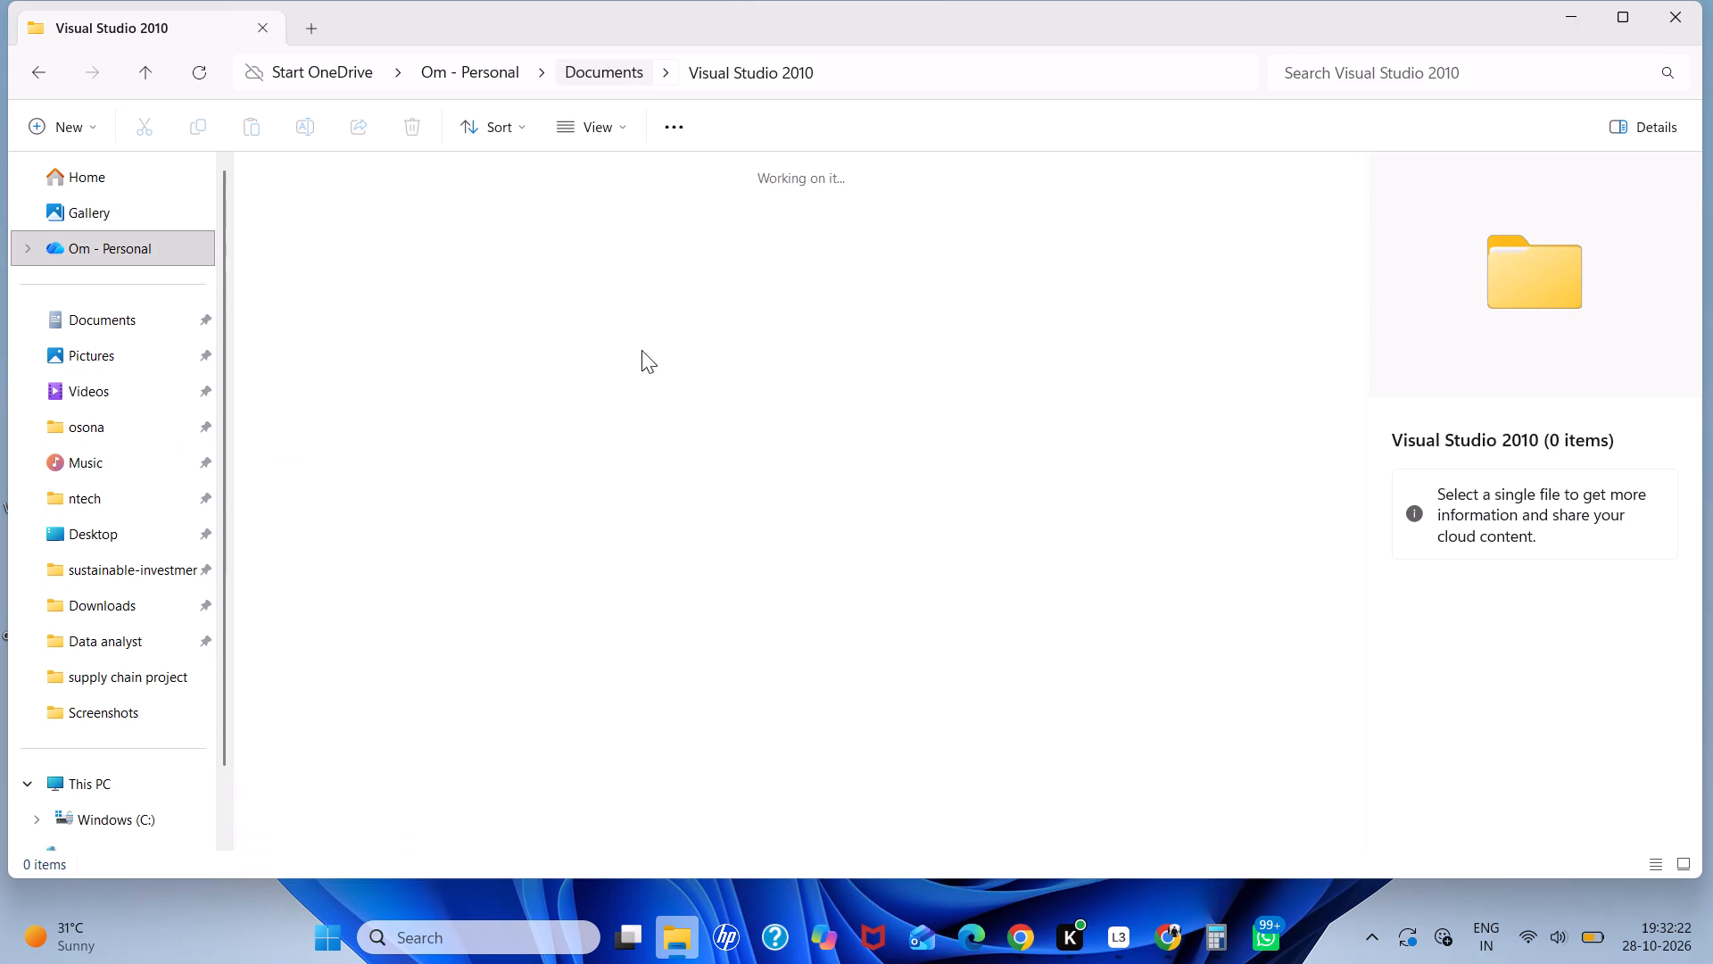
pyautogui.scroll(-2, 525, 763)
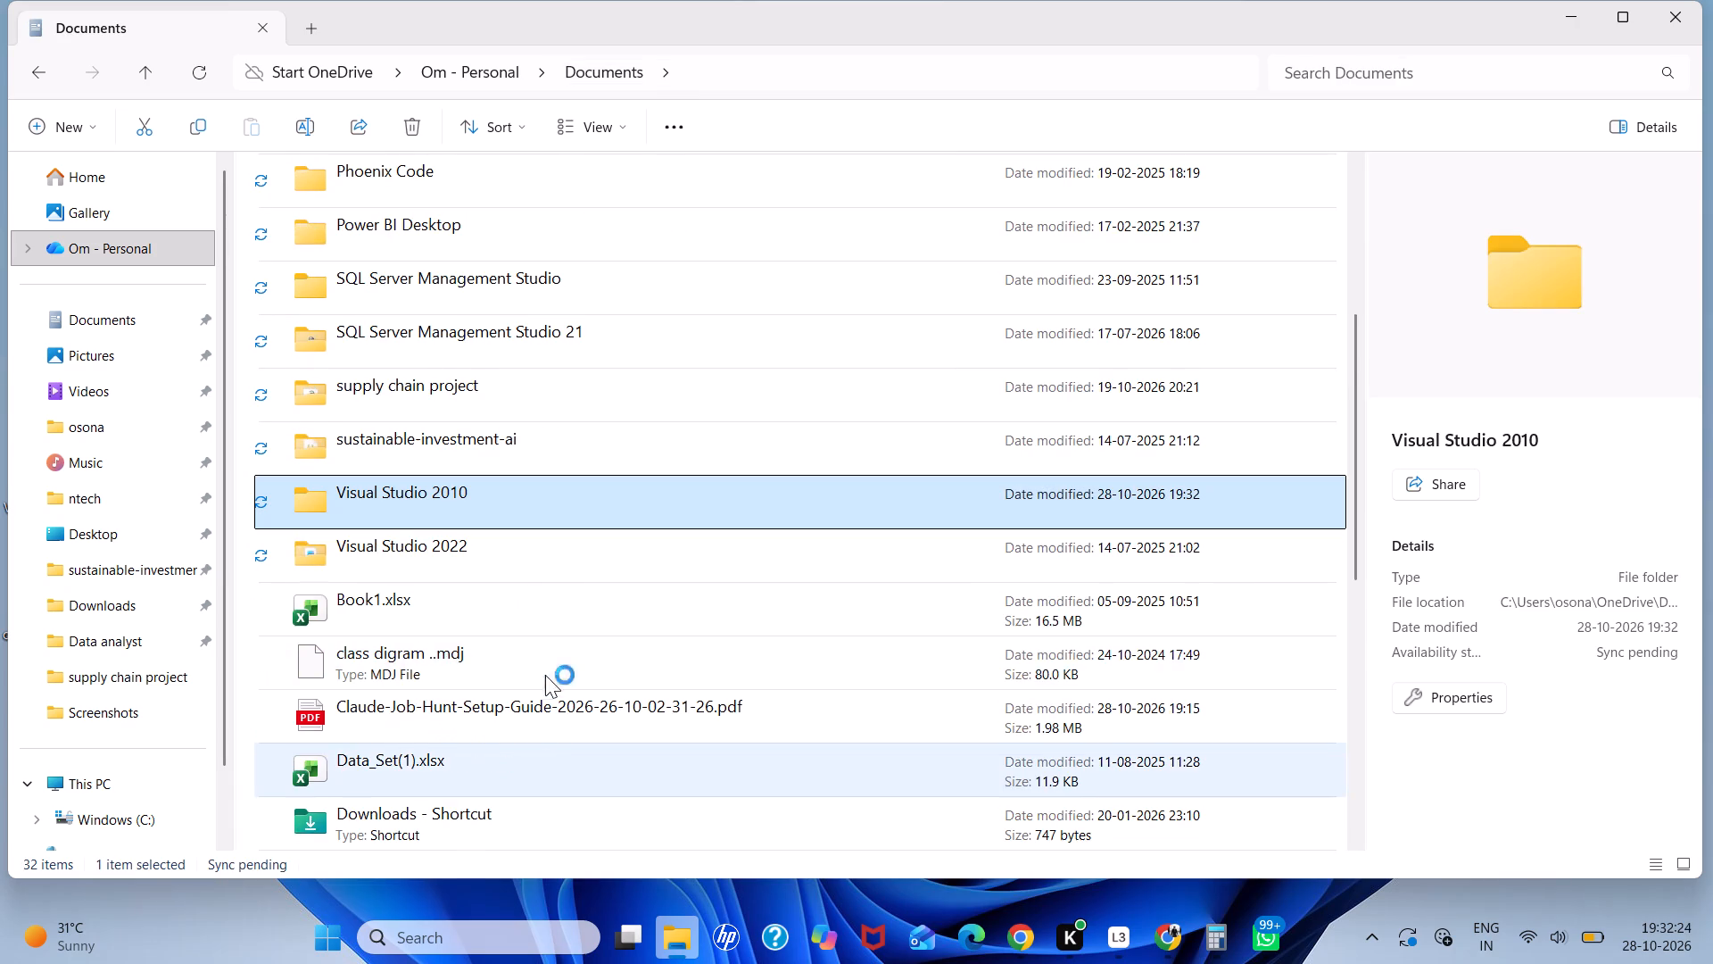
pyautogui.rightClick(487, 507)
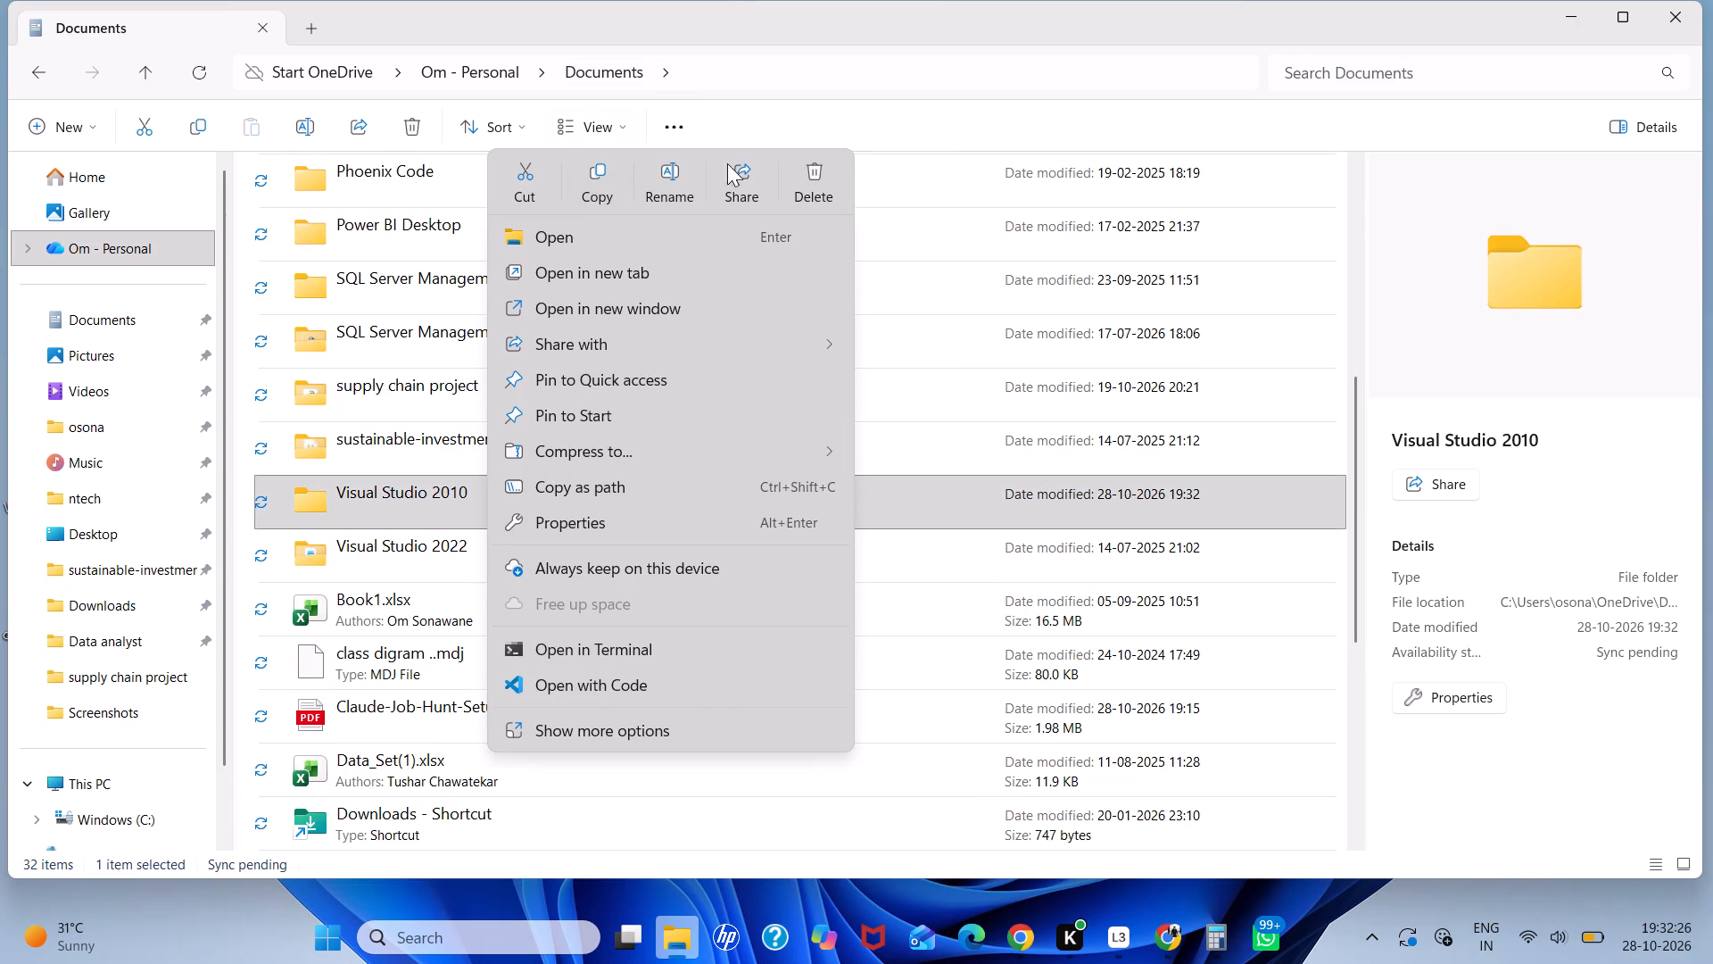
pyautogui.click(818, 170)
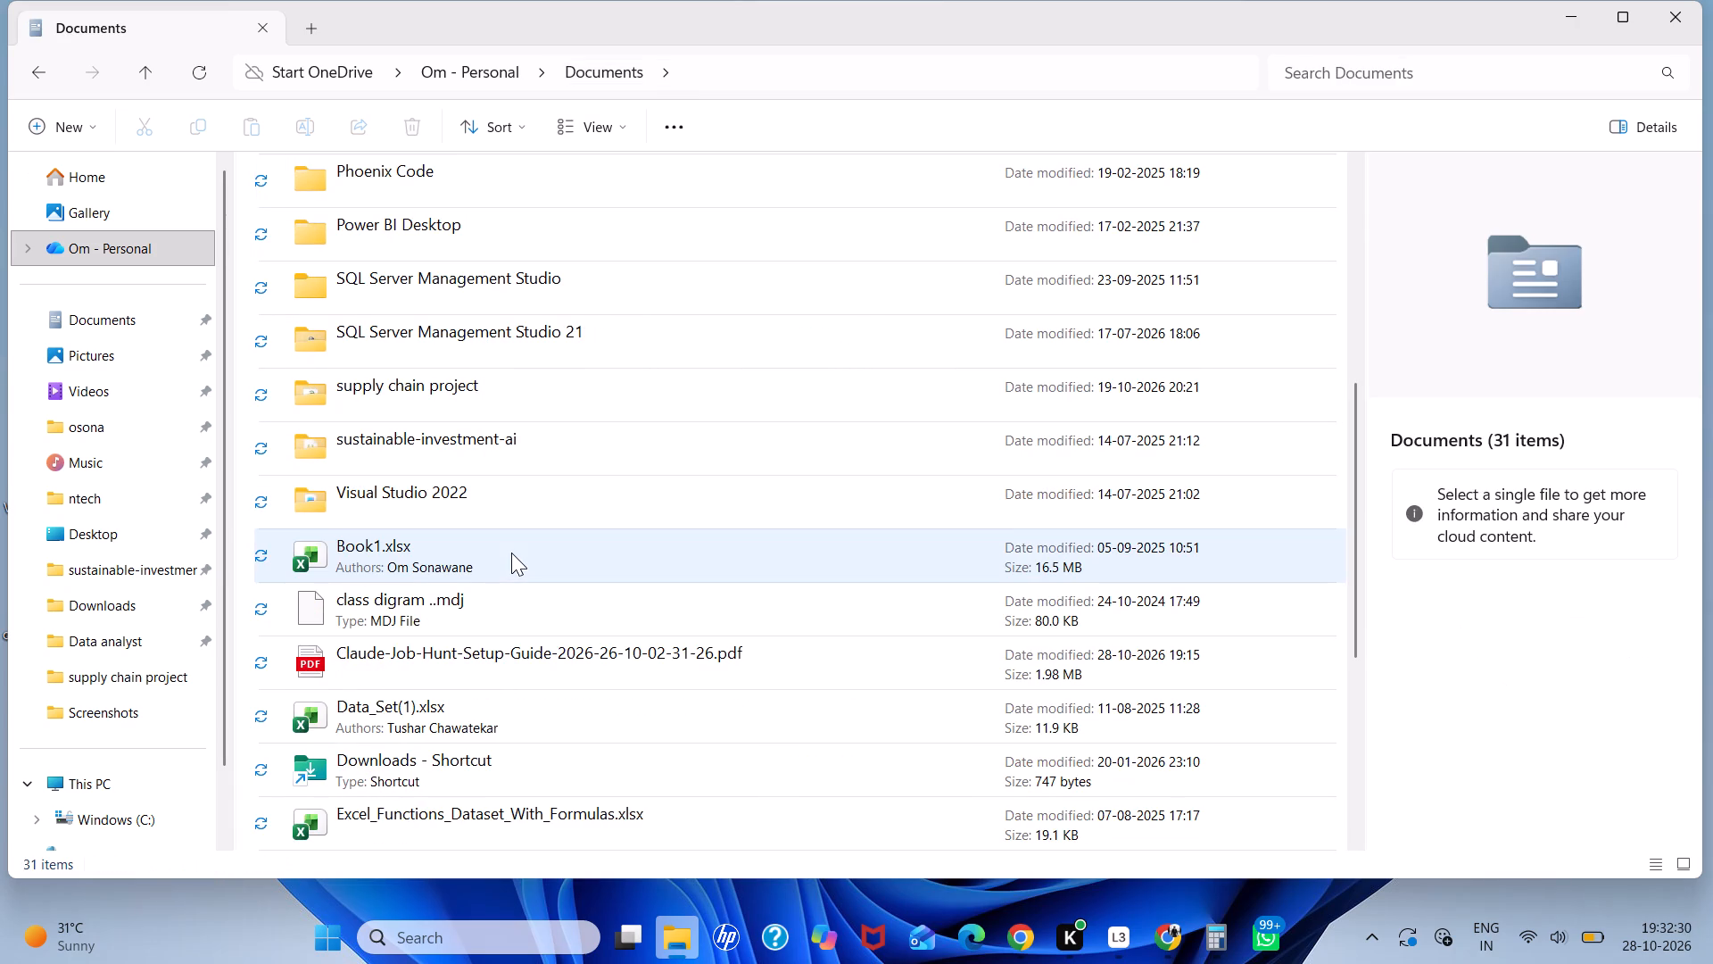
# Review the dashboard and pivot sheets of Book1.xlsx in Documents, close the workbook, and delete the file.
pyautogui.doubleClick(511, 553)
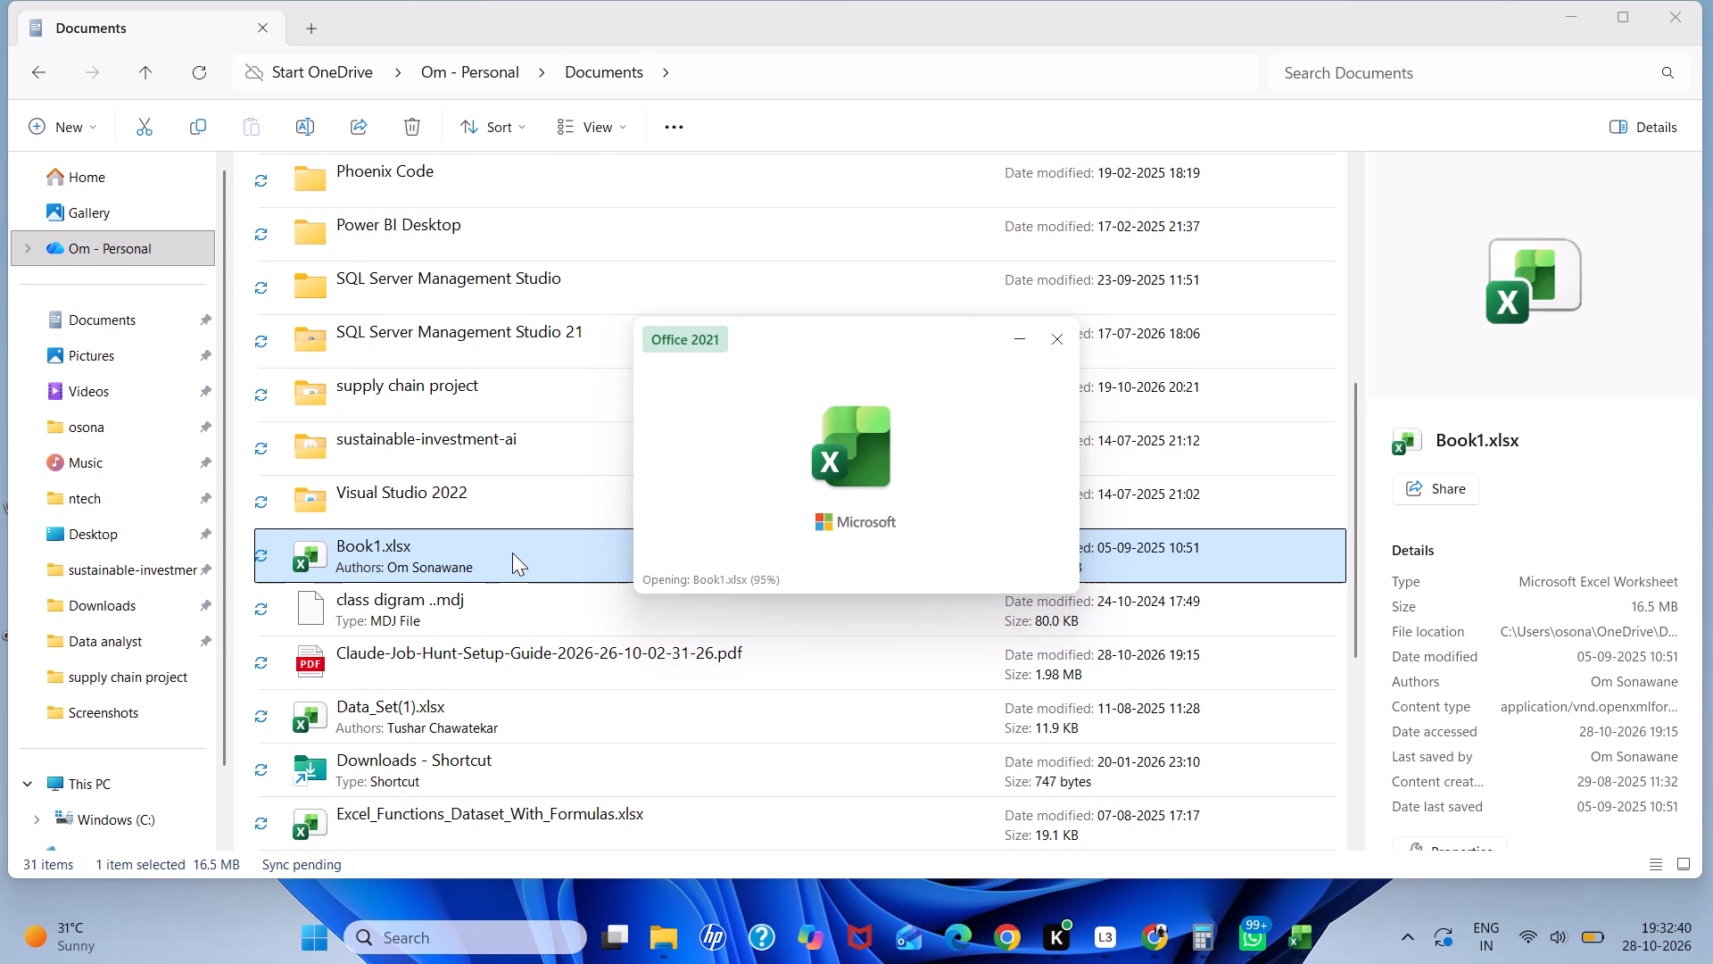
pyautogui.scroll(-5, 873, 511)
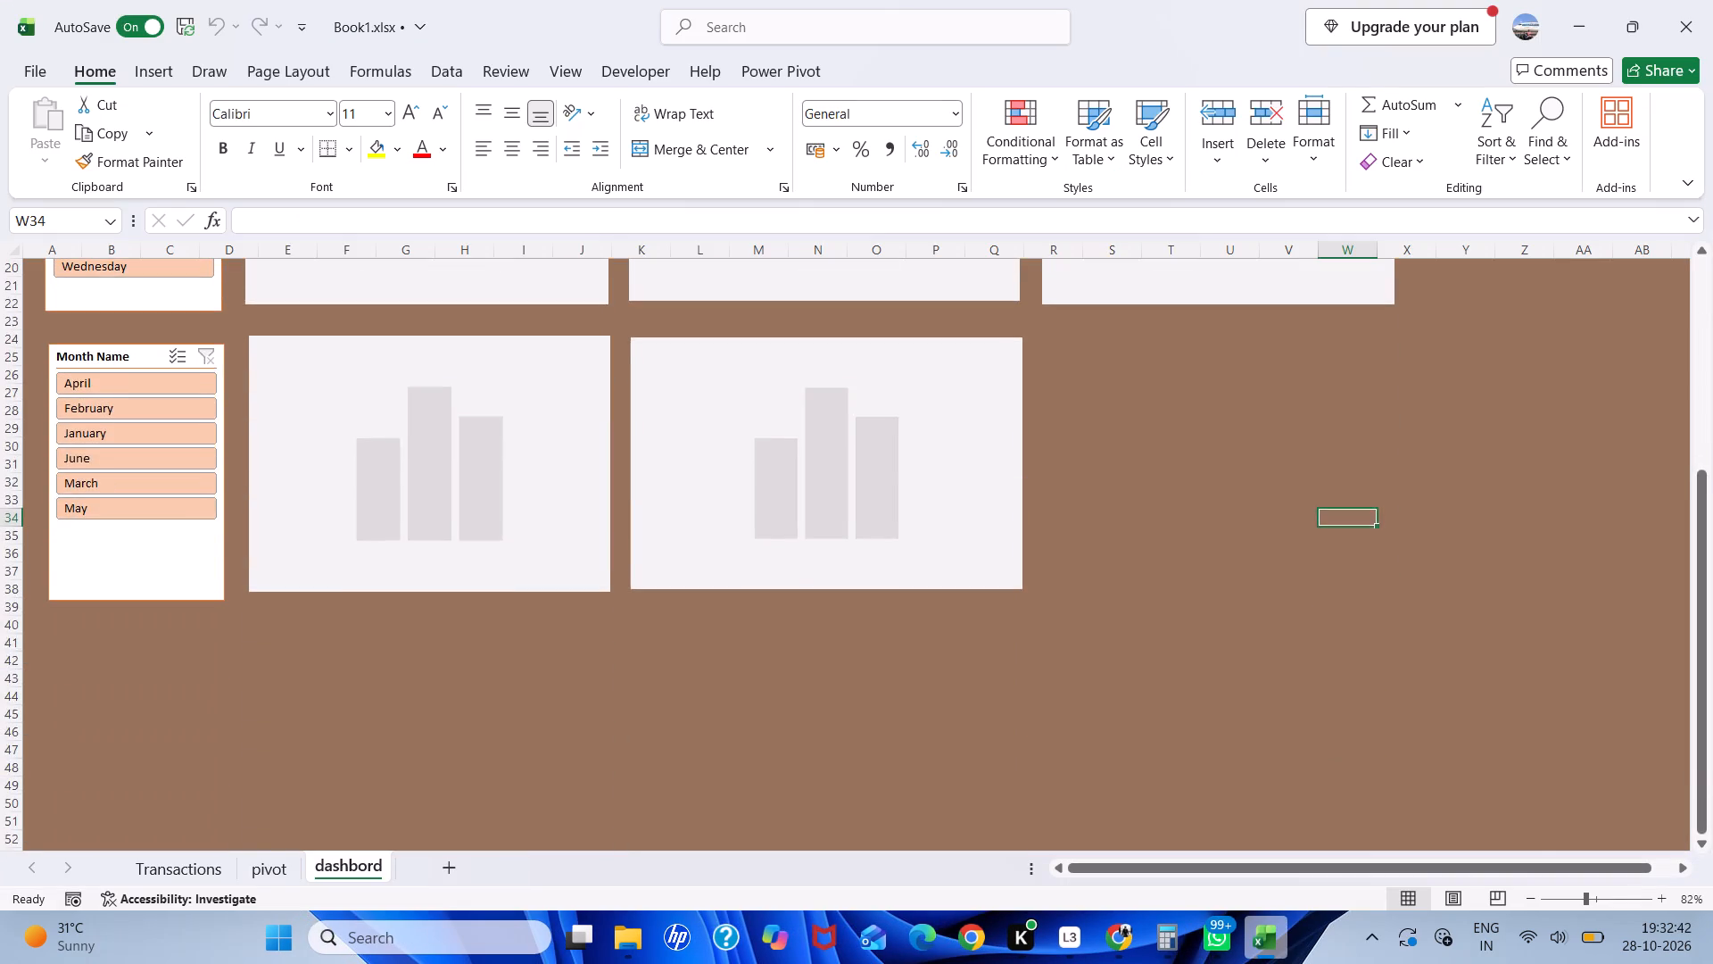
pyautogui.scroll(10, 849, 507)
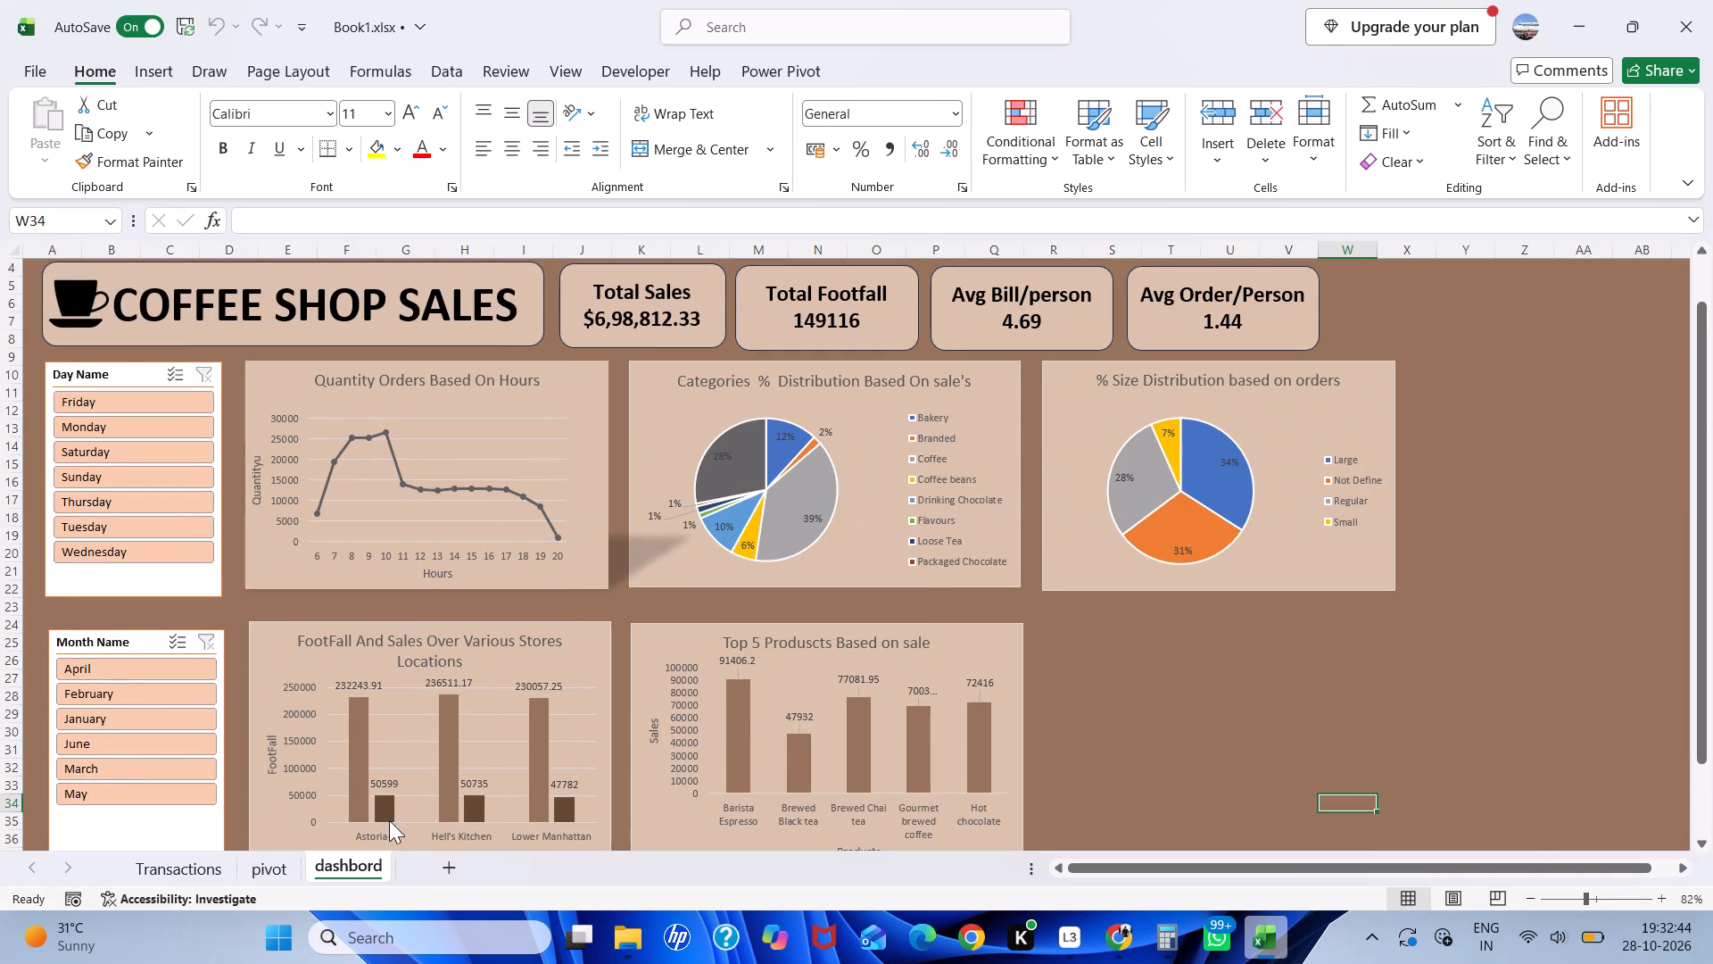
pyautogui.click(291, 874)
pyautogui.click(191, 870)
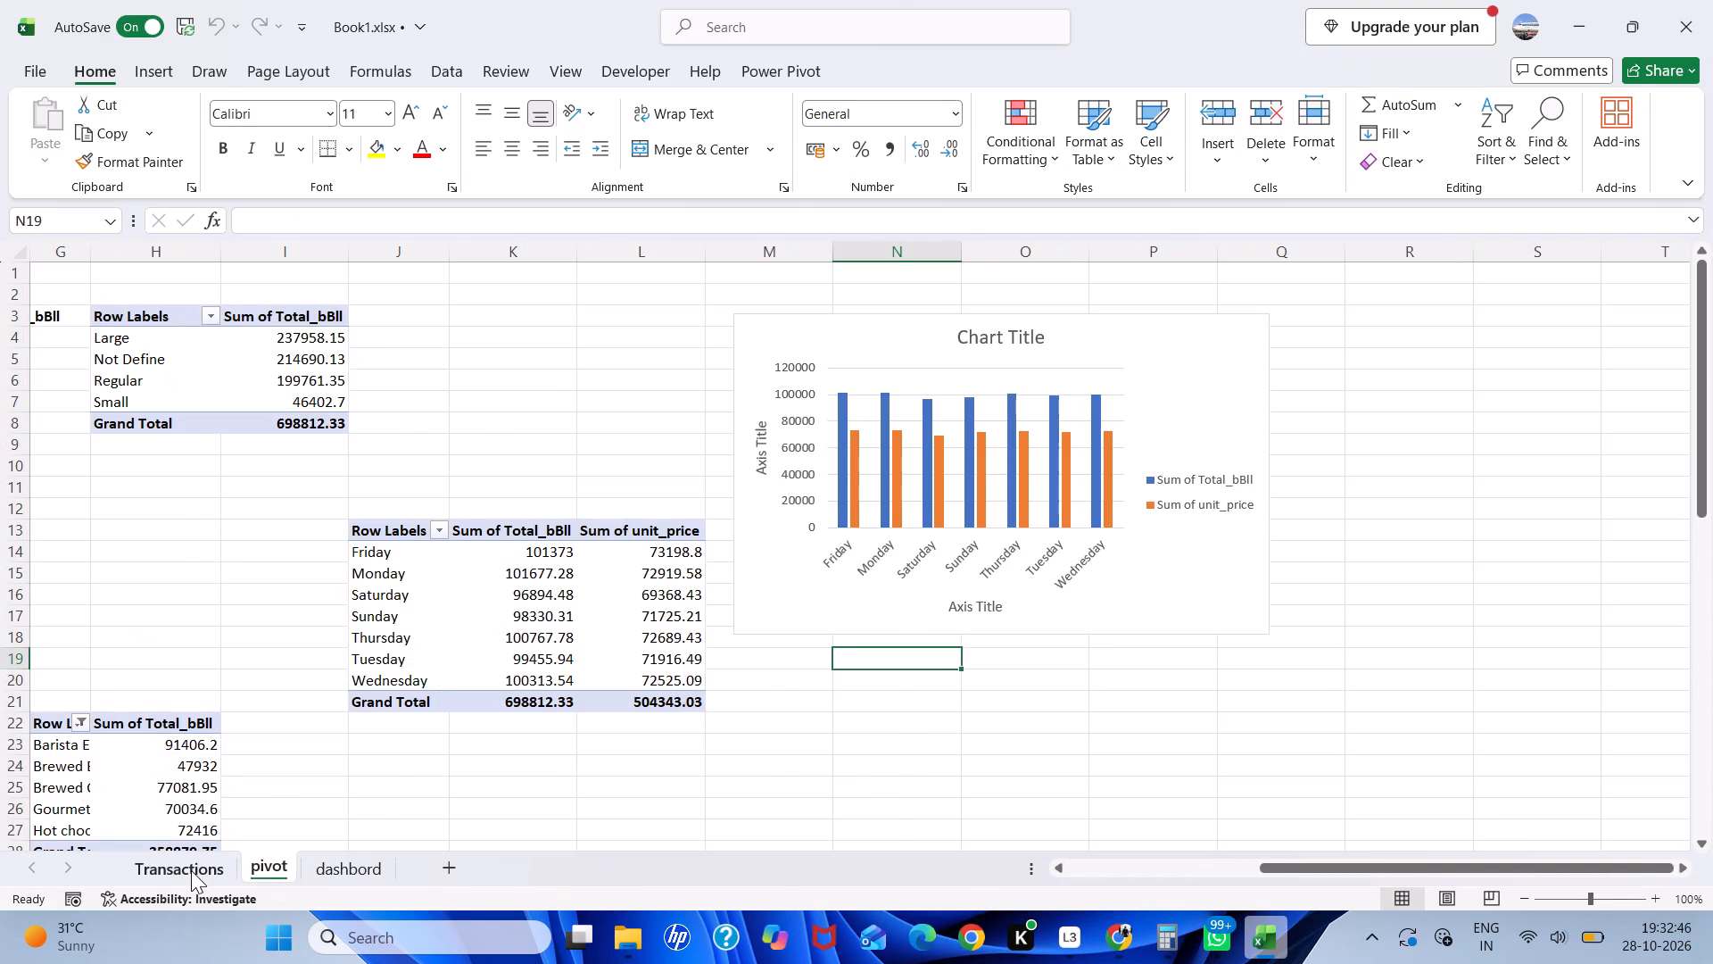
pyautogui.click(371, 875)
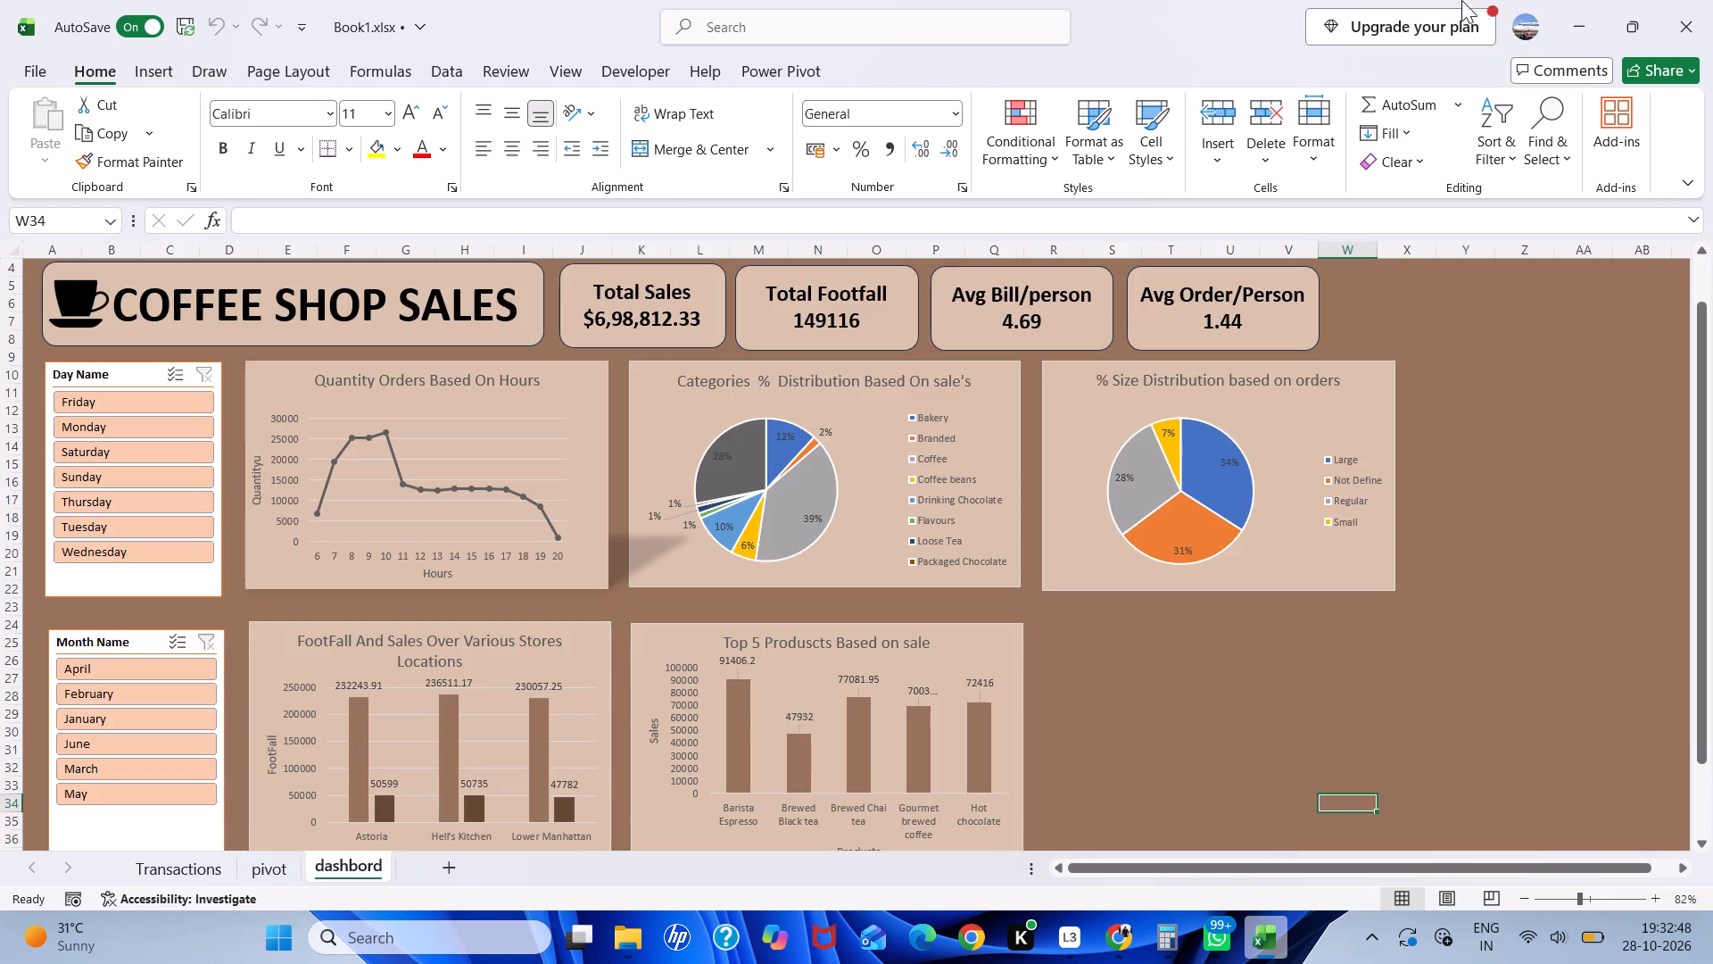
pyautogui.click(1705, 9)
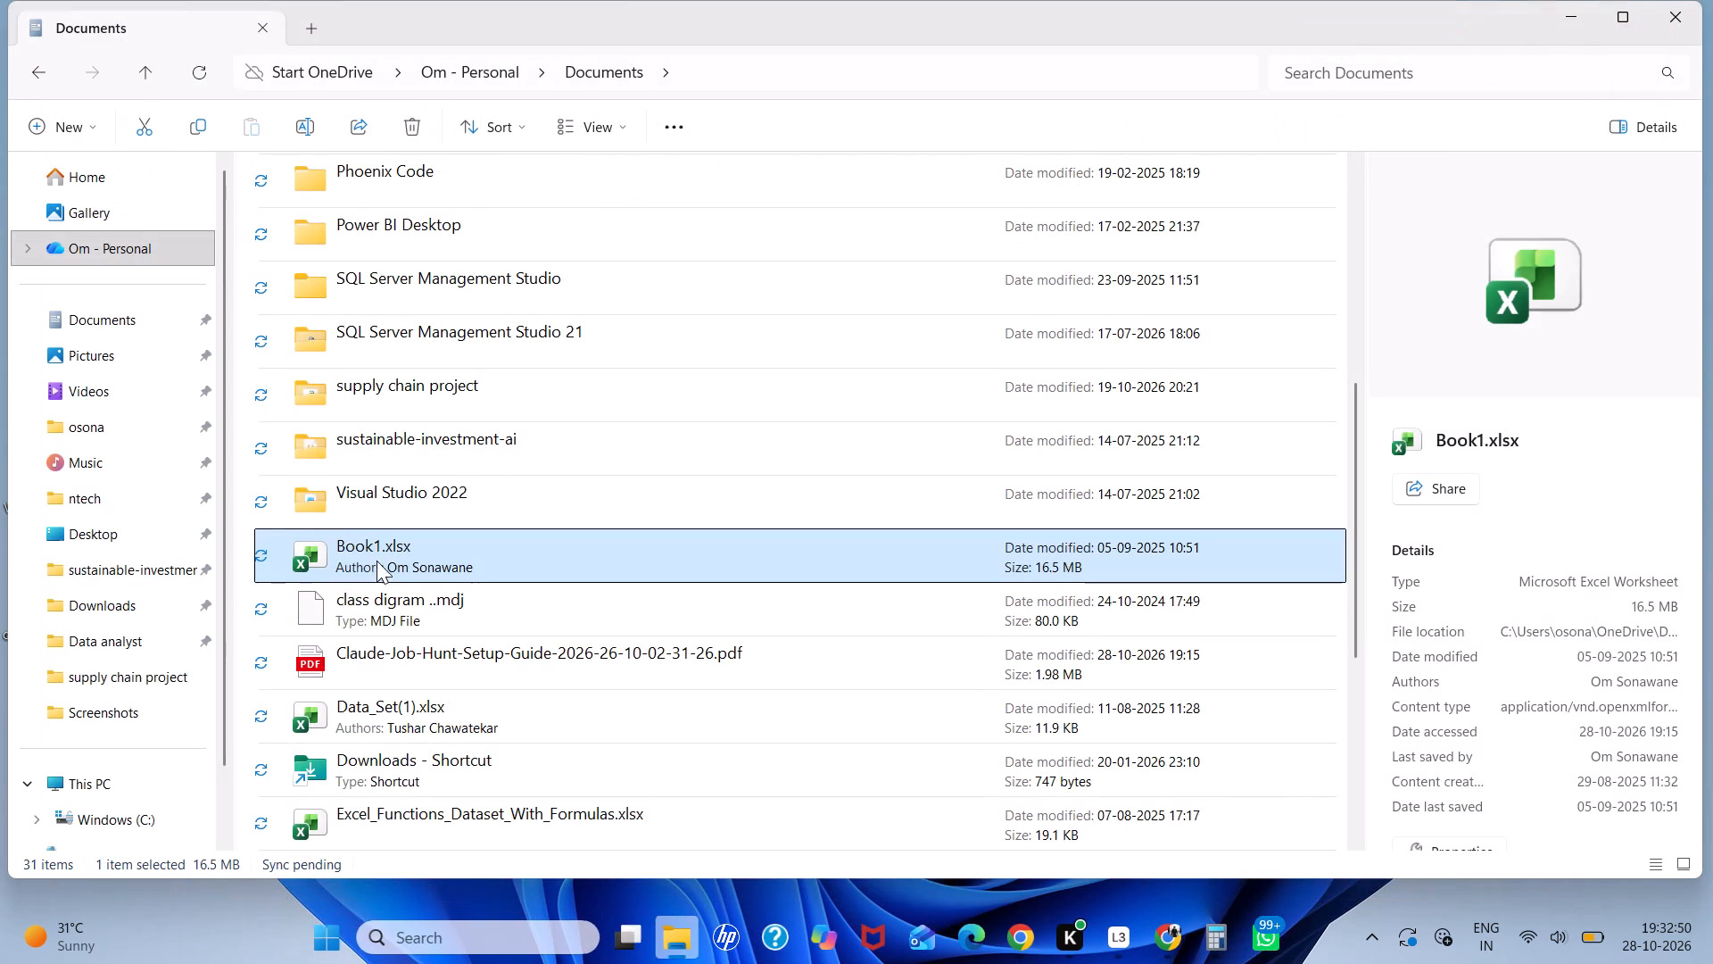
pyautogui.rightClick(380, 554)
pyautogui.click(422, 110)
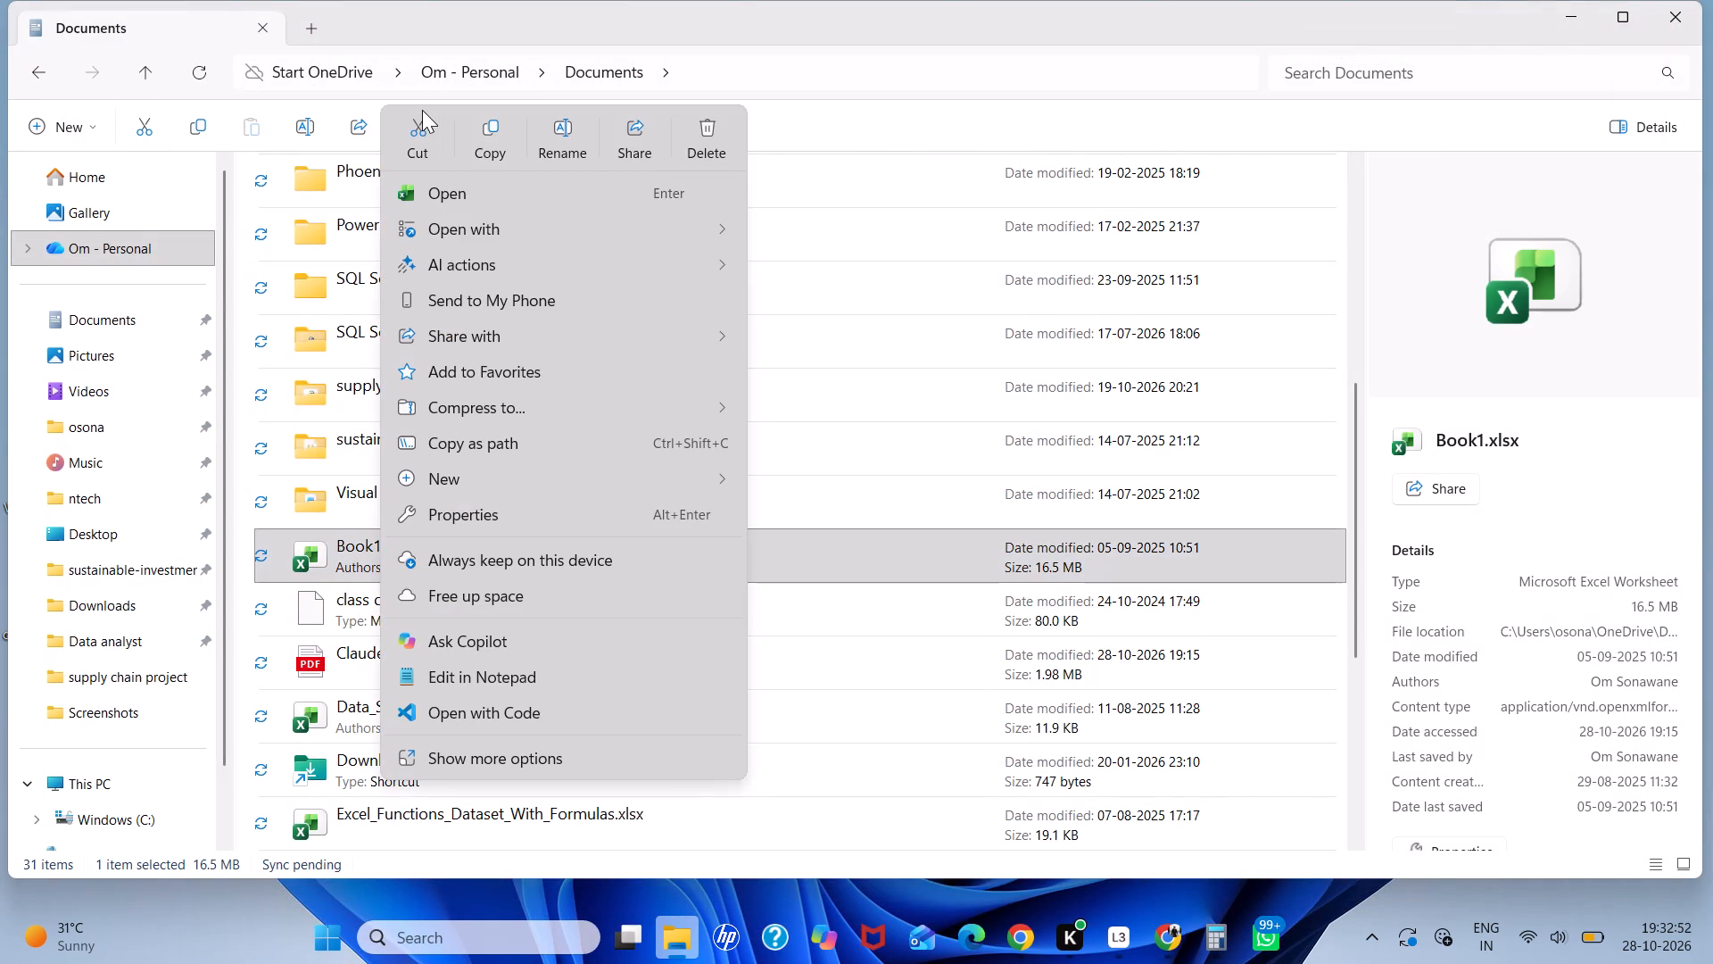
pyautogui.click(722, 127)
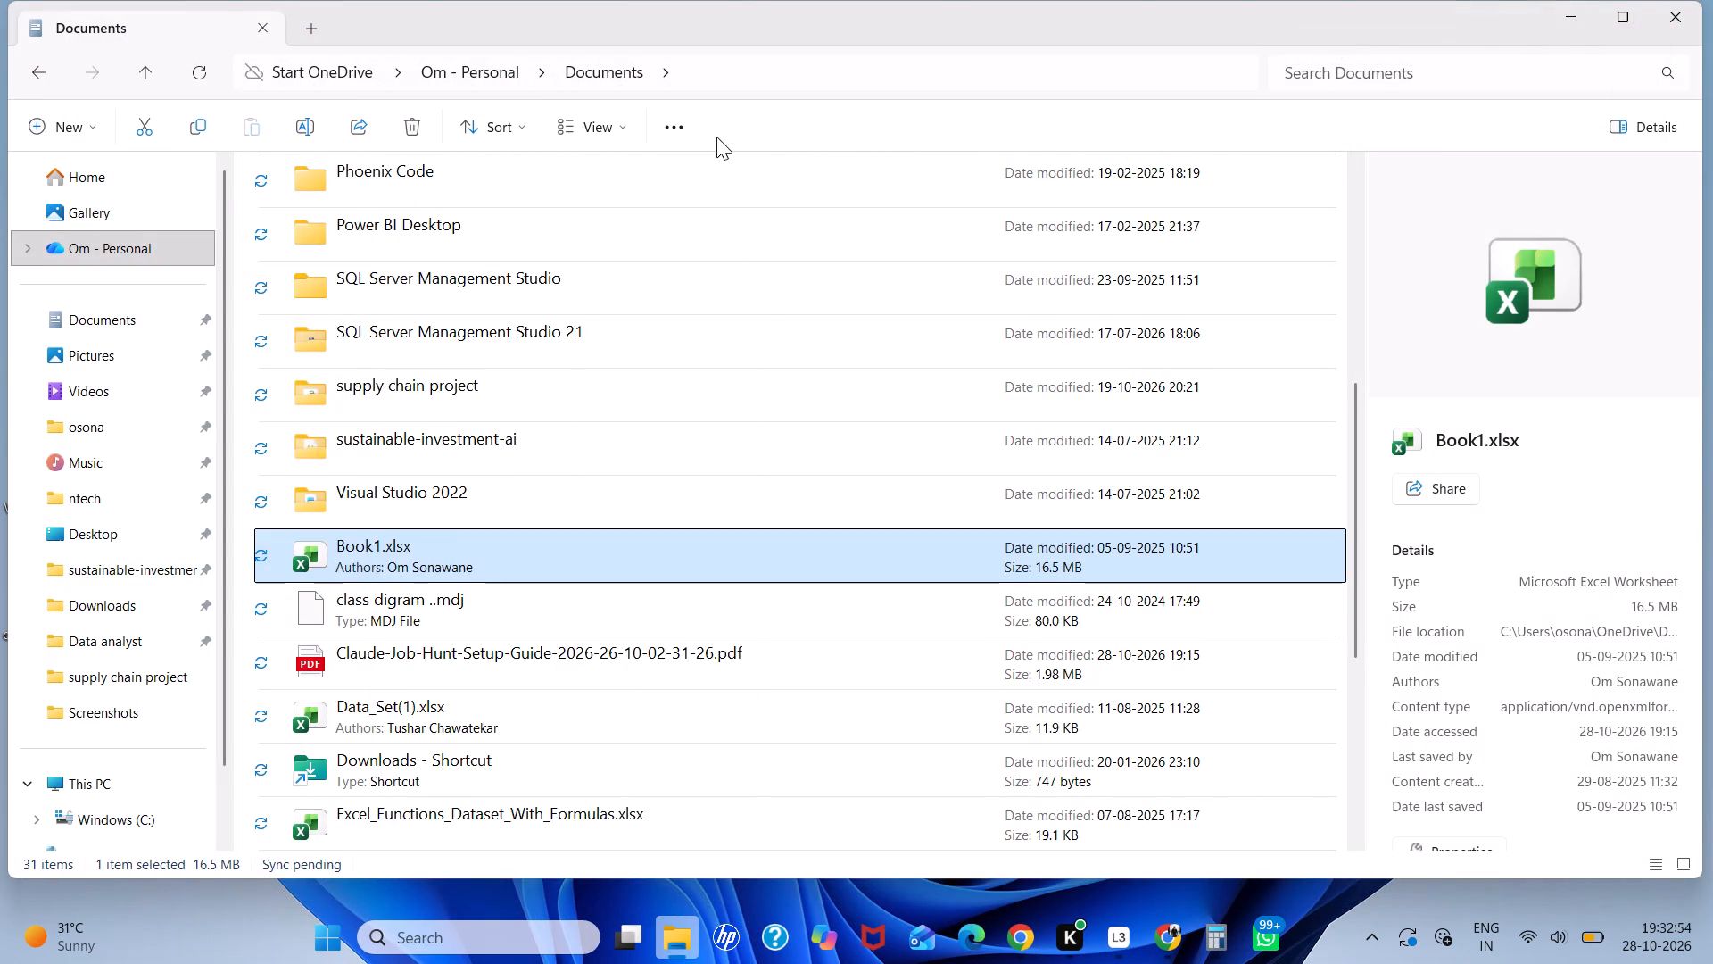
# Check Sheet1 and Sheet2 of Data_Set(1).xlsx in Documents, close the workbook, and delete the file.
pyautogui.click(575, 642)
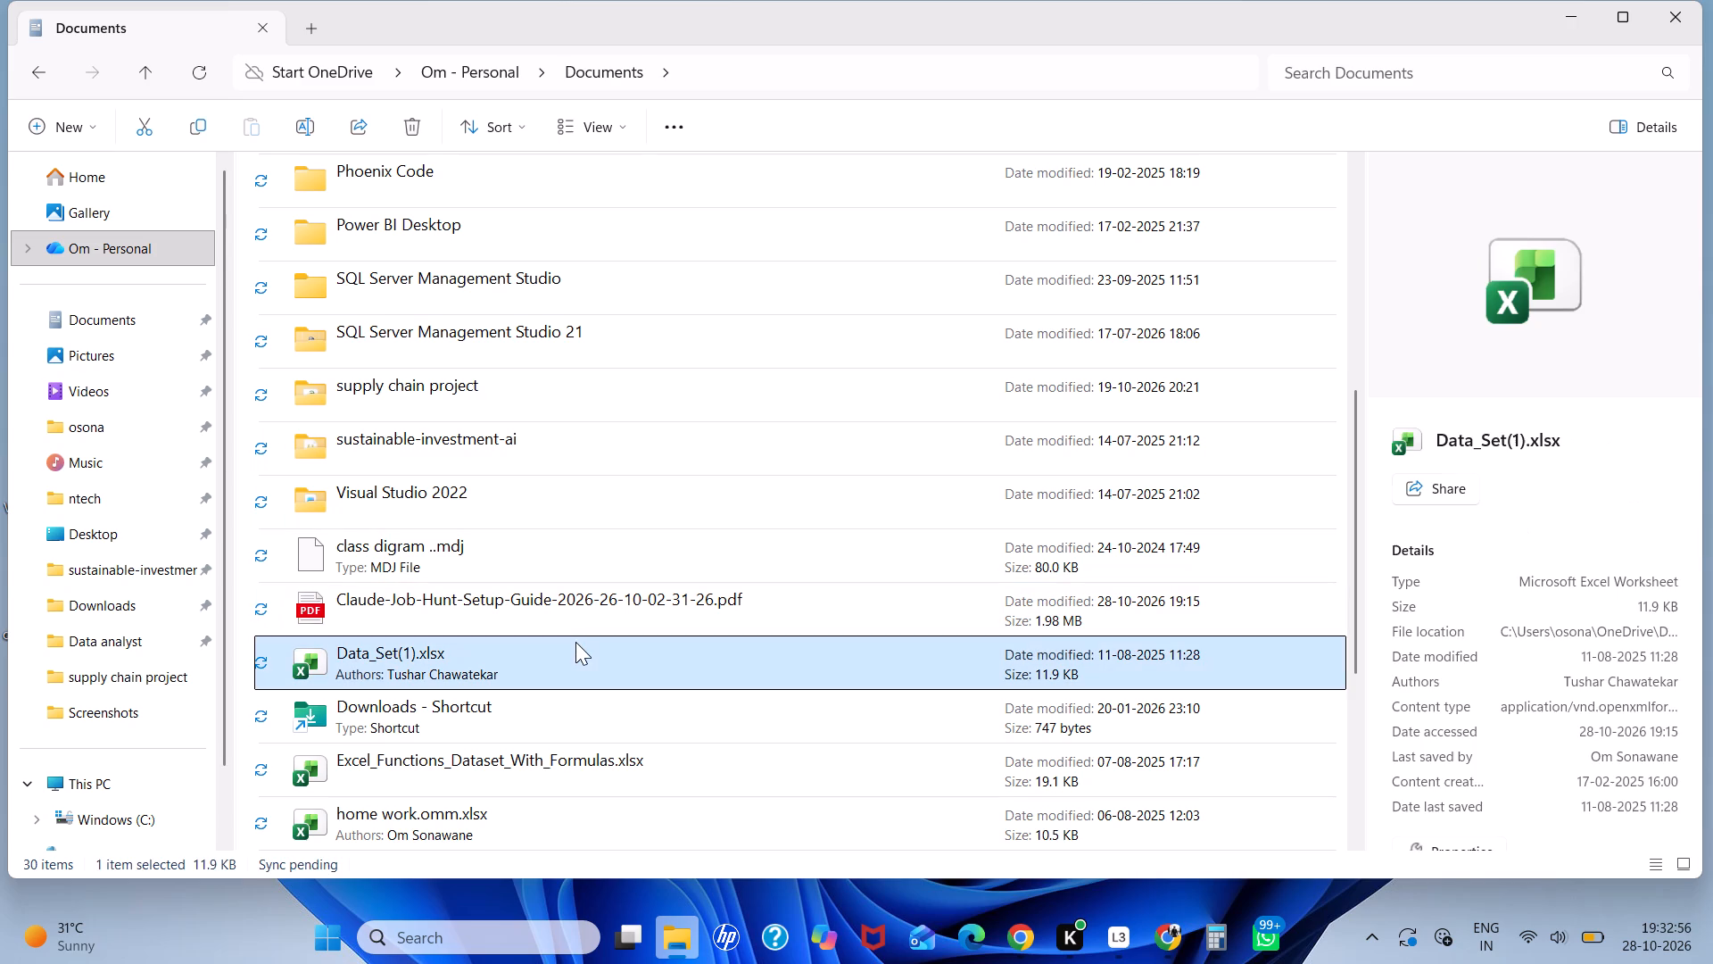
pyautogui.doubleClick(575, 642)
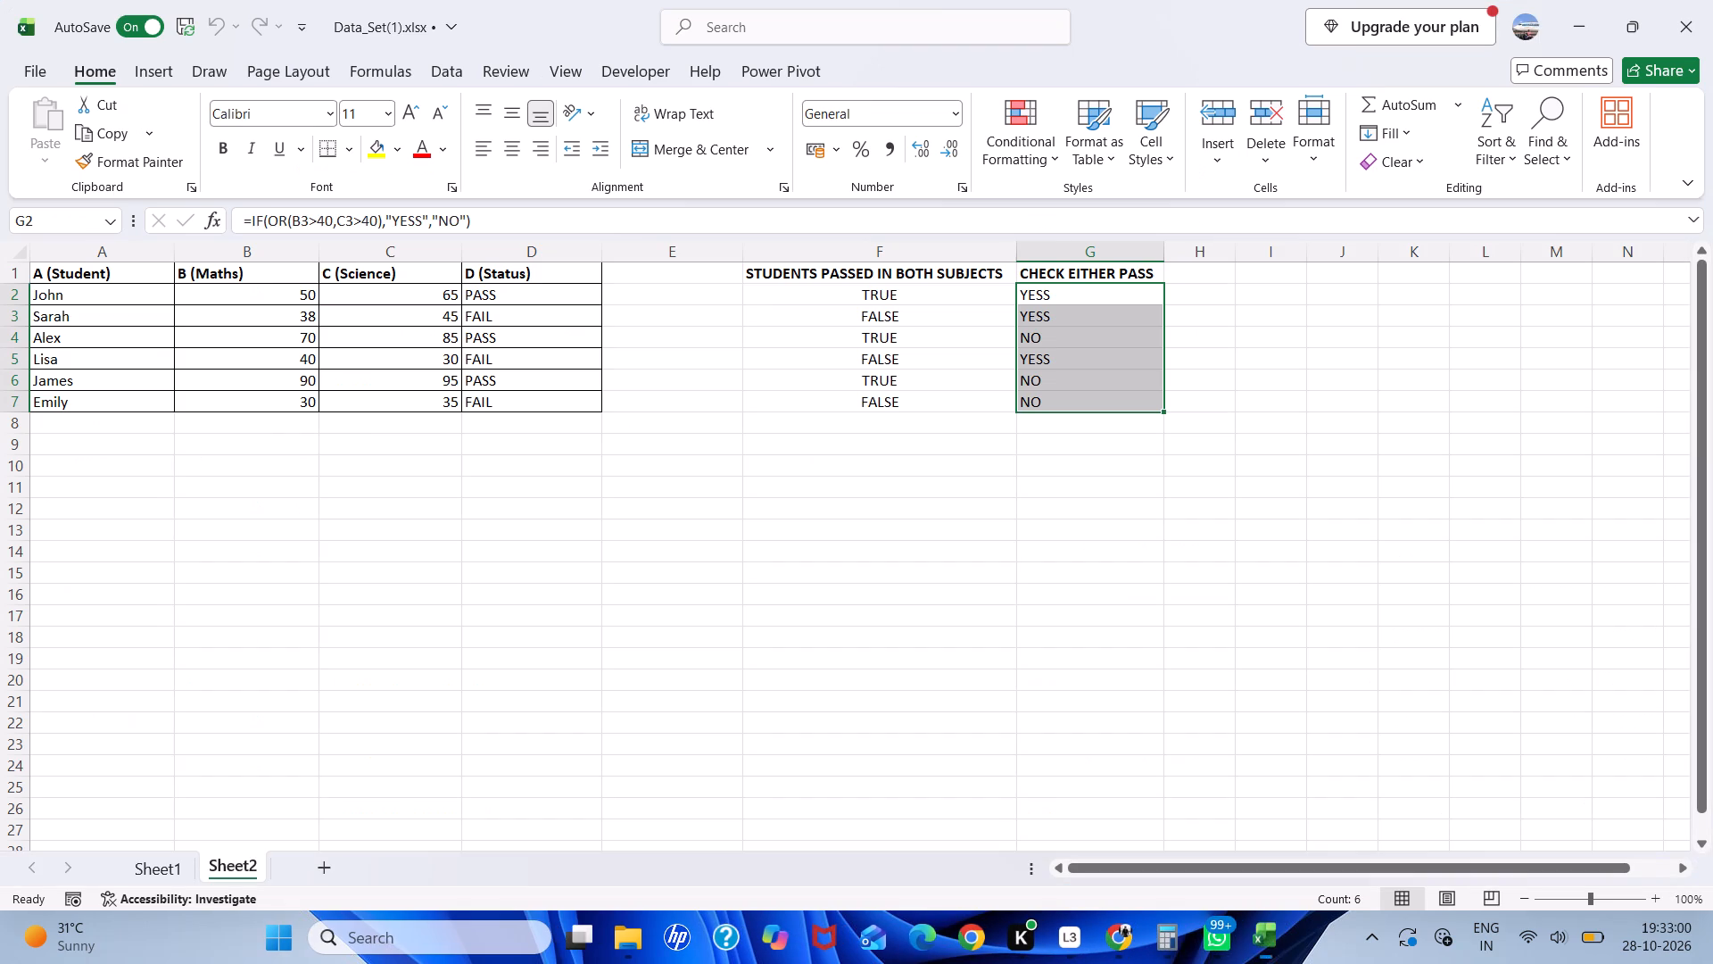
pyautogui.scroll(3, 683, 547)
pyautogui.click(186, 866)
pyautogui.click(206, 866)
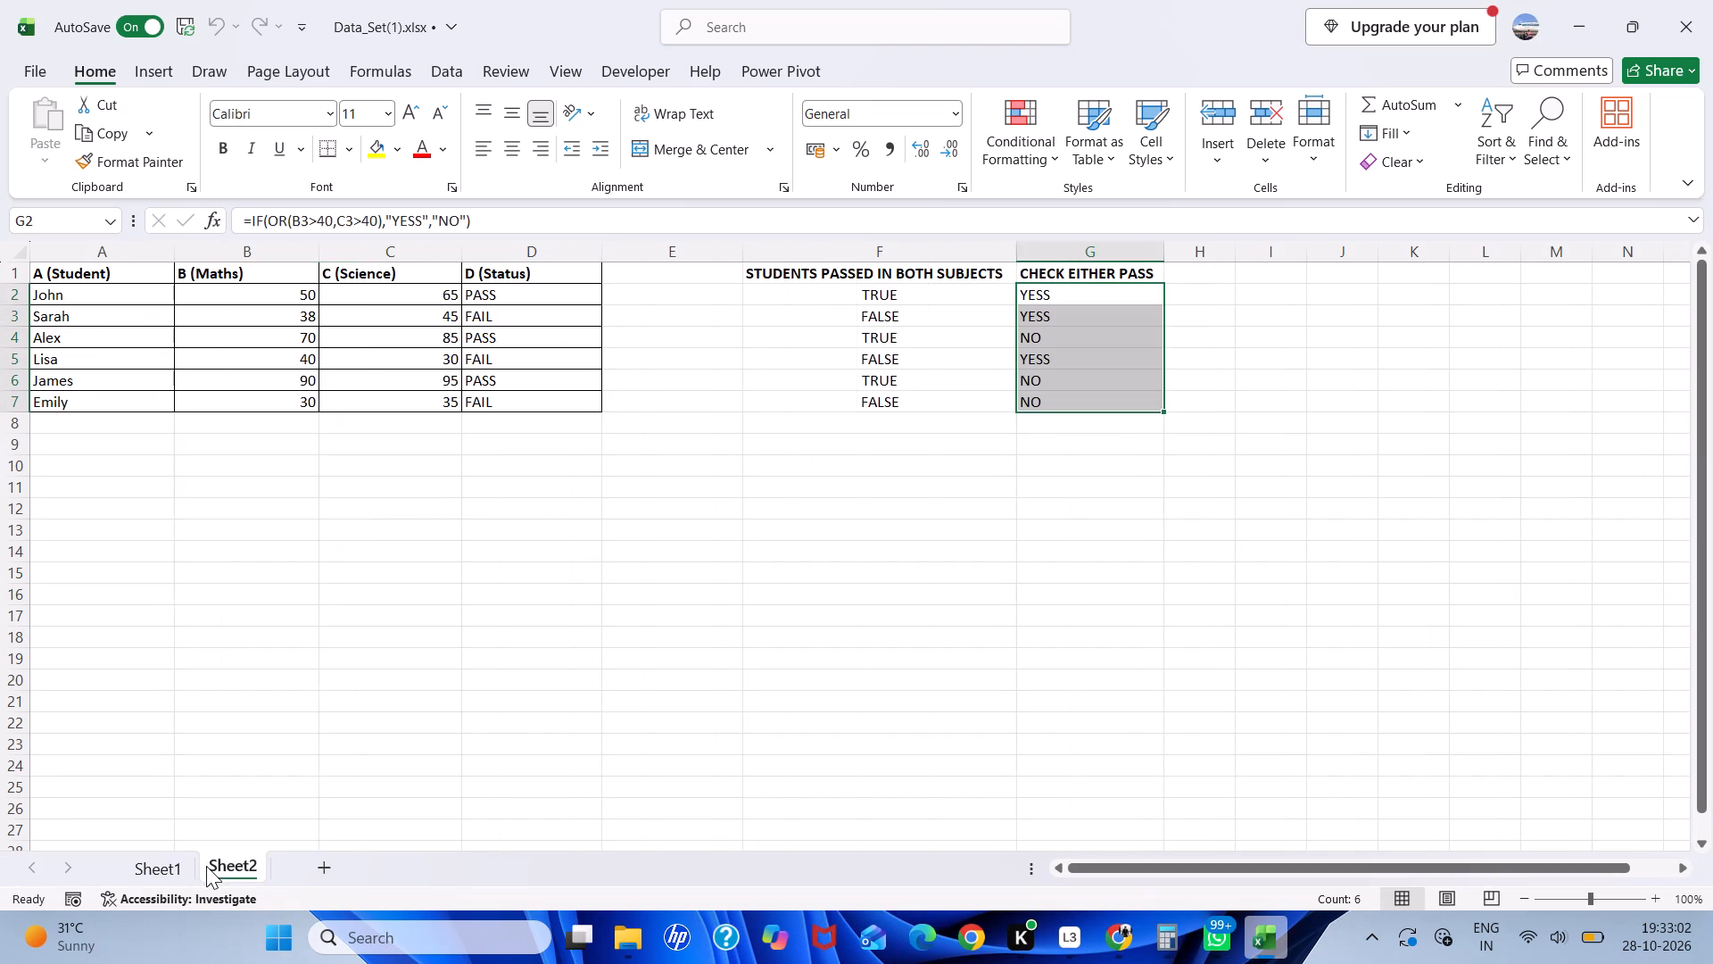
pyautogui.click(137, 866)
pyautogui.click(174, 866)
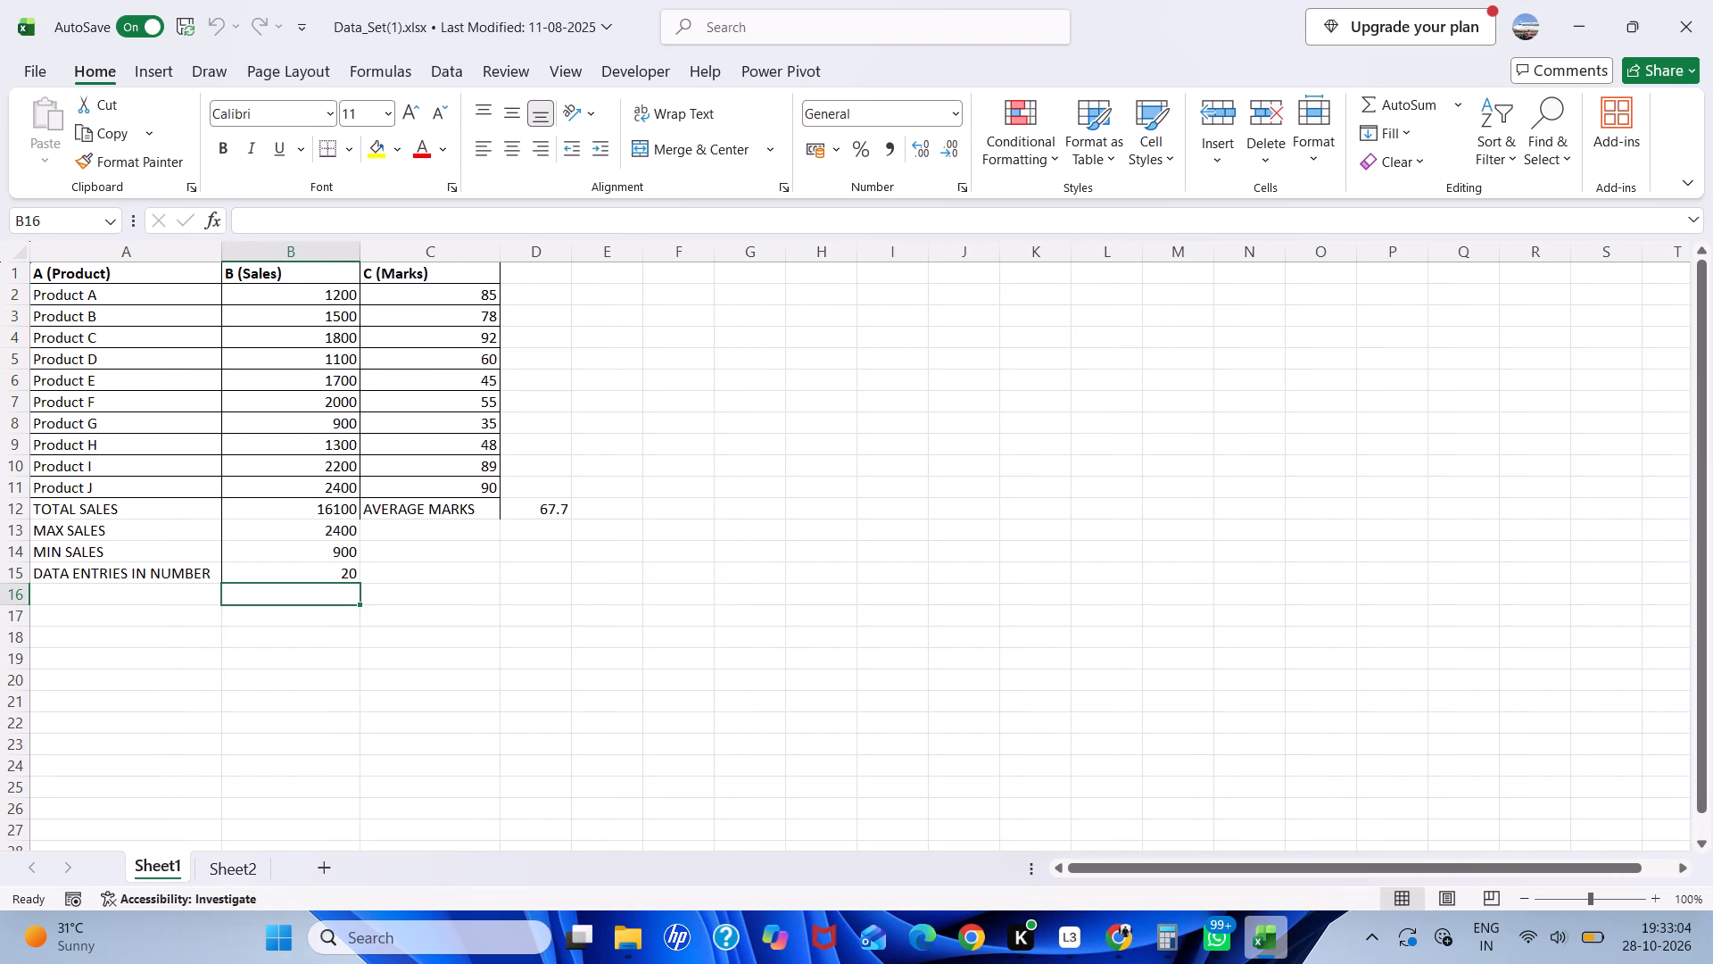
pyautogui.click(228, 862)
pyautogui.click(1698, 16)
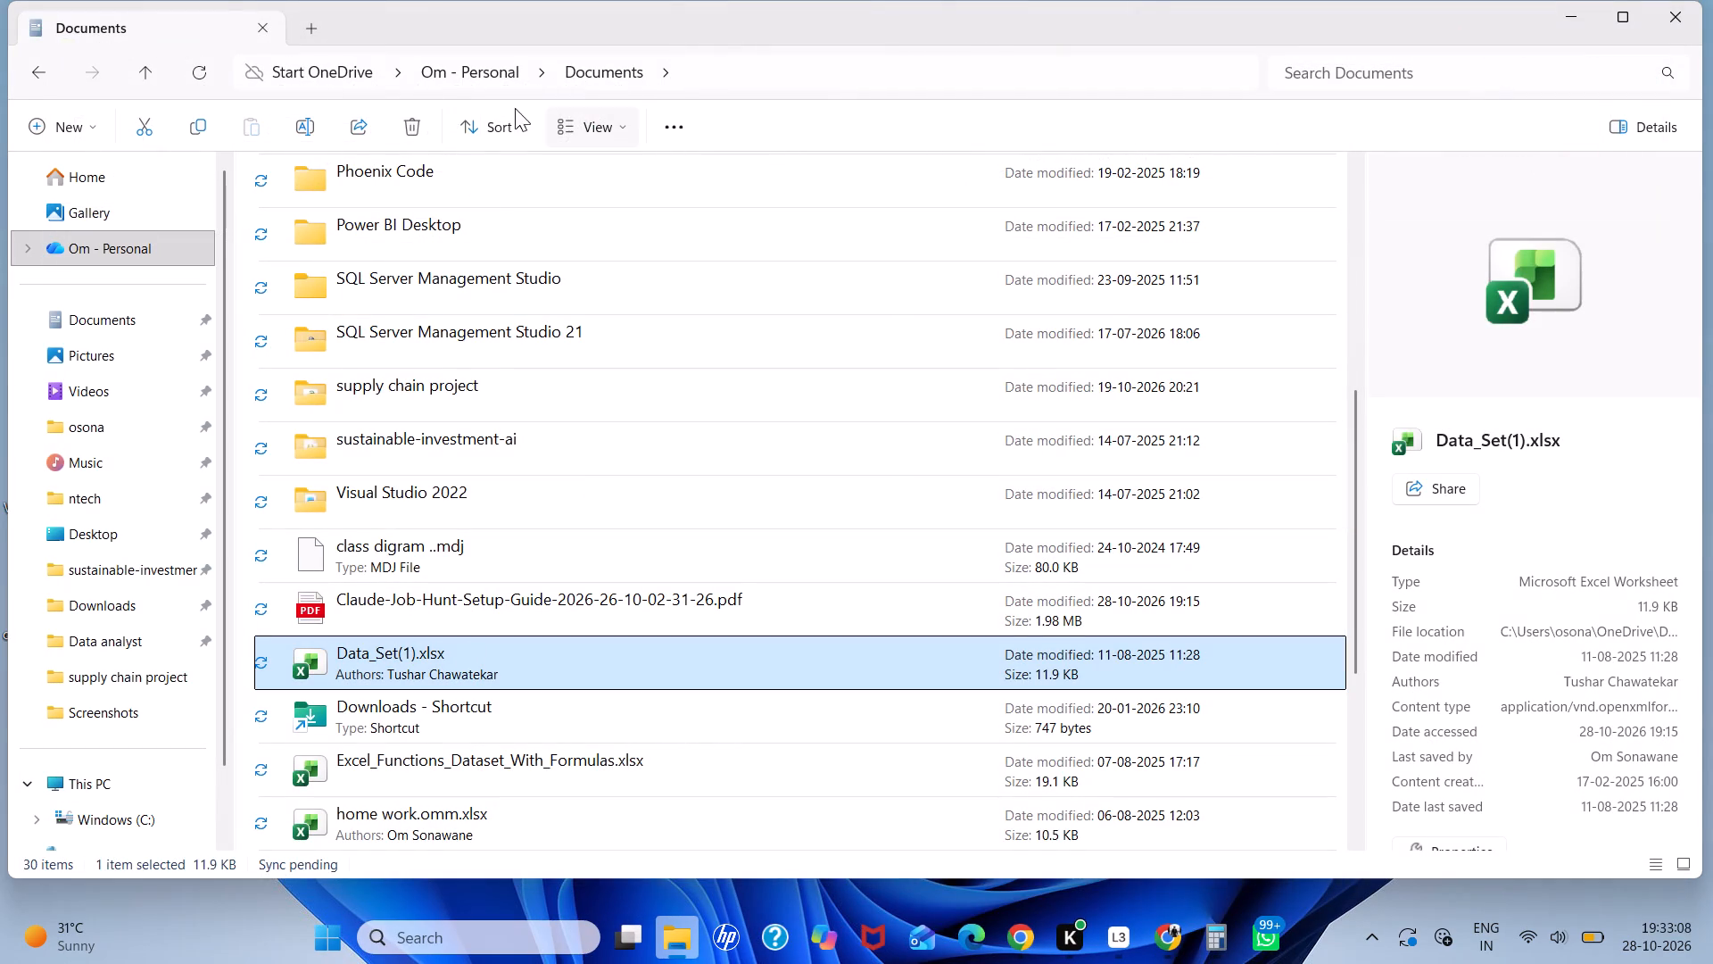
pyautogui.click(425, 125)
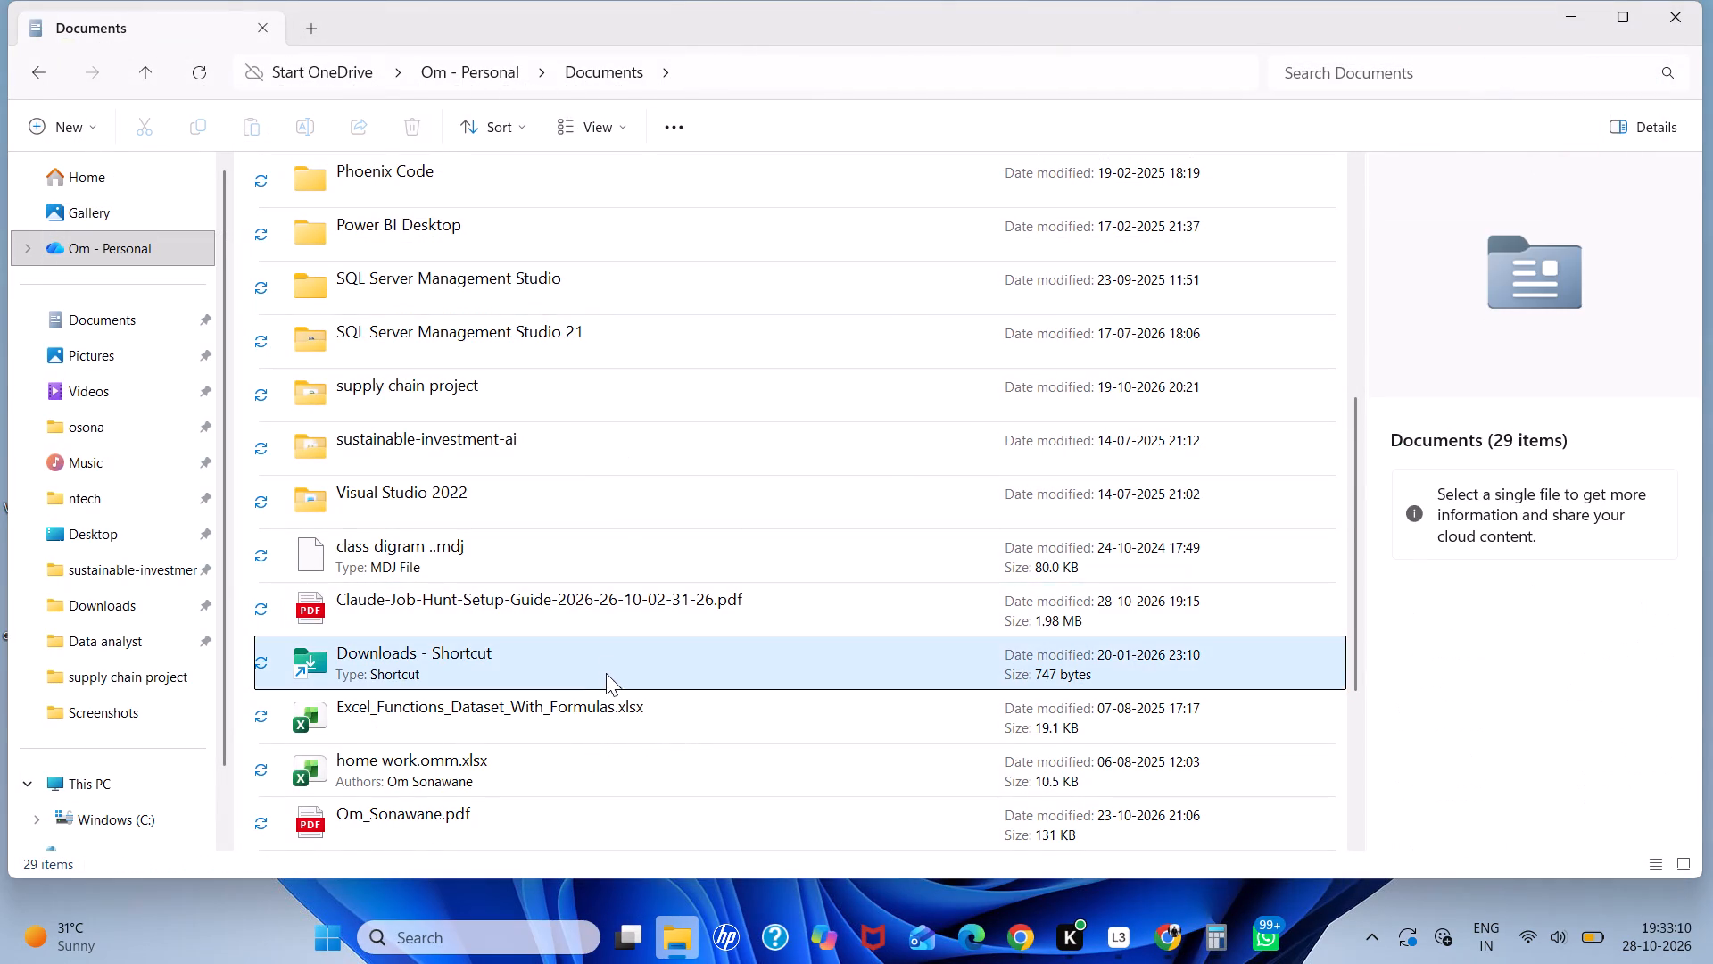
# Look through the remaining workbooks, PDFs and text files in the Documents folder for further items to remove.
pyautogui.scroll(-1, 610, 676)
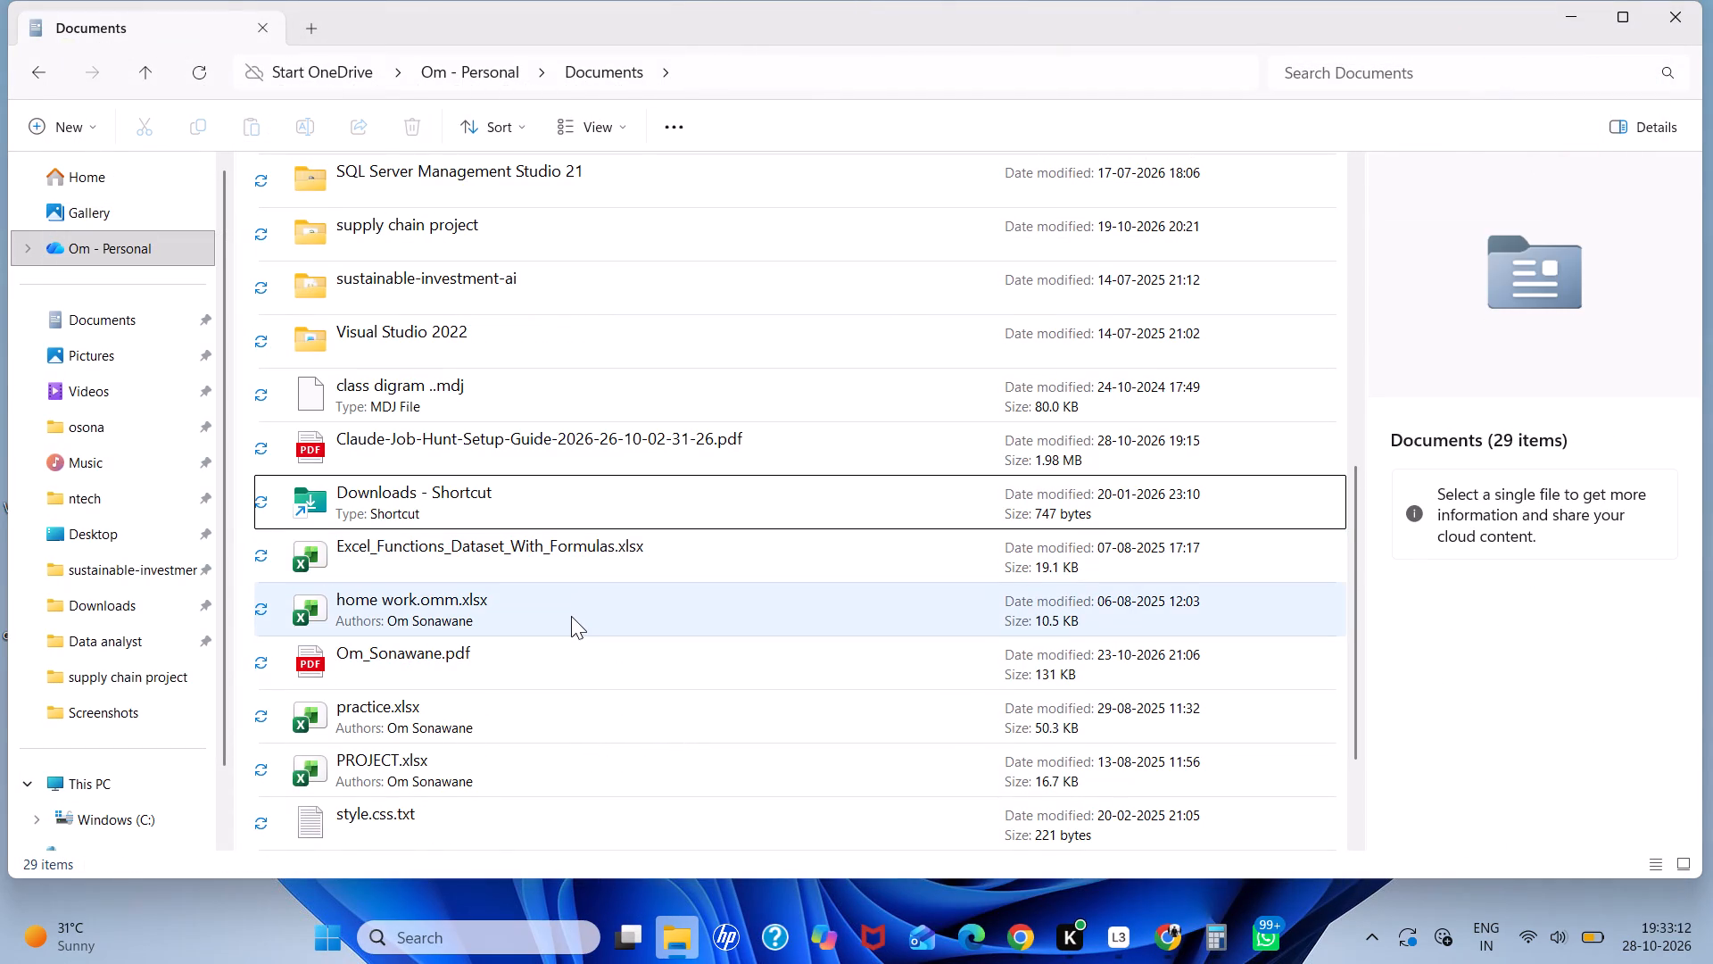
pyautogui.click(571, 616)
pyautogui.scroll(-1, 571, 616)
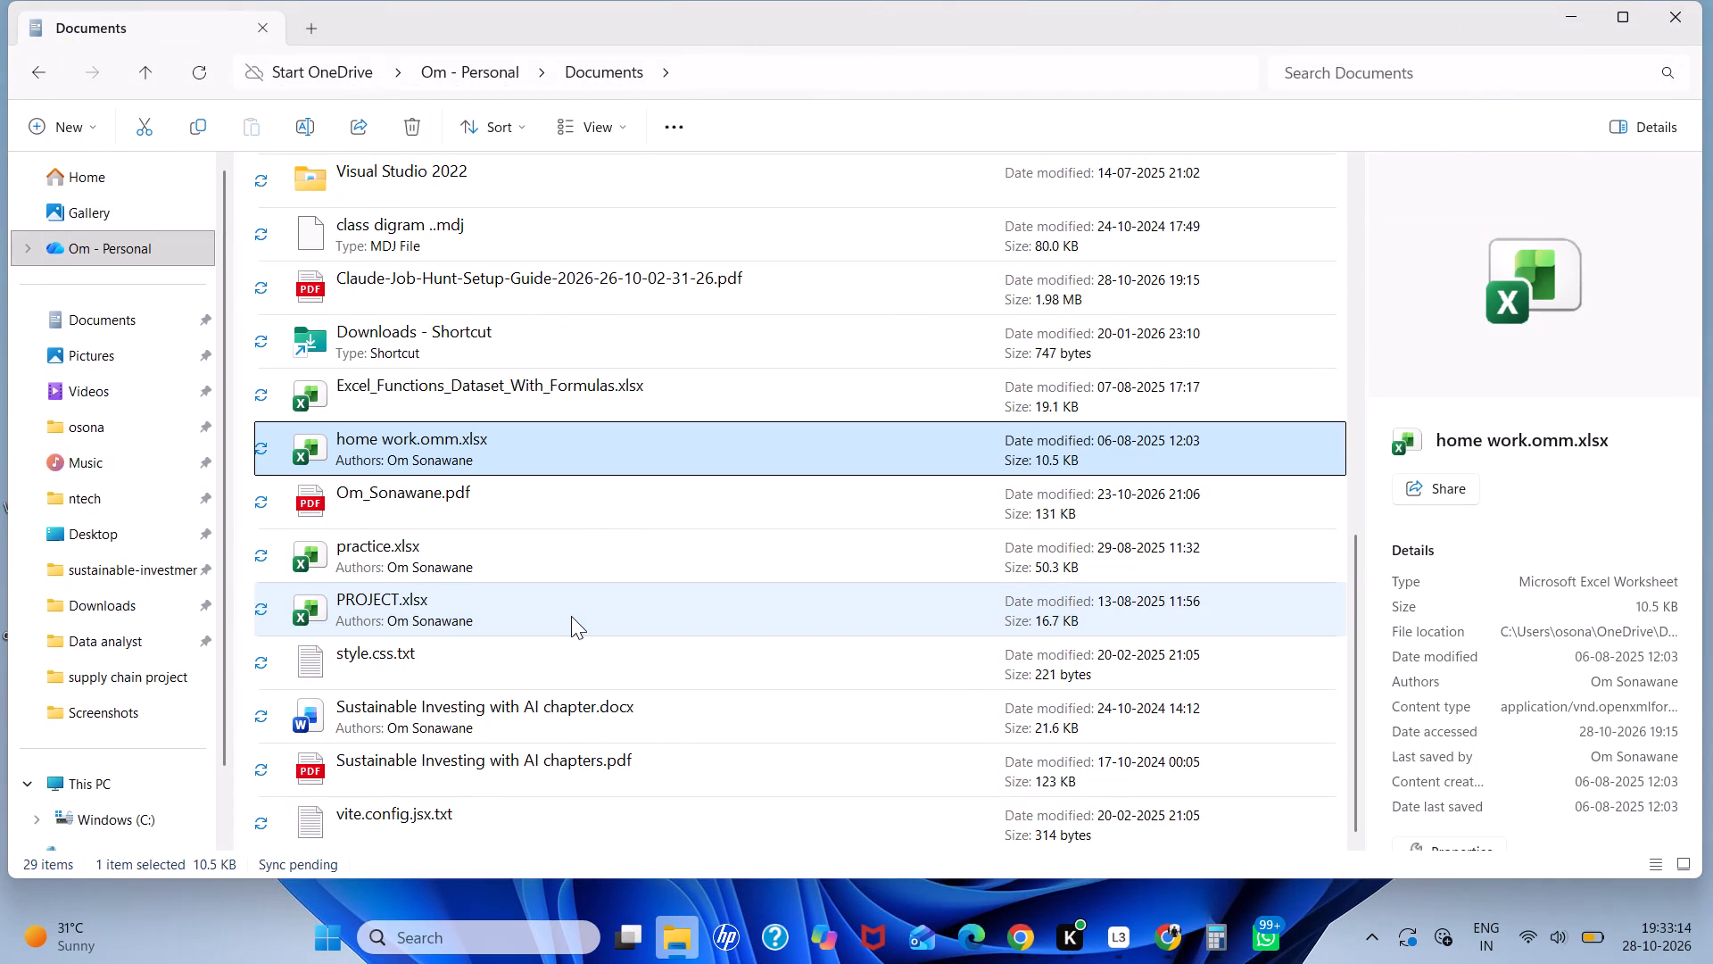
pyautogui.scroll(-2, 568, 616)
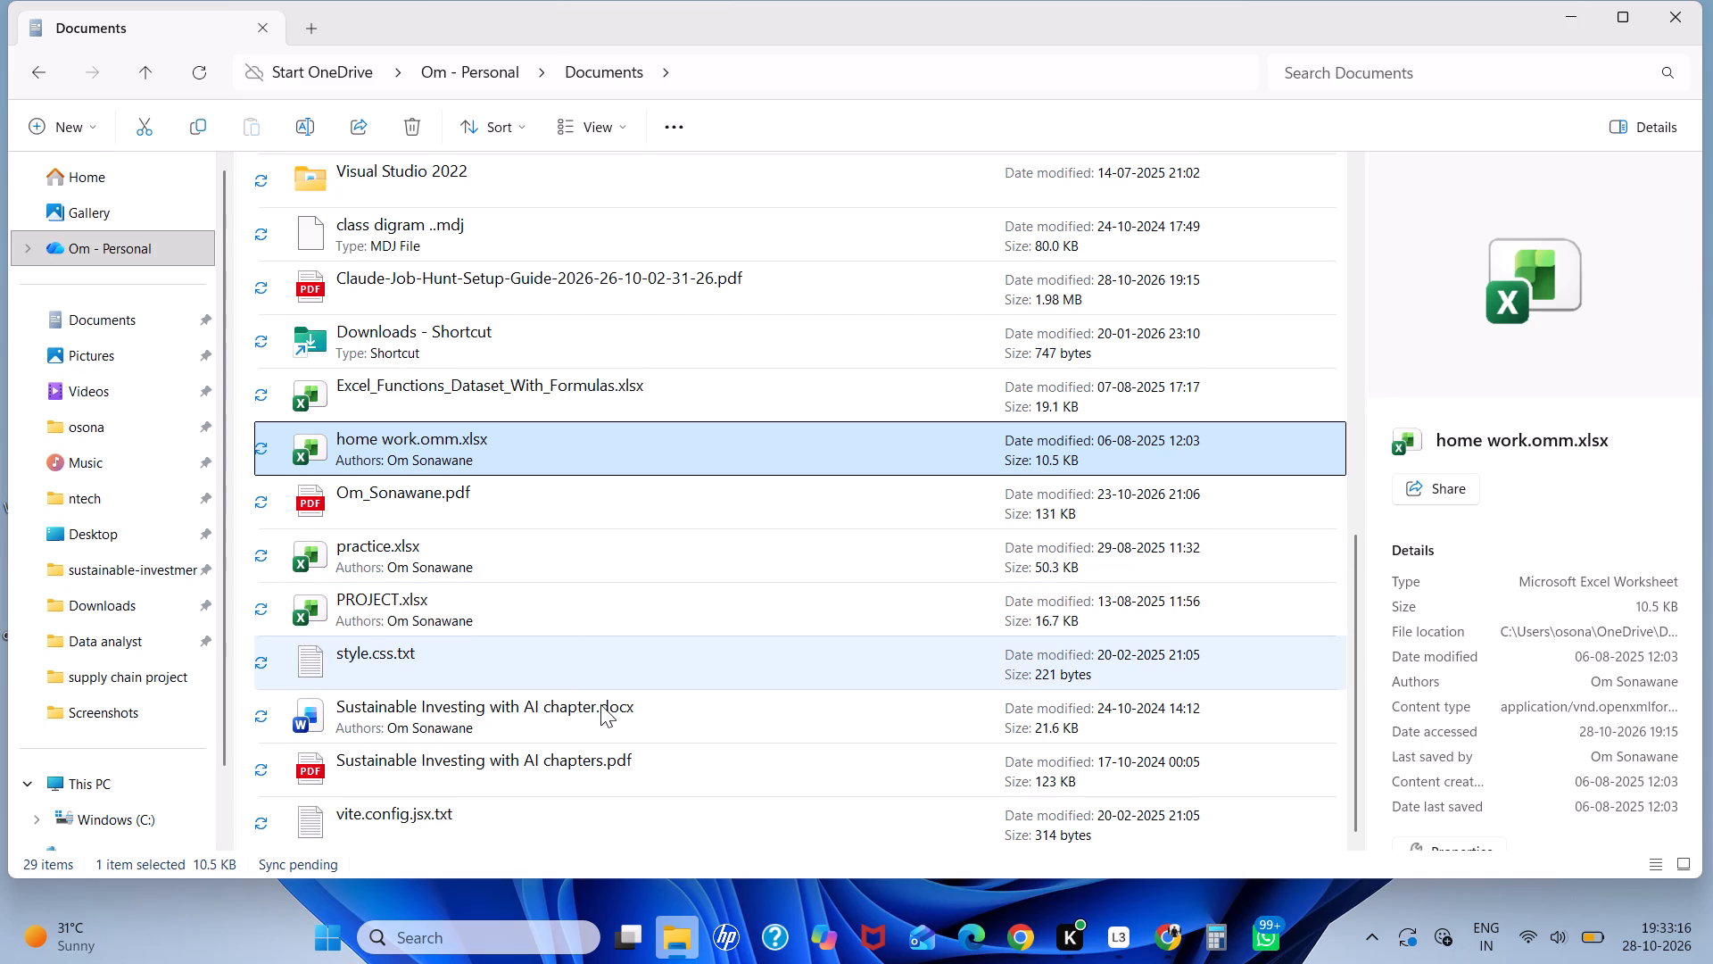
pyautogui.scroll(-5, 608, 471)
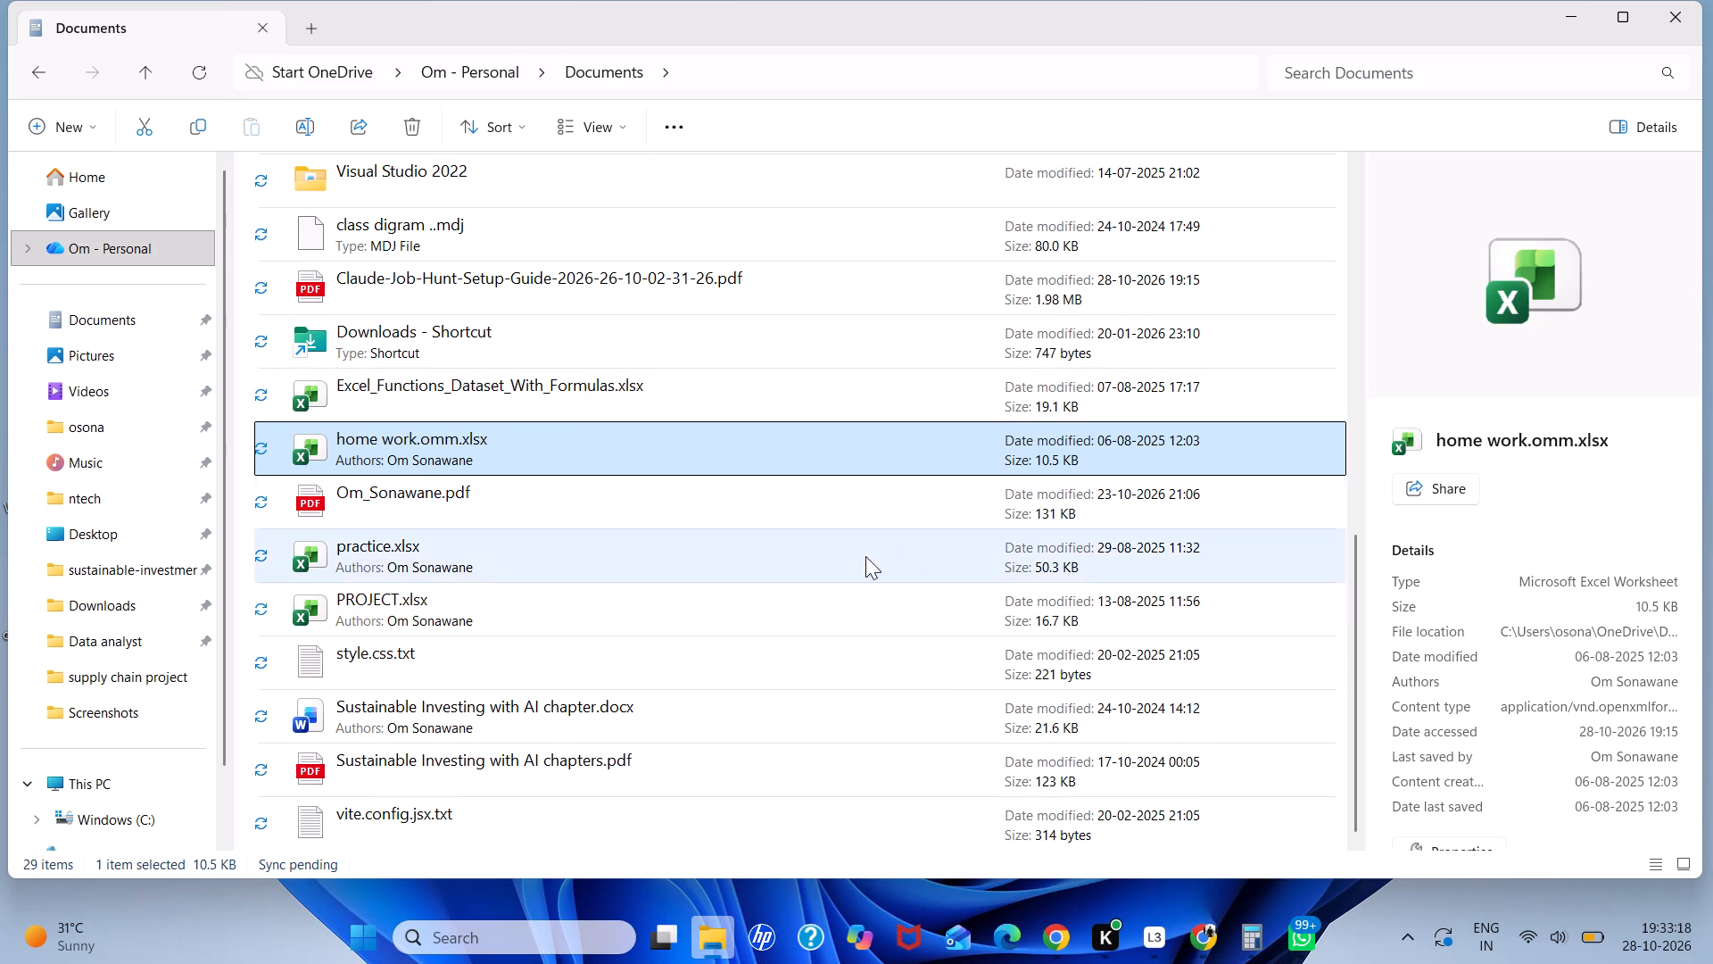
pyautogui.scroll(13, 904, 558)
pyautogui.scroll(-15, 901, 553)
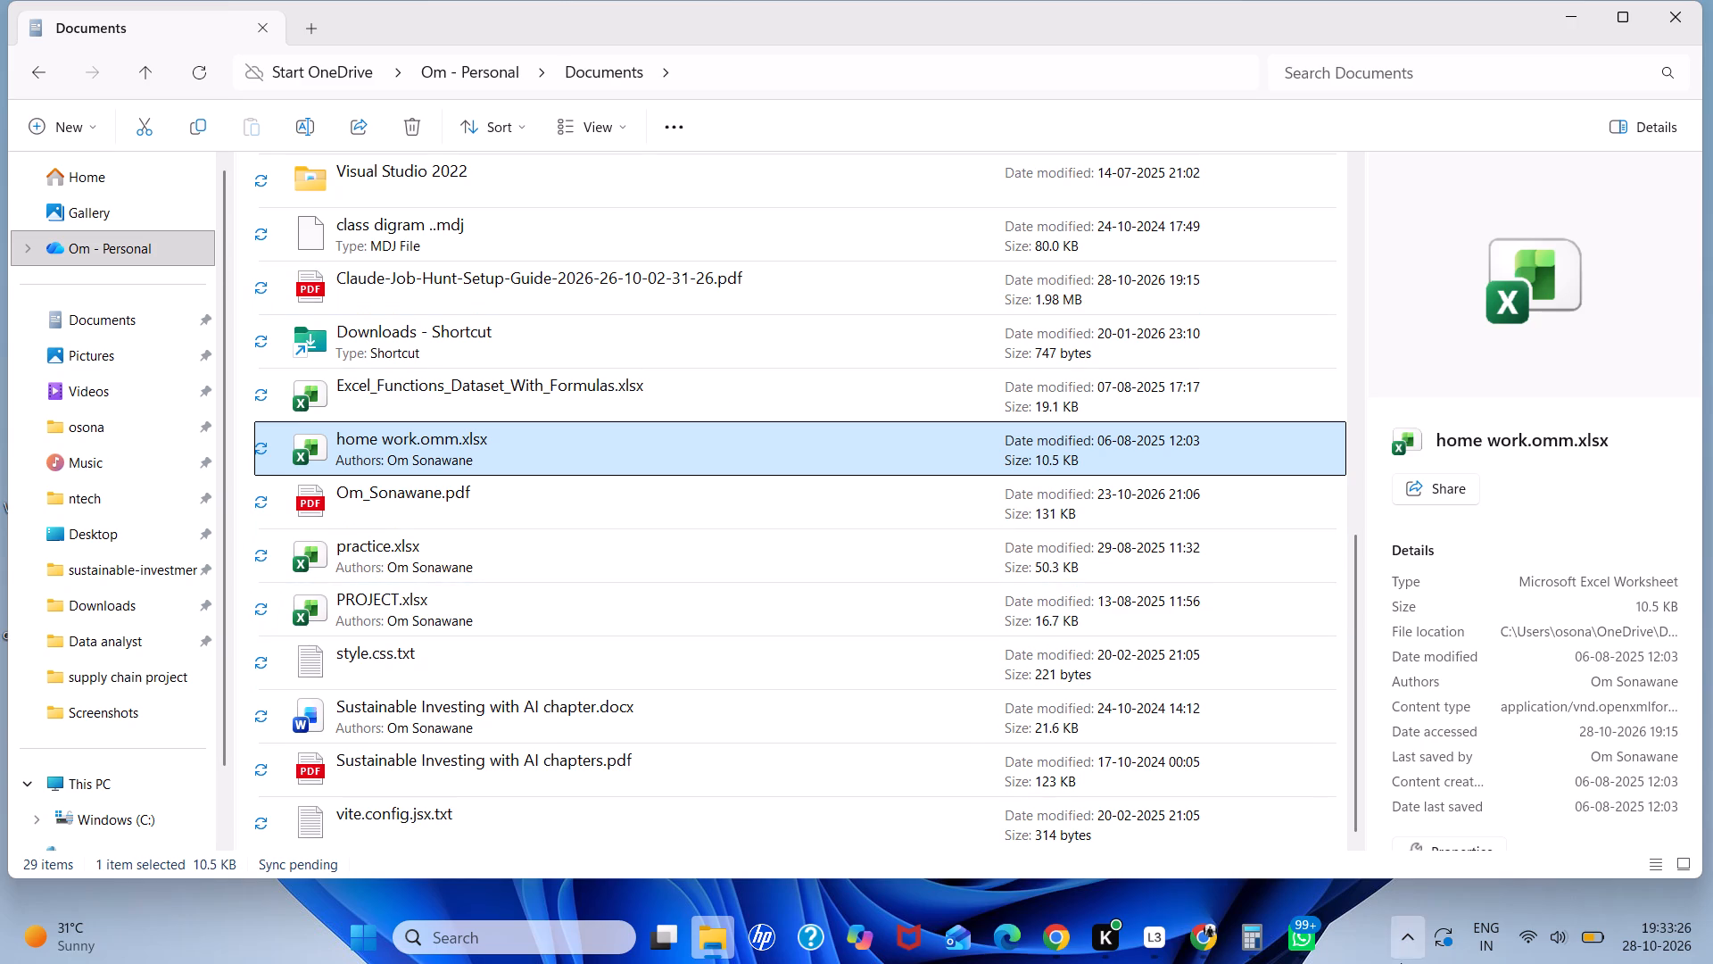
# Bring up the open Calculator window and close it.
pyautogui.click(1252, 932)
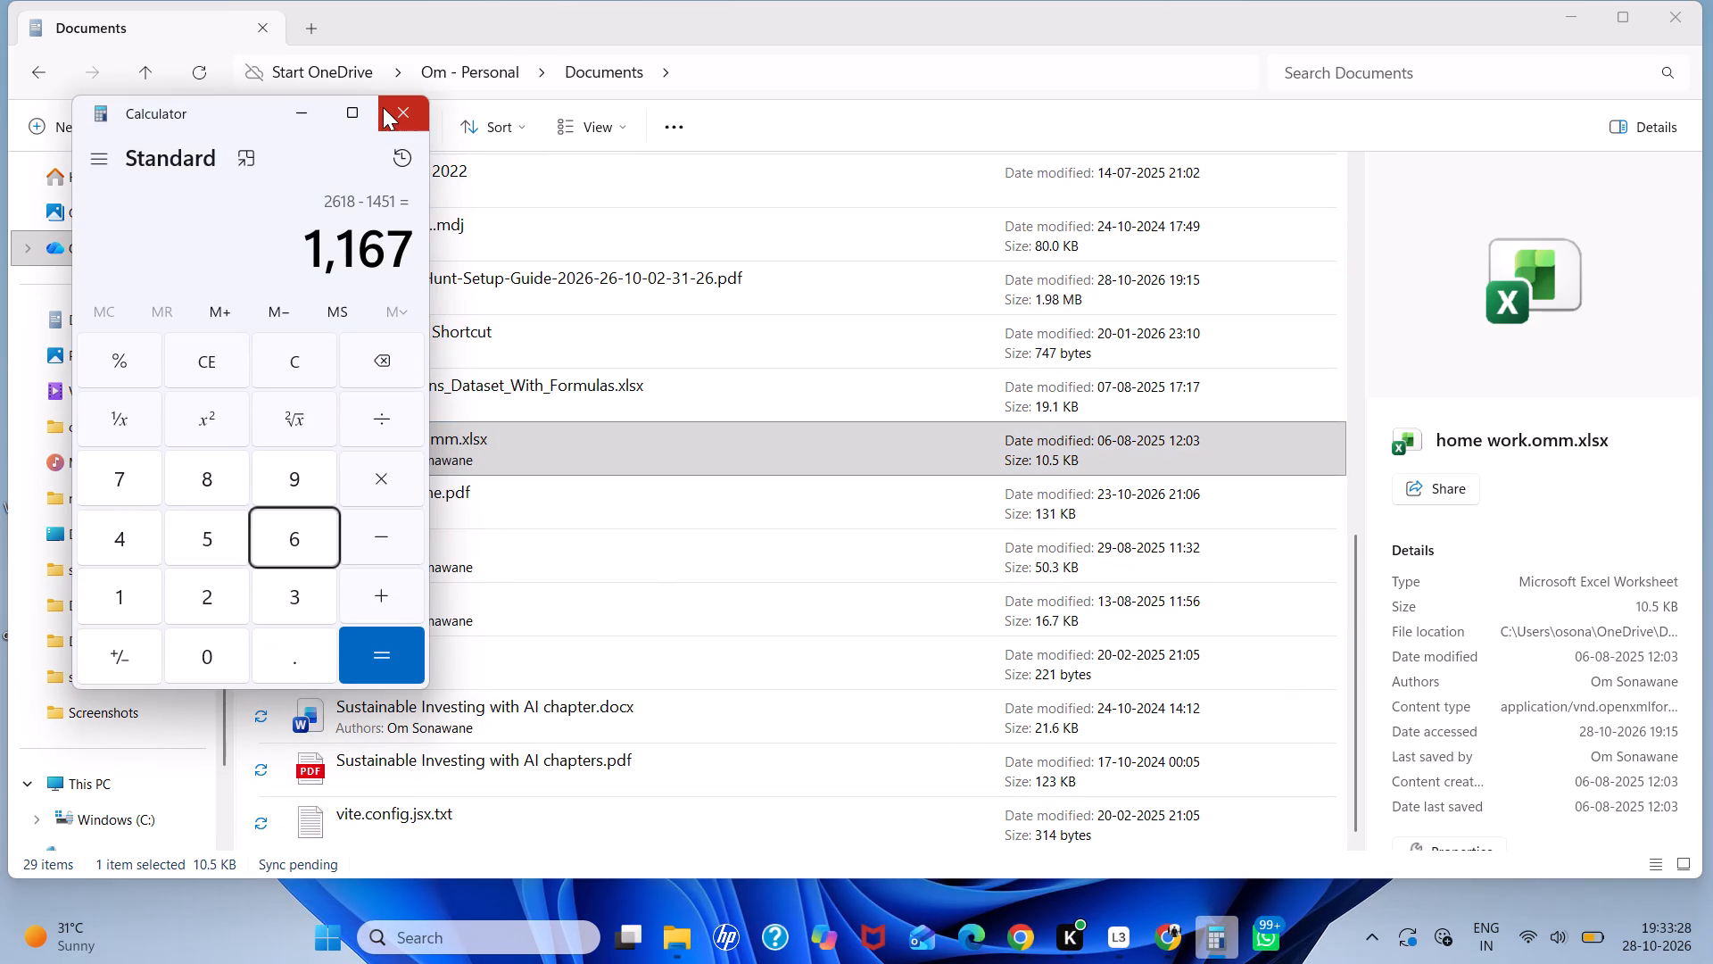
pyautogui.click(386, 107)
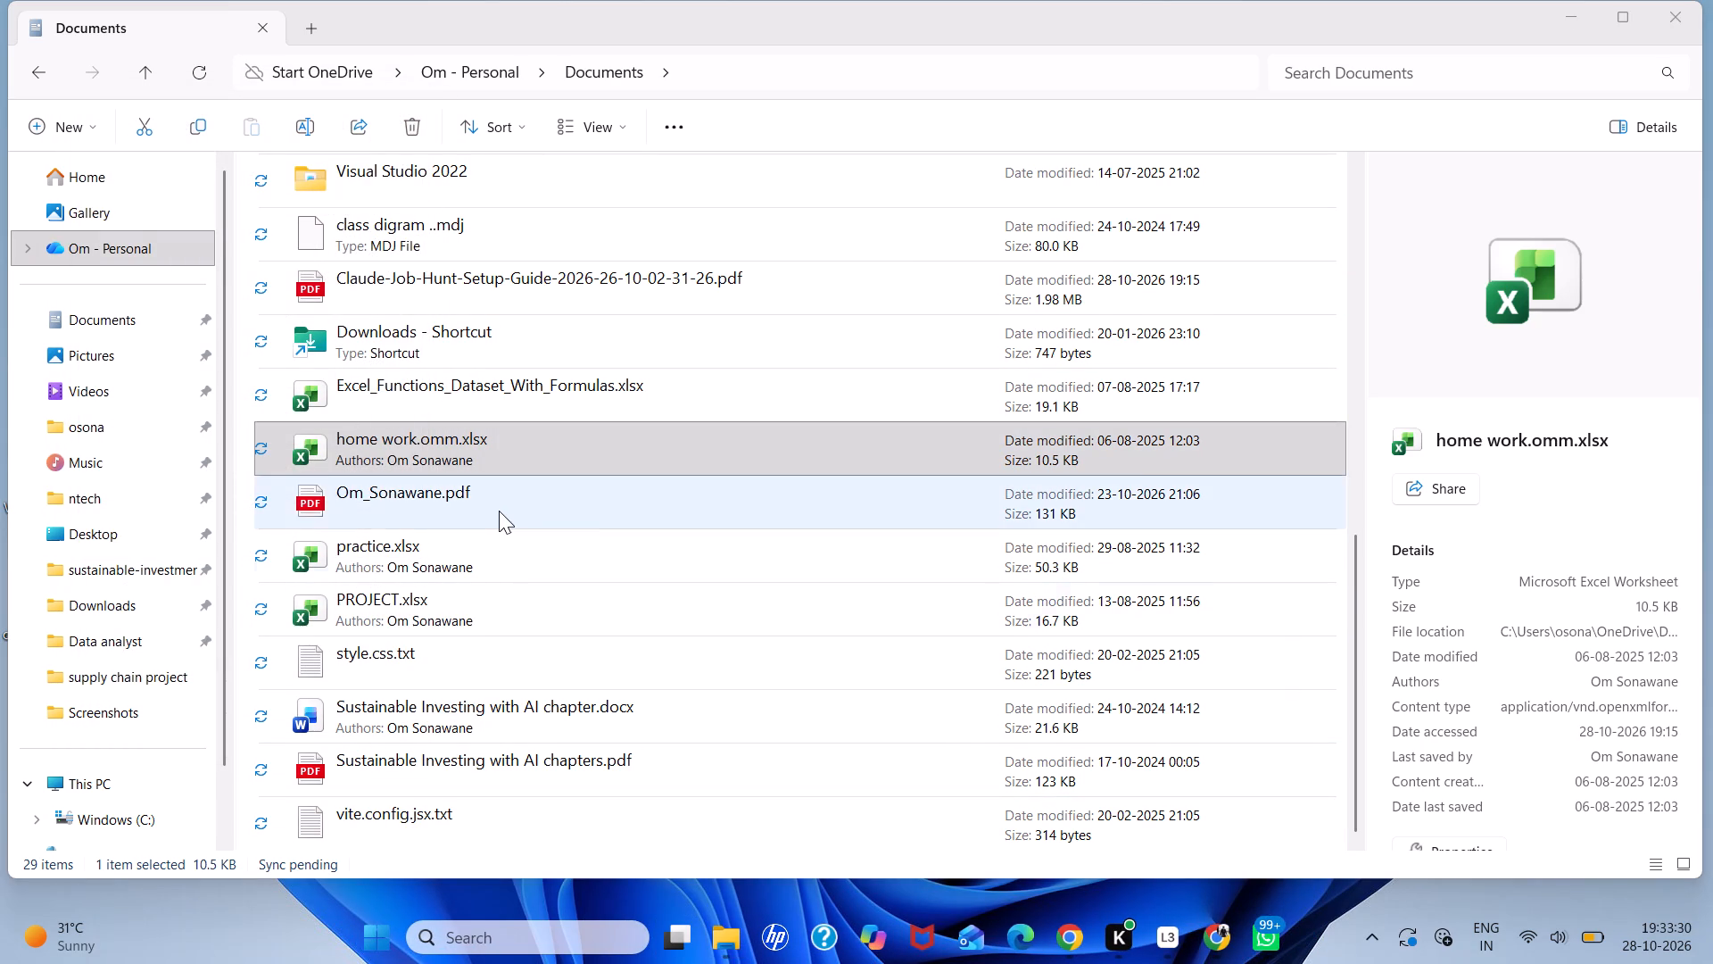
# Look over the remaining contents of Documents and browse the Pictures, Videos, user profile and Music folders.
pyautogui.scroll(6, 499, 510)
pyautogui.scroll(-6, 499, 510)
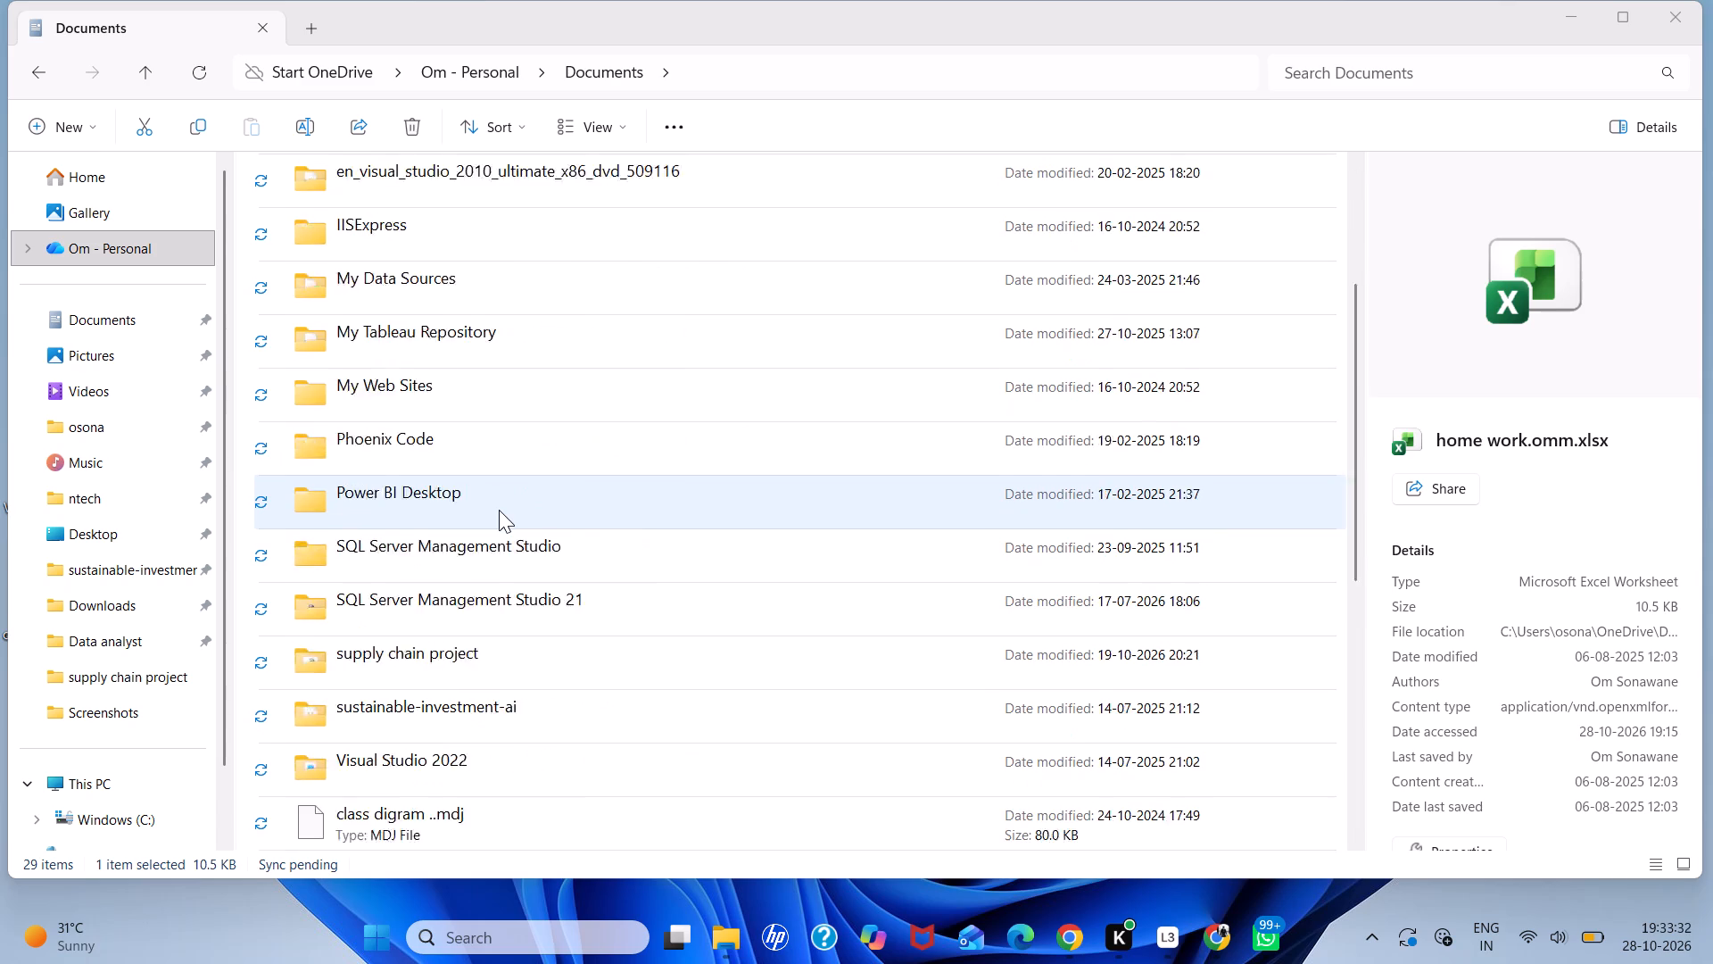
pyautogui.scroll(-6, 499, 510)
pyautogui.click(123, 313)
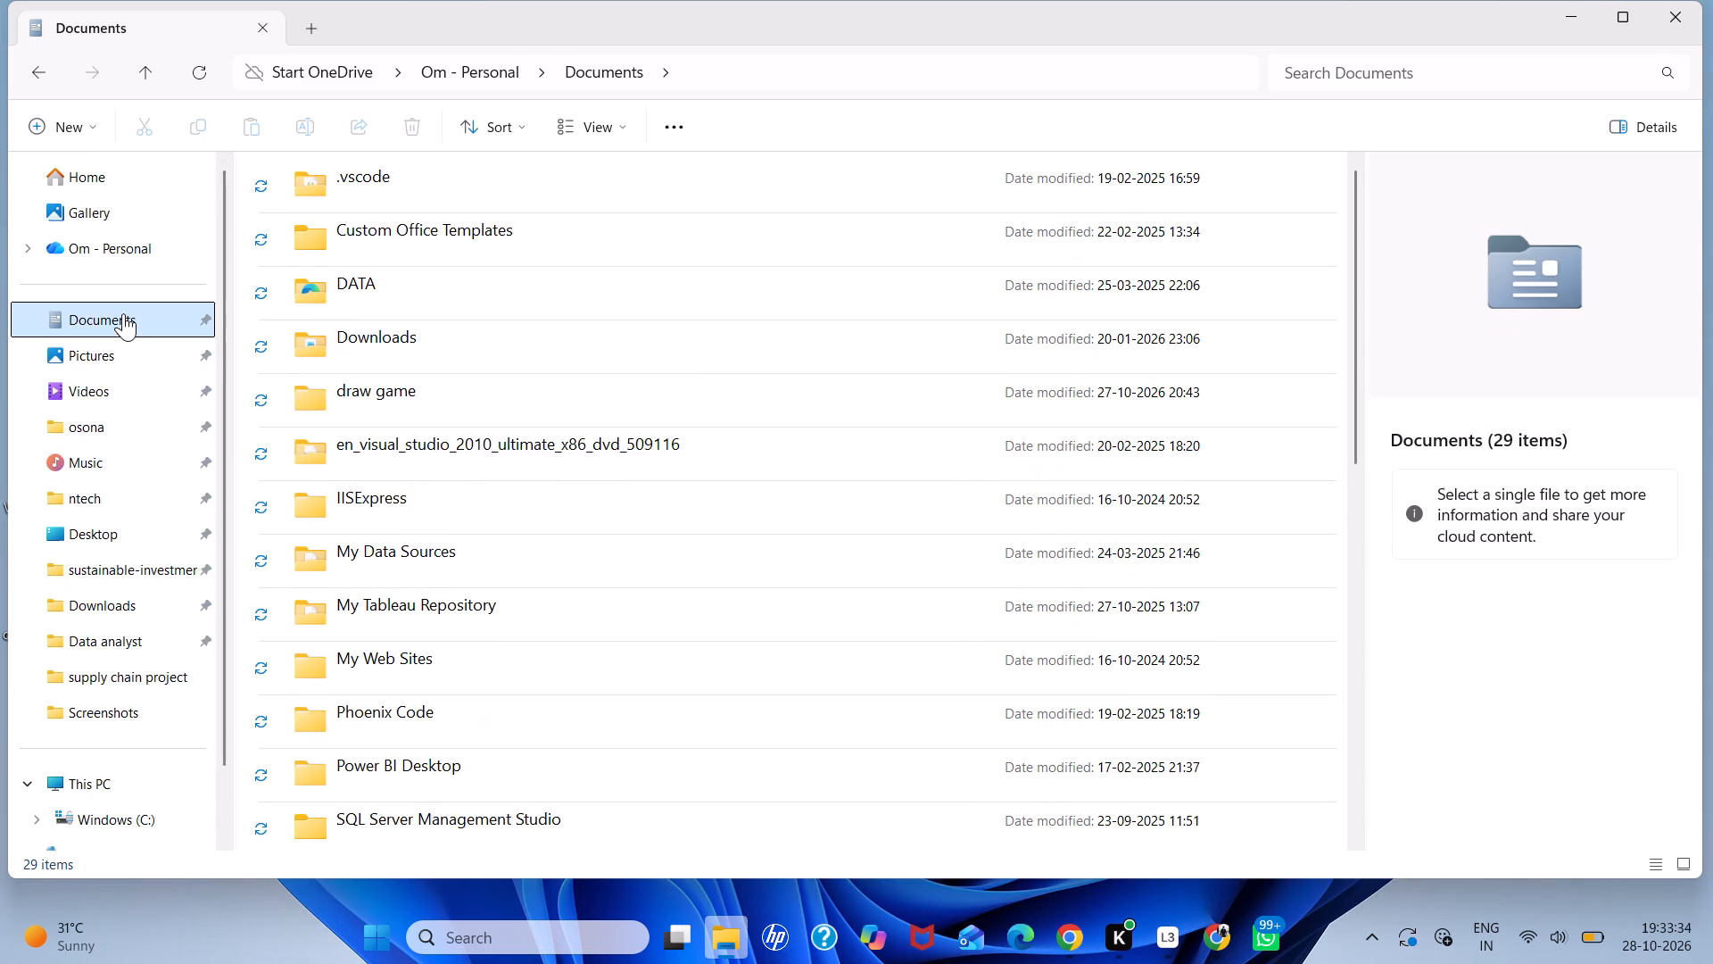
pyautogui.scroll(-10, 479, 420)
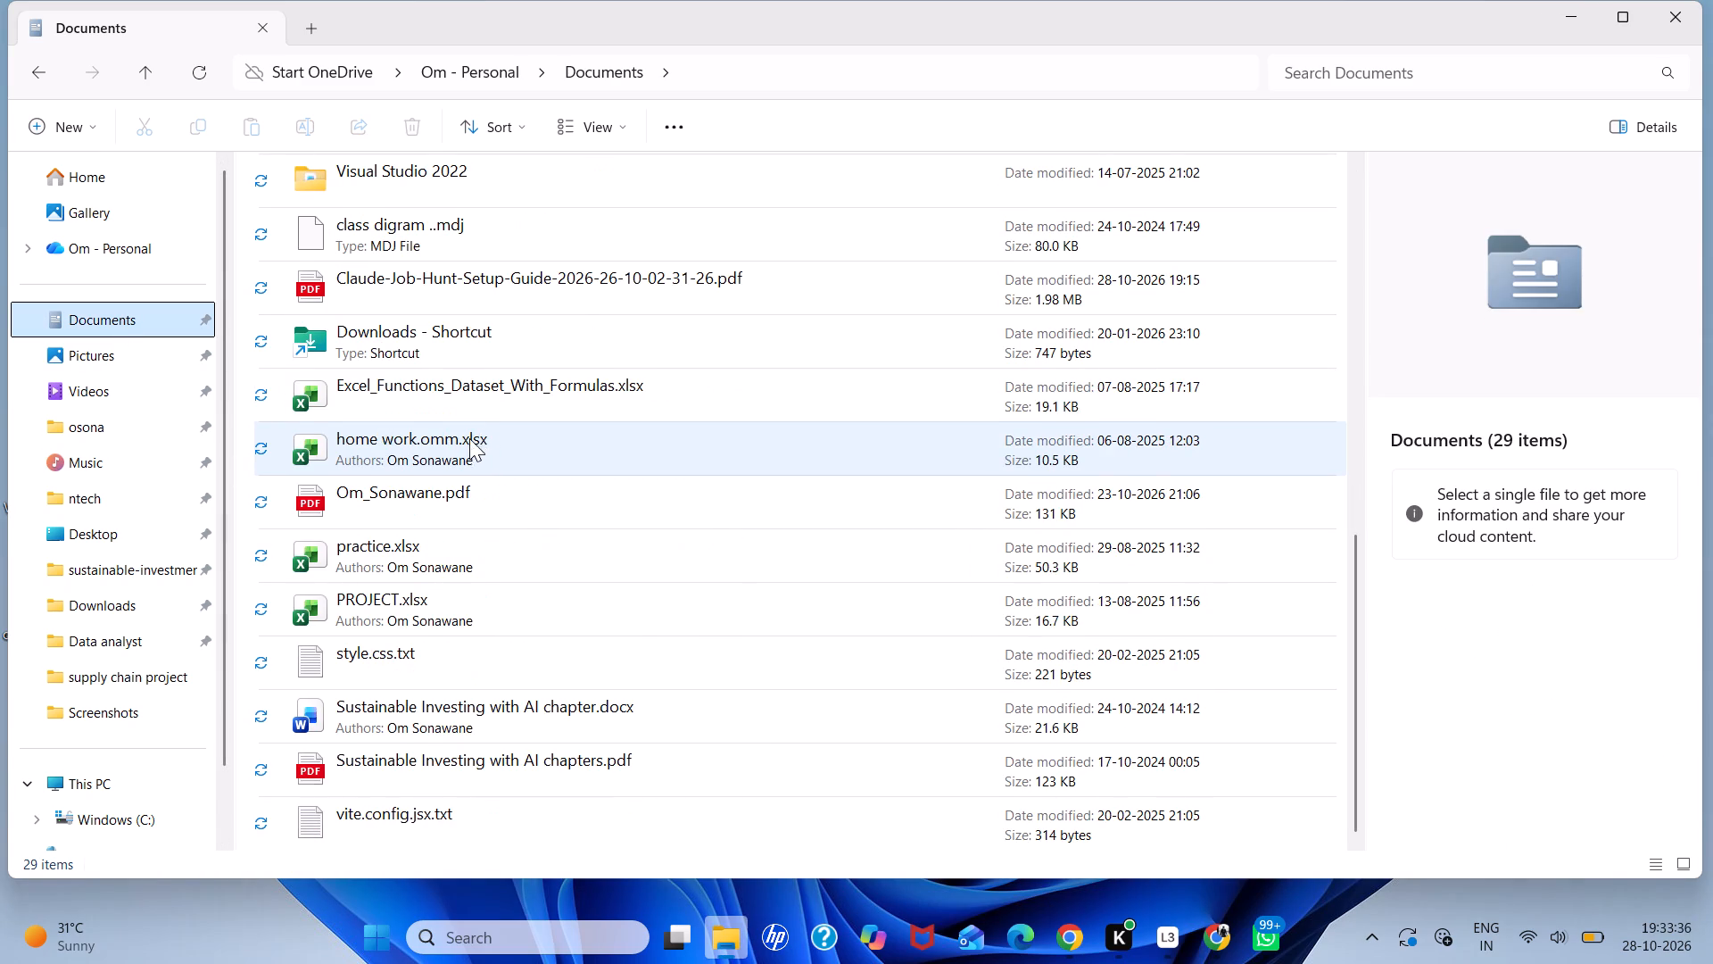
pyautogui.click(135, 354)
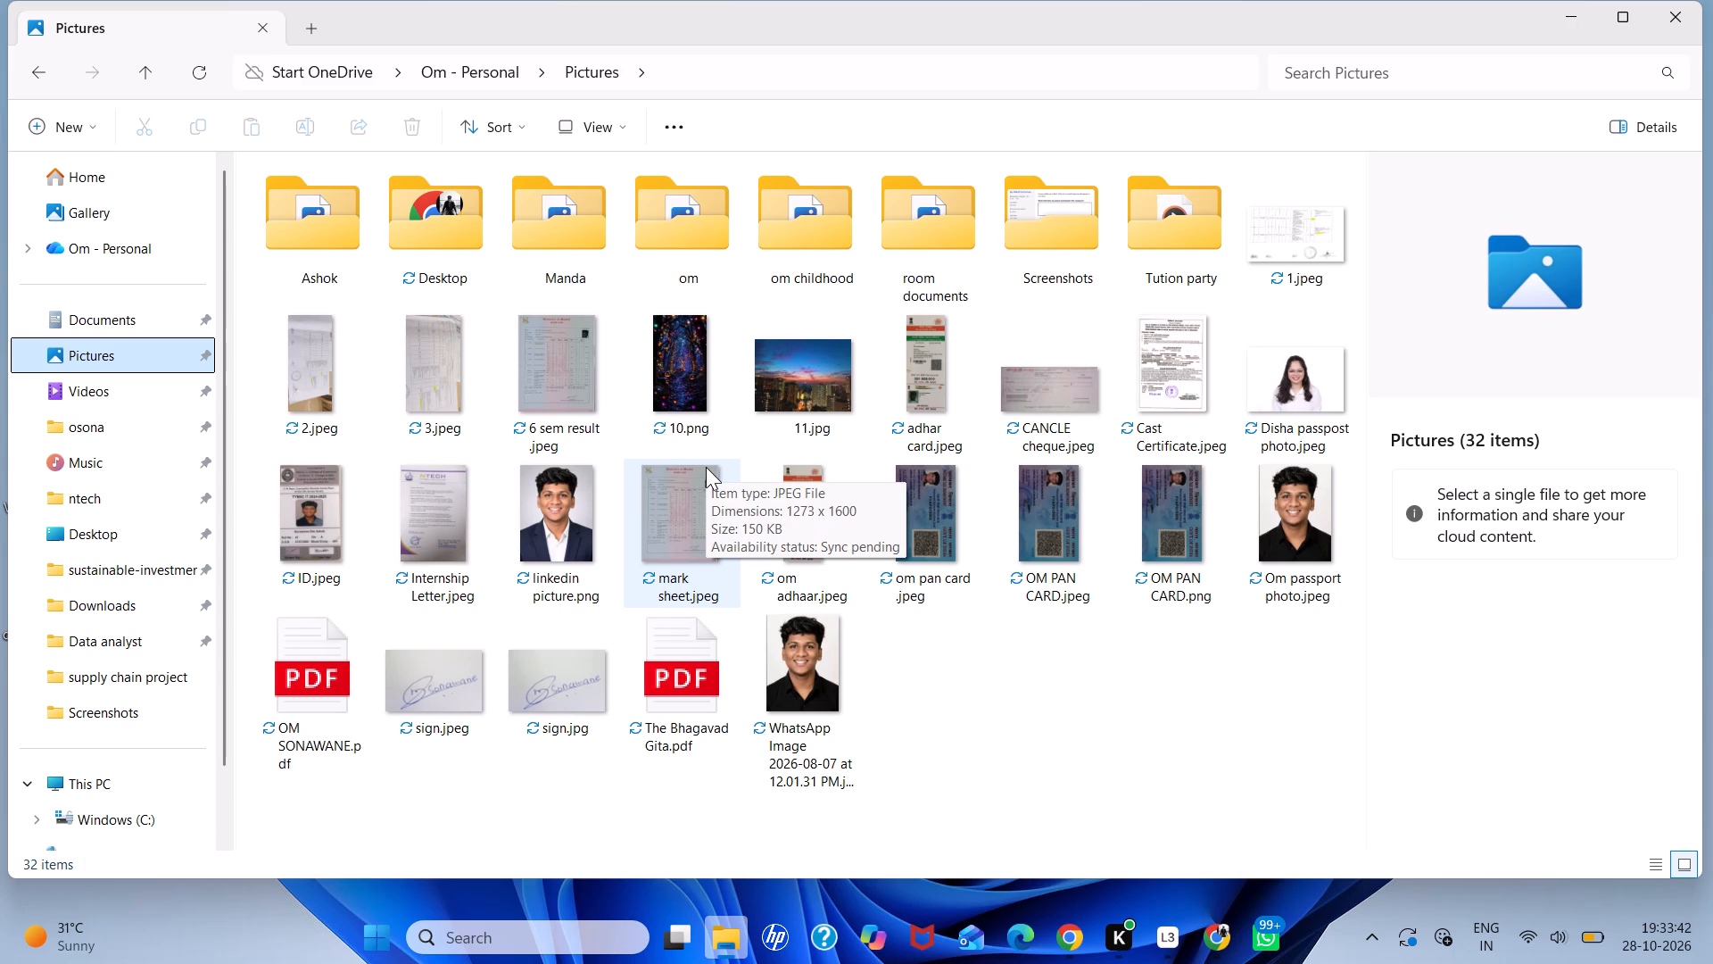
pyautogui.click(152, 403)
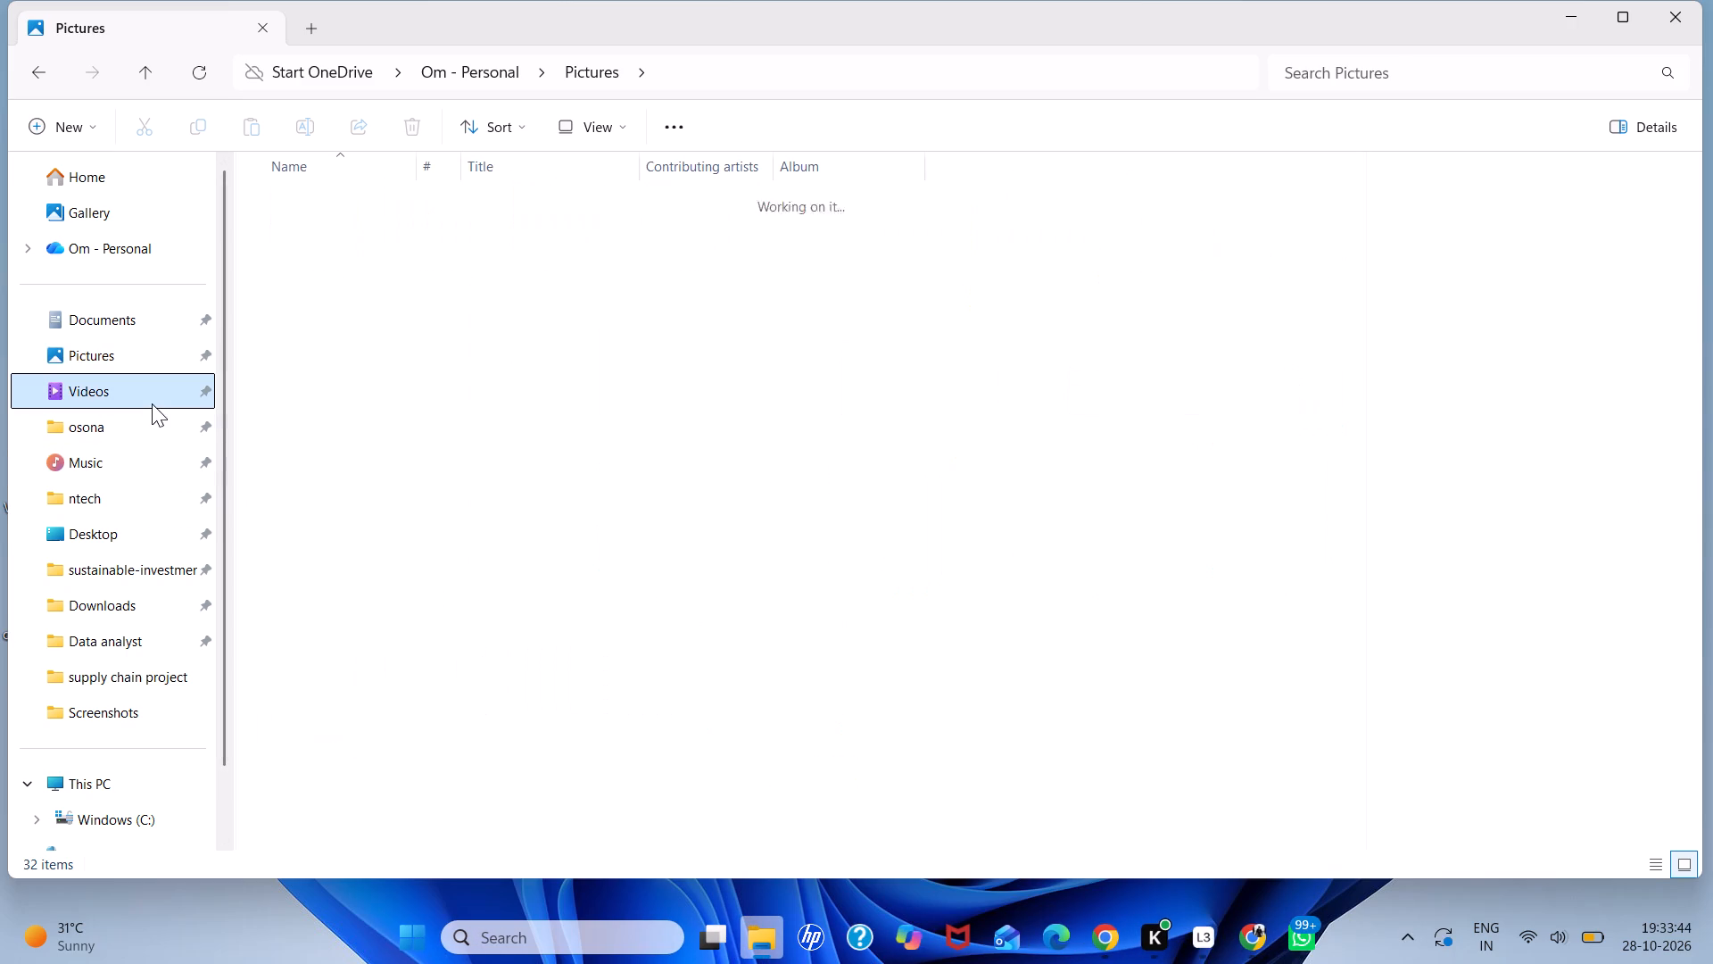
pyautogui.click(132, 428)
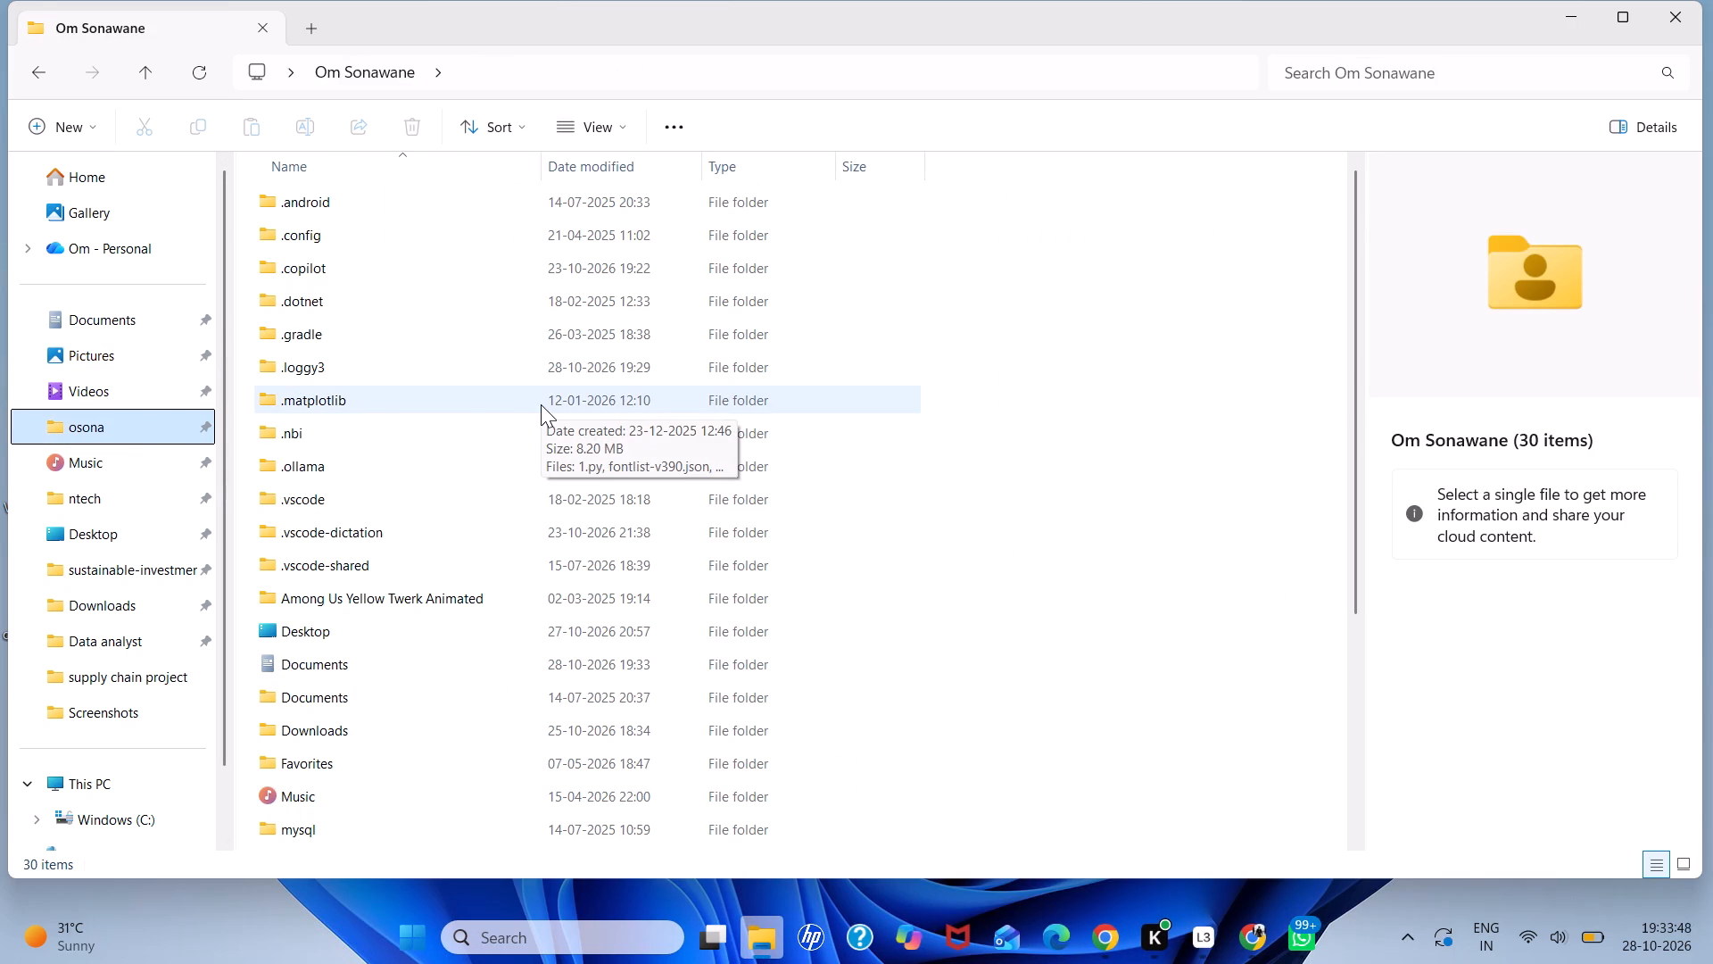
pyautogui.scroll(-8, 541, 404)
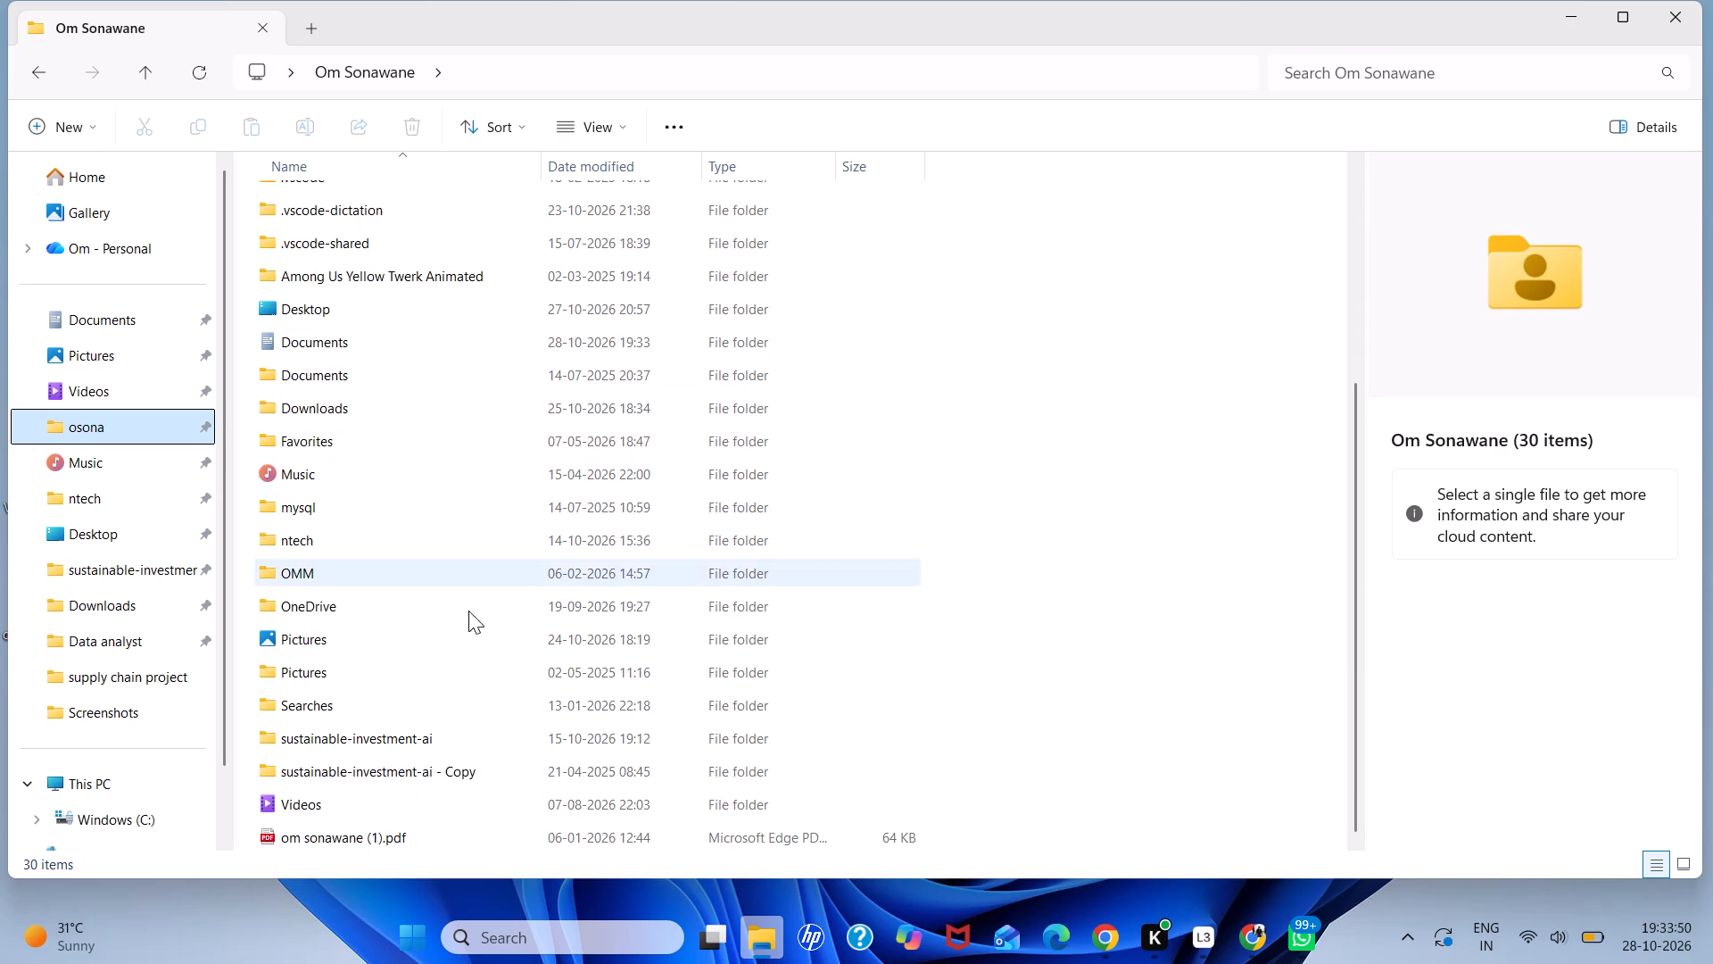
pyautogui.click(141, 471)
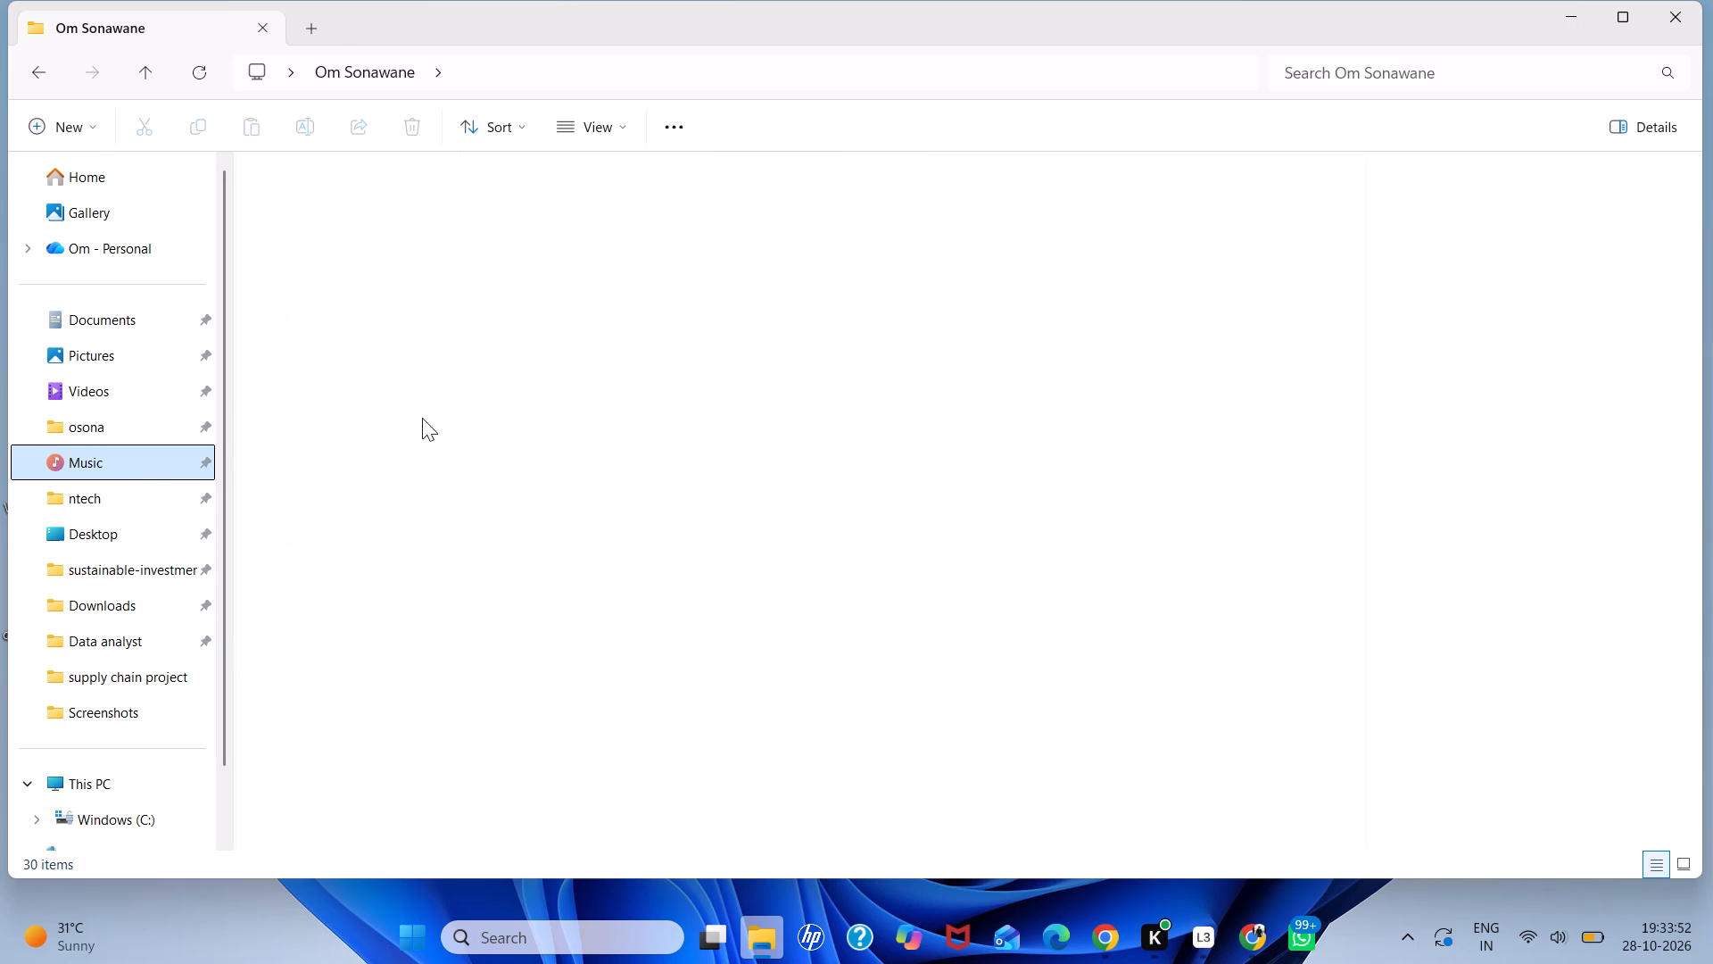
pyautogui.scroll(-11, 429, 411)
# In the ntech folder, delete the Word document bearing a person's name, the adjacent cover page PDF, and evs paper.docx.
pyautogui.click(173, 493)
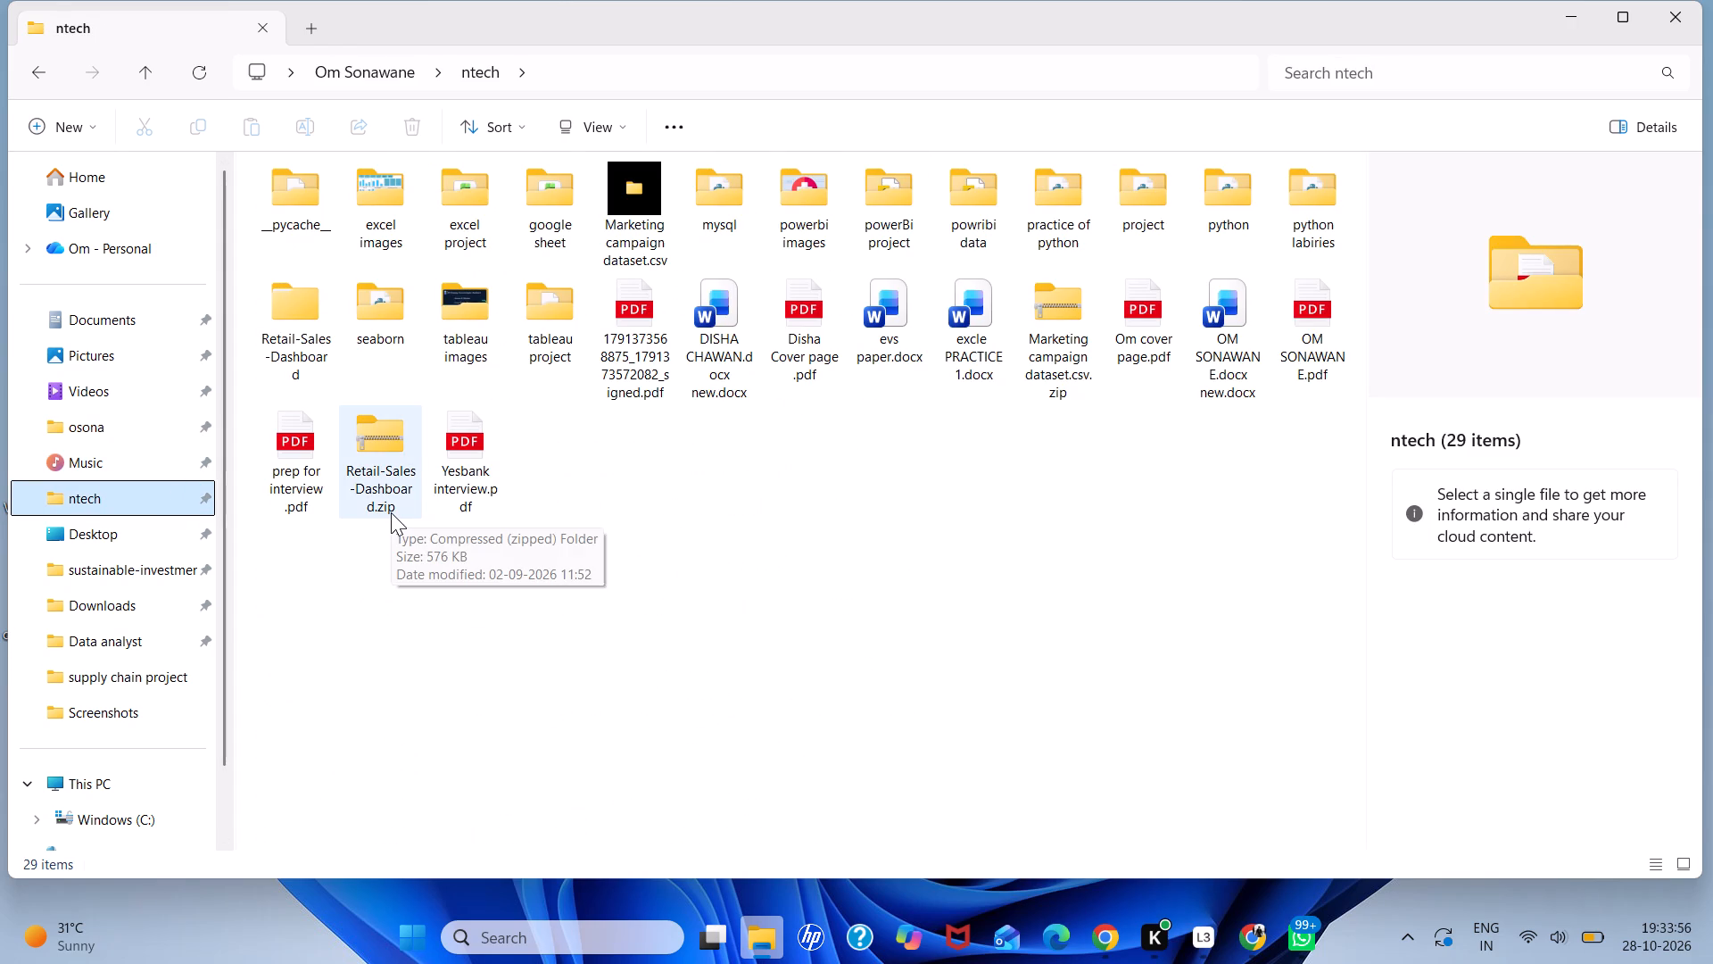
pyautogui.click(743, 335)
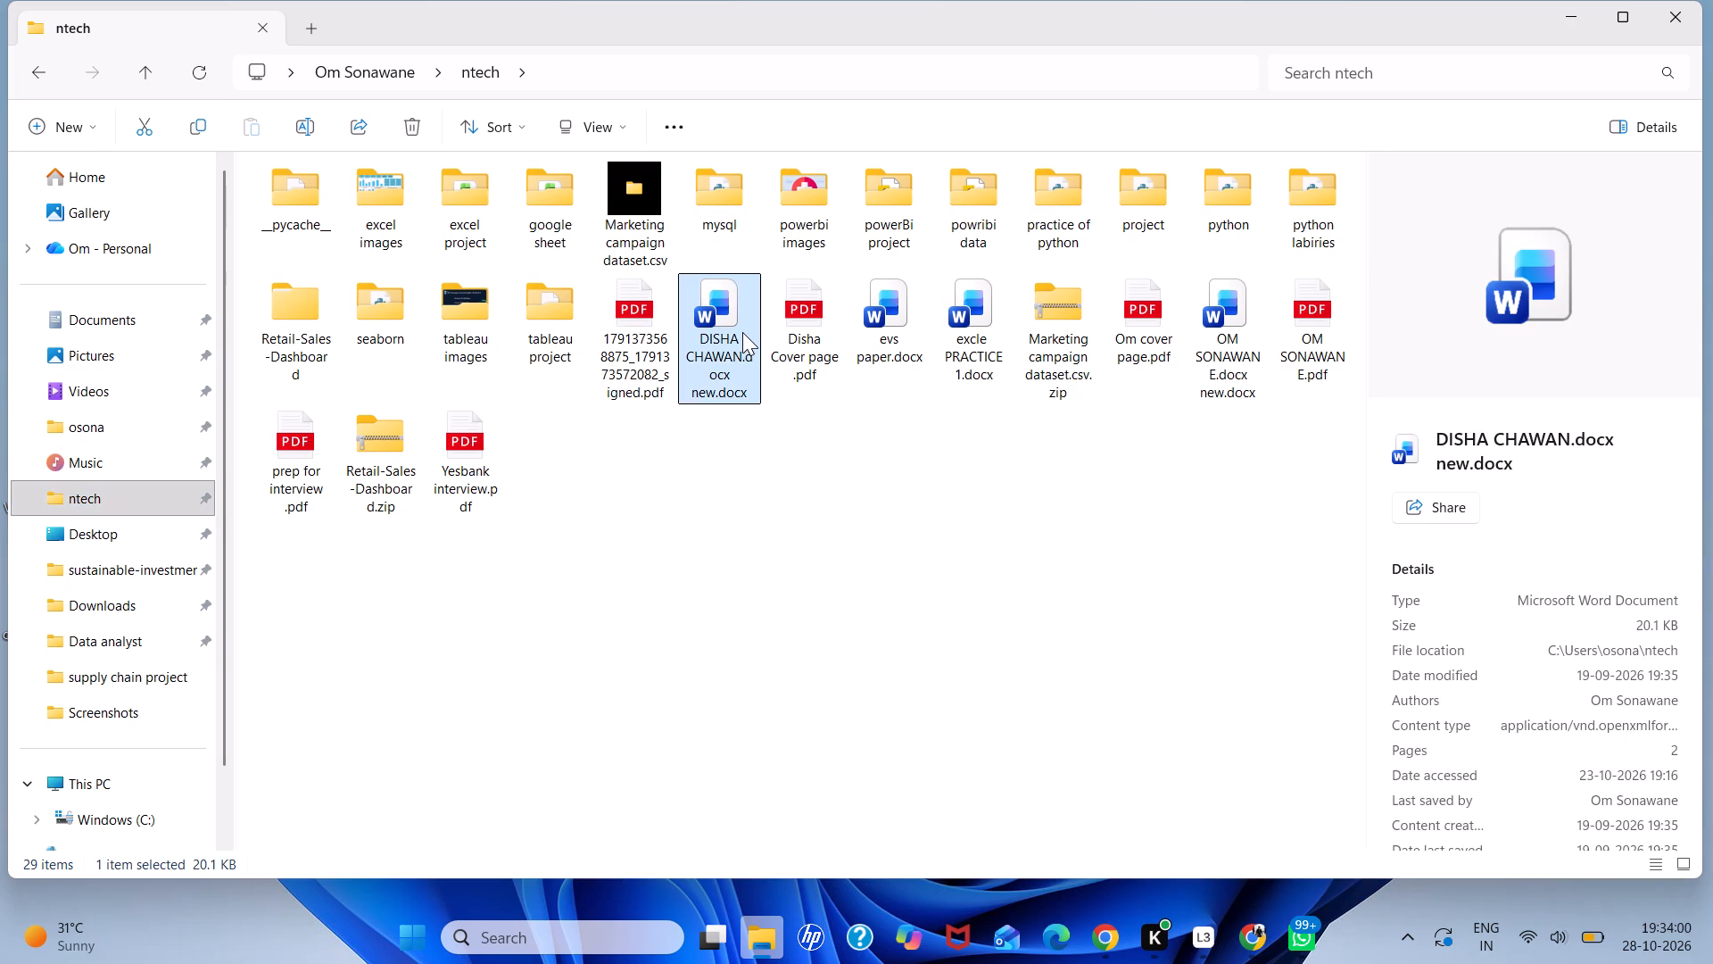
pyautogui.hotkey('shift', 'Right')
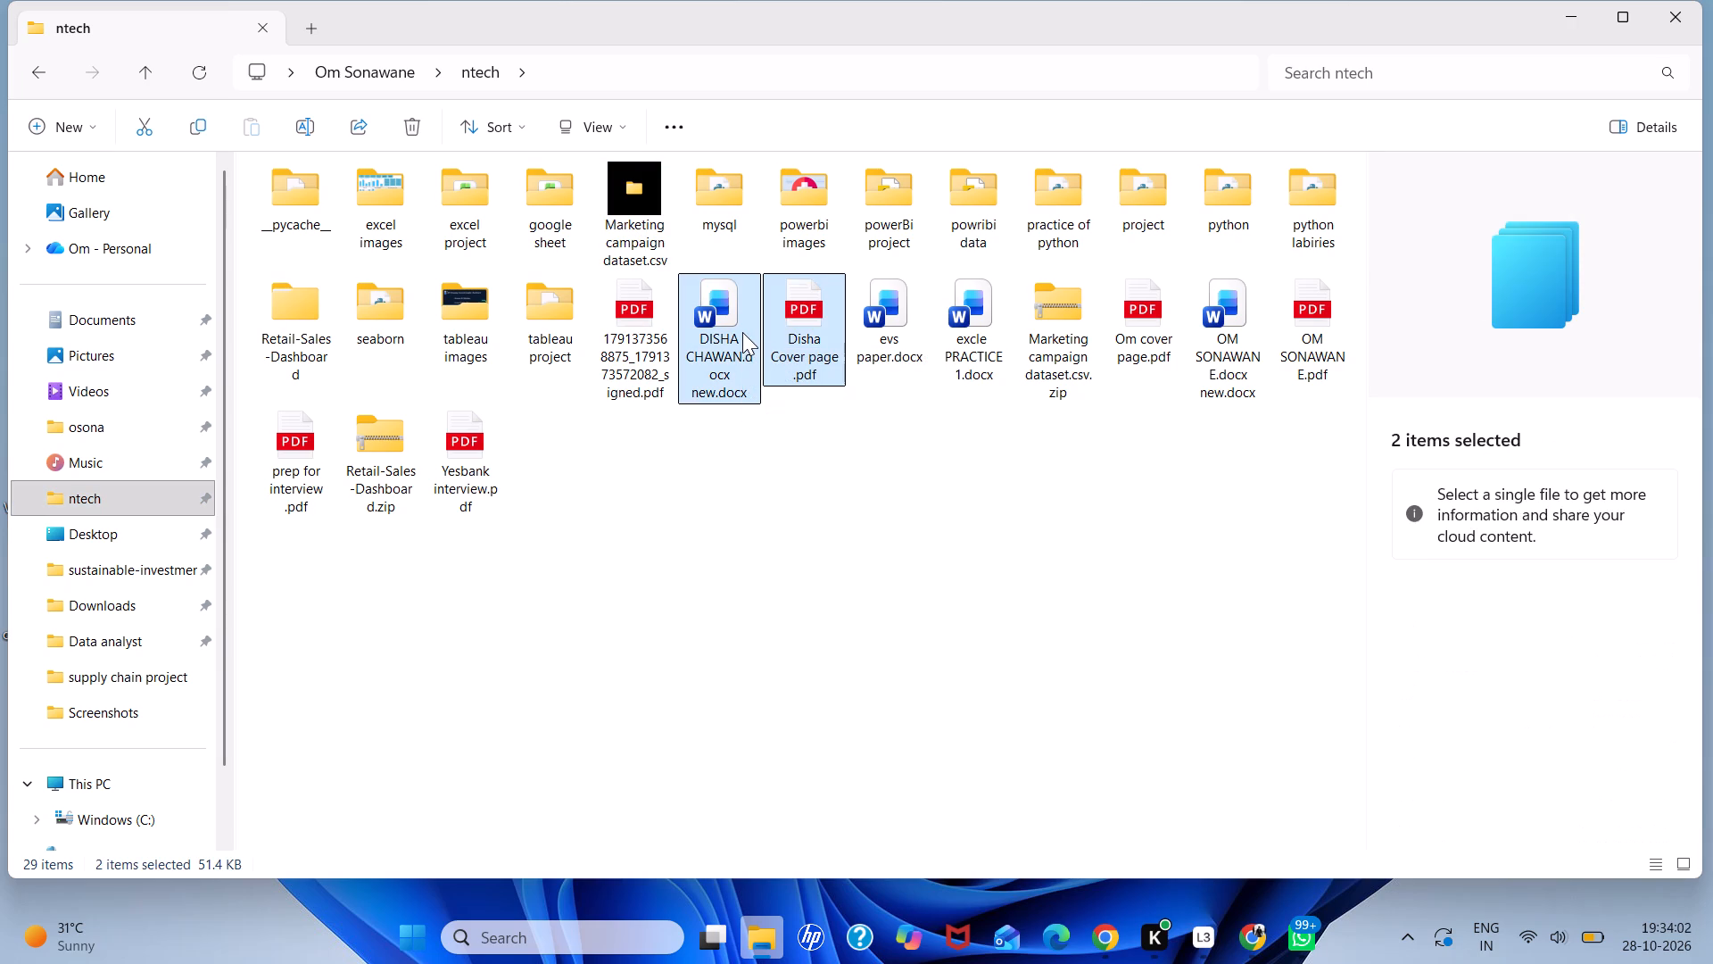
pyautogui.hotkey('shift', 'Right')
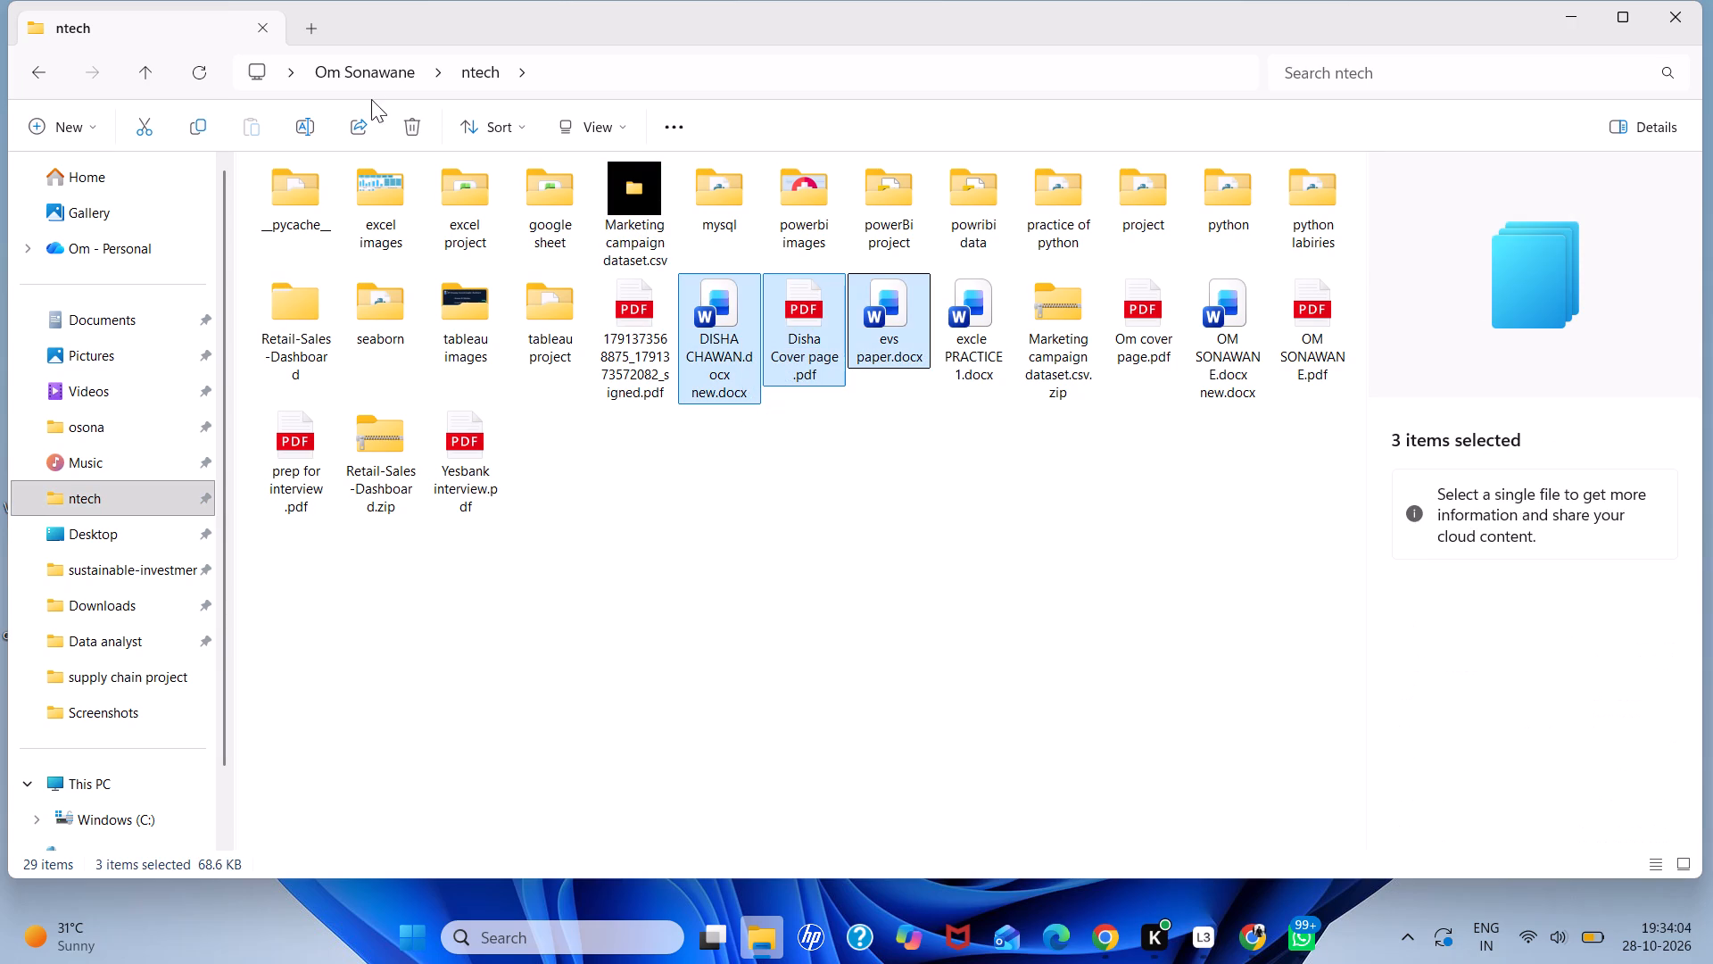
pyautogui.click(410, 126)
# Review the PDF whose name ends in "_signed" in the ntech folder, close it, and delete the file.
pyautogui.doubleClick(641, 326)
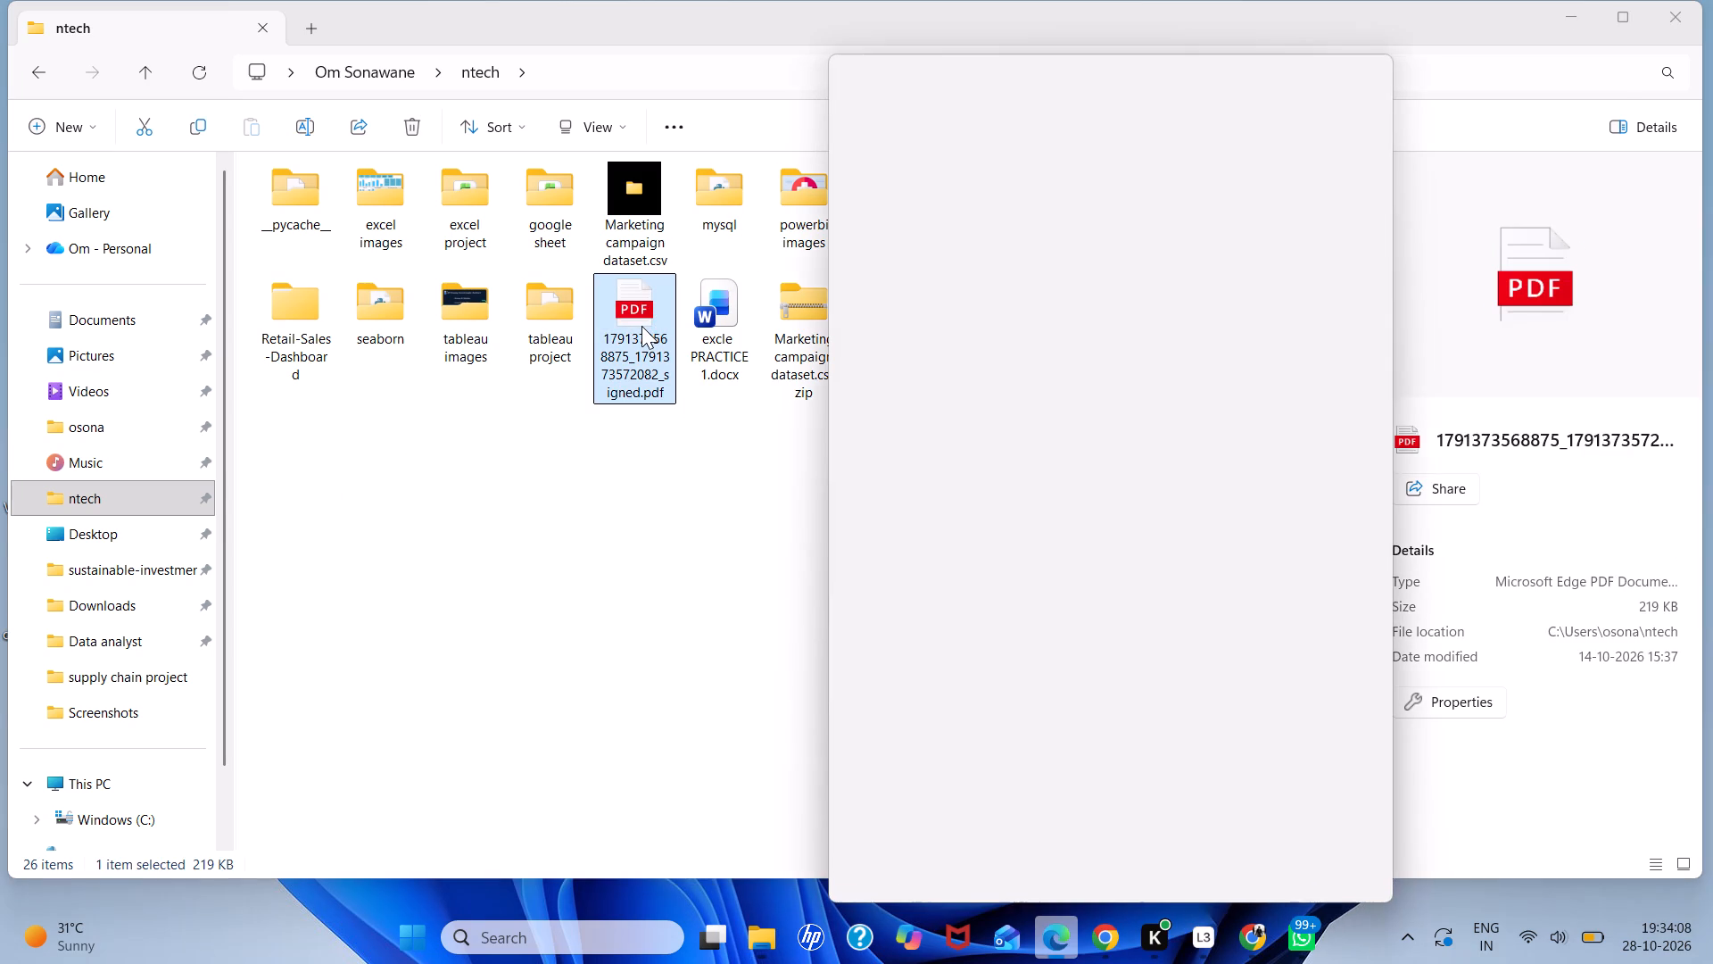
pyautogui.scroll(-1, 1133, 336)
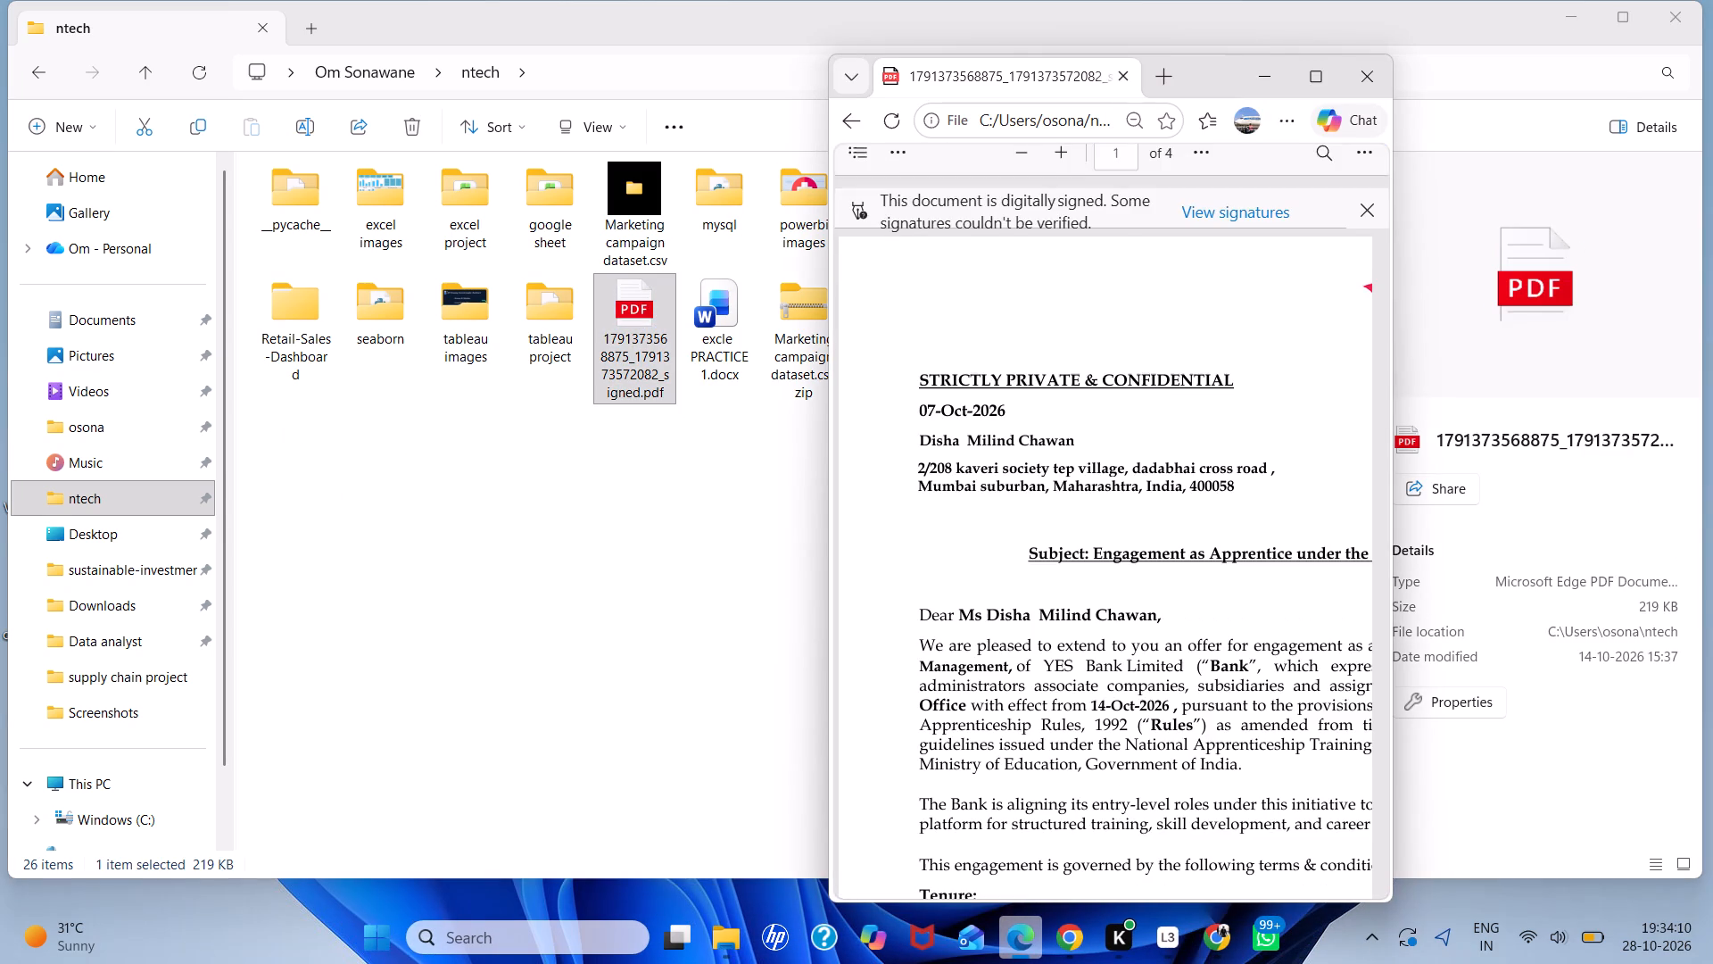
pyautogui.click(1370, 85)
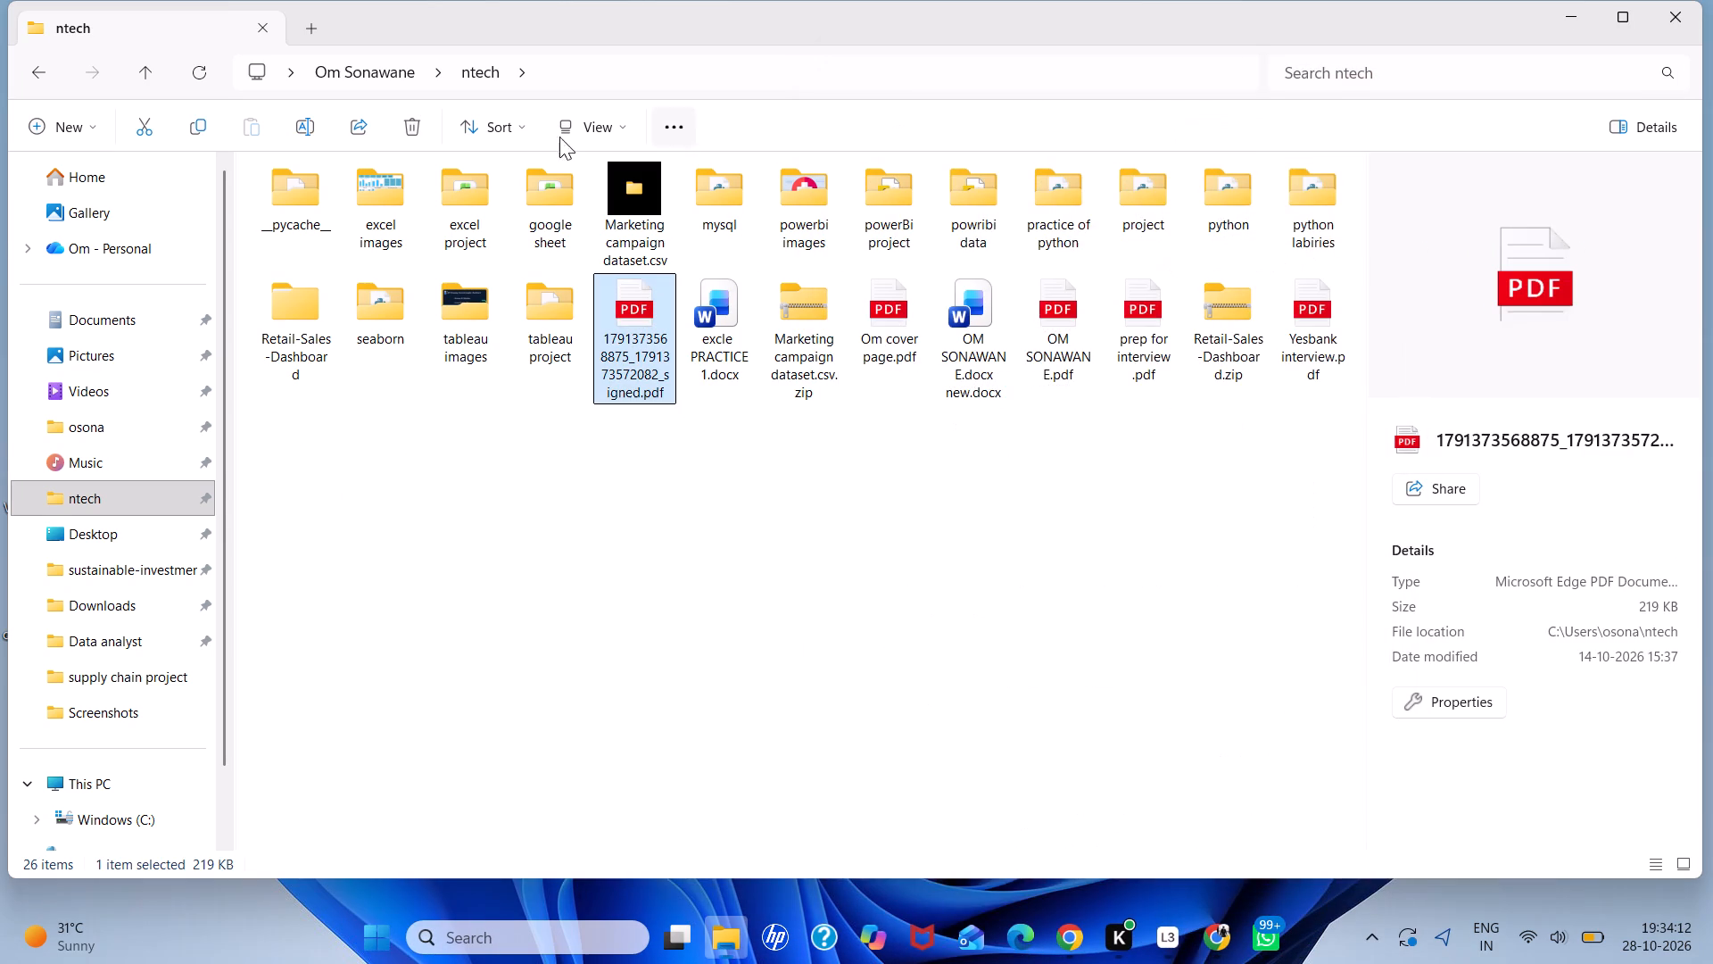
pyautogui.click(410, 120)
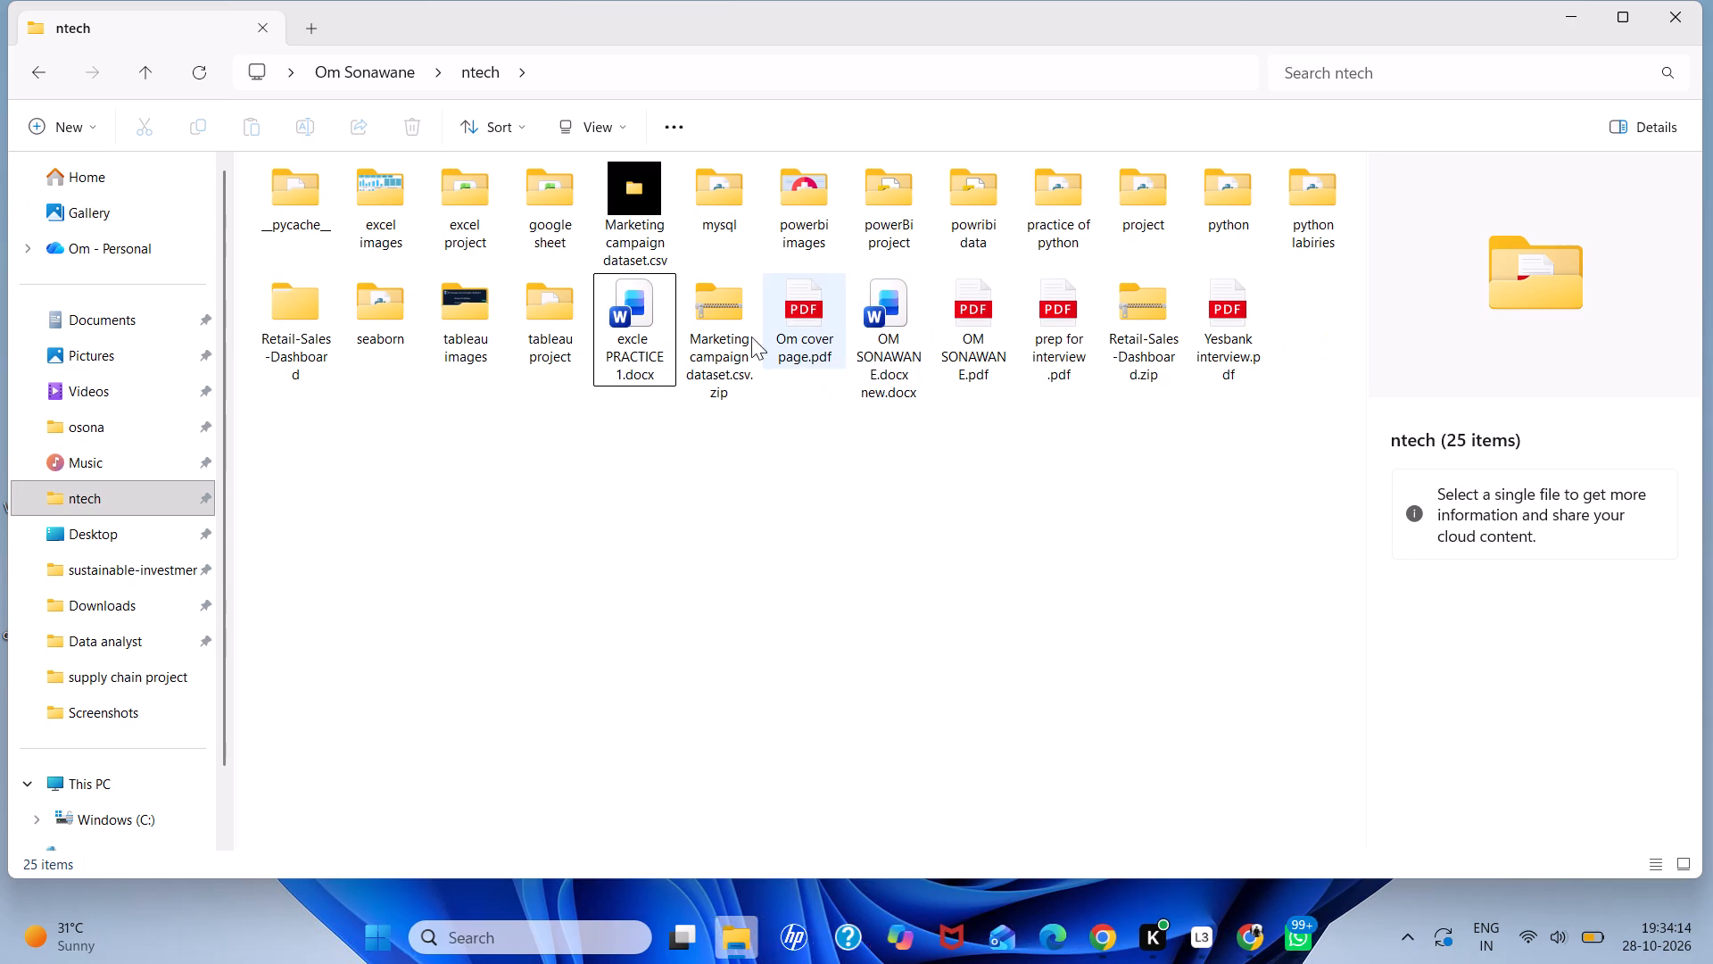
# Open excle PRACTICE 1.docx from ntech, skim its contents, close it, and delete the document.
pyautogui.doubleClick(628, 322)
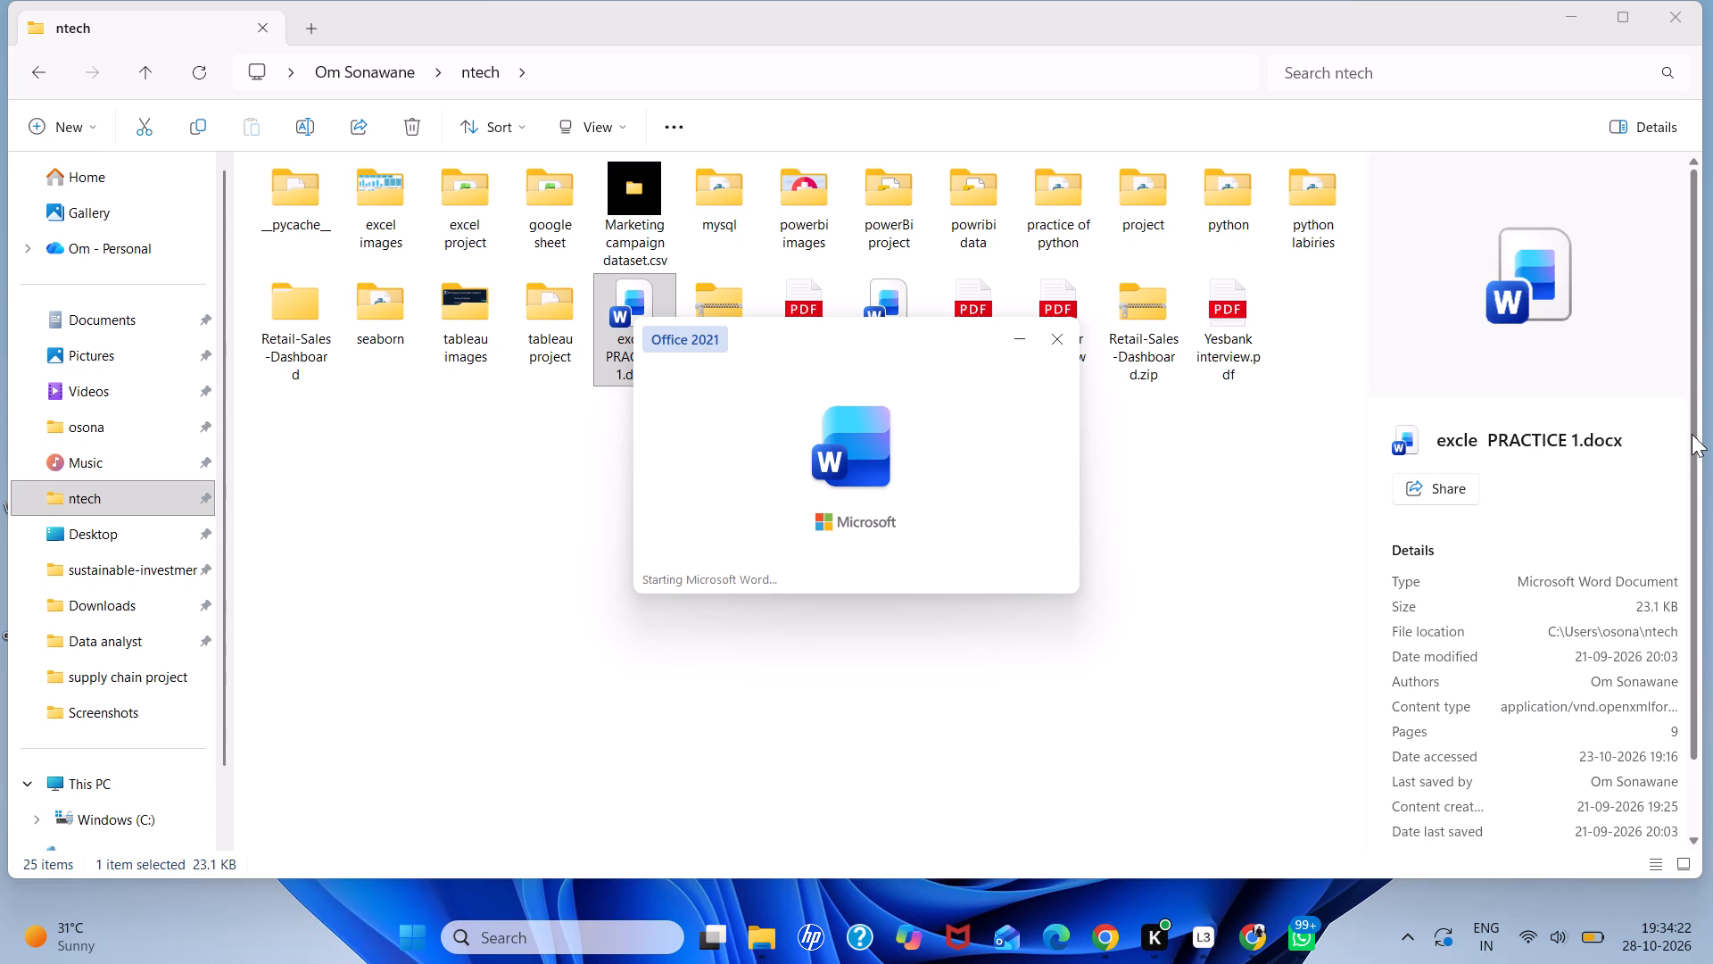
pyautogui.scroll(-3, 1287, 561)
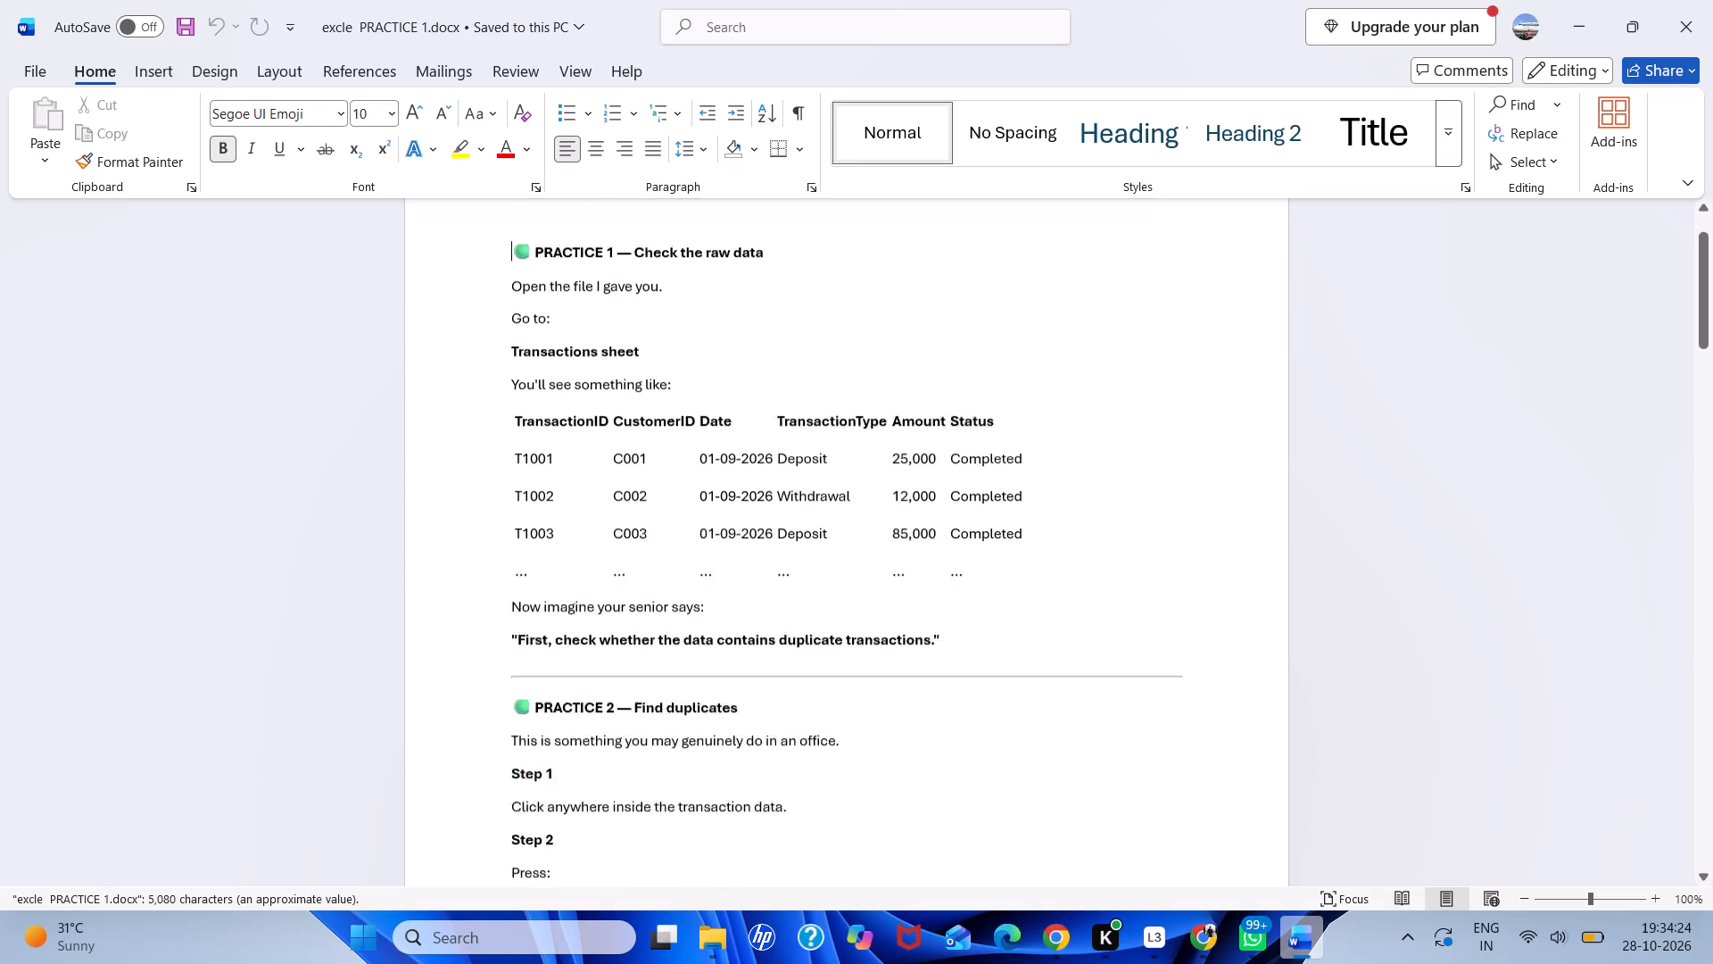
pyautogui.scroll(-4, 1052, 635)
pyautogui.click(1676, 17)
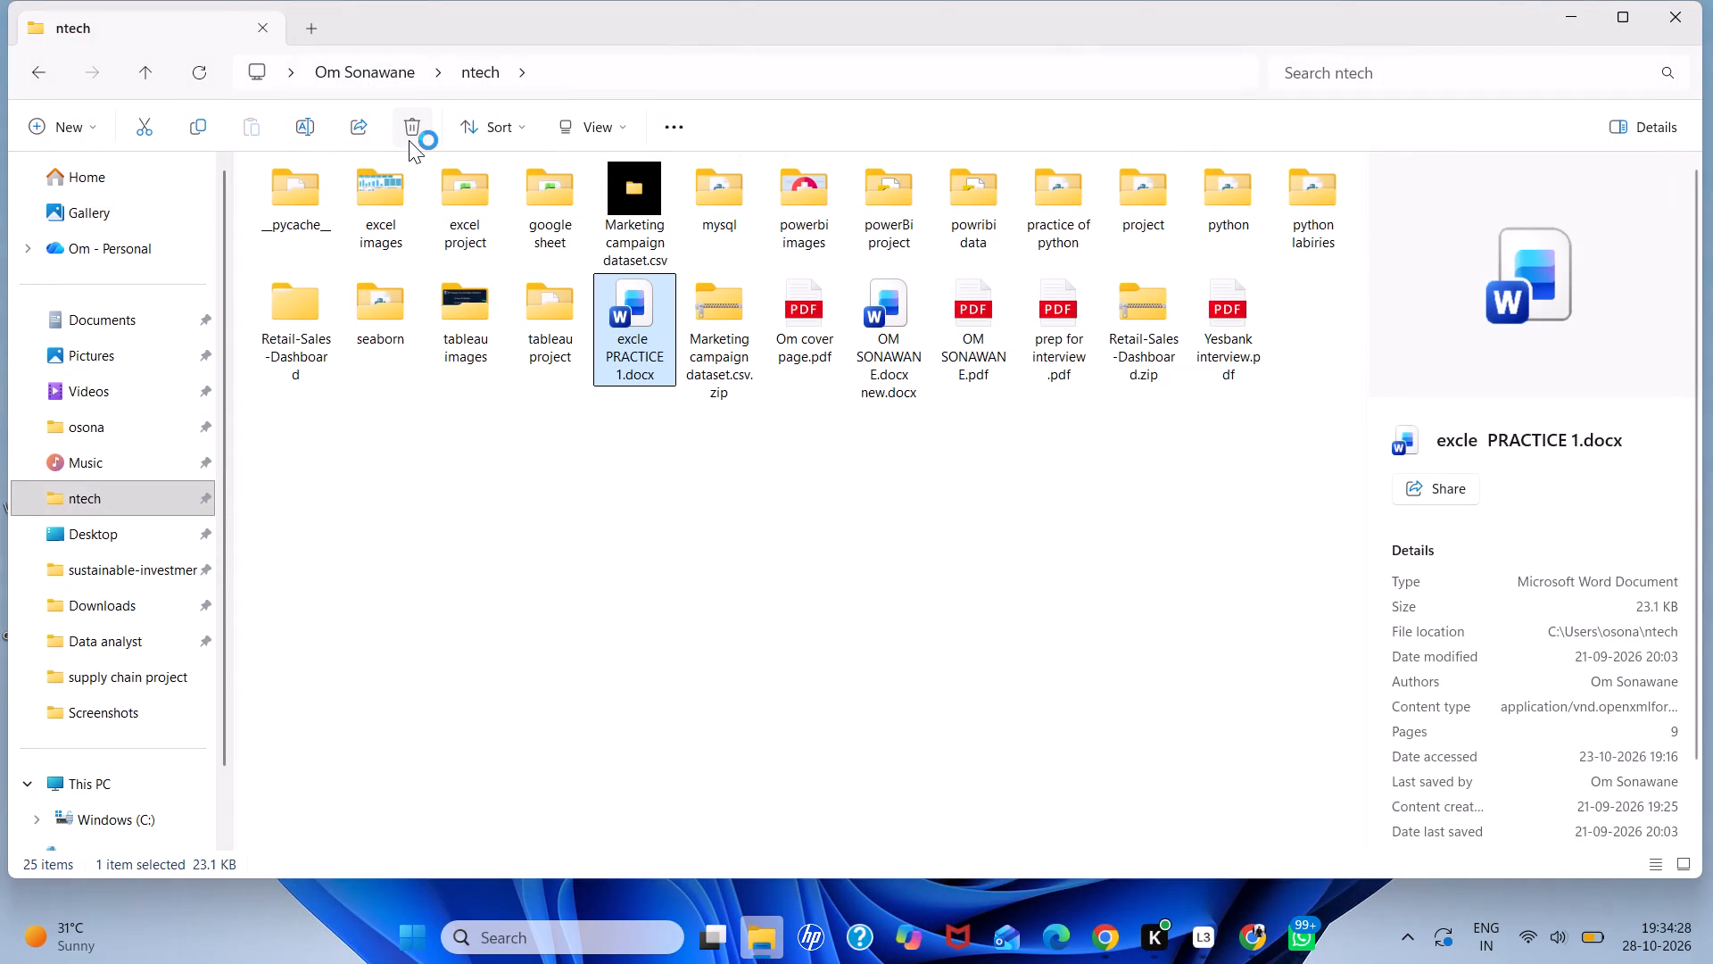
pyautogui.click(409, 140)
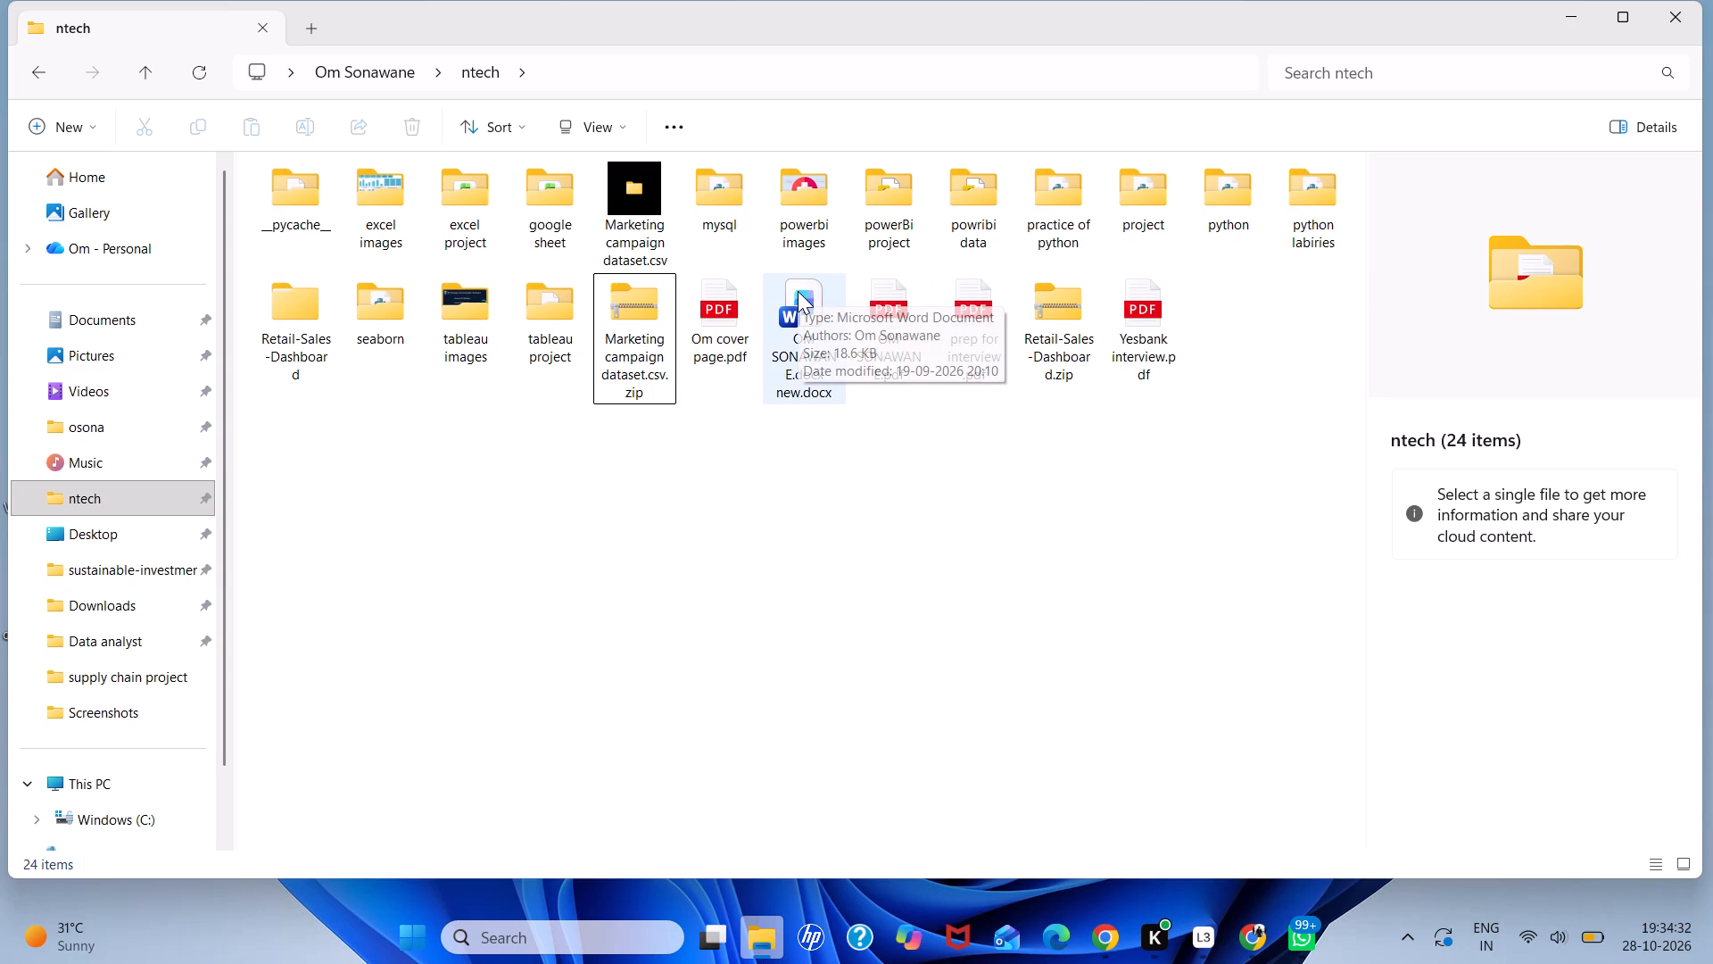
# Switch the ntech folder's item display to the Content layout.
pyautogui.click(823, 507)
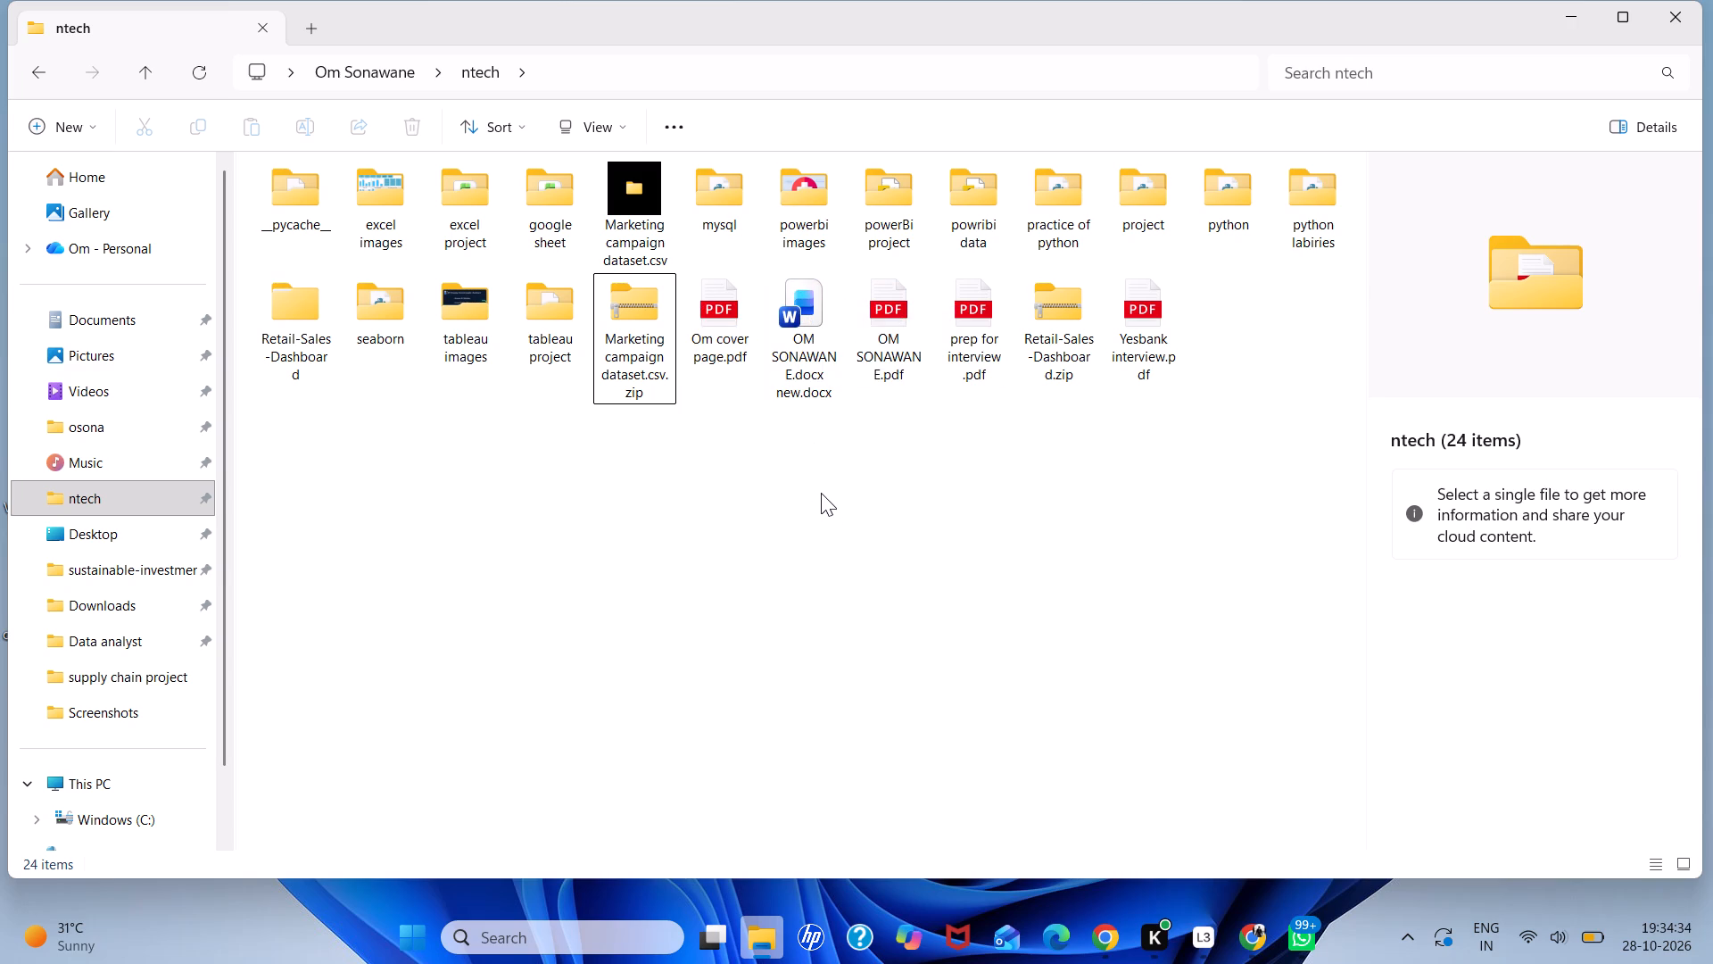
pyautogui.click(616, 125)
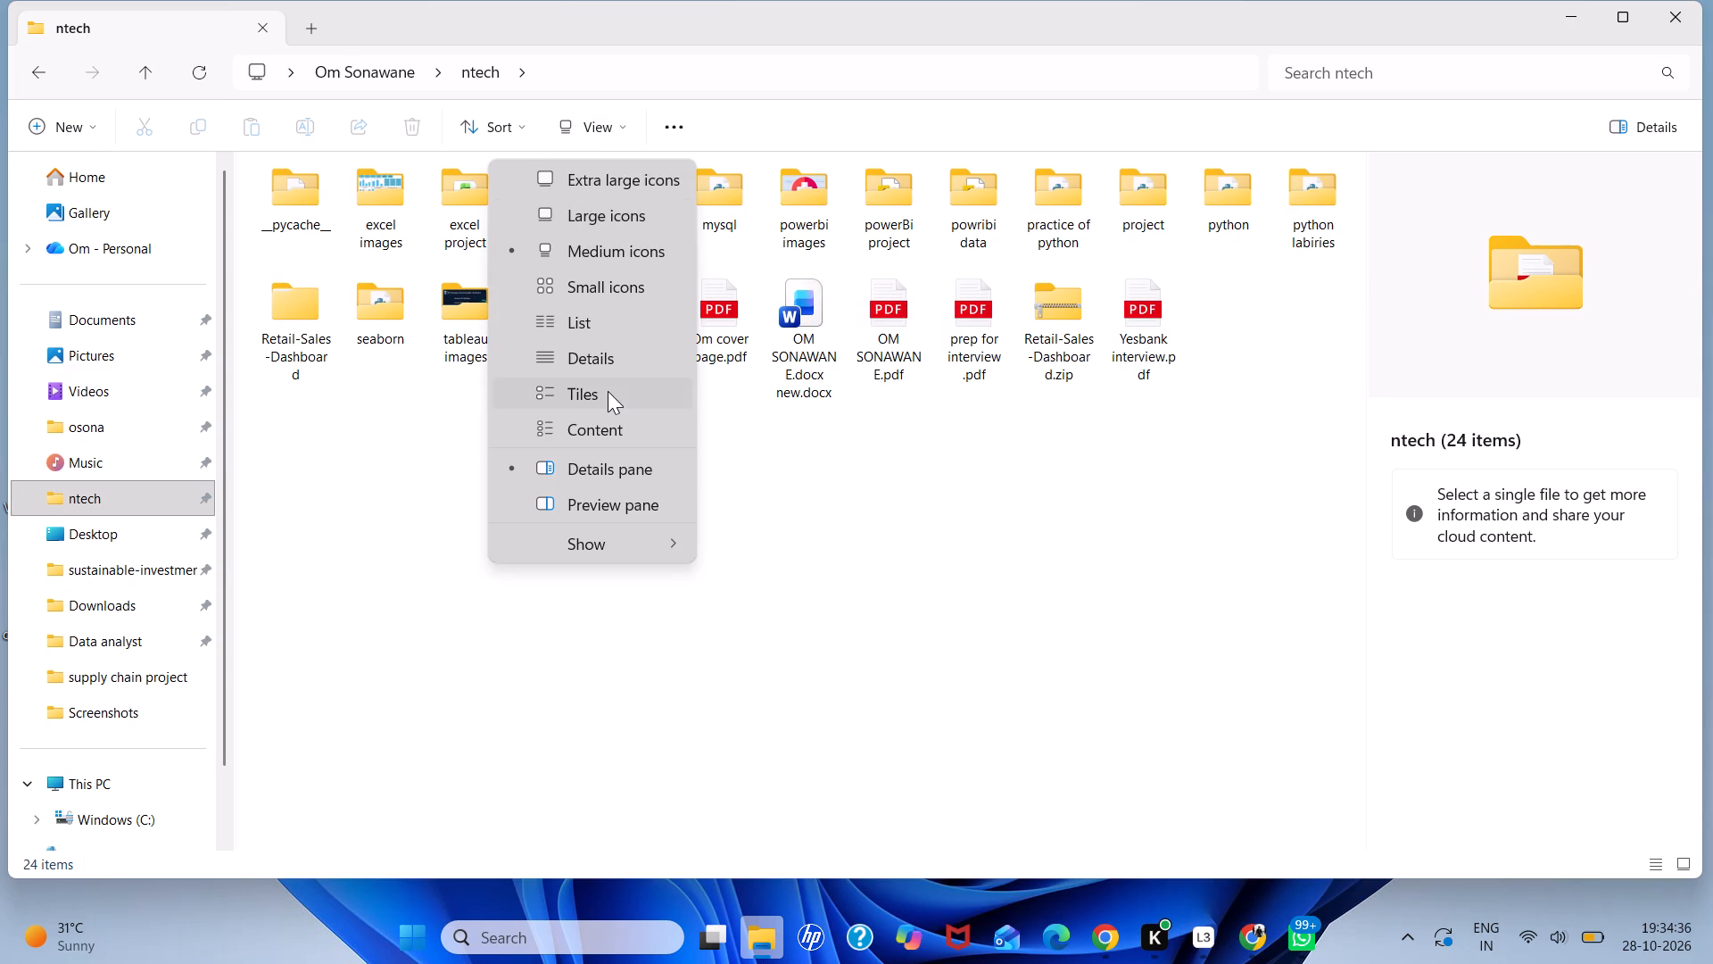
pyautogui.click(610, 437)
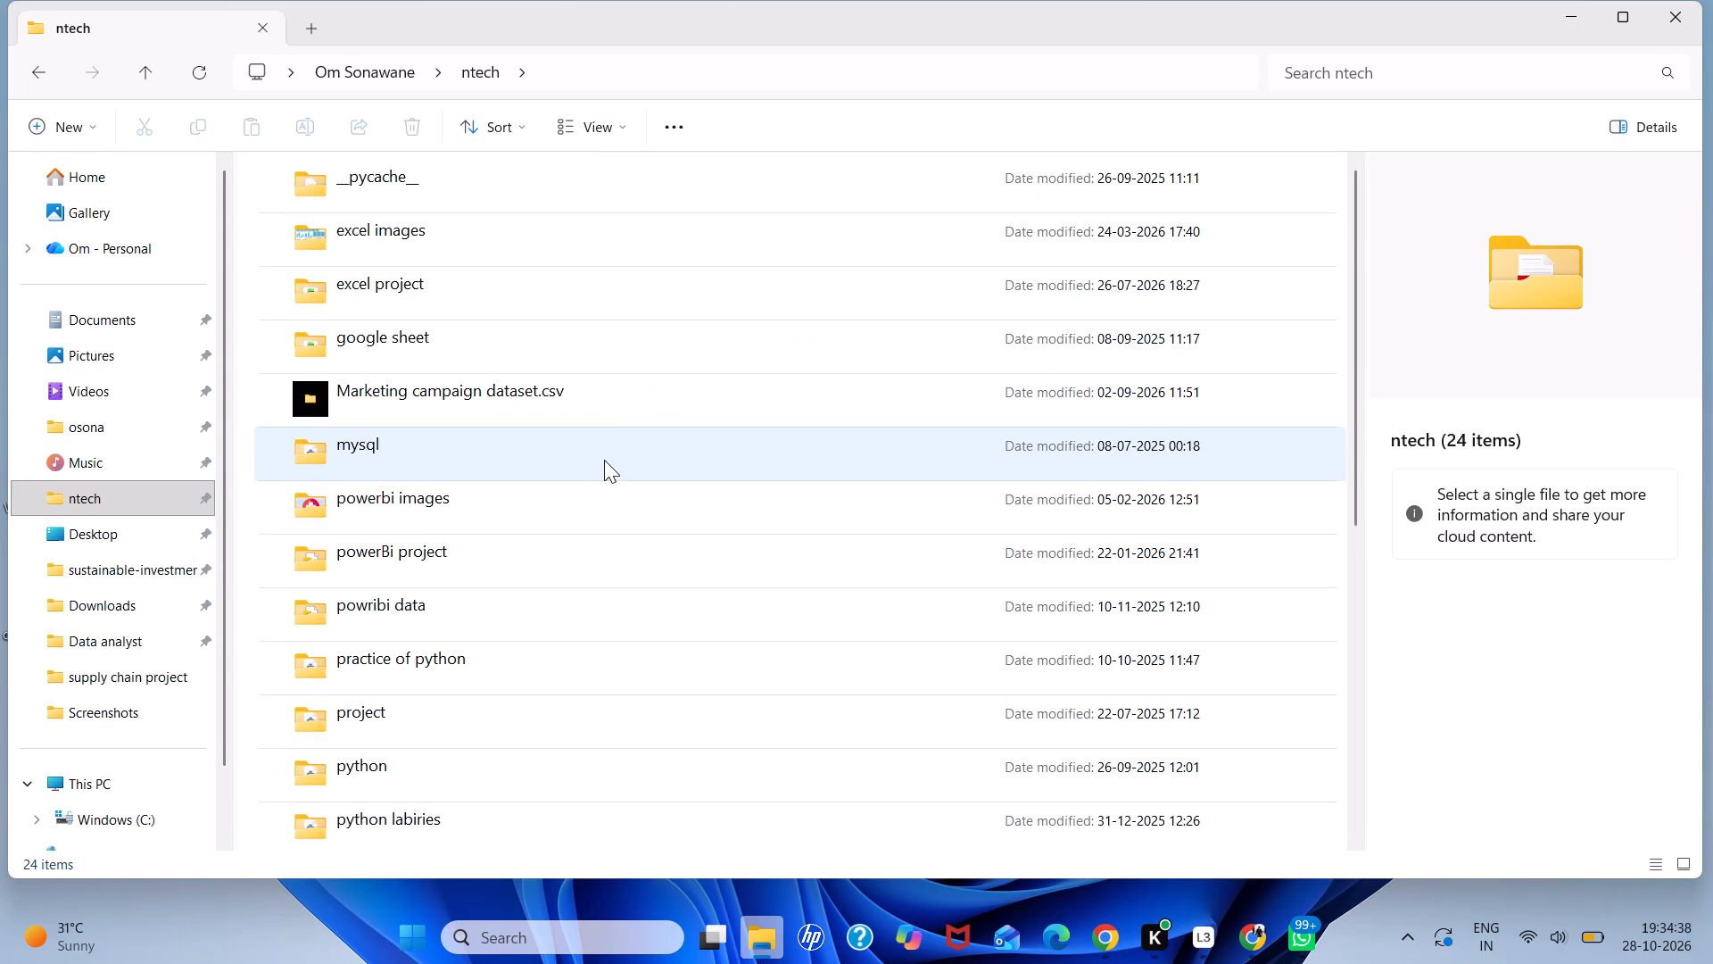
# Delete Yesbank interview.pdf and prep for interview .pdf from the ntech folder.
pyautogui.scroll(-11, 604, 460)
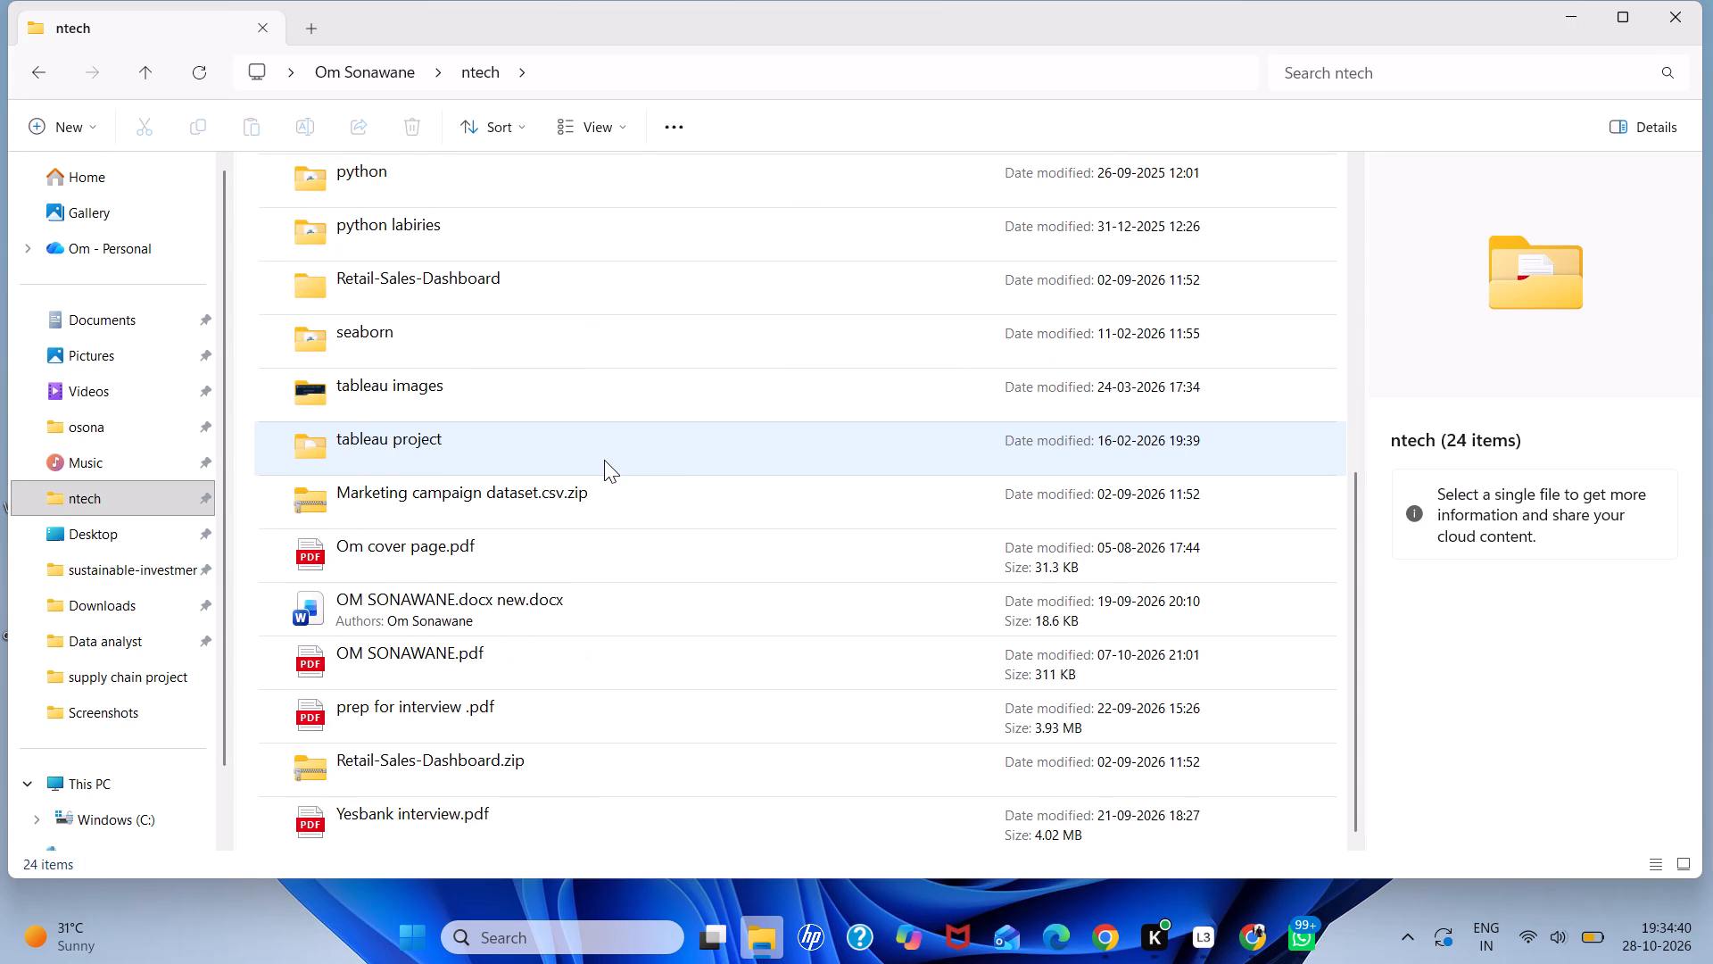
pyautogui.scroll(-4, 604, 460)
pyautogui.click(525, 816)
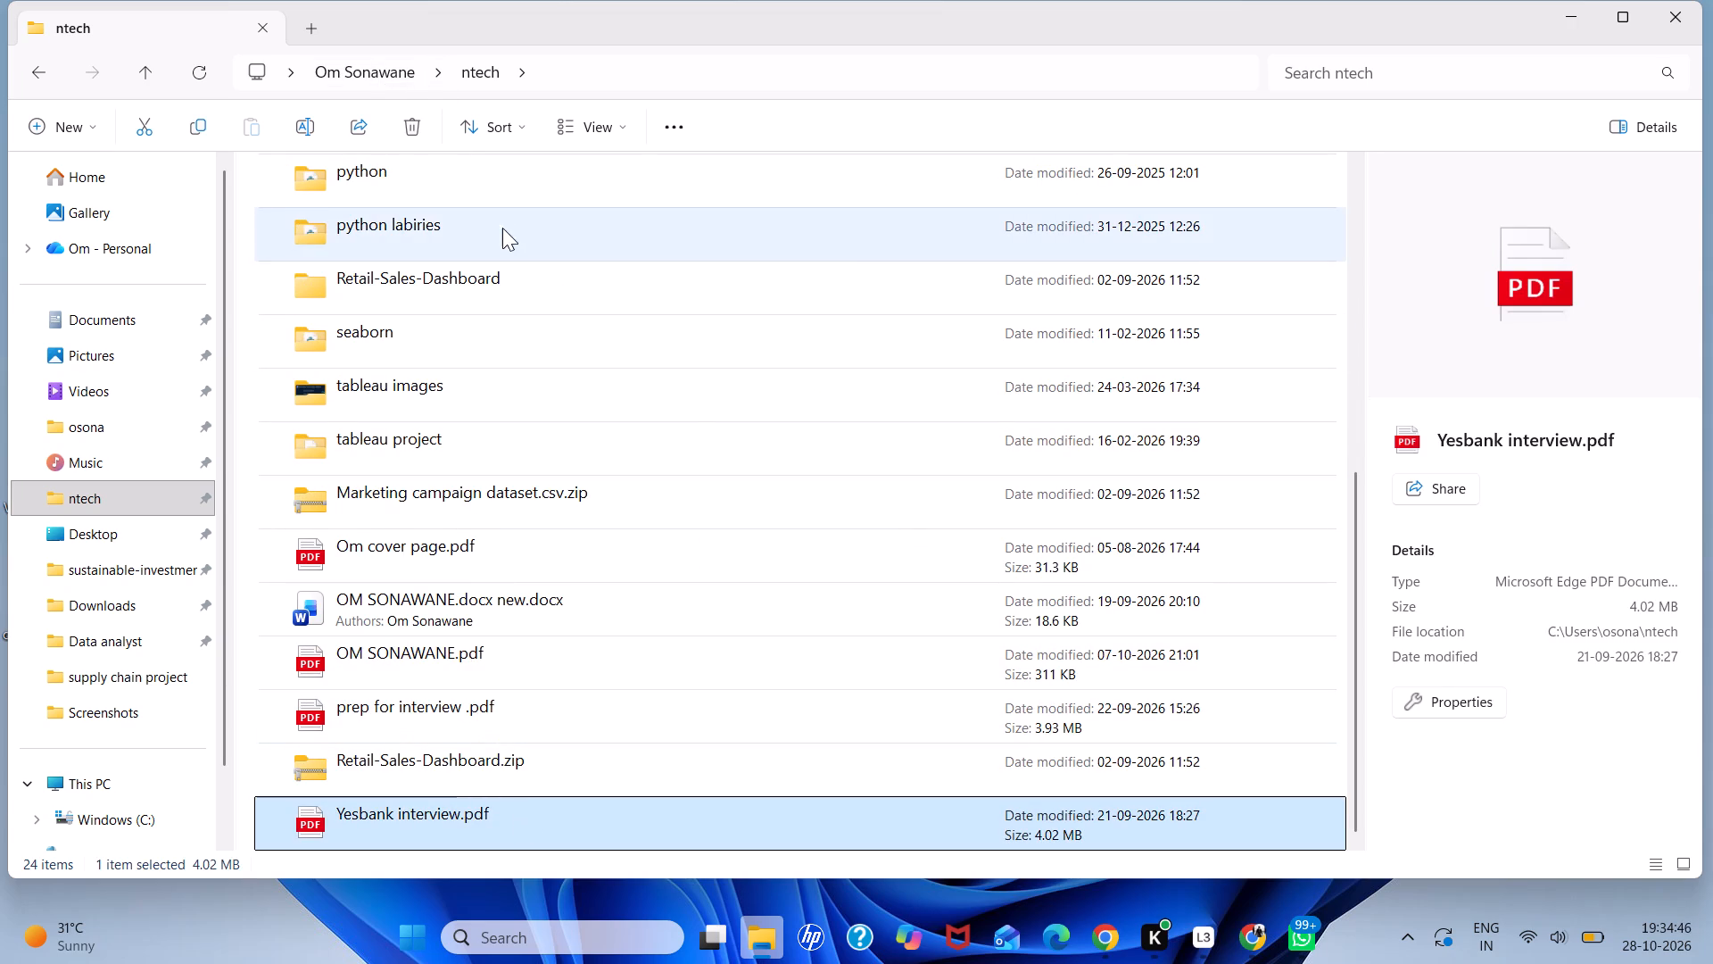
pyautogui.click(407, 140)
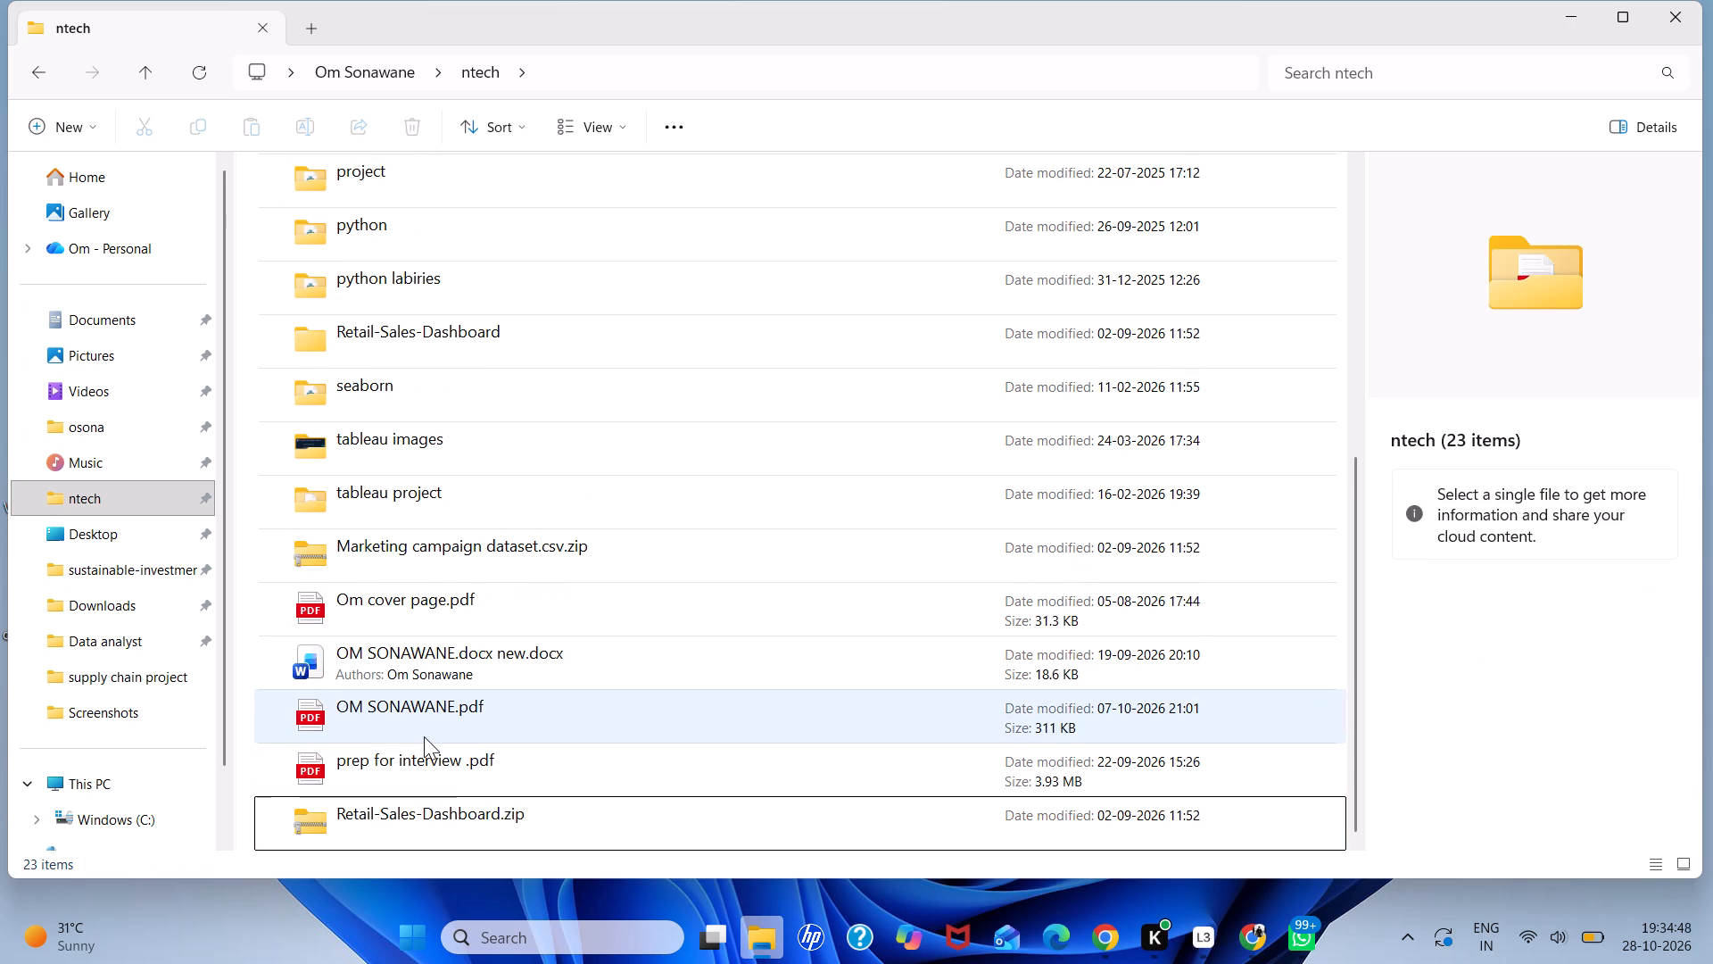
pyautogui.click(452, 774)
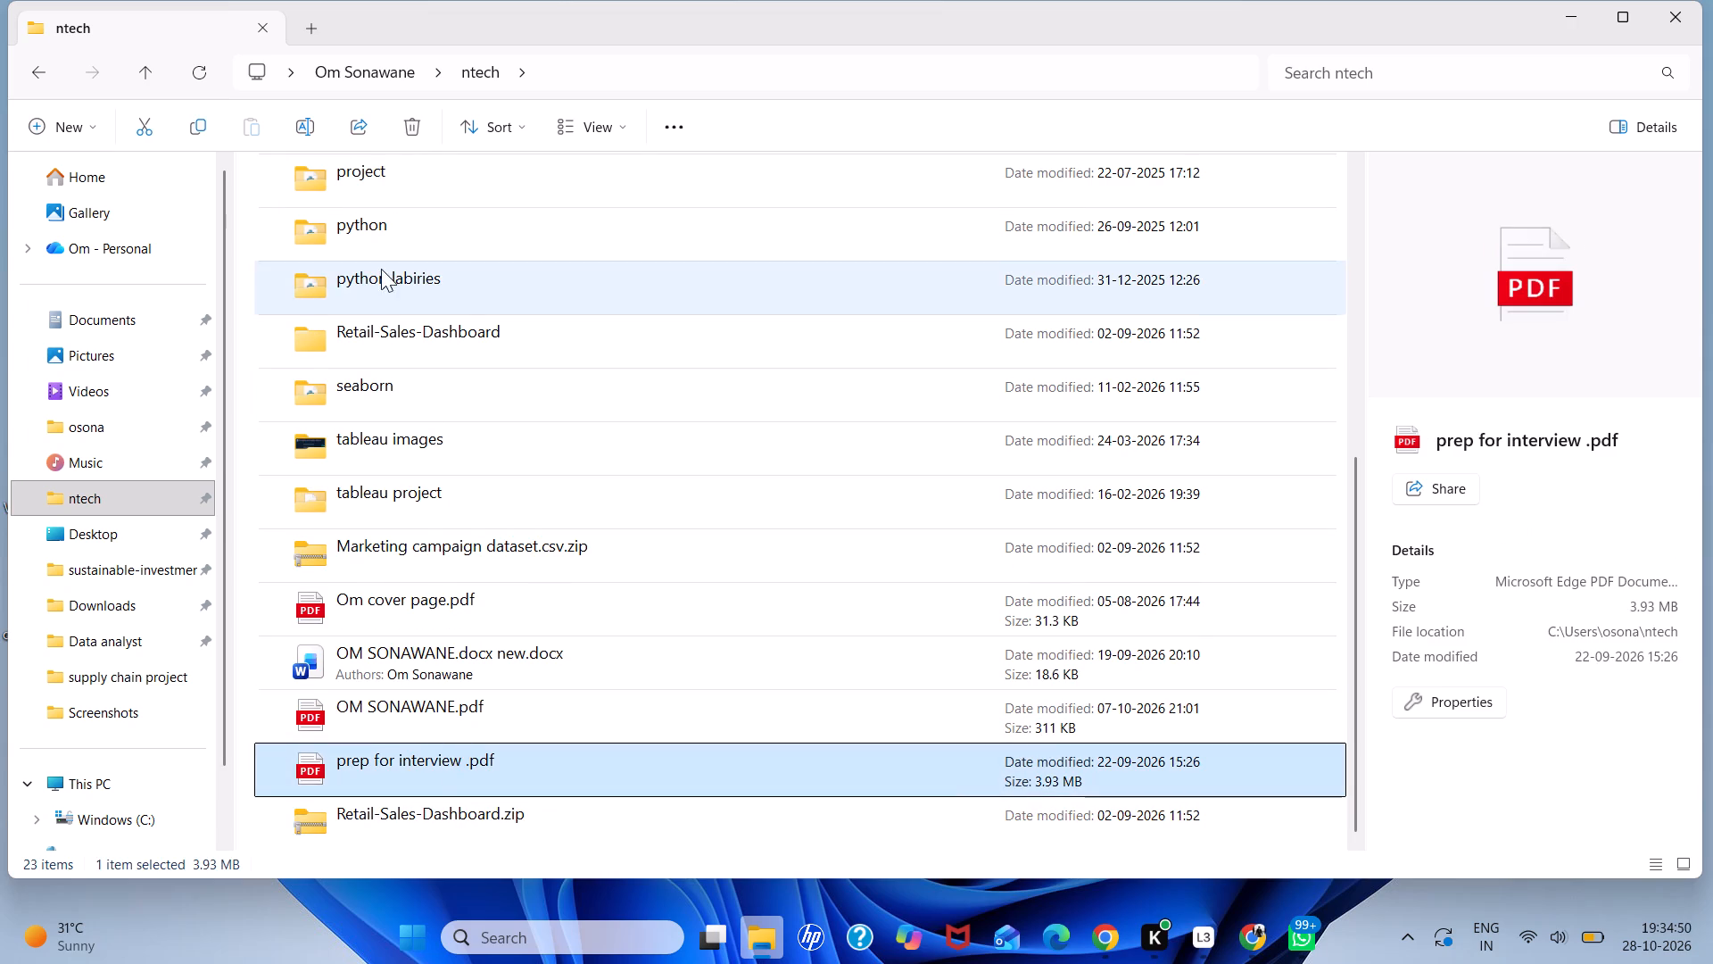
pyautogui.click(418, 138)
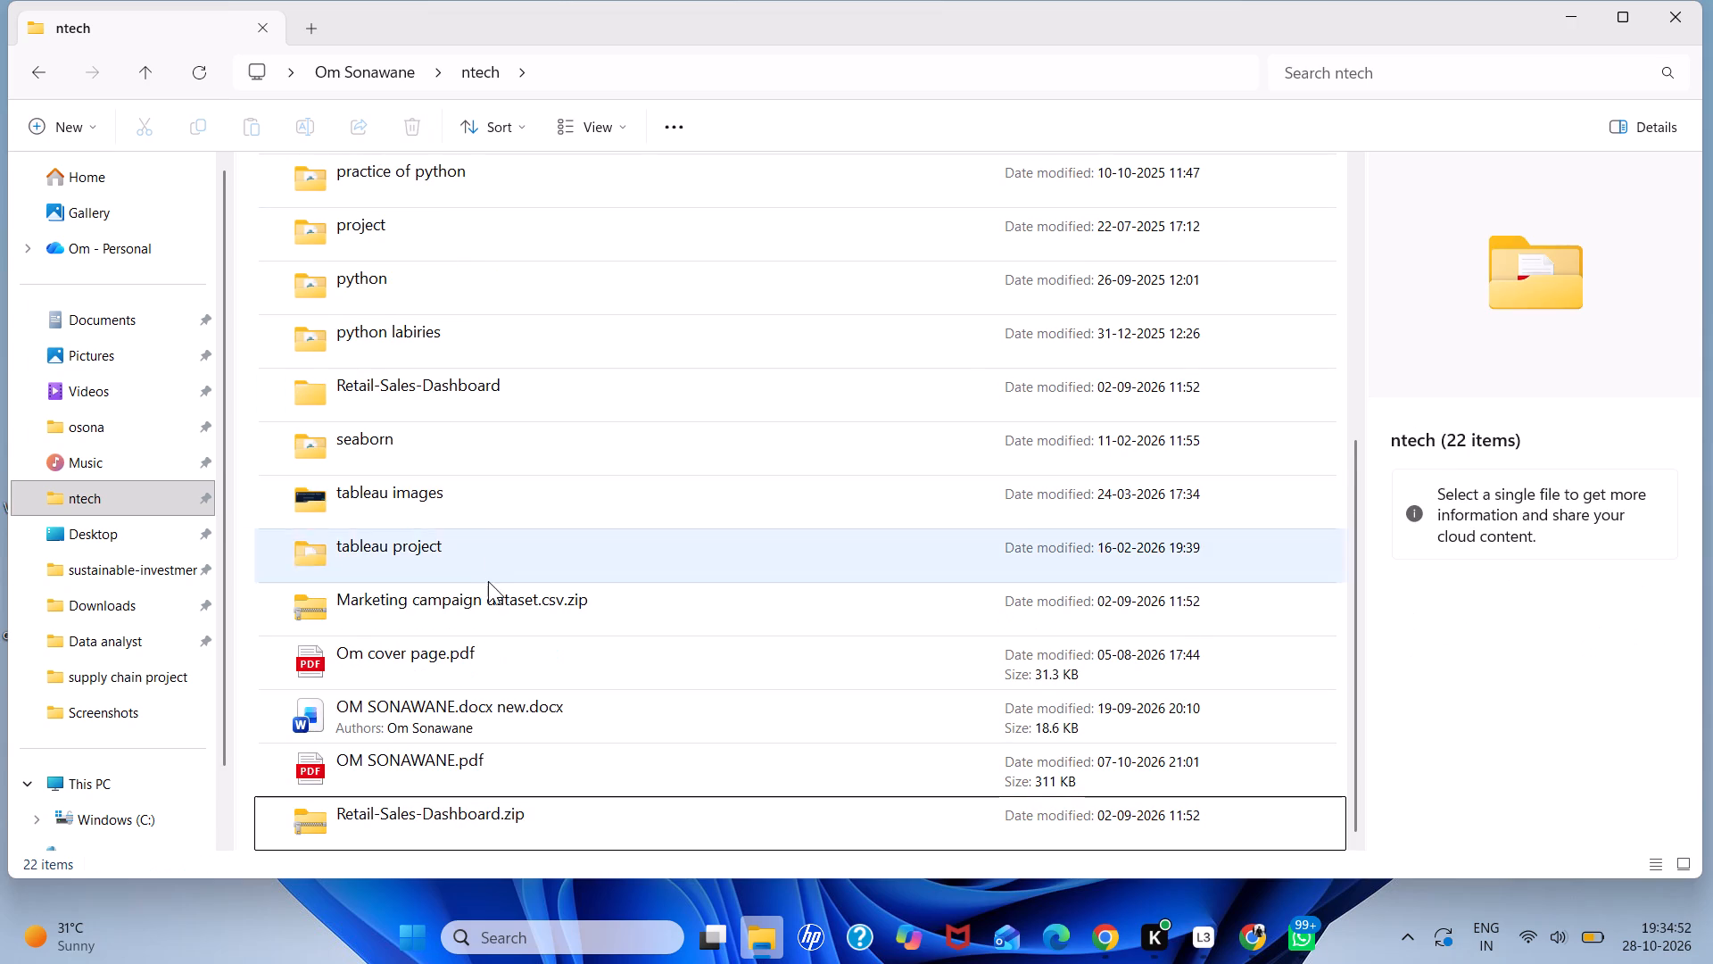
# Look over the remaining ntech items and the contents of the Desktop folder for anything else to remove.
pyautogui.scroll(1, 493, 609)
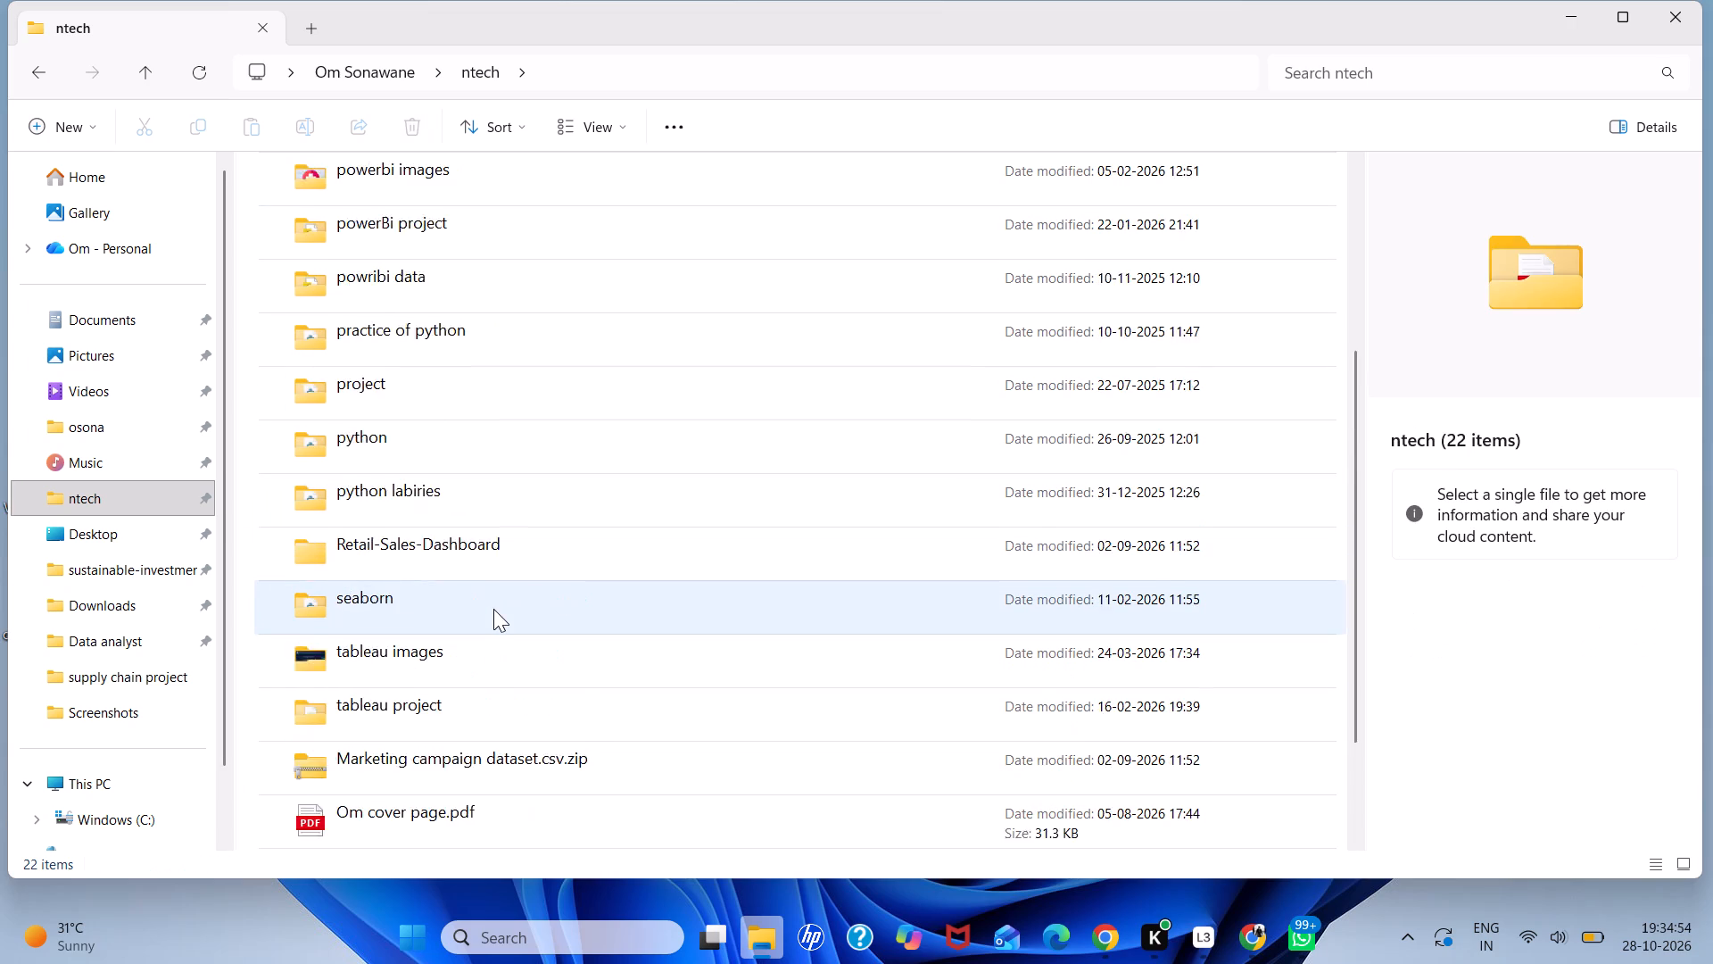
pyautogui.scroll(2, 493, 609)
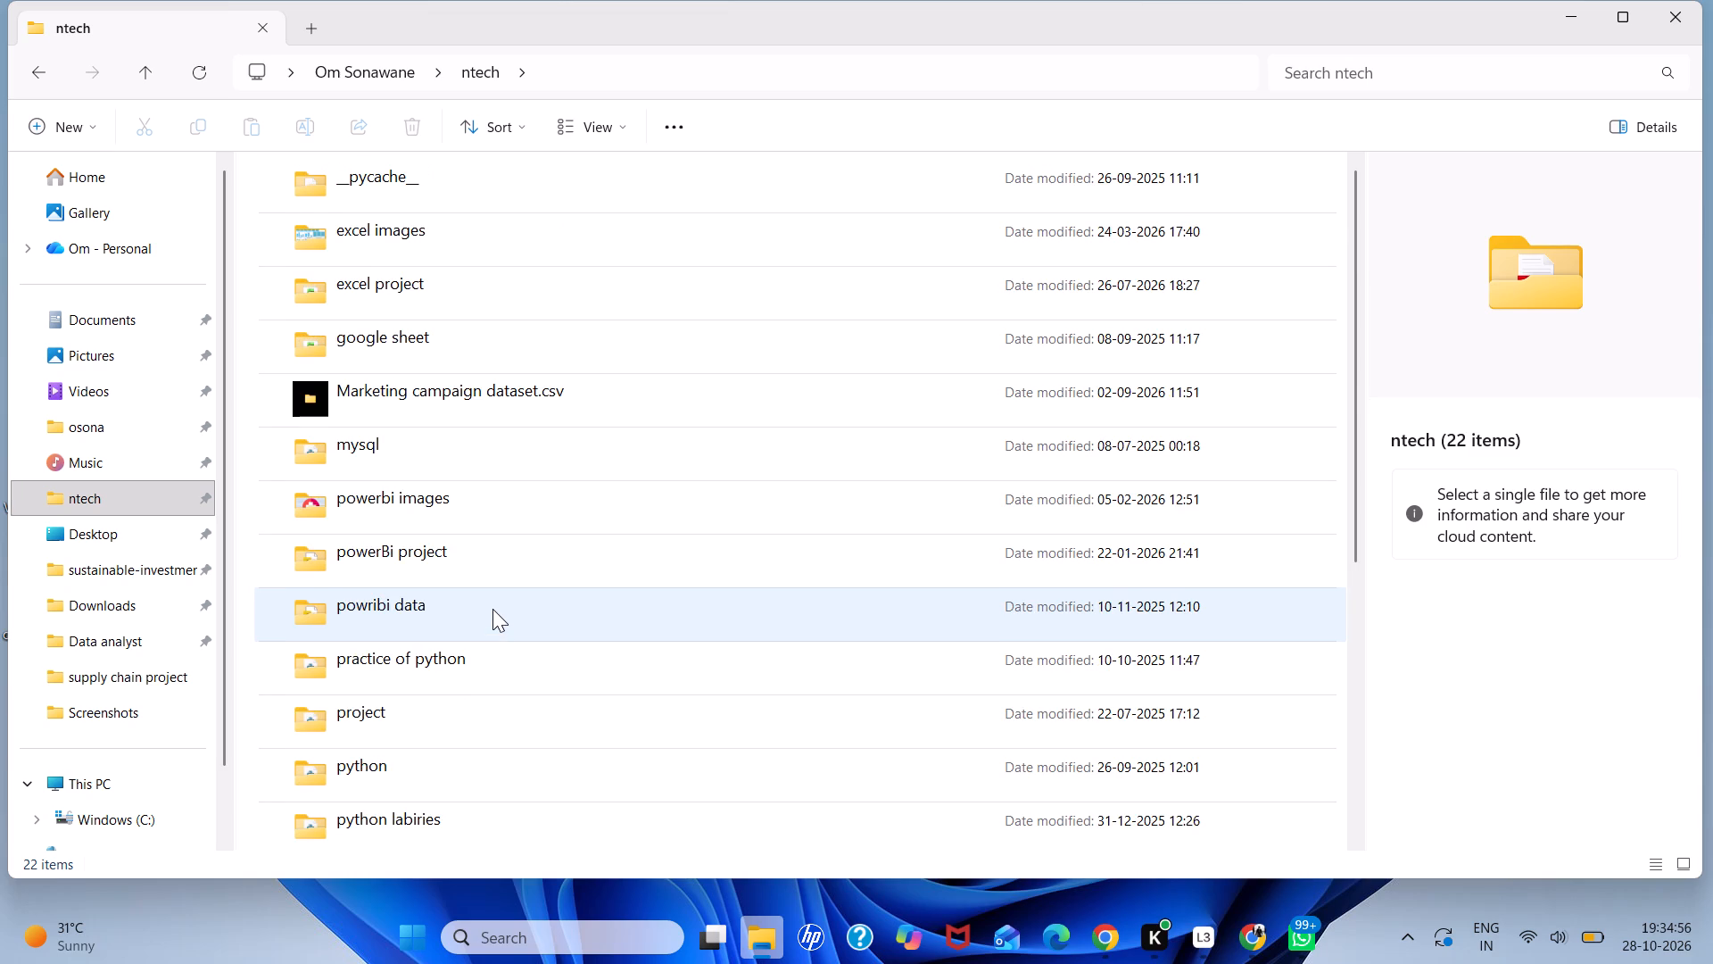
pyautogui.scroll(-12, 492, 609)
pyautogui.click(137, 529)
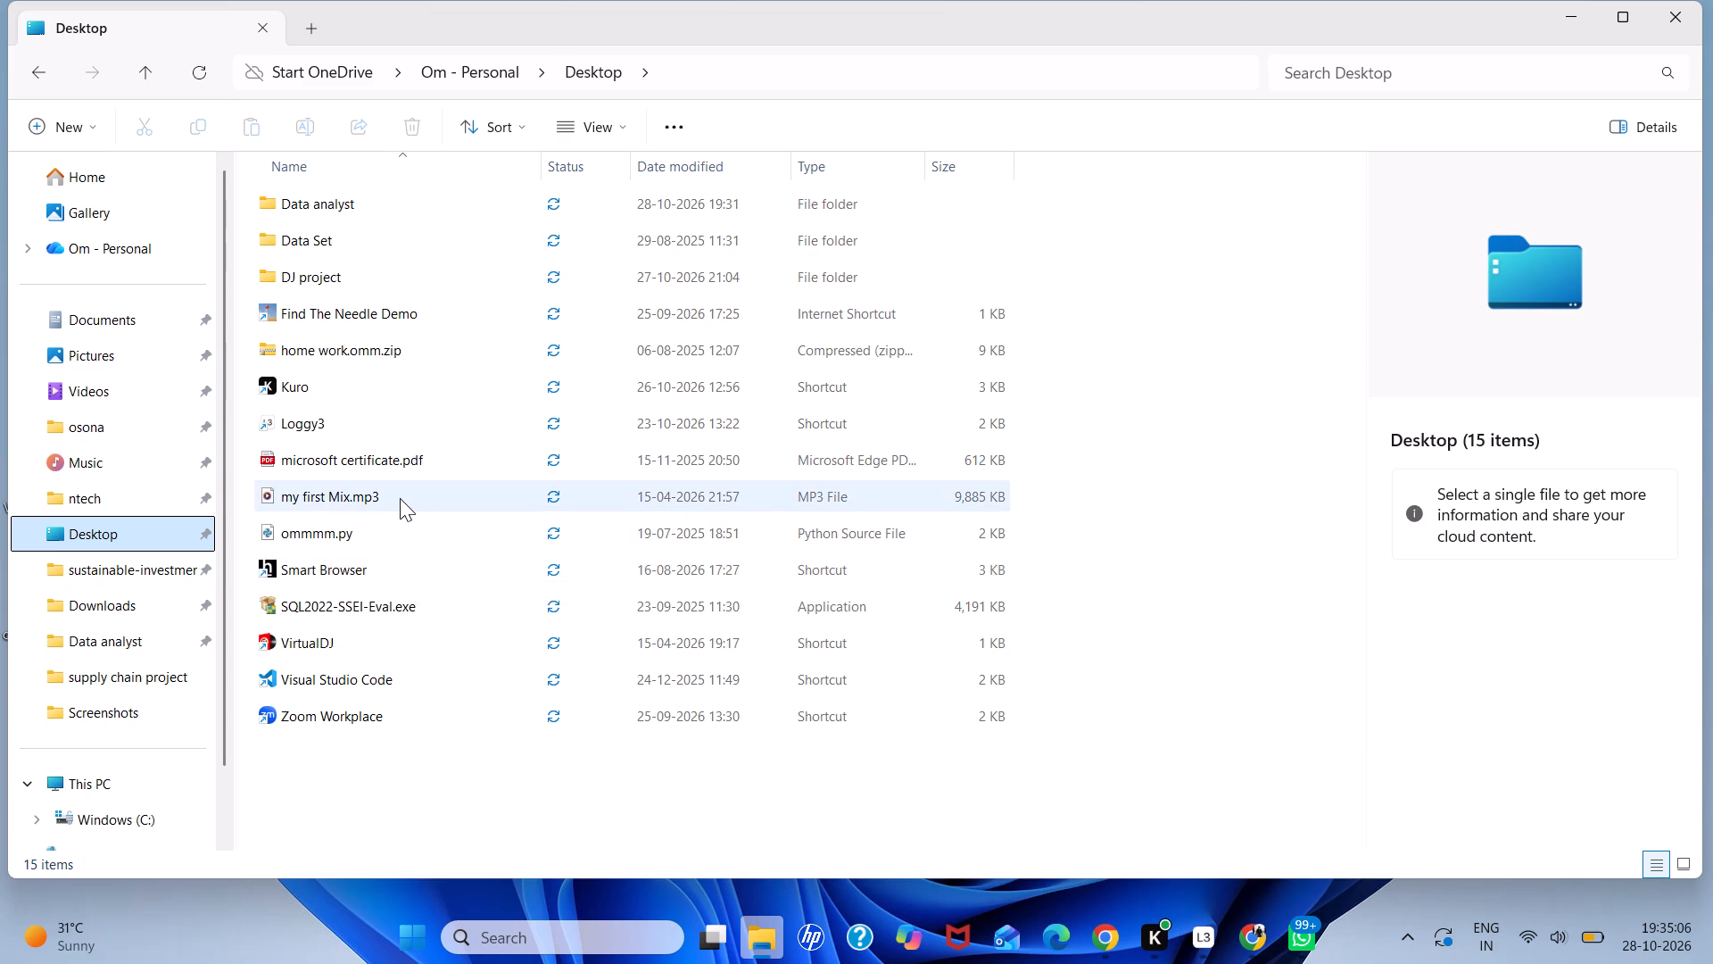
# Check the contents of the sustainable-investment-ai folder and unpin it from Quick access.
pyautogui.click(123, 559)
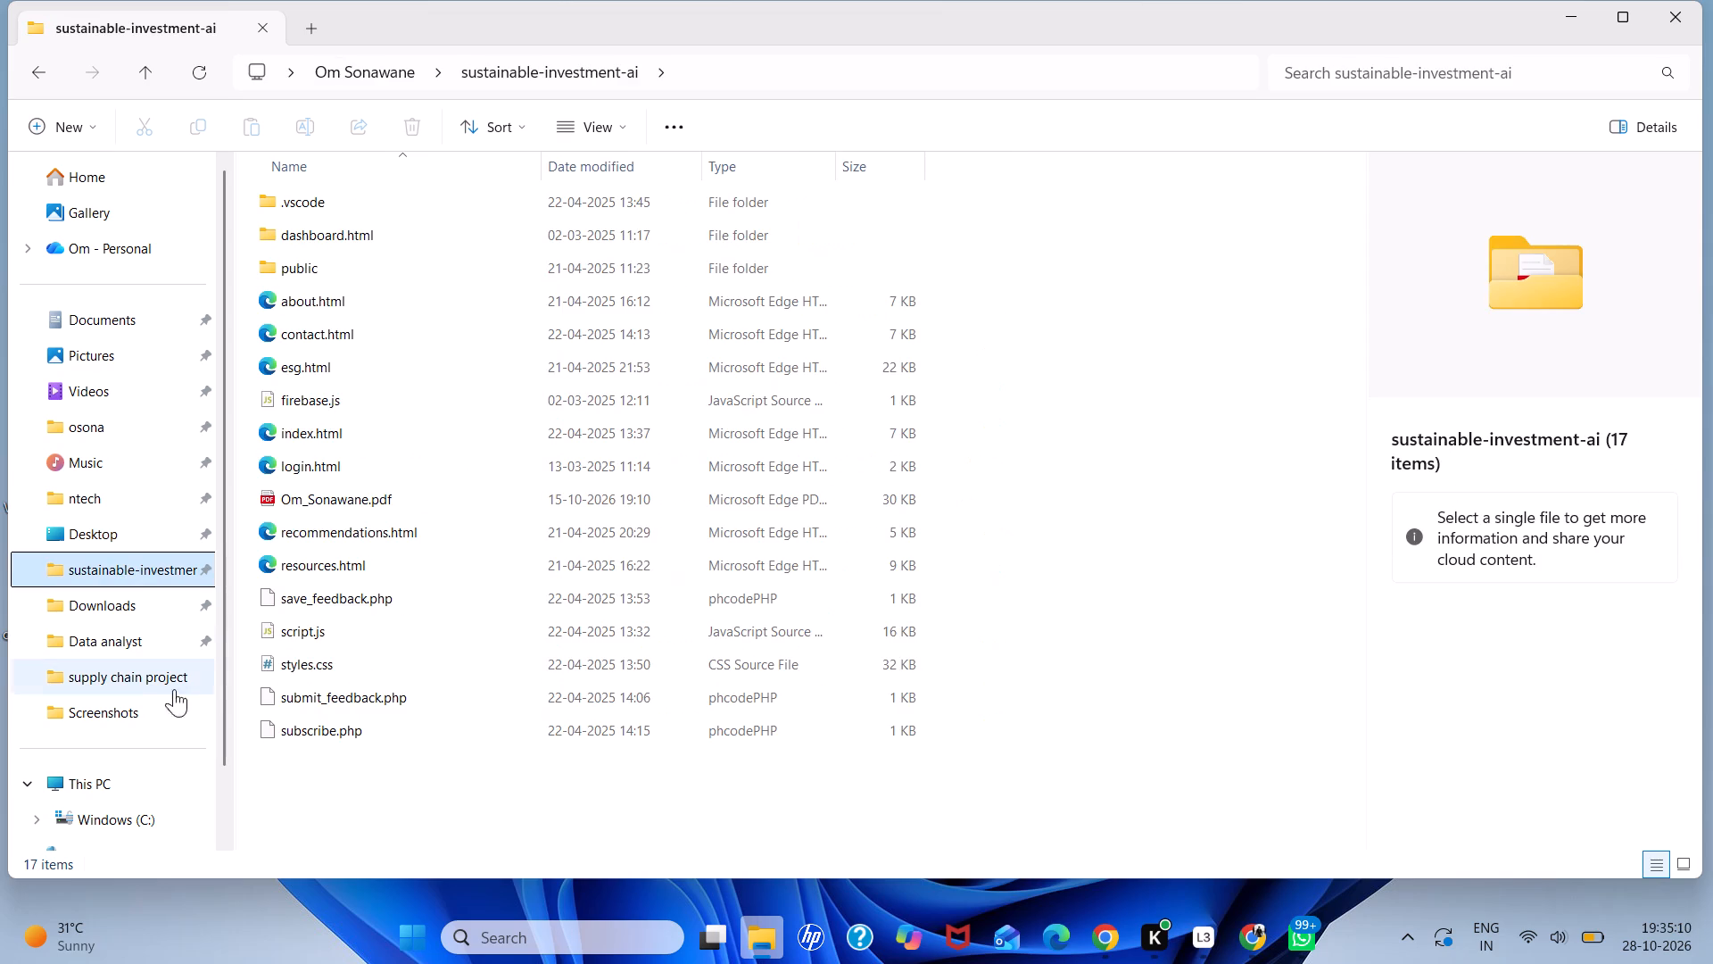
pyautogui.rightClick(169, 573)
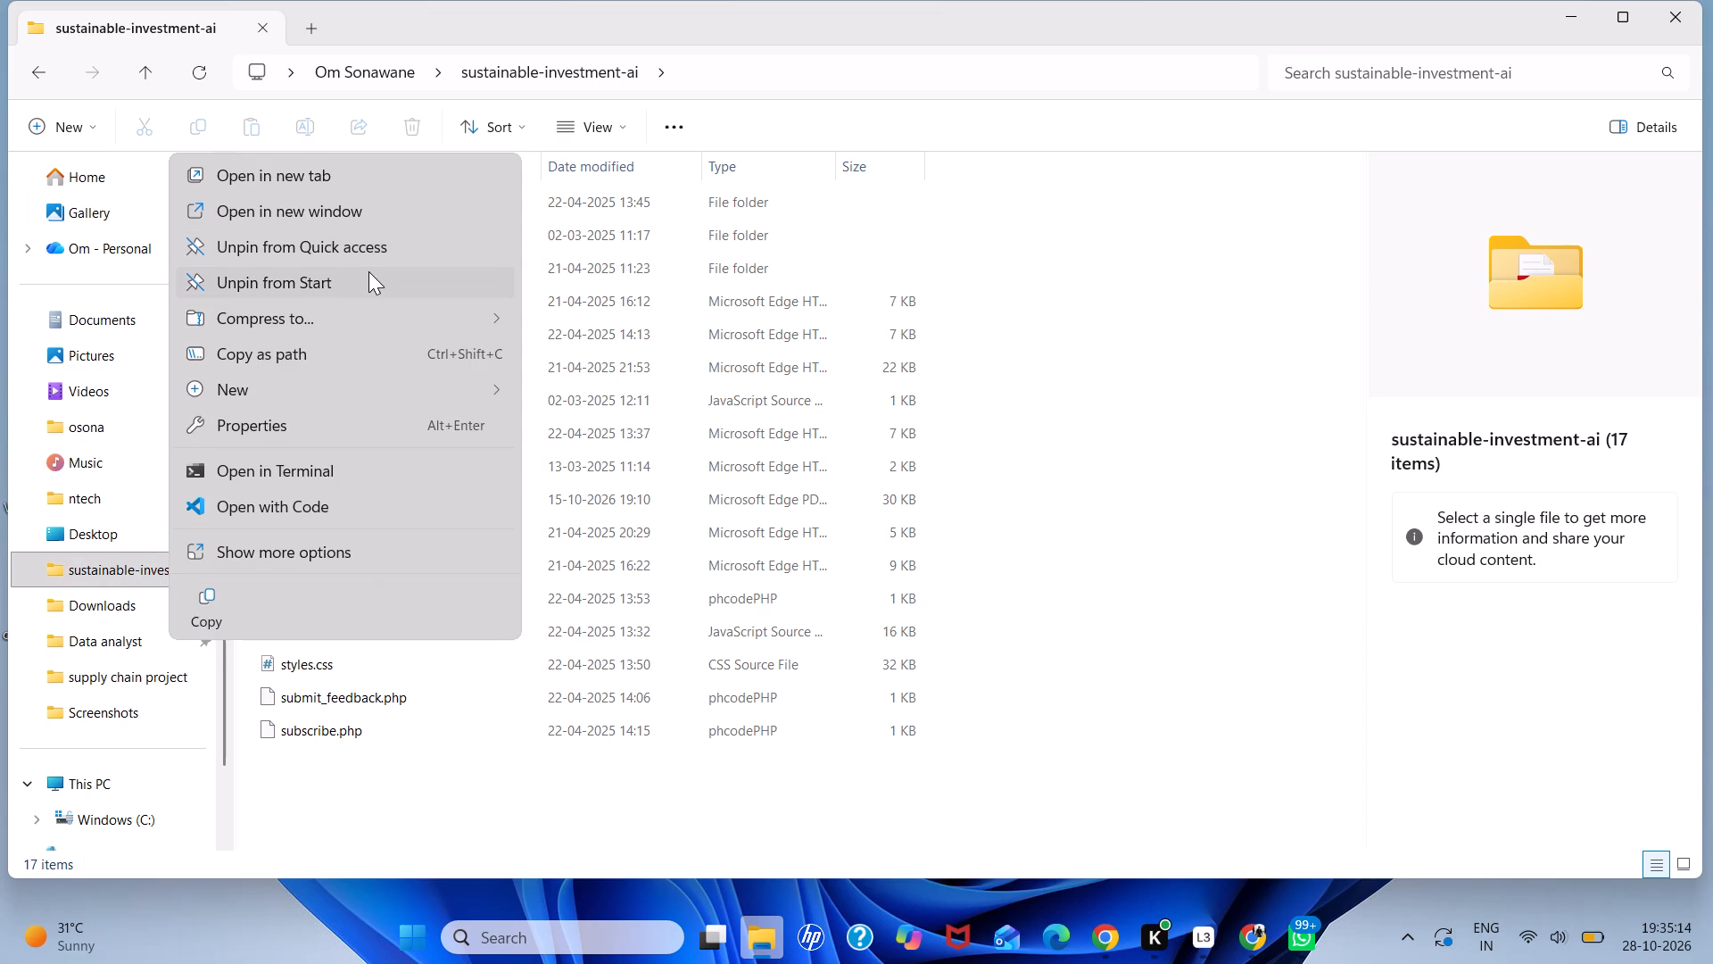
pyautogui.click(377, 244)
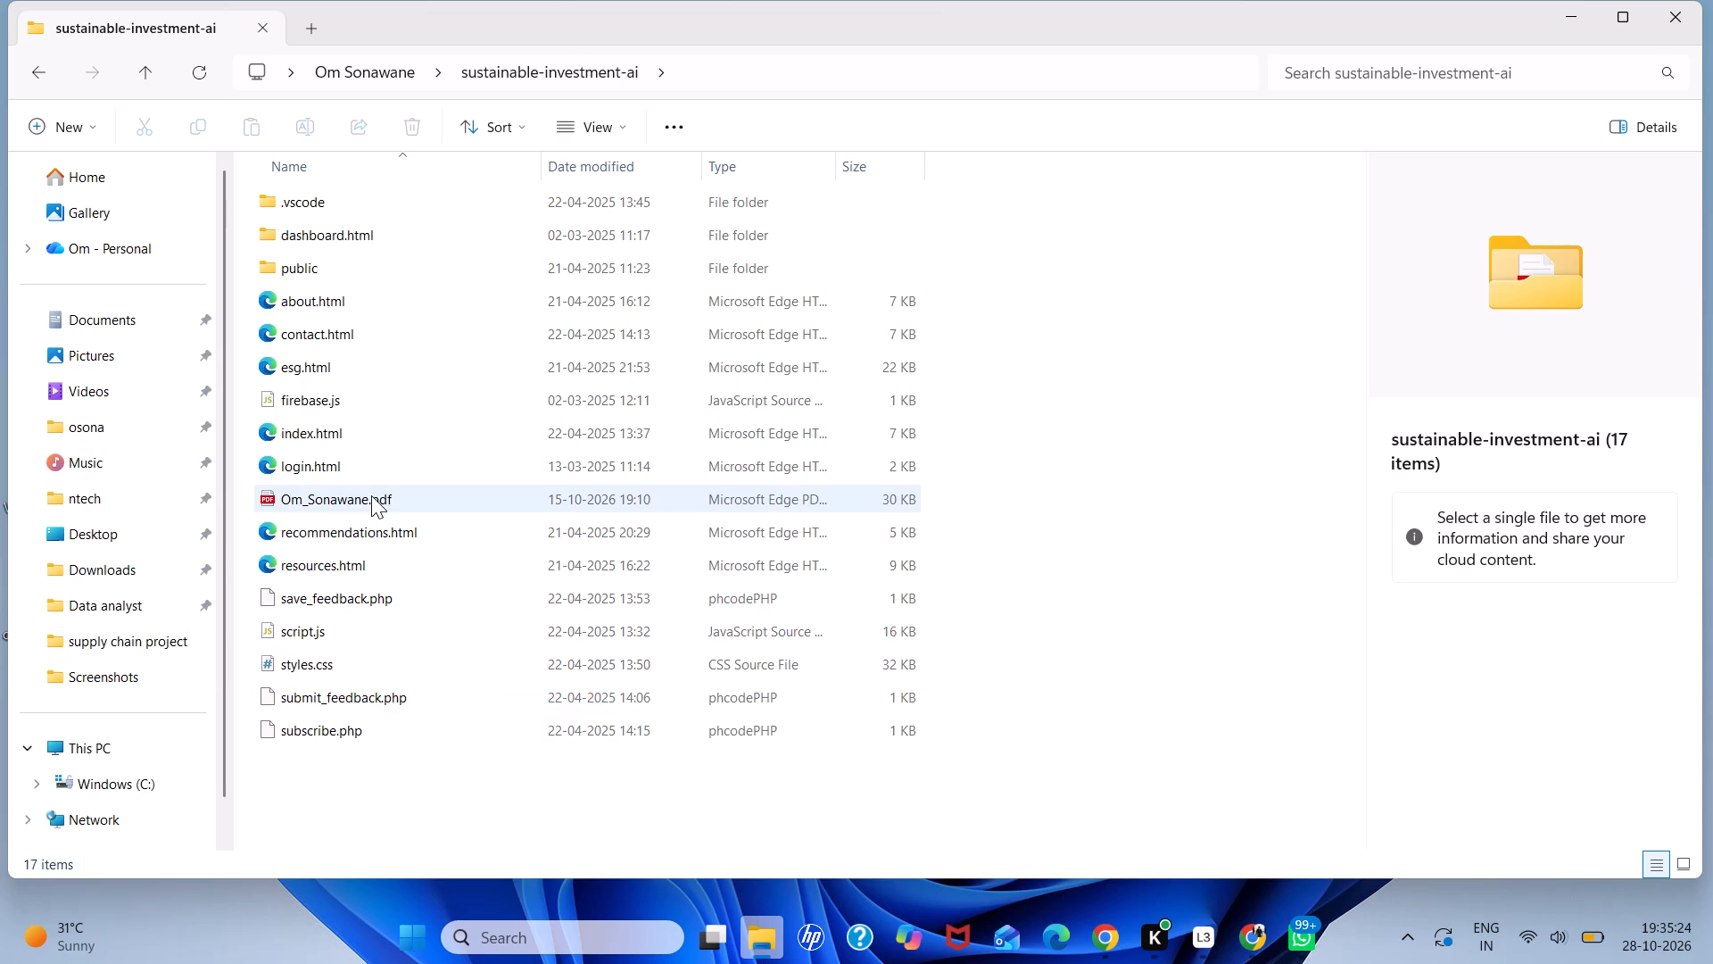
# Look through the files in the Downloads folder, from the most recent to the oldest, to judge what is needed.
pyautogui.click(84, 581)
pyautogui.scroll(-11, 653, 627)
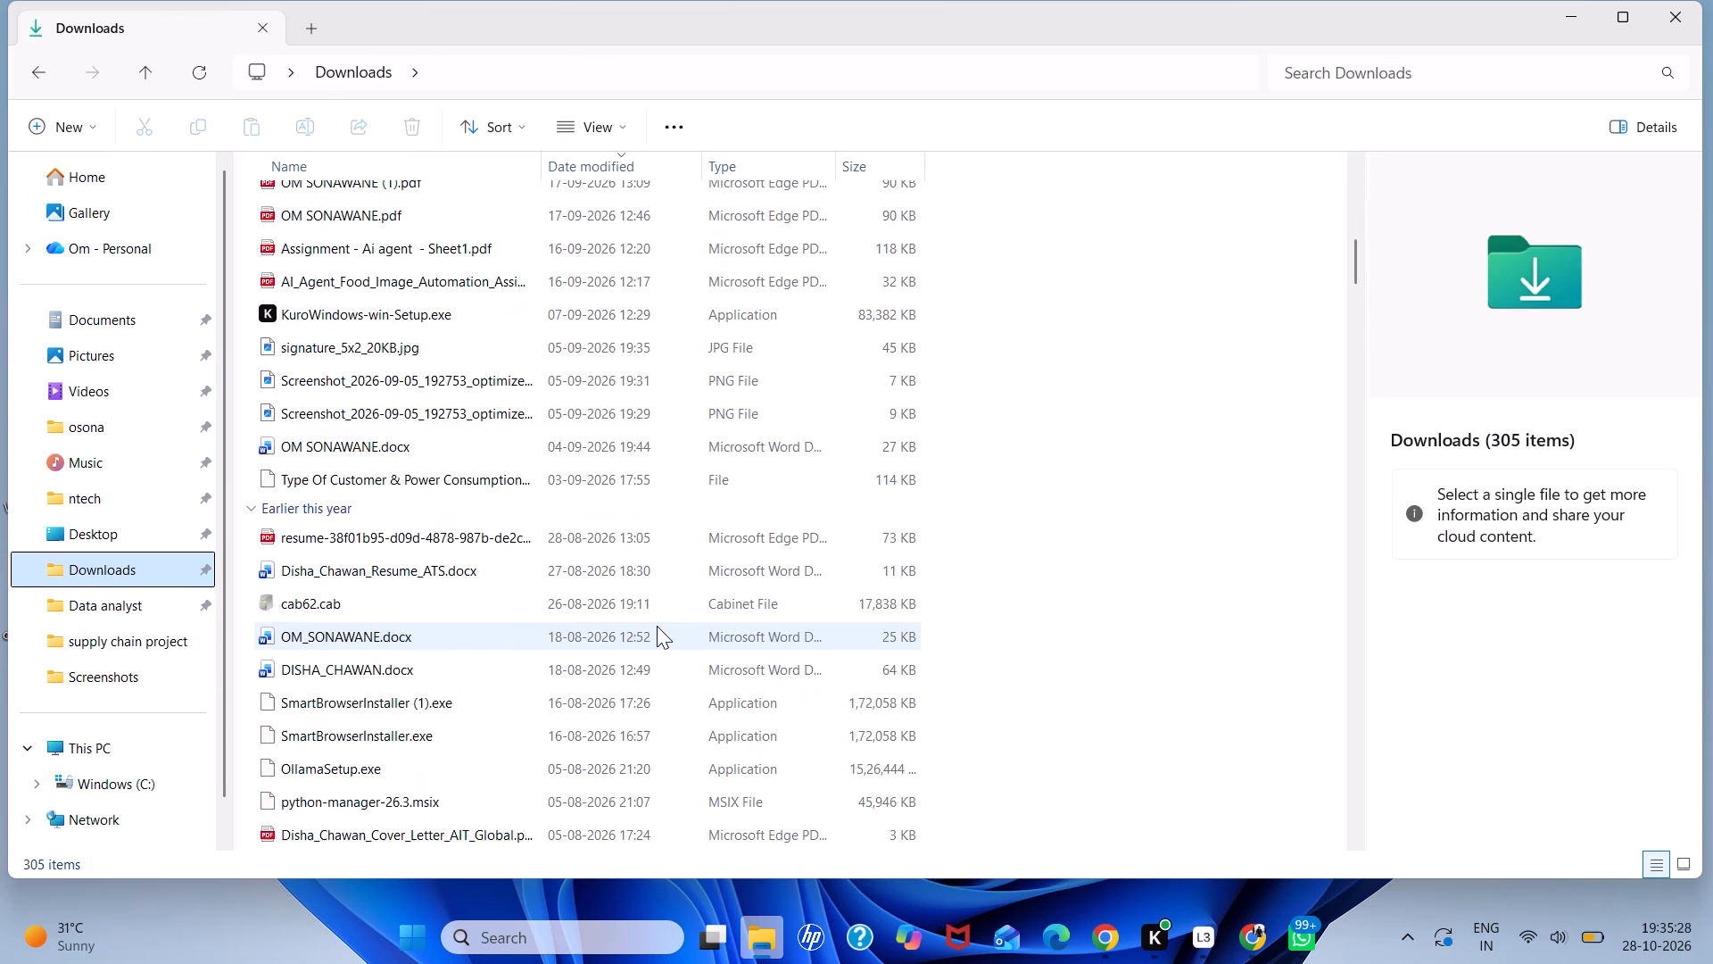
pyautogui.scroll(-7, 657, 626)
pyautogui.scroll(18, 657, 626)
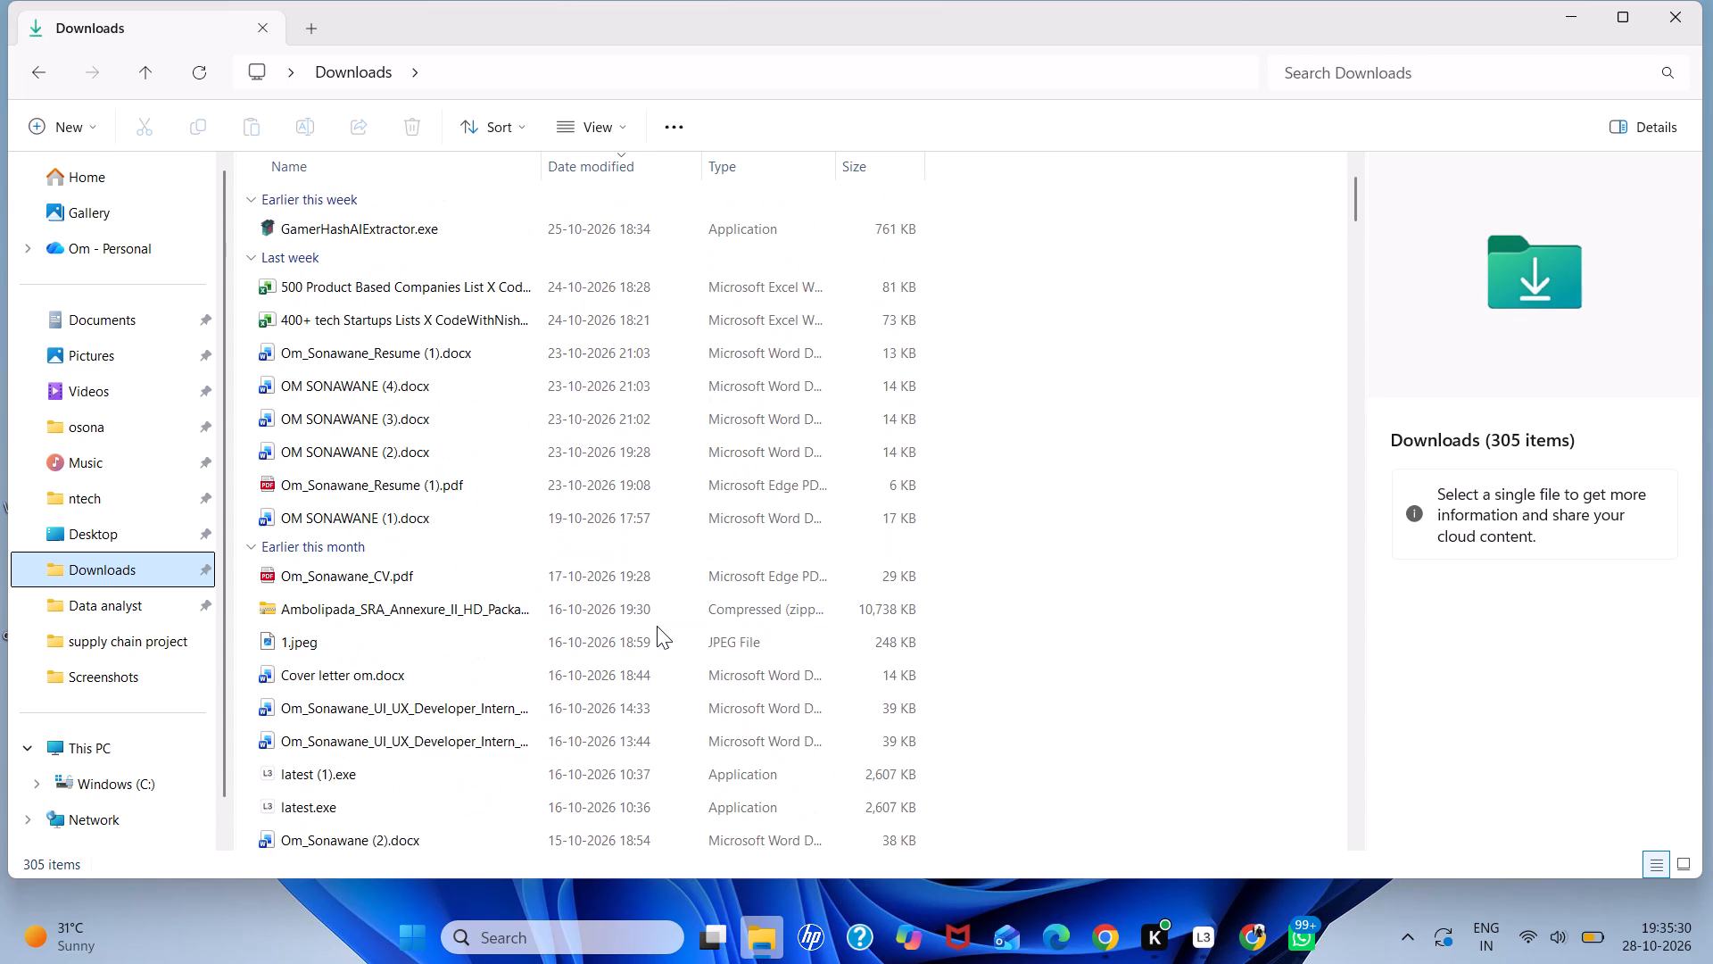
pyautogui.scroll(5, 657, 626)
pyautogui.scroll(-5, 592, 604)
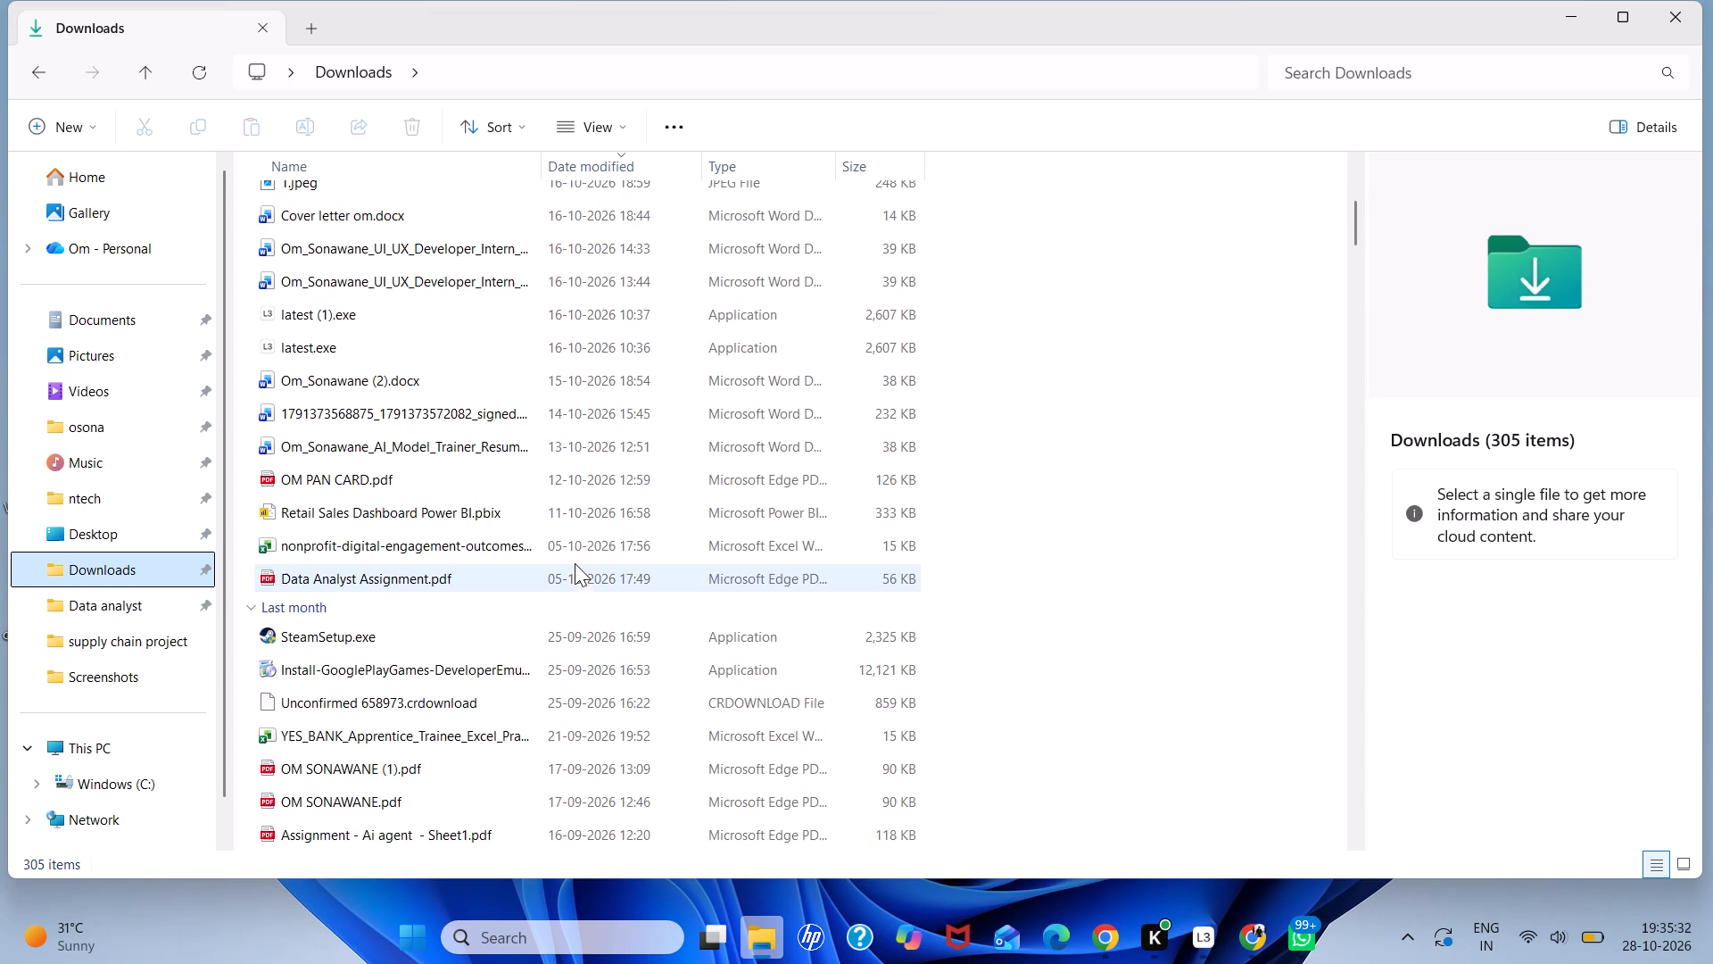
pyautogui.scroll(7, 575, 563)
pyautogui.scroll(-8, 571, 561)
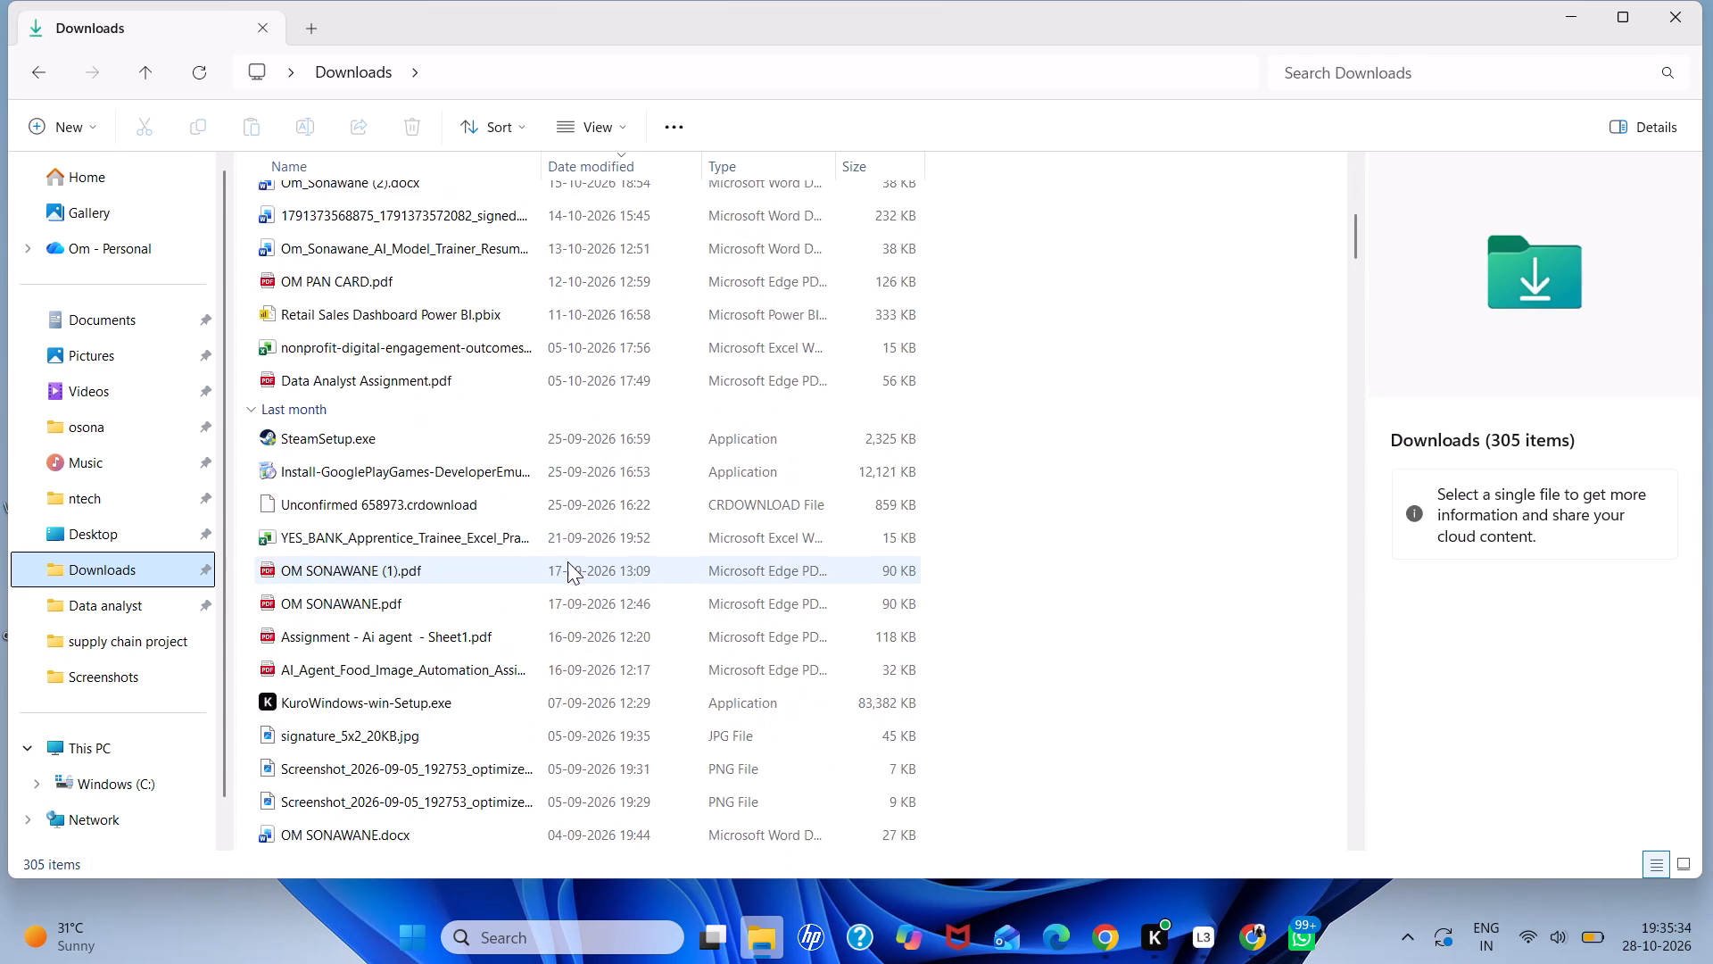
pyautogui.scroll(-14, 567, 561)
pyautogui.scroll(-12, 562, 555)
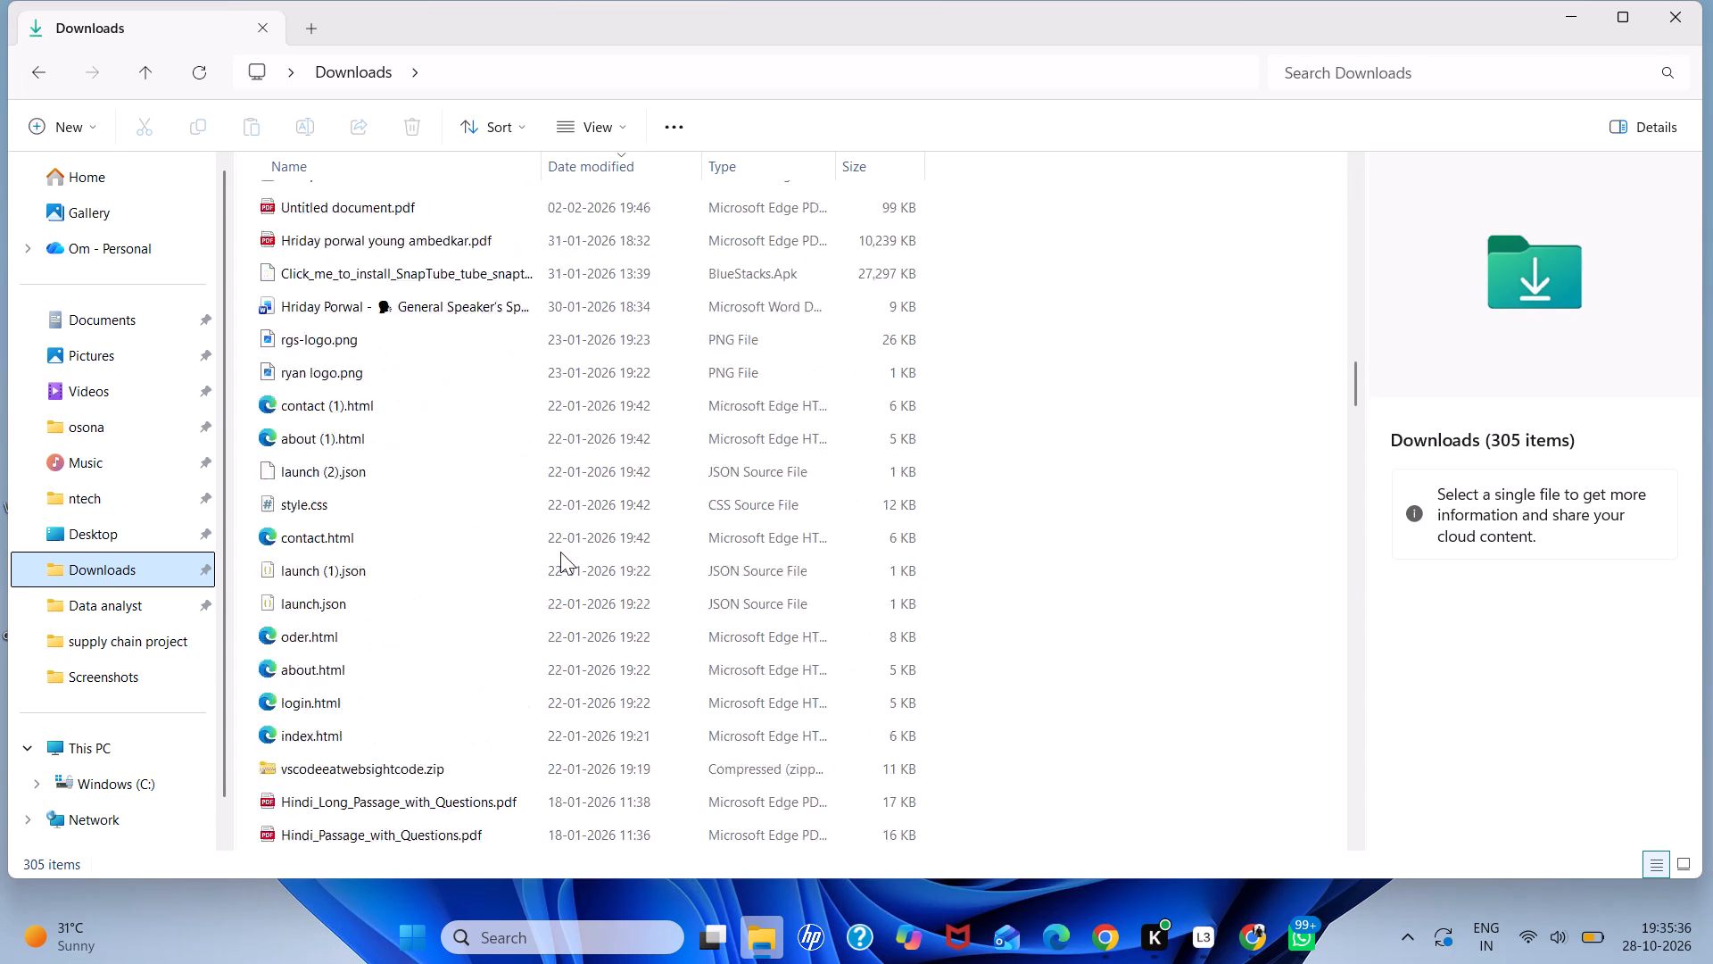
pyautogui.scroll(-8, 560, 552)
pyautogui.scroll(-14, 356, 367)
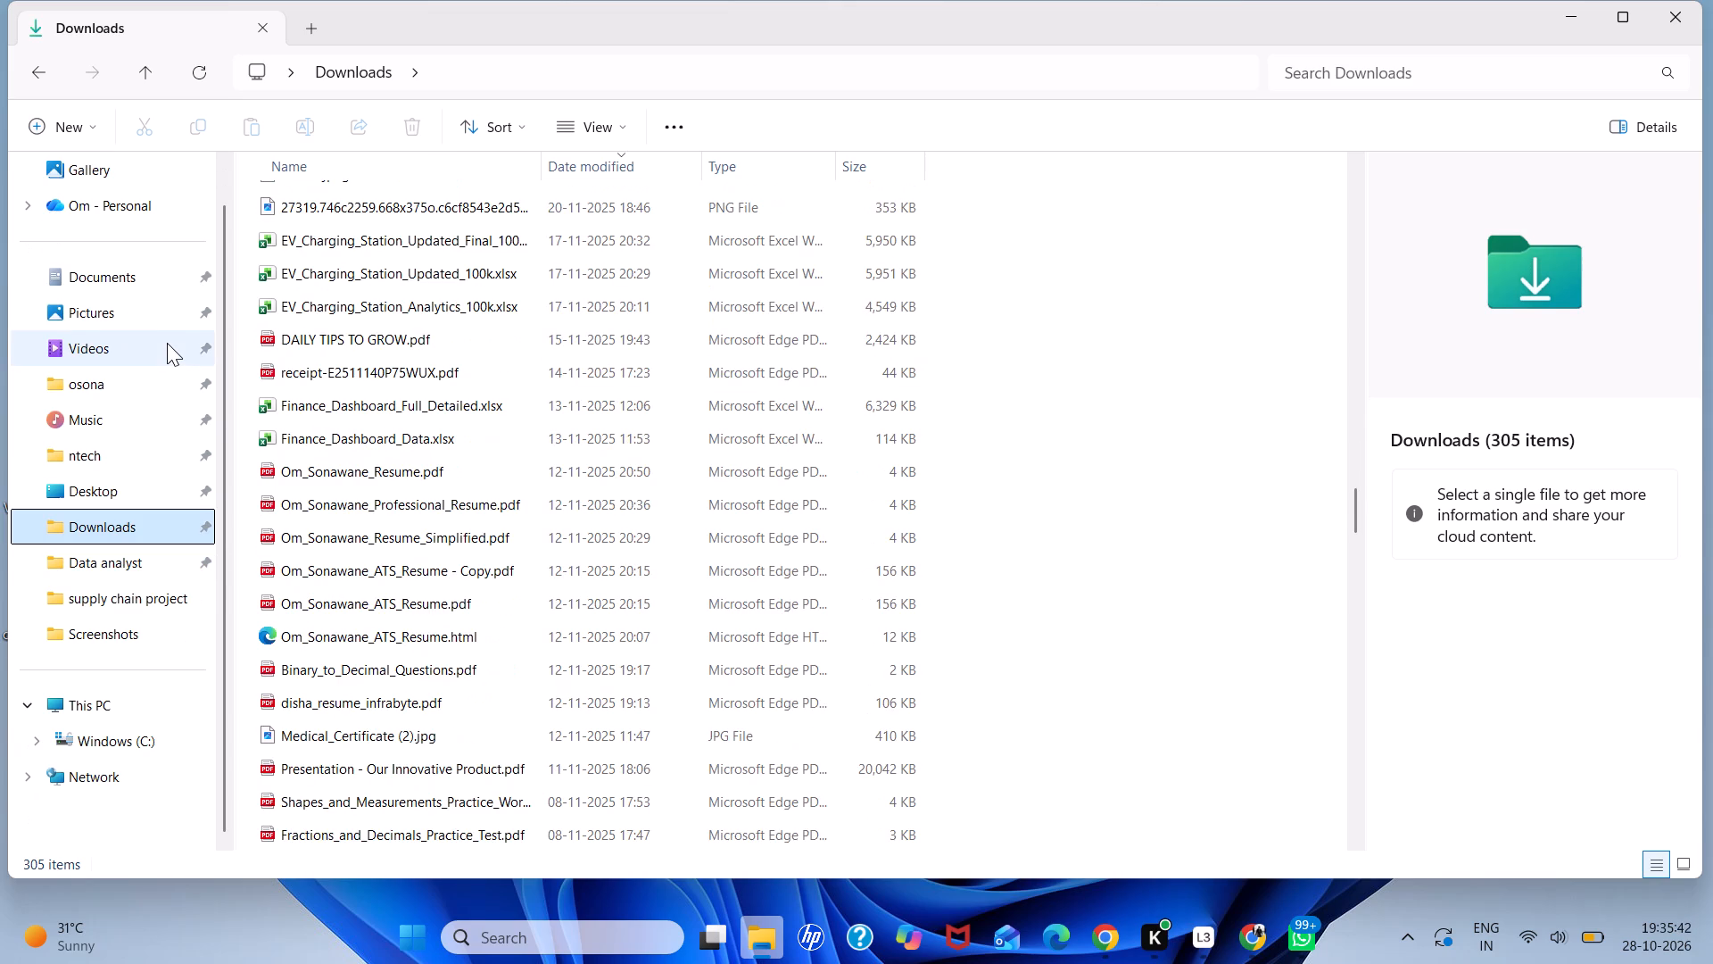
pyautogui.scroll(2, 167, 343)
pyautogui.scroll(-4, 165, 343)
pyautogui.scroll(-20, 750, 236)
pyautogui.scroll(-2, 750, 236)
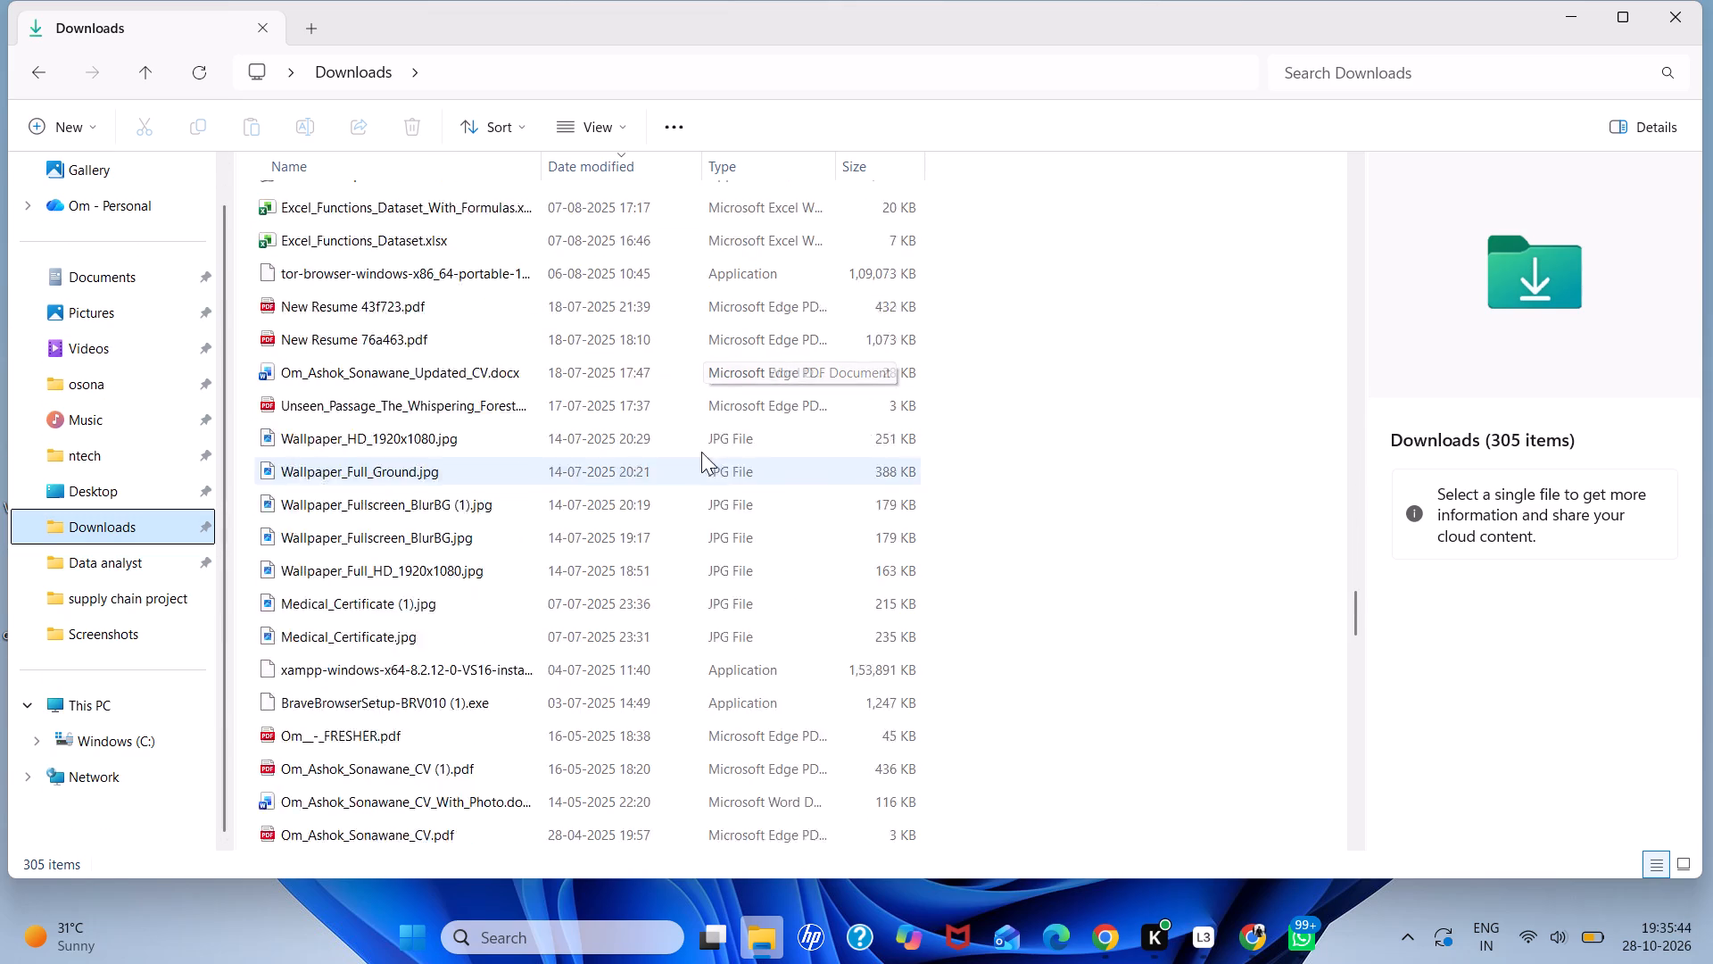
pyautogui.scroll(-20, 701, 452)
pyautogui.scroll(-3, 701, 452)
# Select everything in the Downloads folder and delete it all.
pyautogui.hotkey('ctrl', 'a')
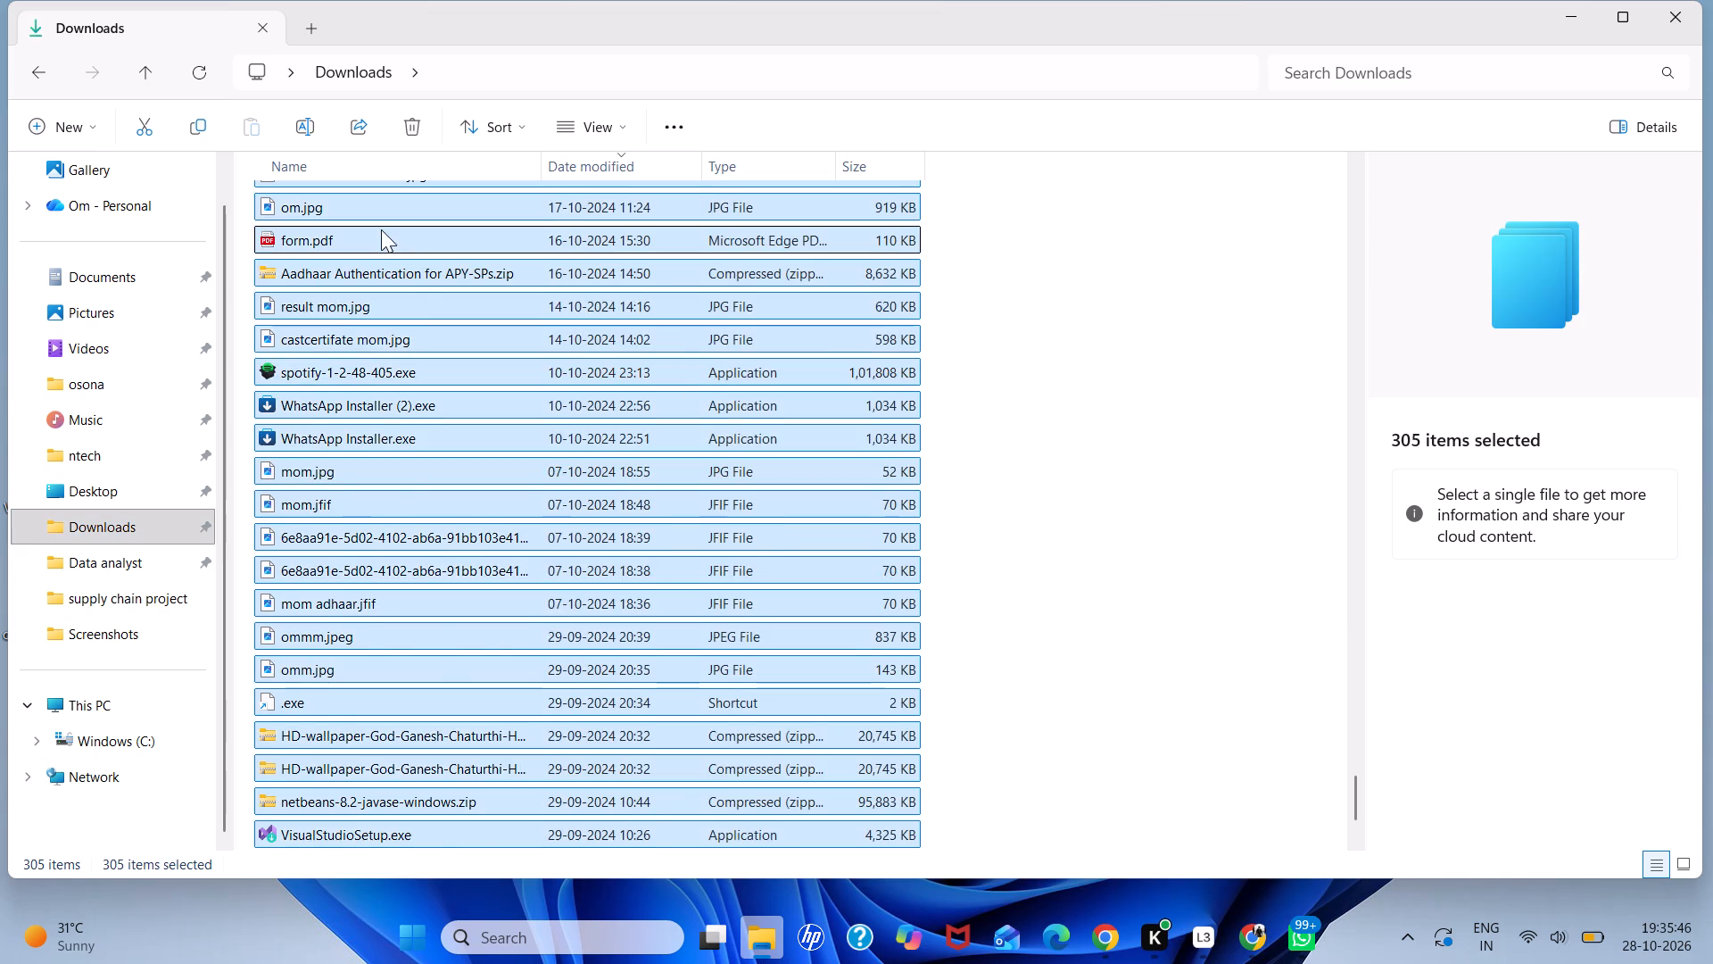
pyautogui.scroll(6, 381, 229)
pyautogui.click(413, 122)
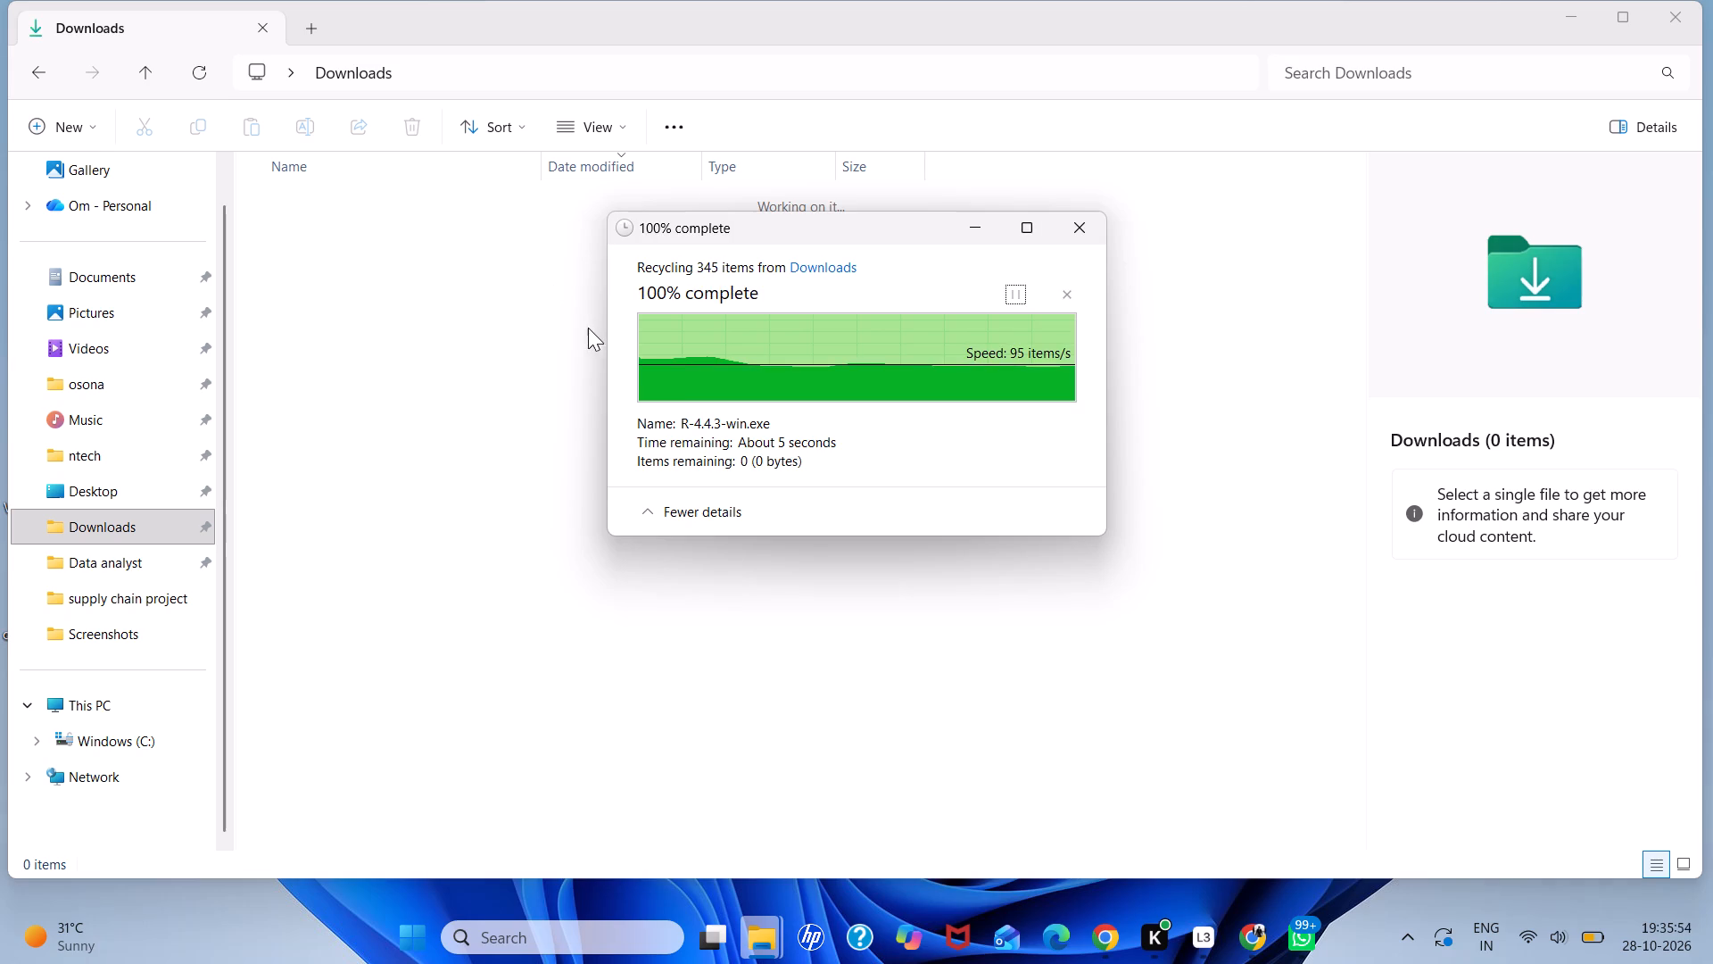
pyautogui.scroll(5, 527, 318)
# Open the Data analyst folder and look over its files for items to remove.
pyautogui.click(149, 575)
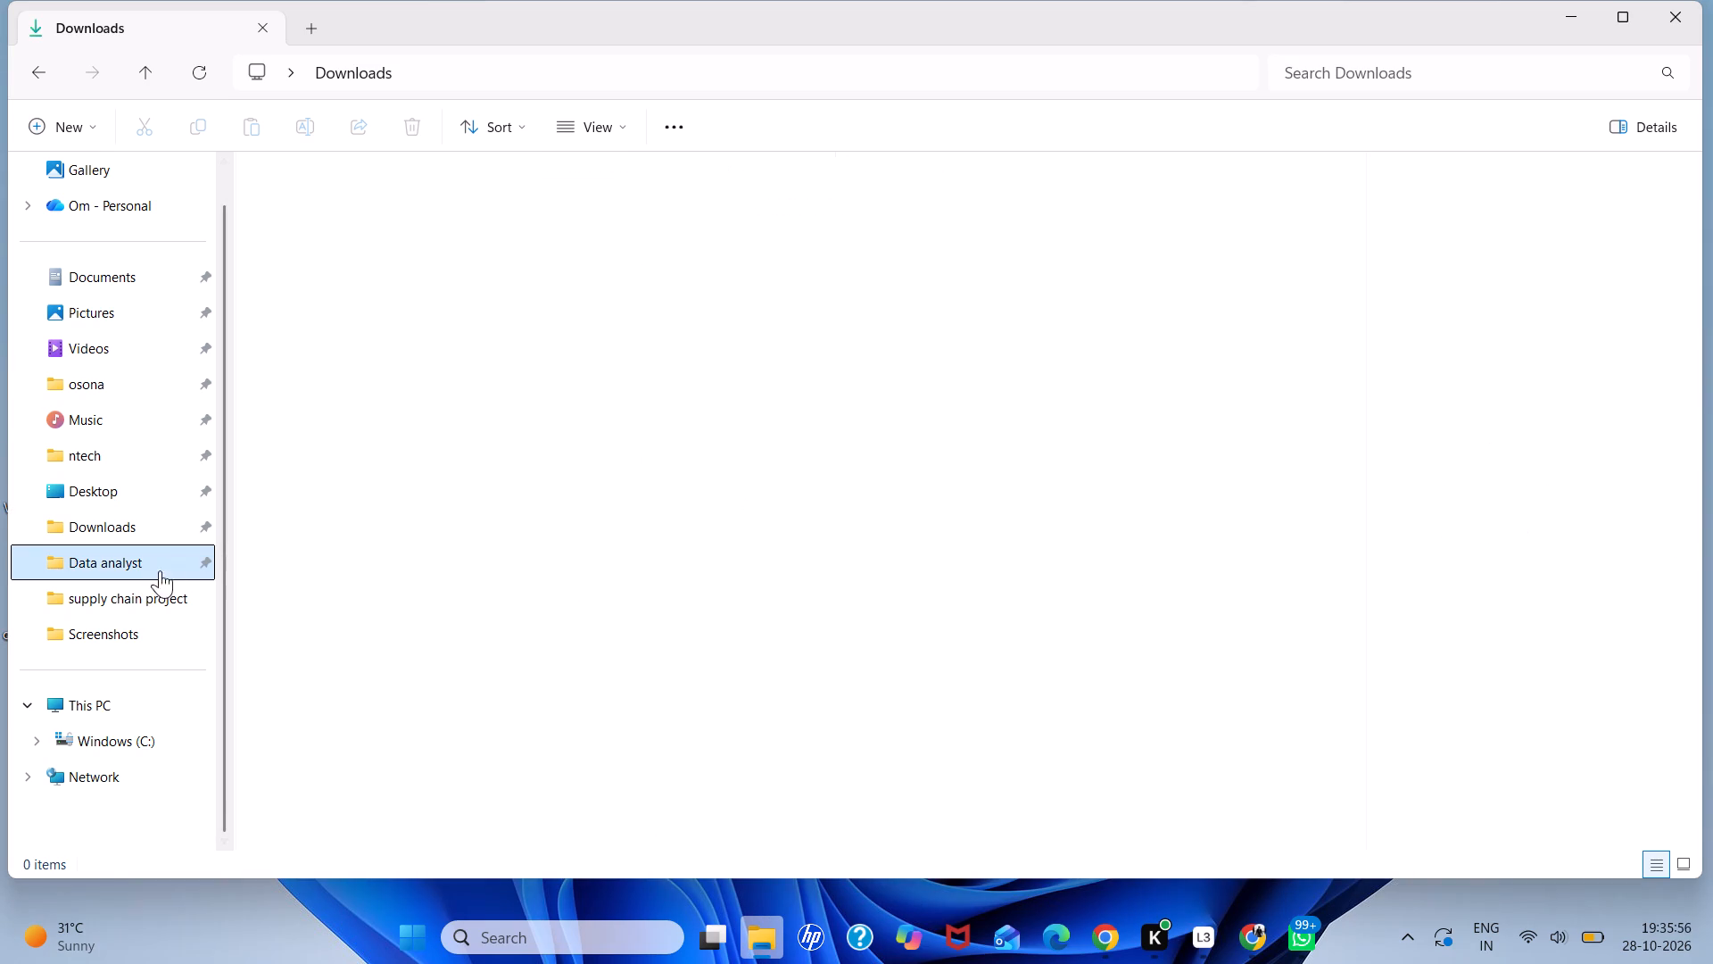
pyautogui.scroll(-4, 425, 347)
pyautogui.scroll(7, 430, 347)
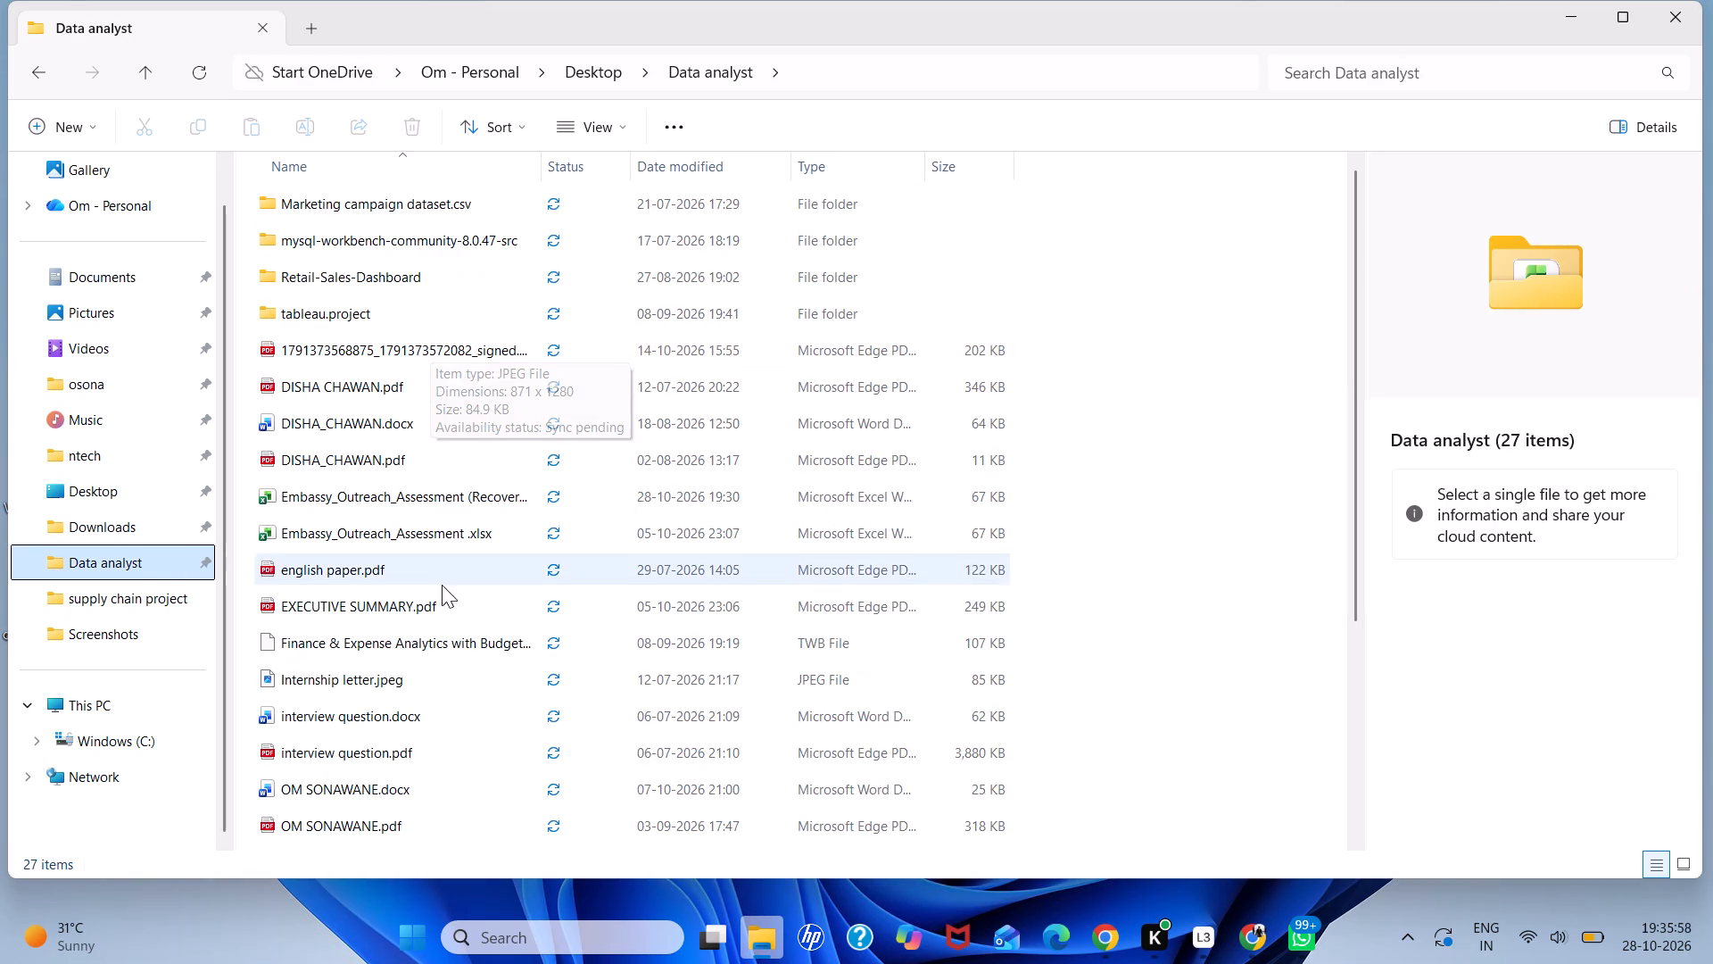
pyautogui.click(350, 440)
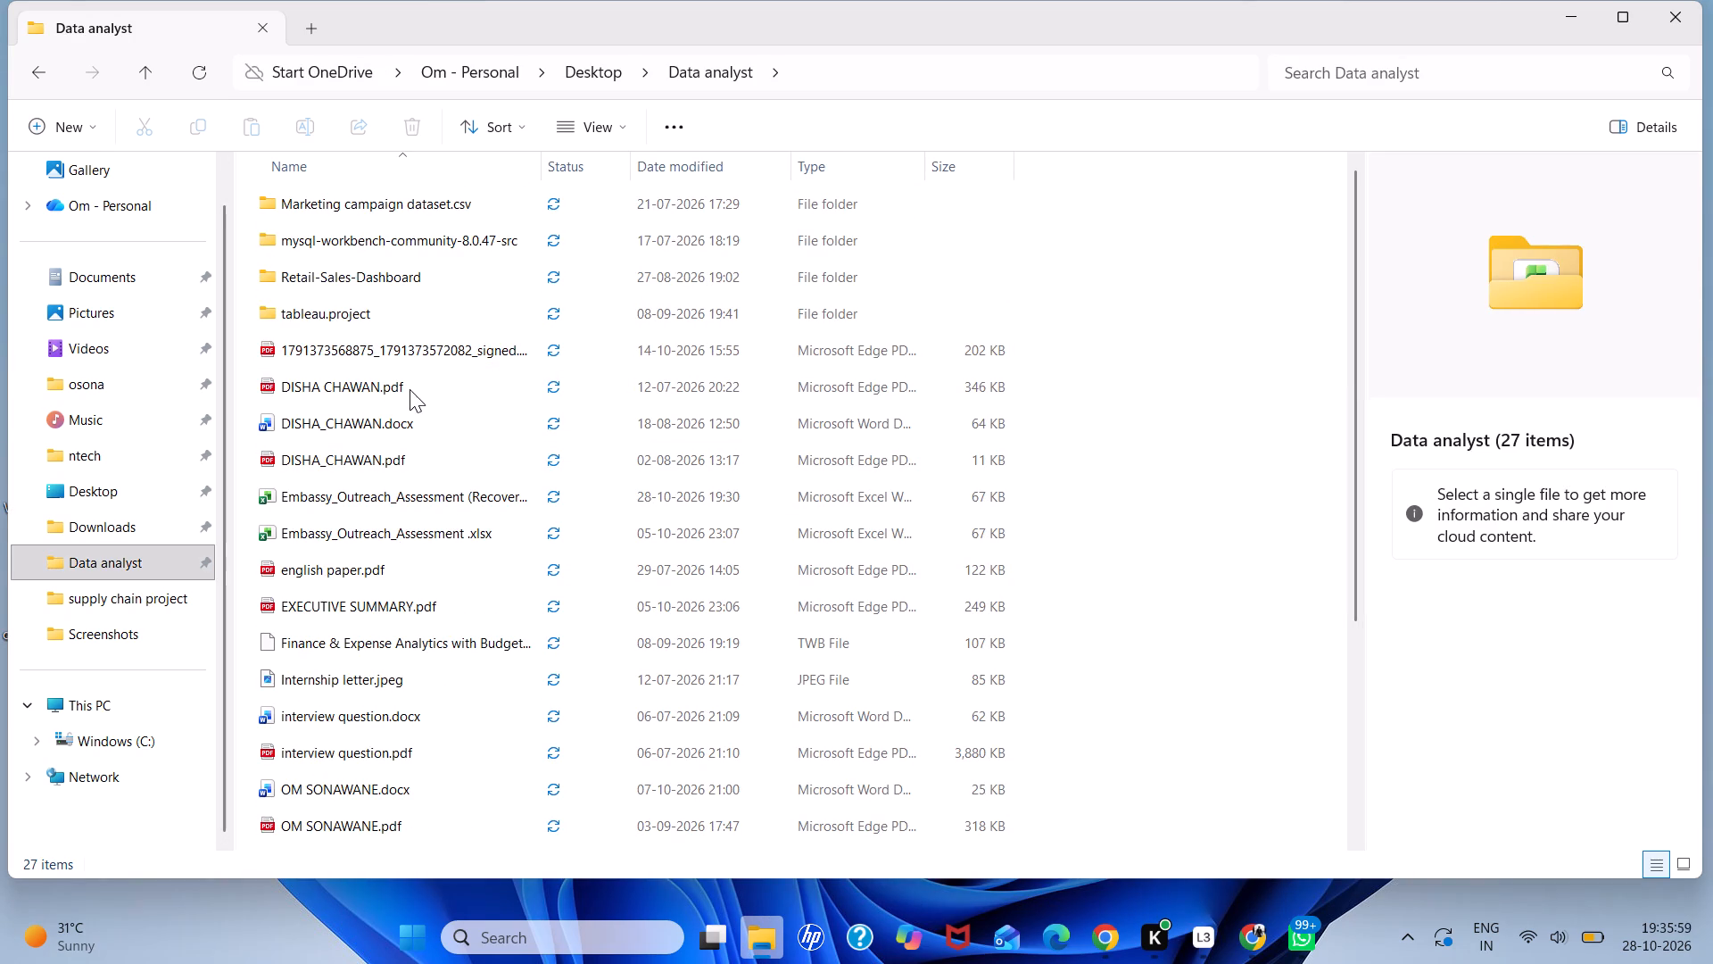